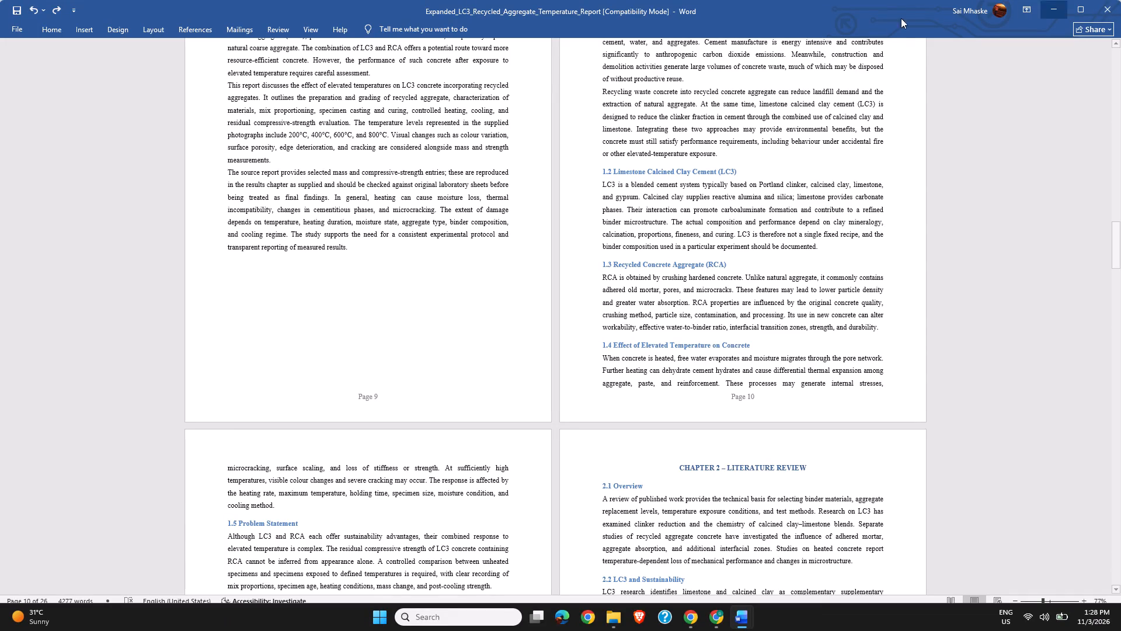
Display the report in the multiple-pages view.
click(319, 26)
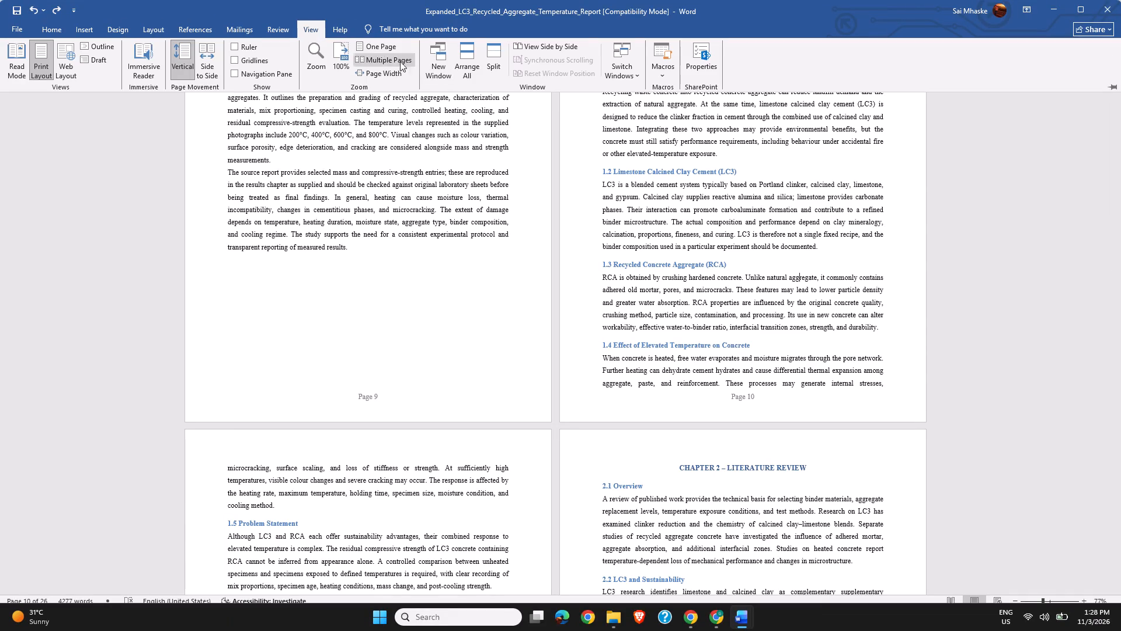
click(376, 61)
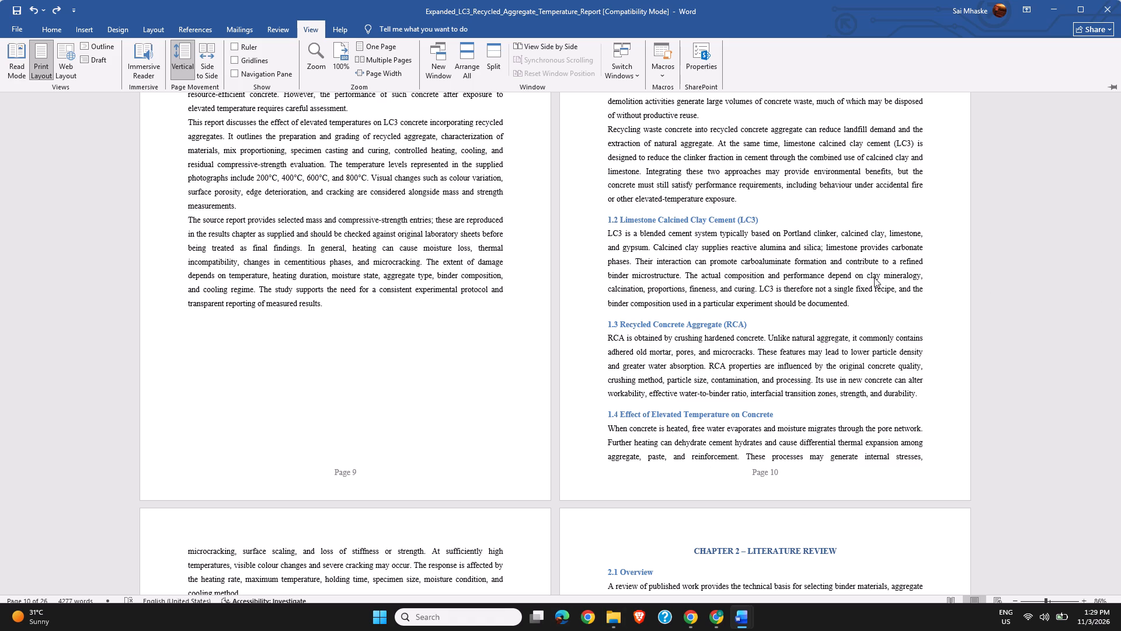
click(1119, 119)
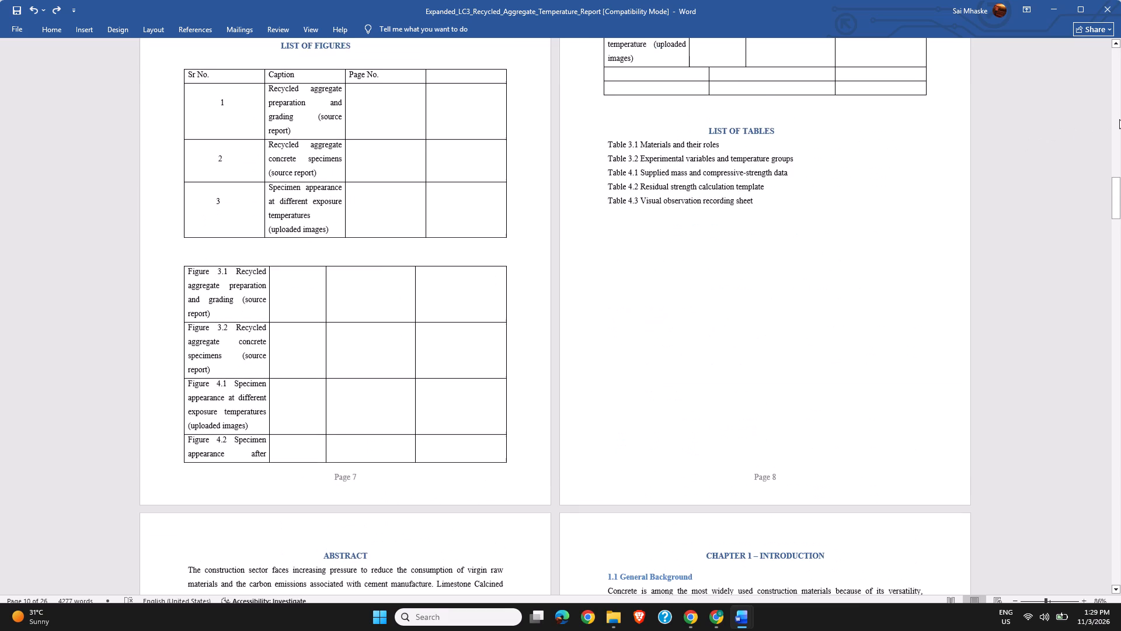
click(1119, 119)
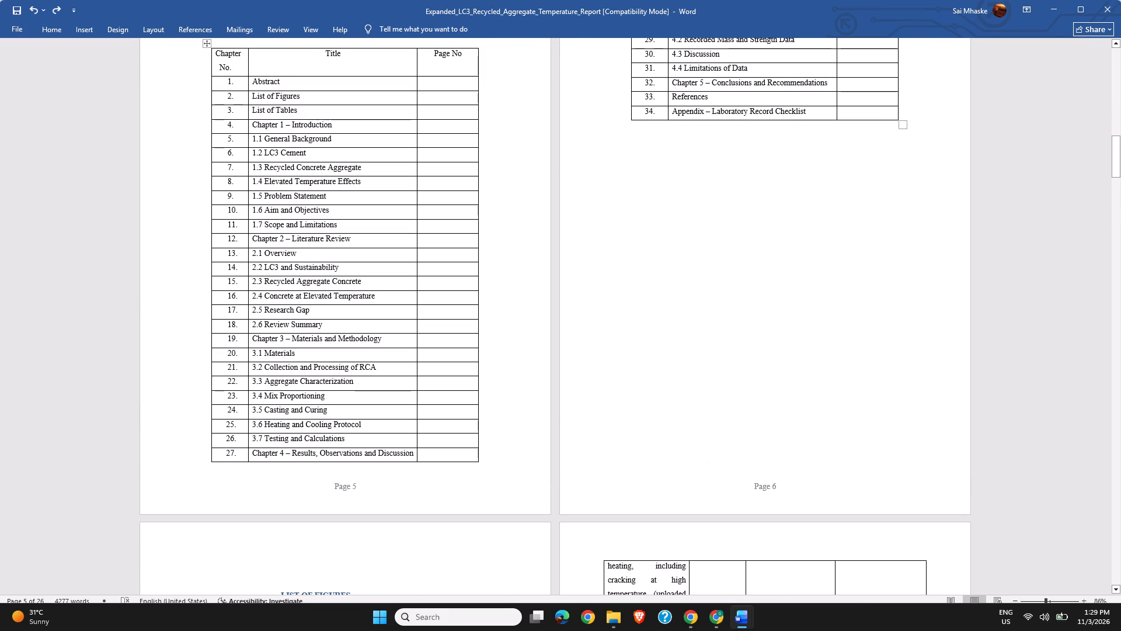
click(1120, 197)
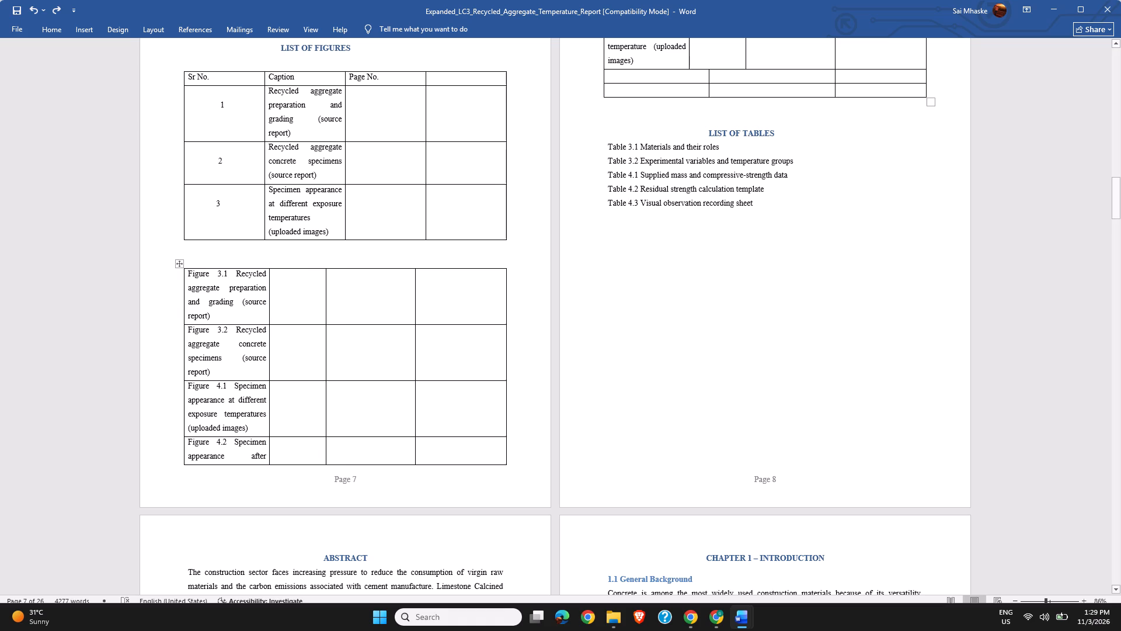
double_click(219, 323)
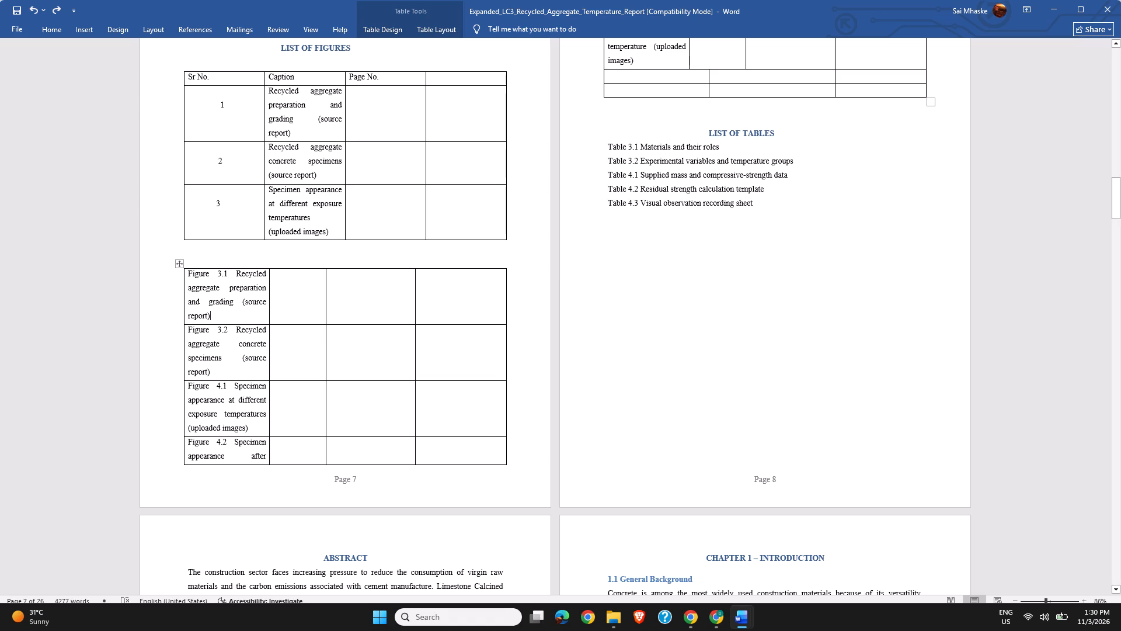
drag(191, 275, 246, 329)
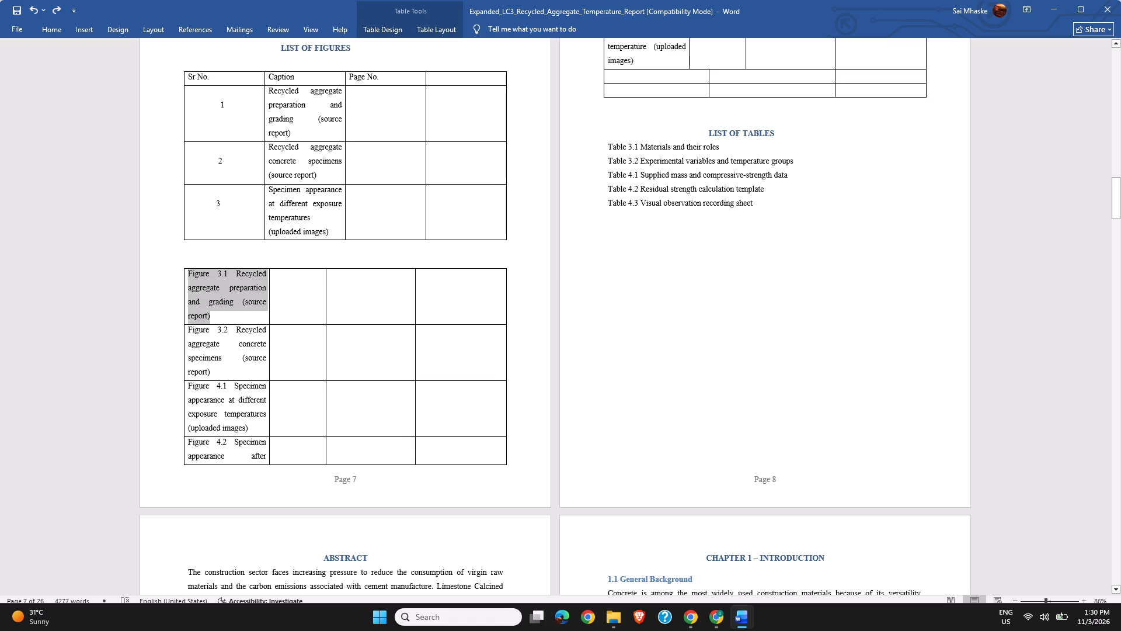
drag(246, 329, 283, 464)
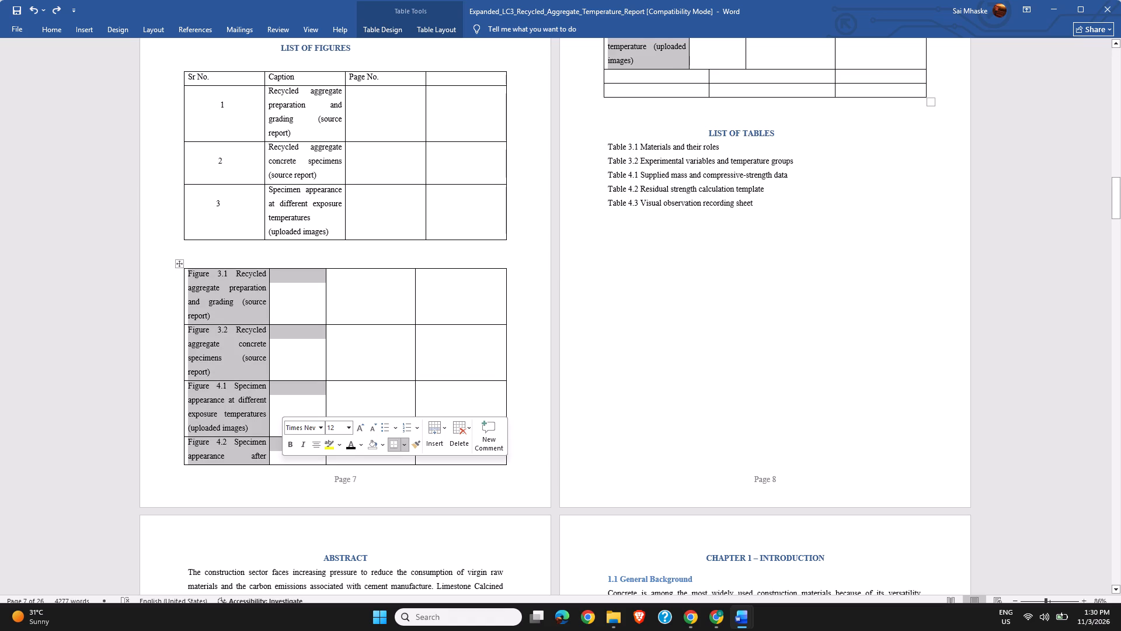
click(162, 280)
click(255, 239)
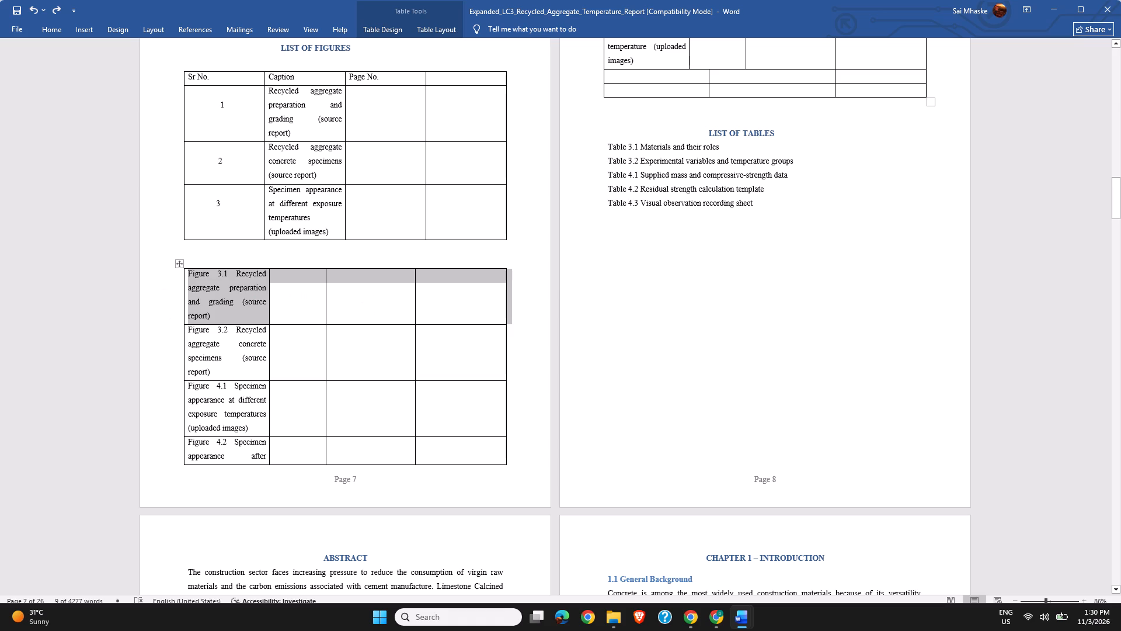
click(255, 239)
Insert two blank rows below row 3 of the upper List of Figures table on page 7.
click(204, 216)
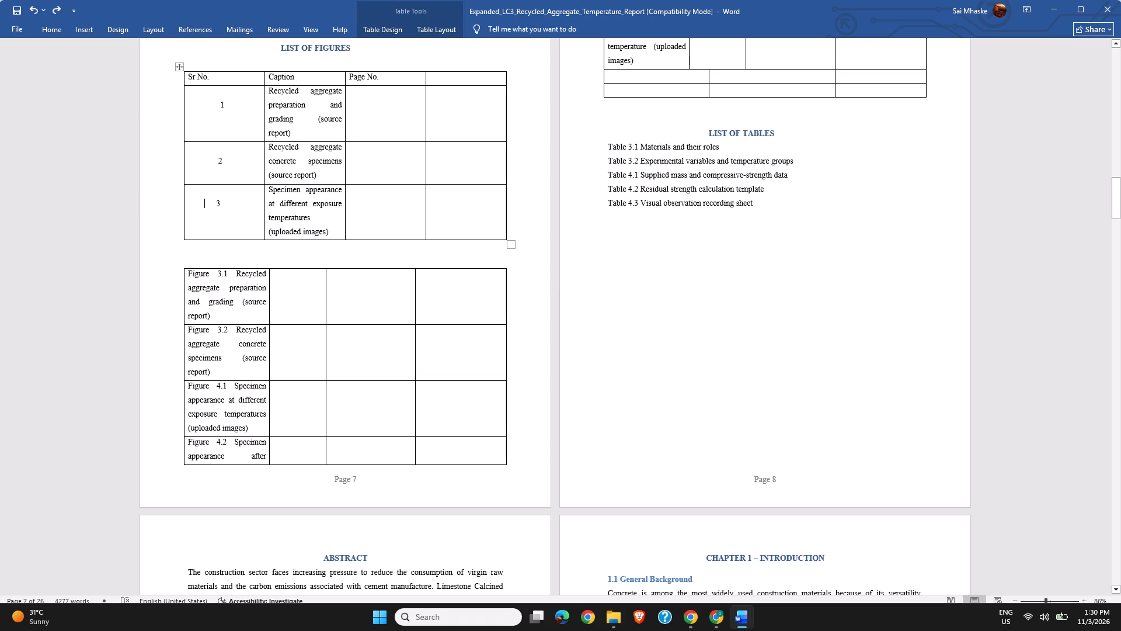
click(185, 208)
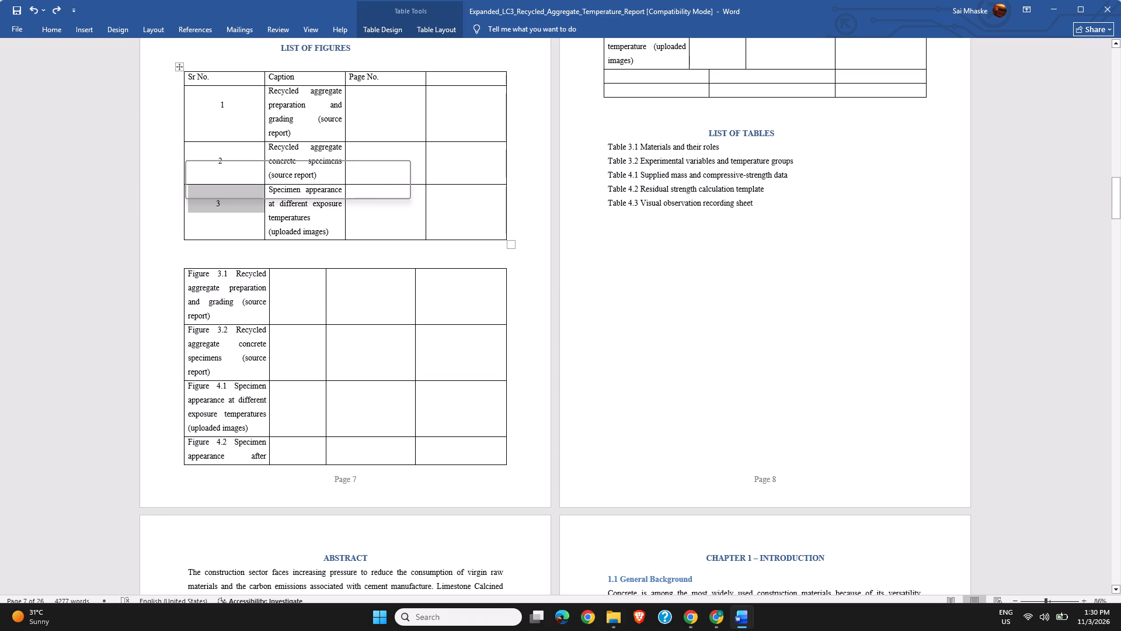
click(335, 186)
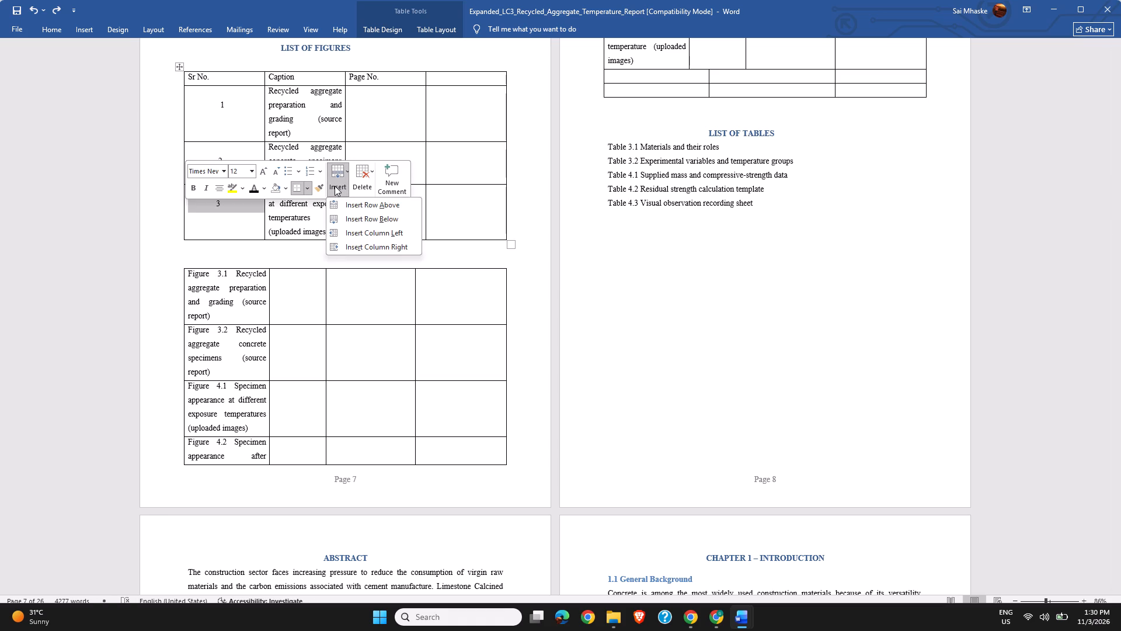
click(348, 219)
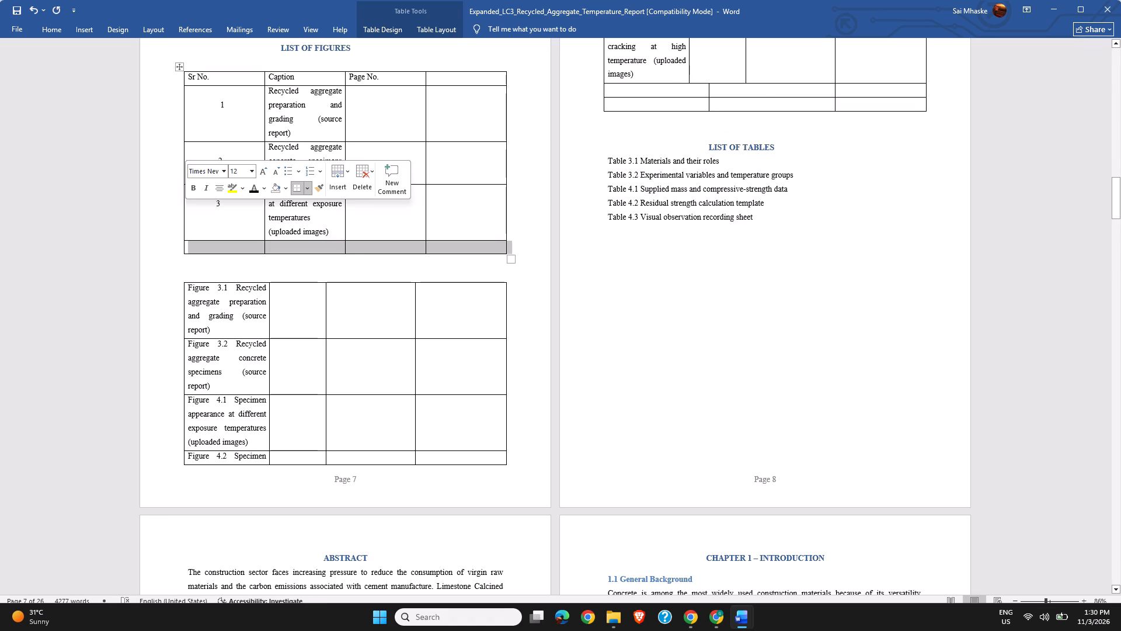
click(345, 175)
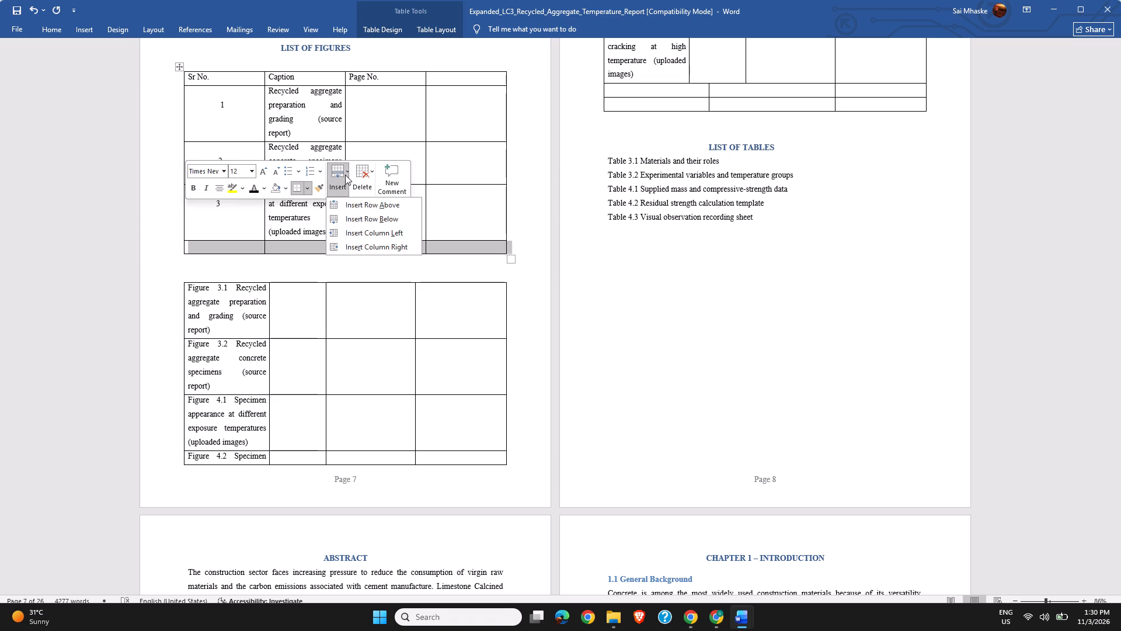
click(345, 175)
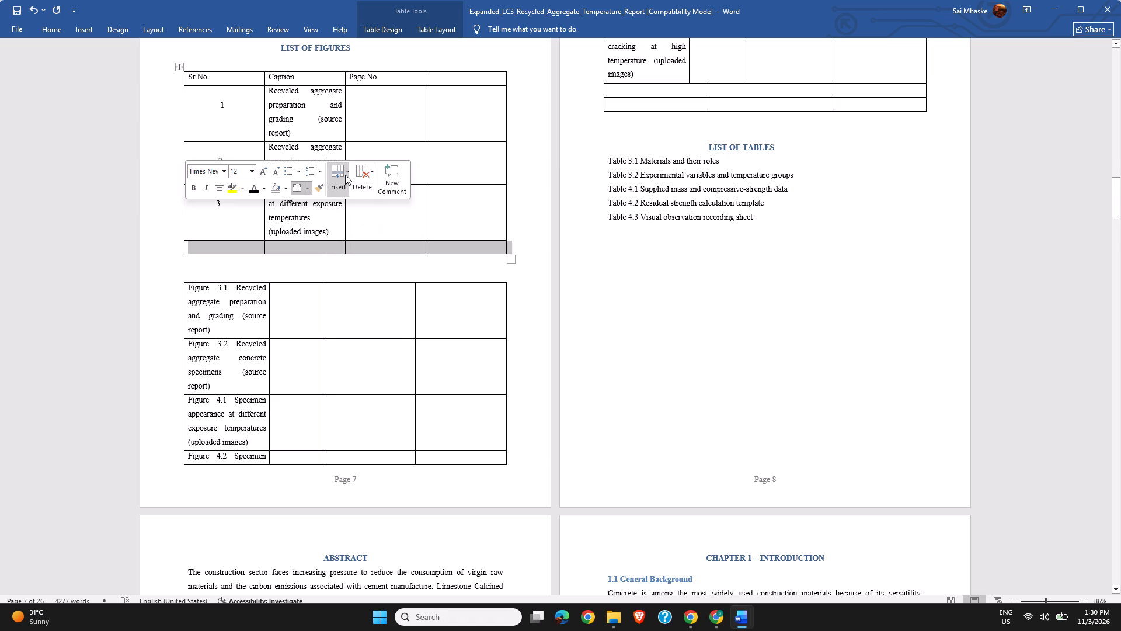
click(345, 175)
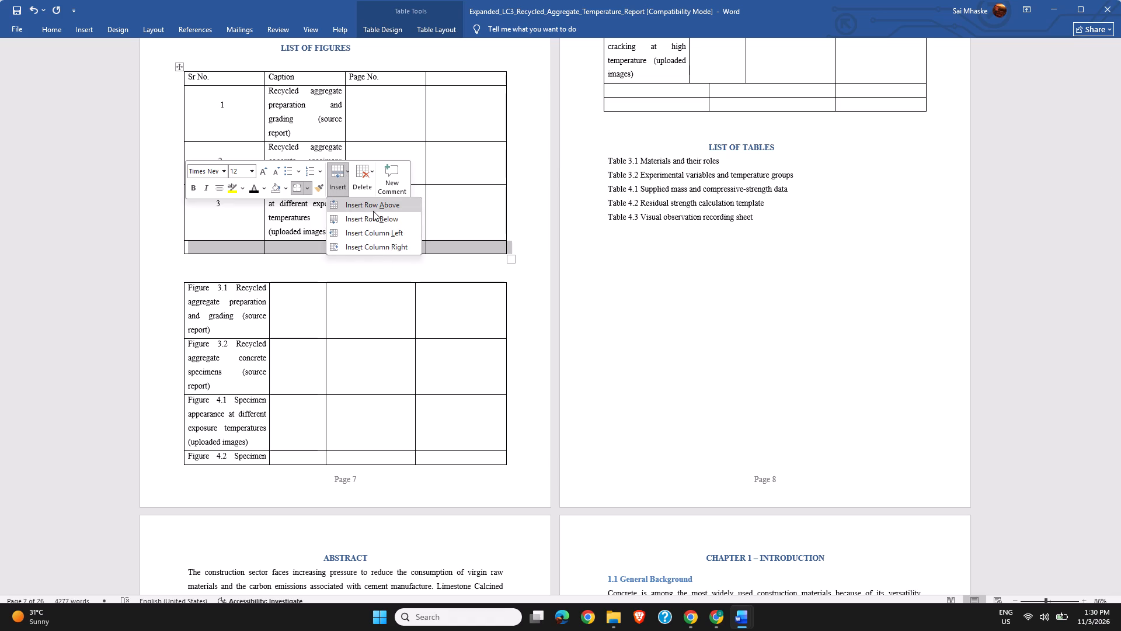
click(373, 222)
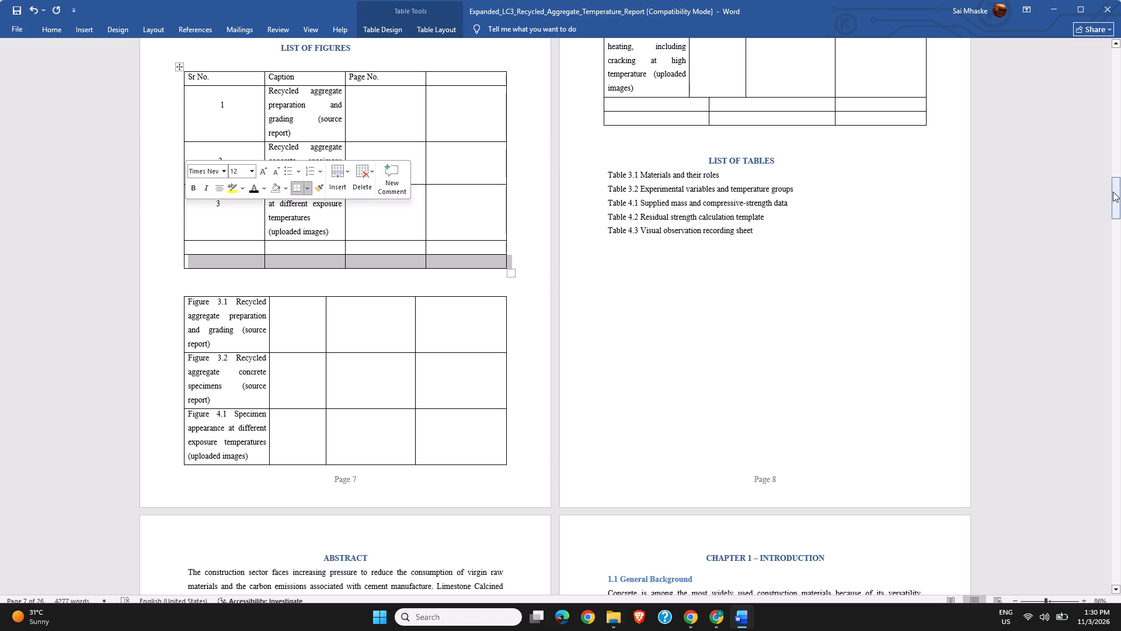
Copy the Figure 3.1 and Figure 3.2 captions from the lower table into the Caption cells of the two blank rows.
drag(1113, 193, 1117, 181)
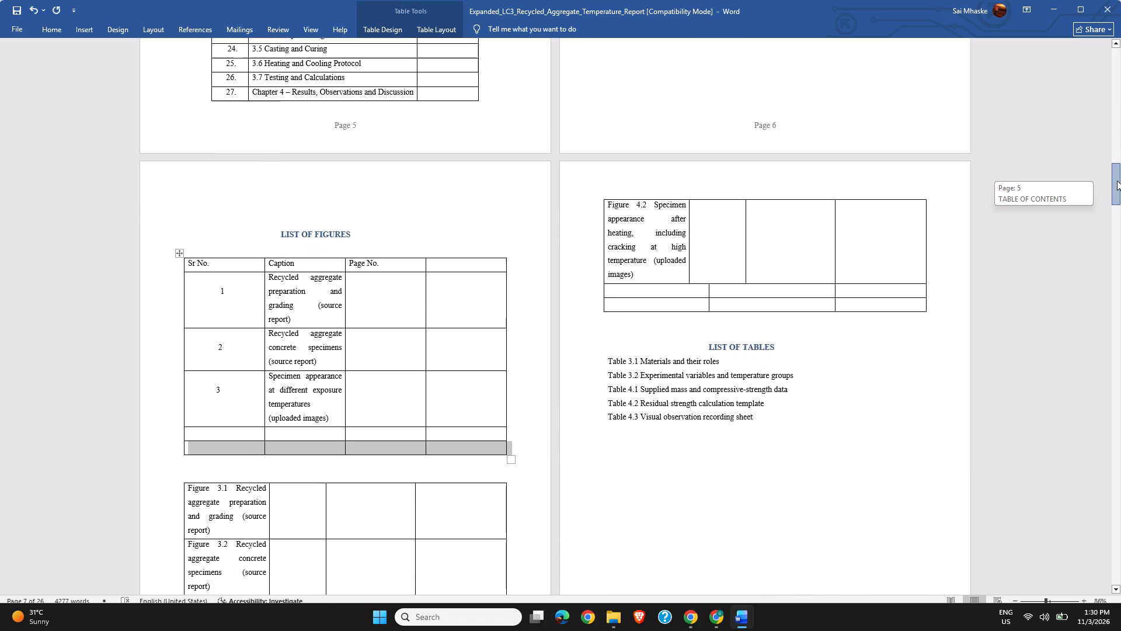
drag(1117, 181, 1117, 187)
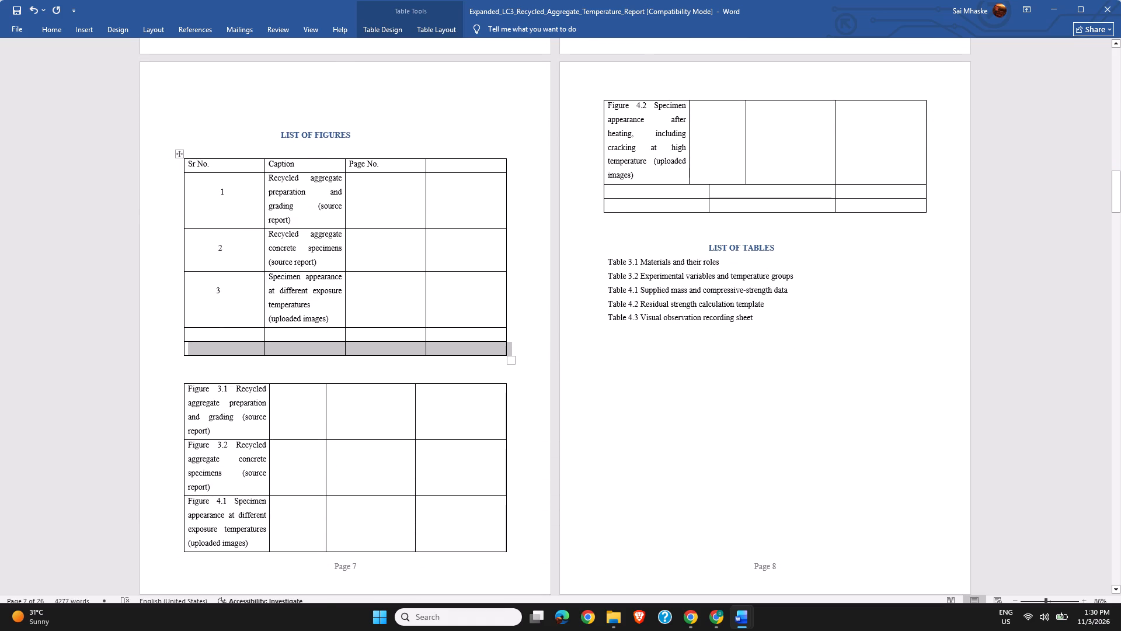
scroll(256, 515, left, 2)
scroll(277, 335, left, 1)
drag(187, 391, 215, 524)
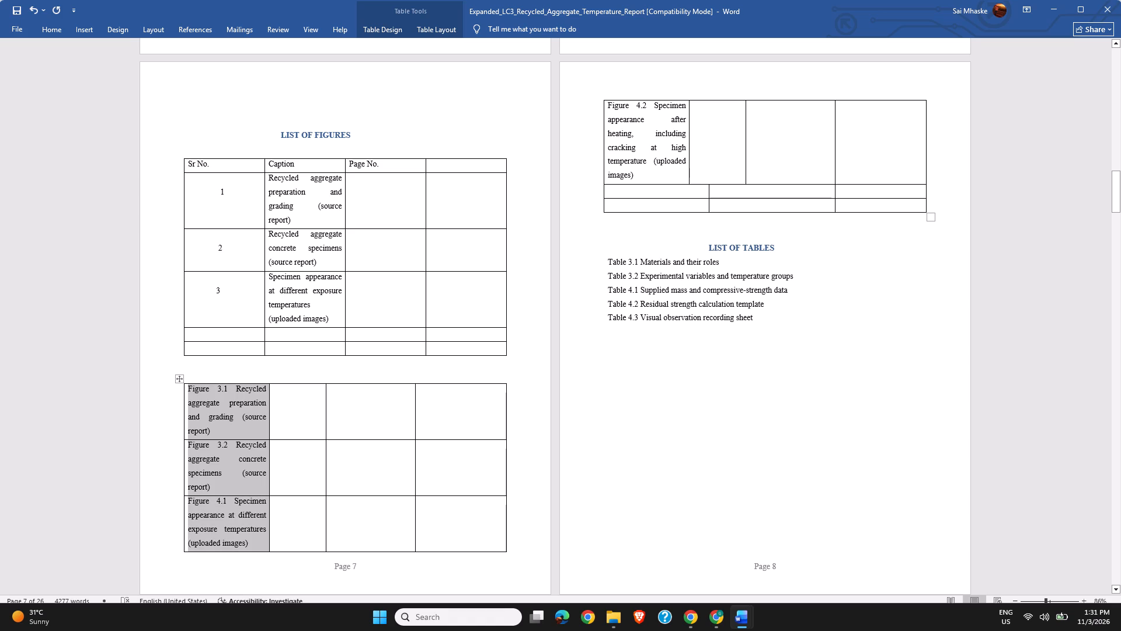
drag(215, 524, 231, 477)
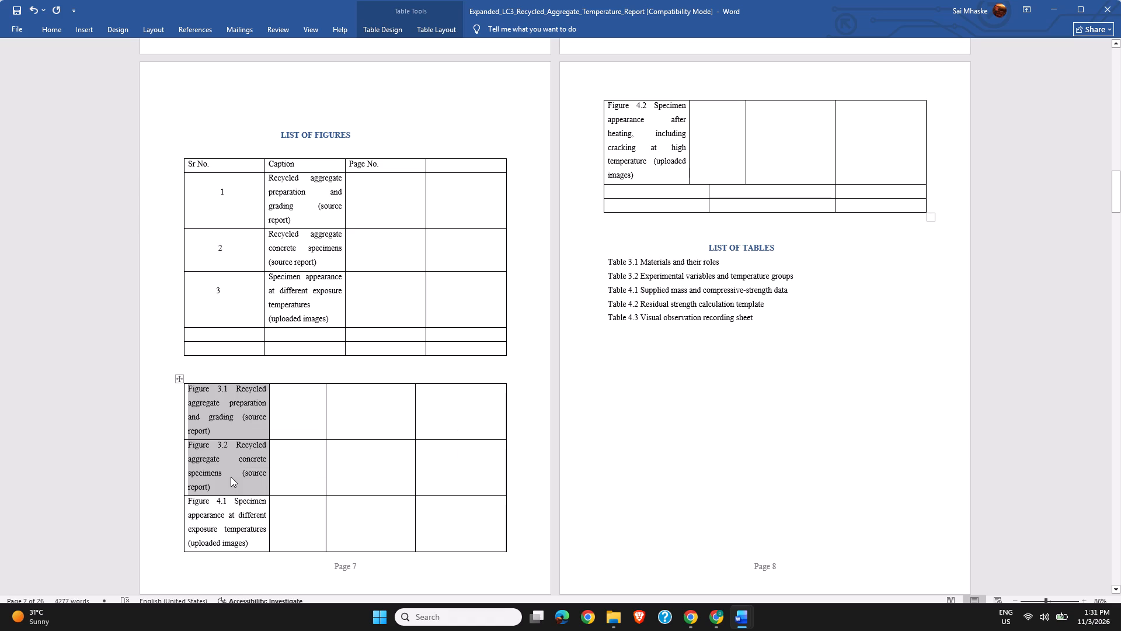
key(ctrl+c)
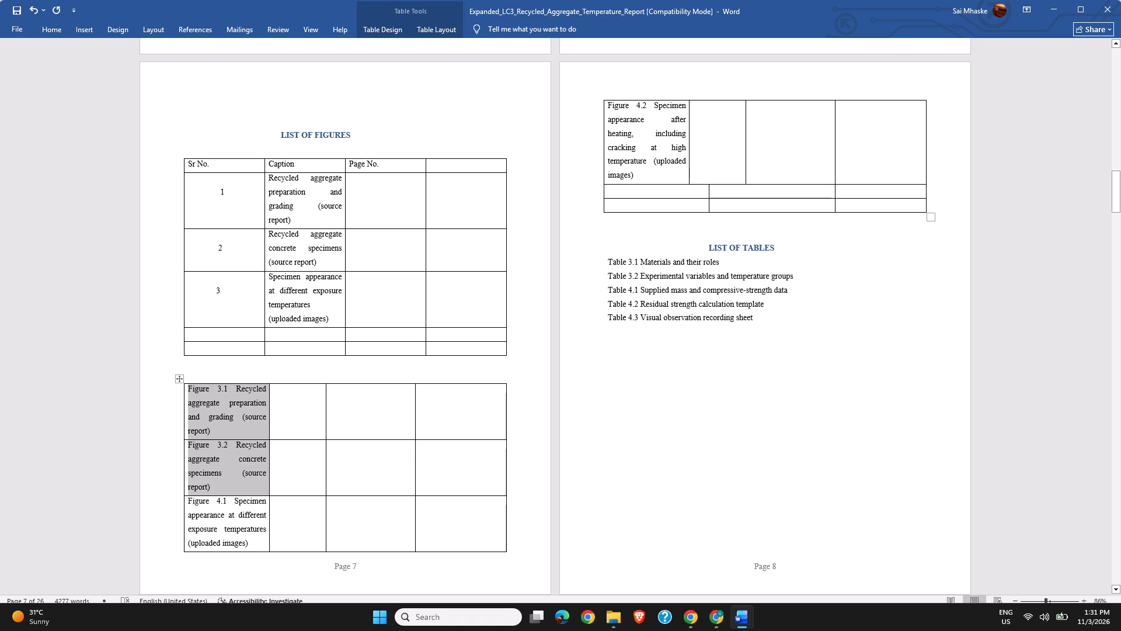
click(279, 332)
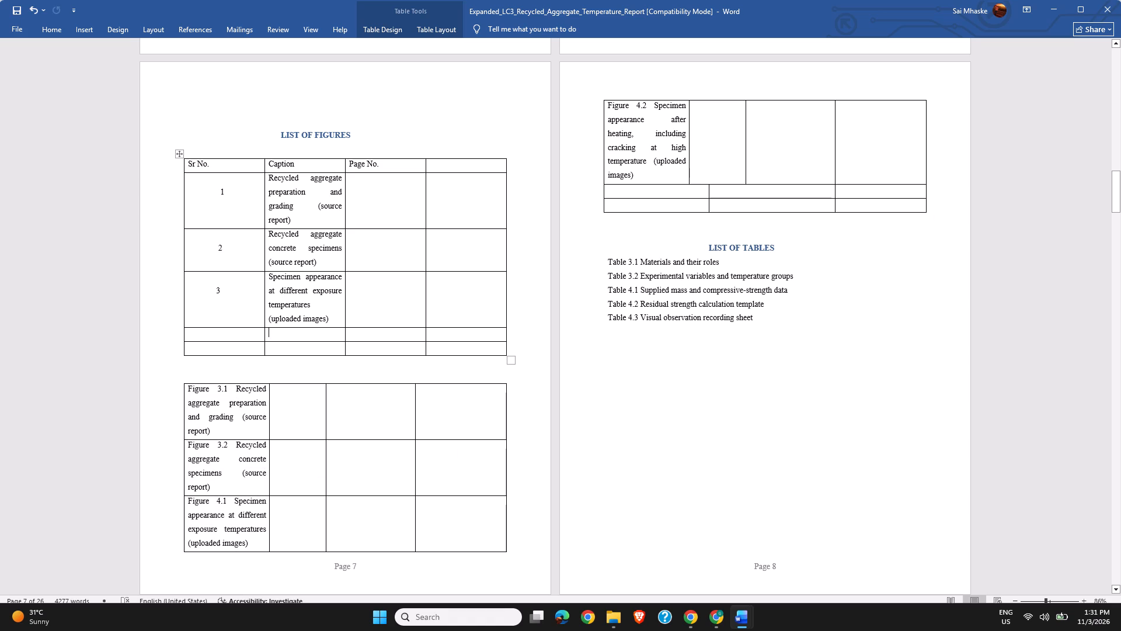
key(ctrl+v)
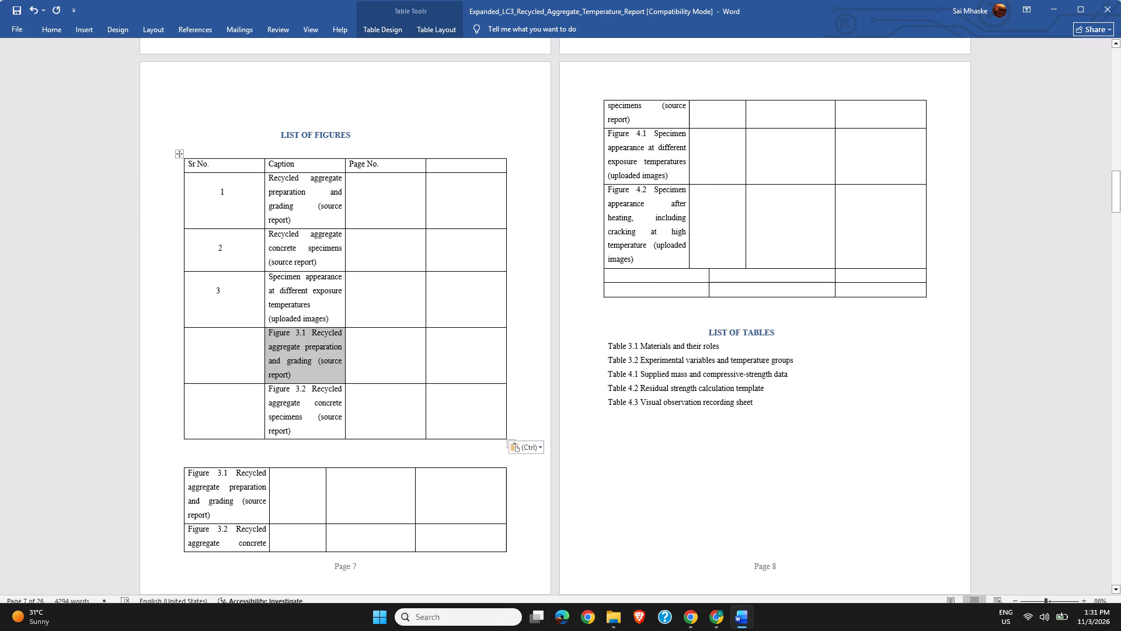
Insert one blank row below the Figure 3.2 caption row in the upper List of Figures table.
click(211, 385)
click(236, 385)
click(186, 410)
click(186, 410)
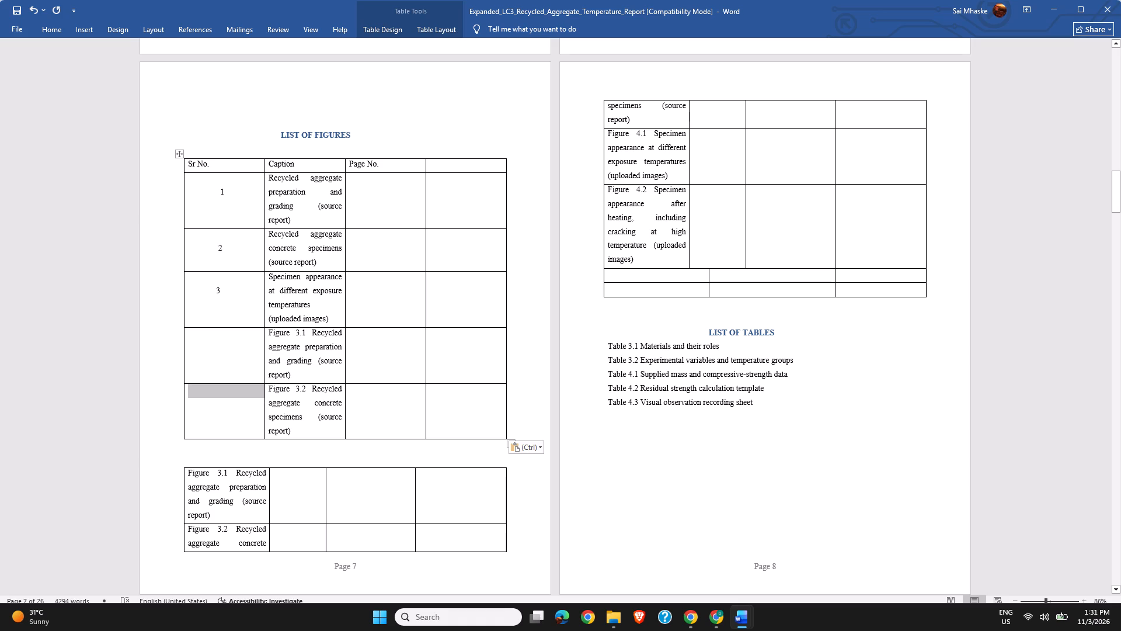
click(84, 34)
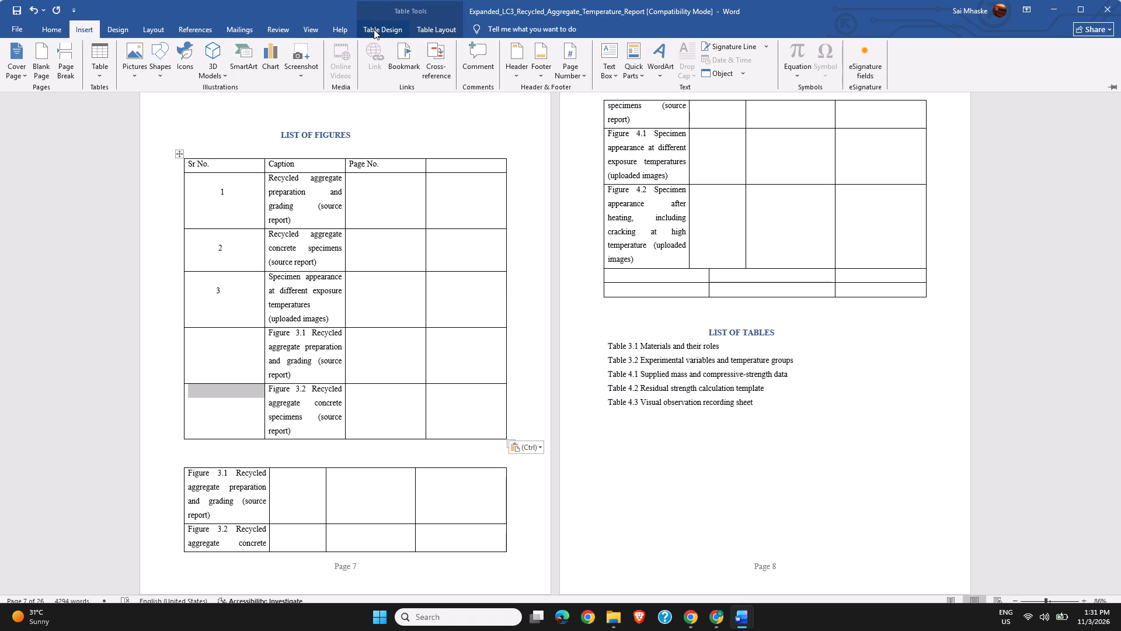
click(374, 29)
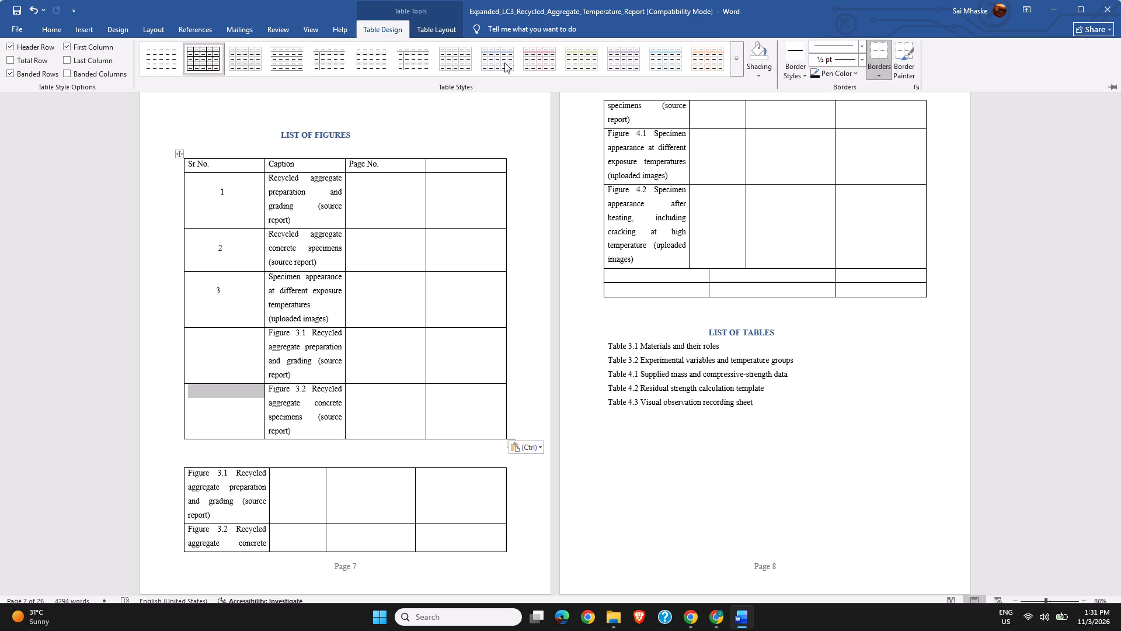
click(431, 28)
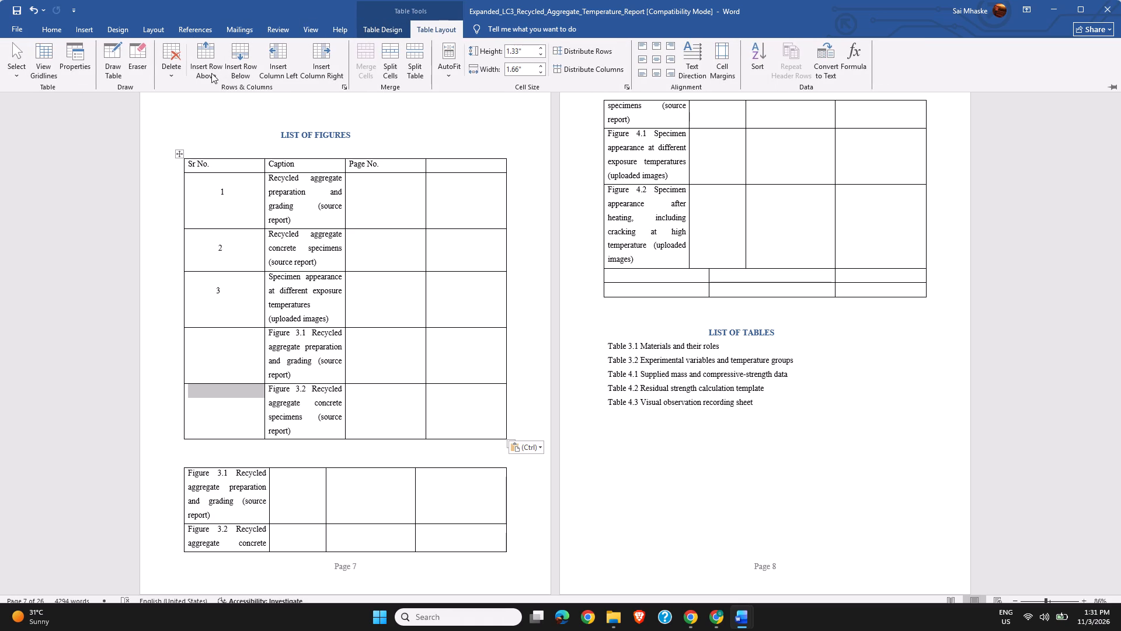
click(246, 71)
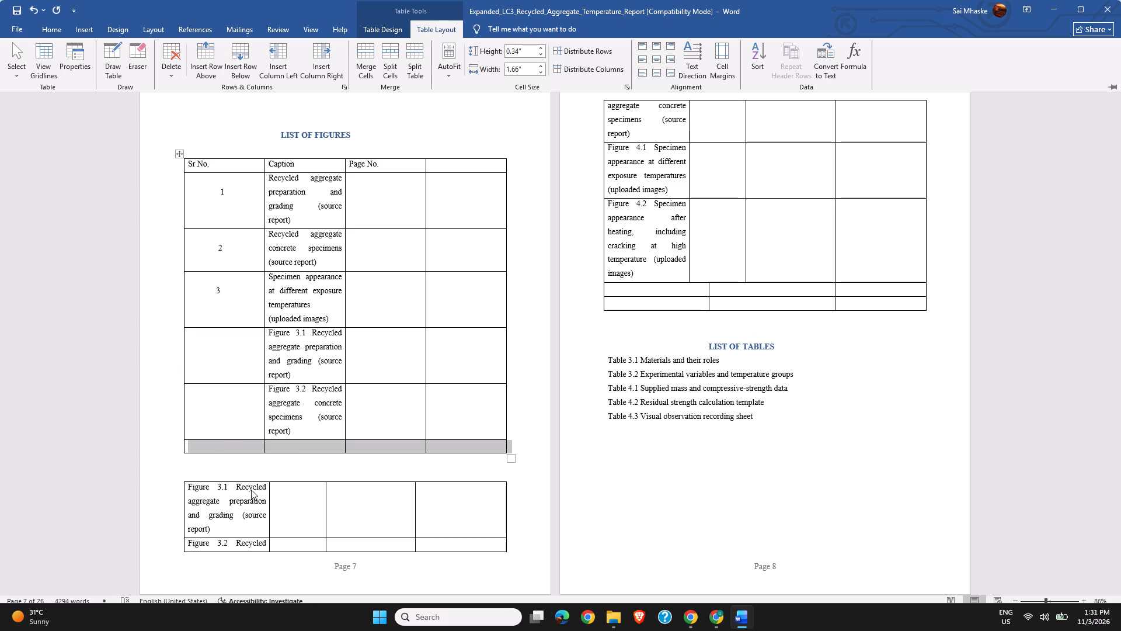
ctrl+scroll(250, 489, up, 6)
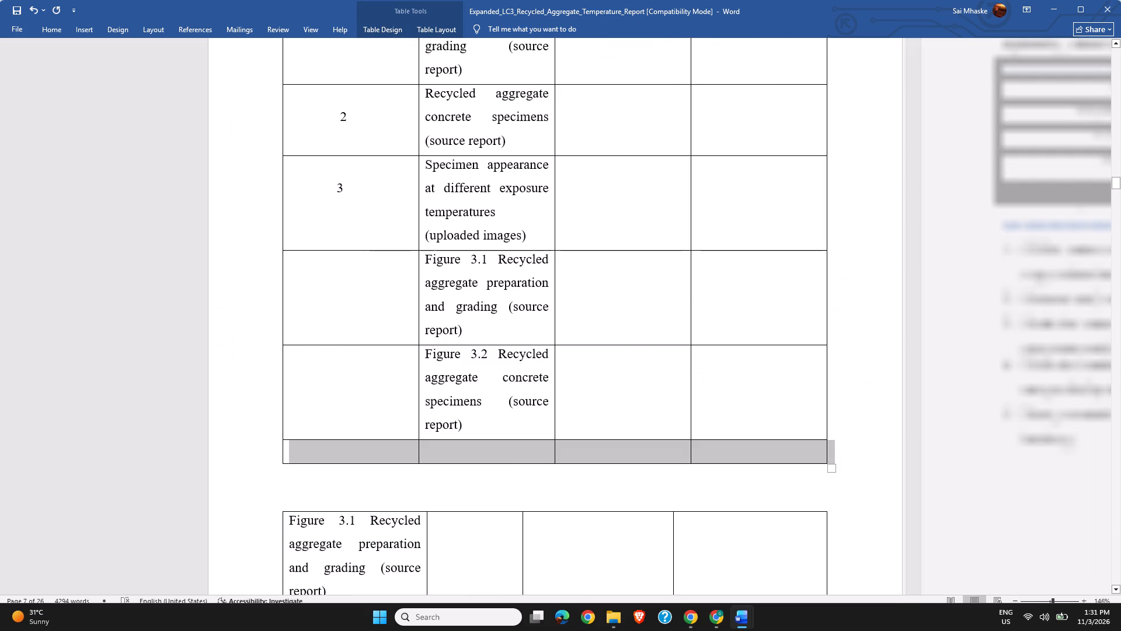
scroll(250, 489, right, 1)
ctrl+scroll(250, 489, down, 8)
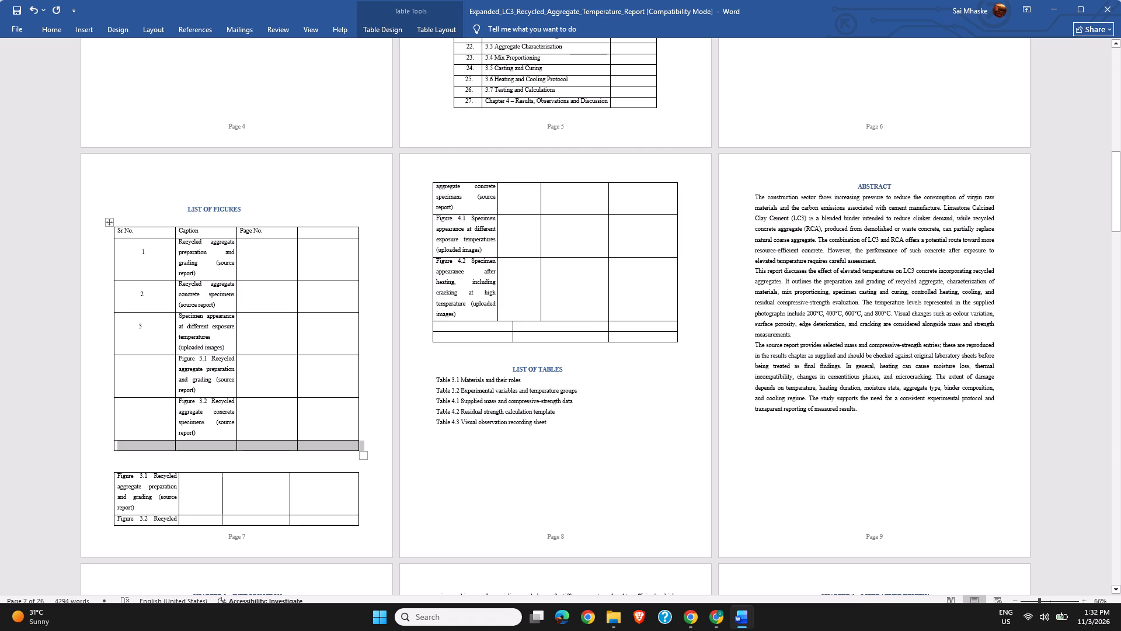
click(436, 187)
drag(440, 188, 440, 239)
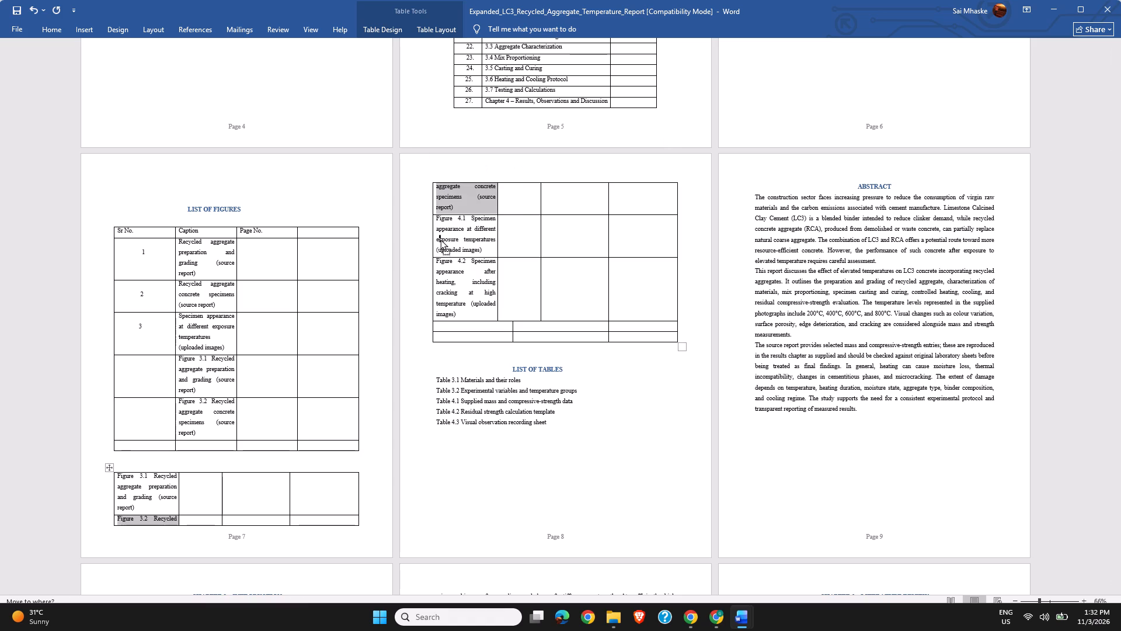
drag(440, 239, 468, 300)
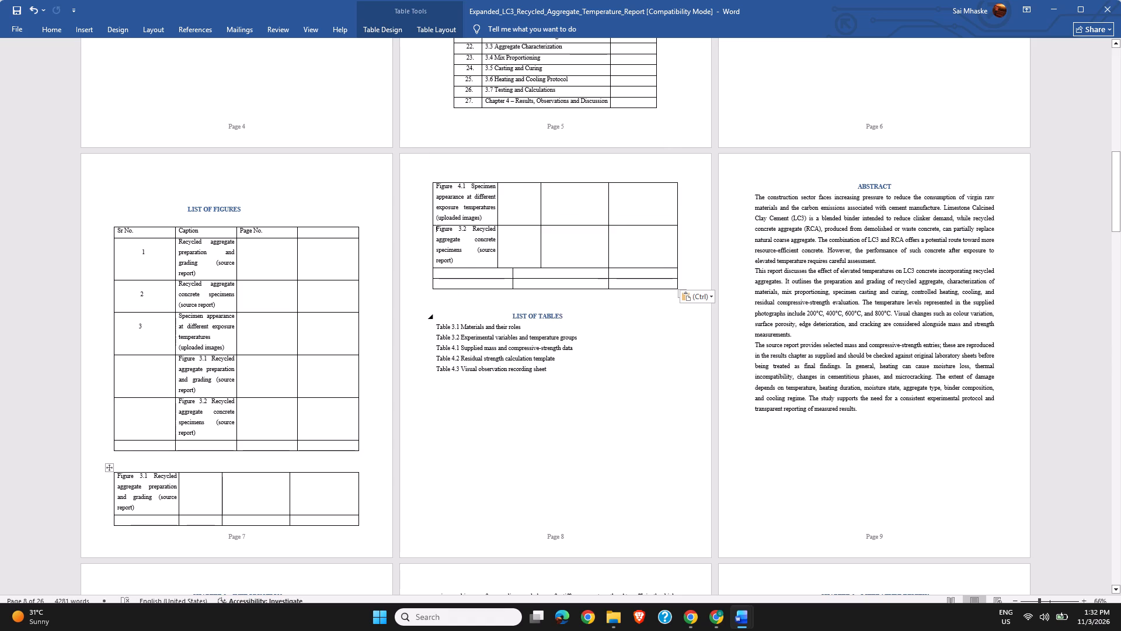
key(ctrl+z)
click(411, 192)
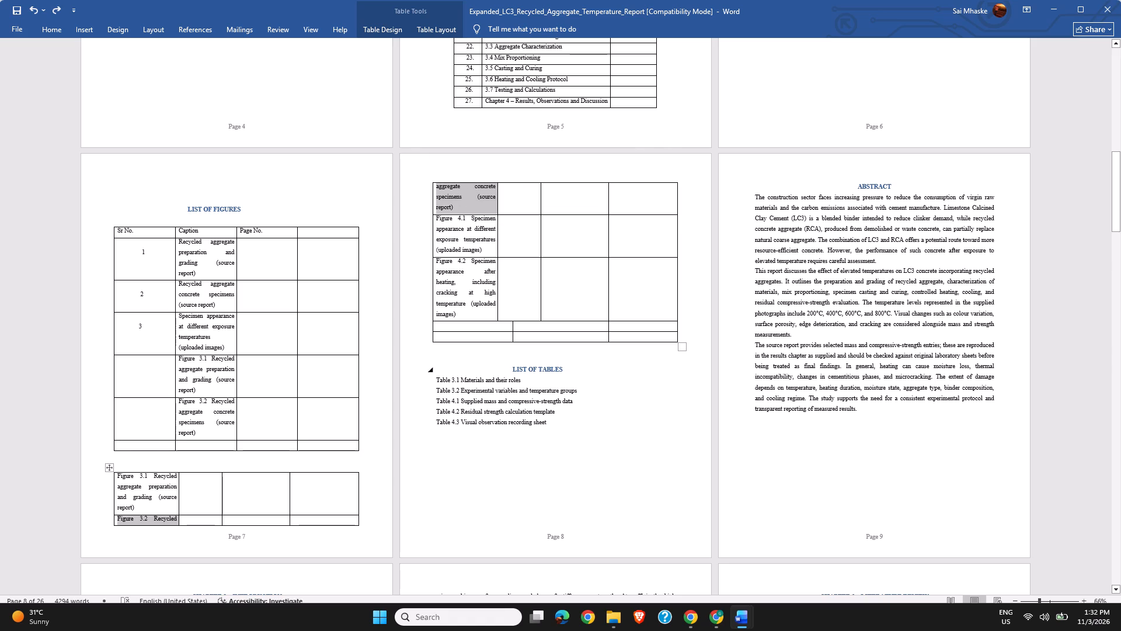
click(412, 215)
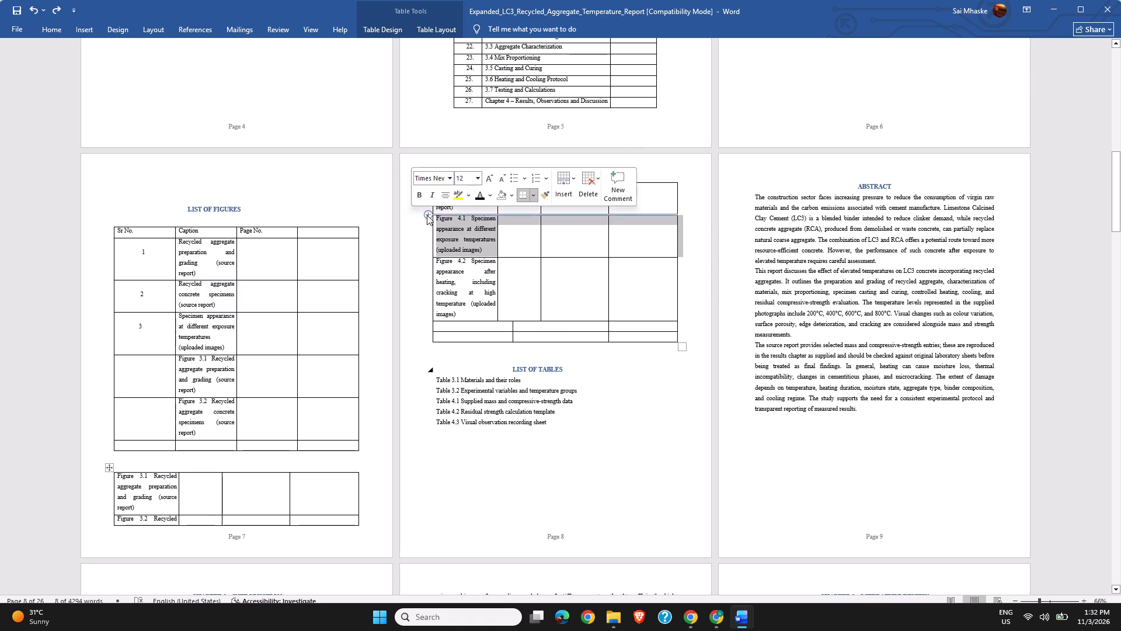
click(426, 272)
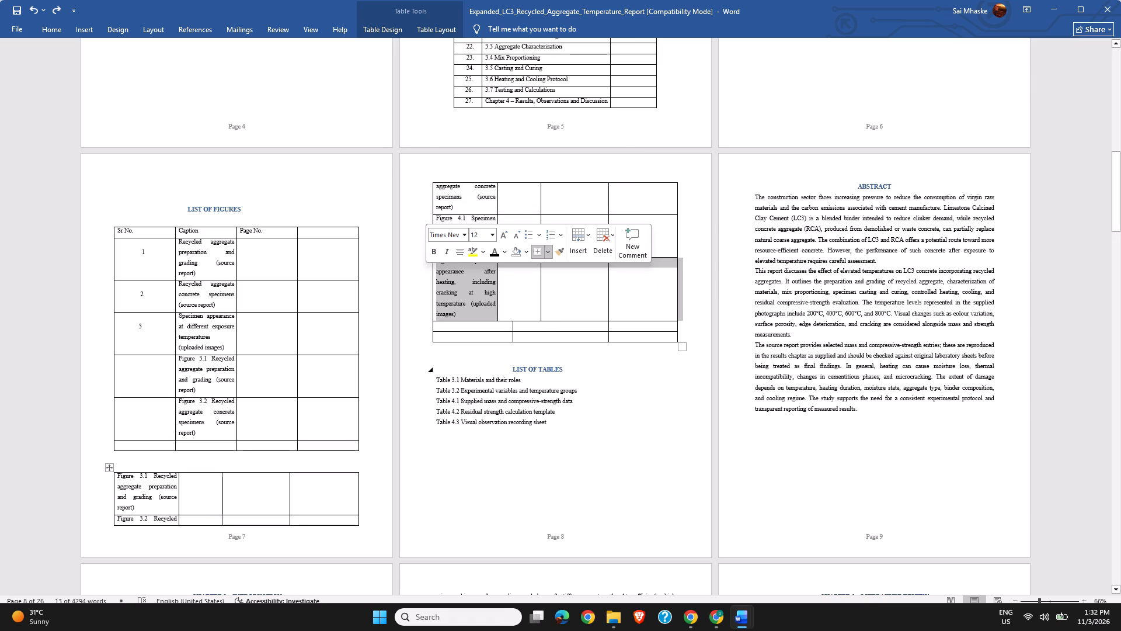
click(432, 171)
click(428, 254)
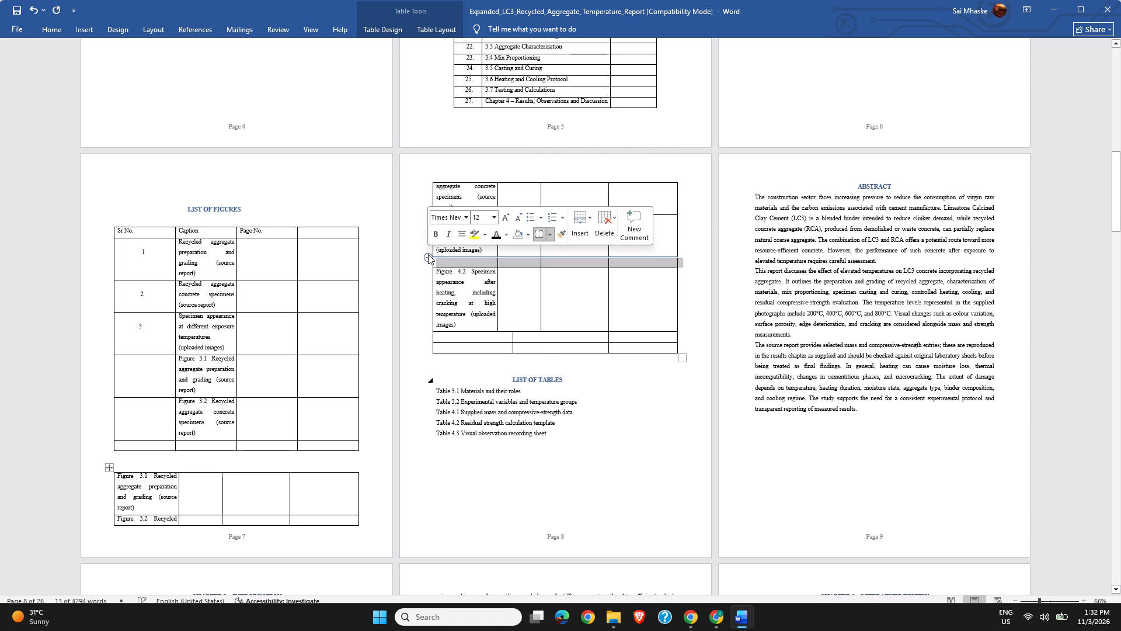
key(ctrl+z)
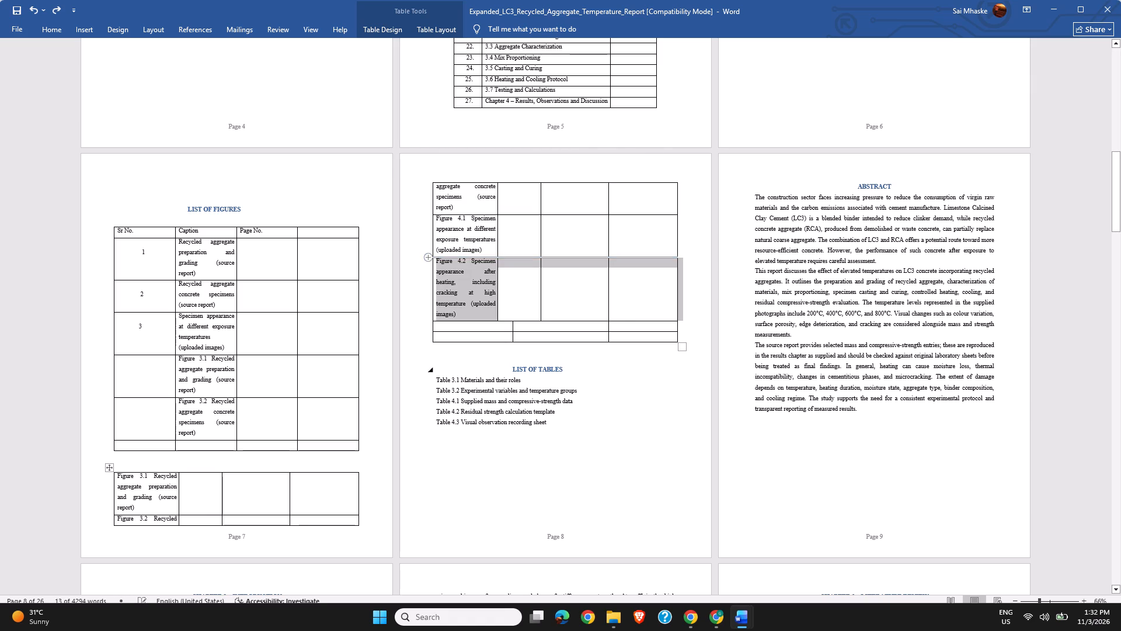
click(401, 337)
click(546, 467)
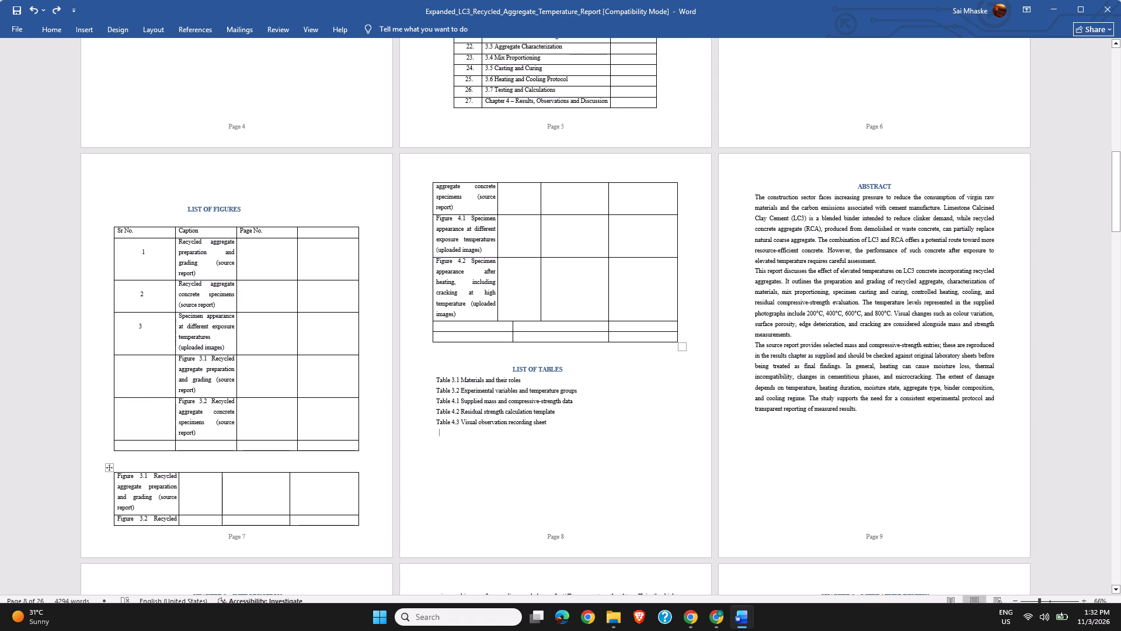
Copy the Figure 4.1 and Figure 4.2 captions from the lower table into the Caption column, starting at the upper table's blank last row.
drag(434, 221, 442, 241)
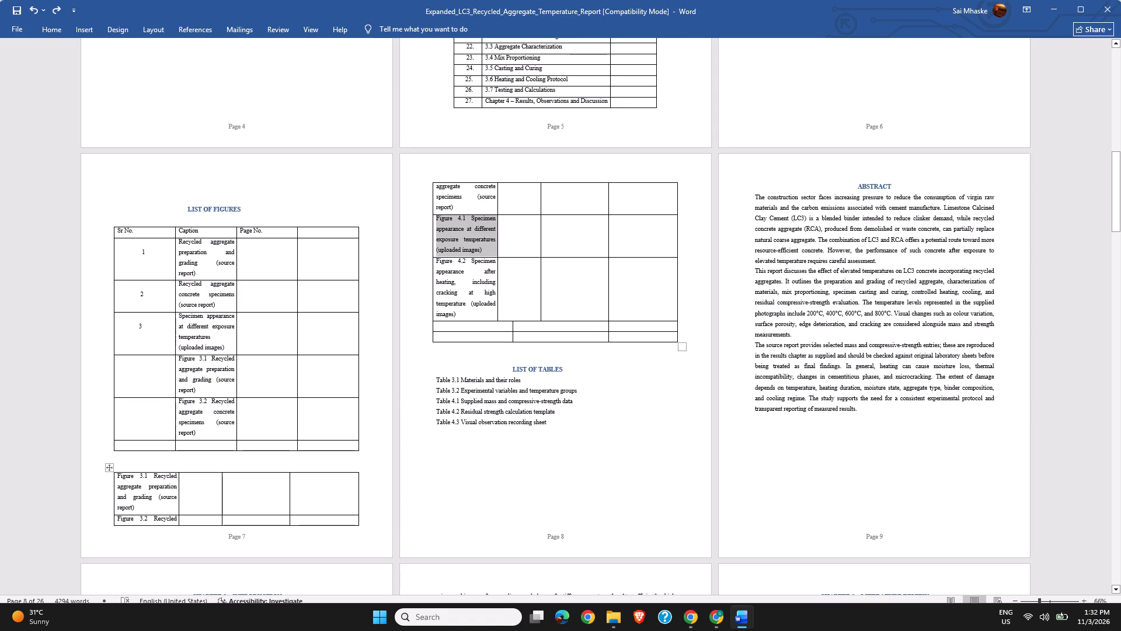
drag(442, 241, 452, 306)
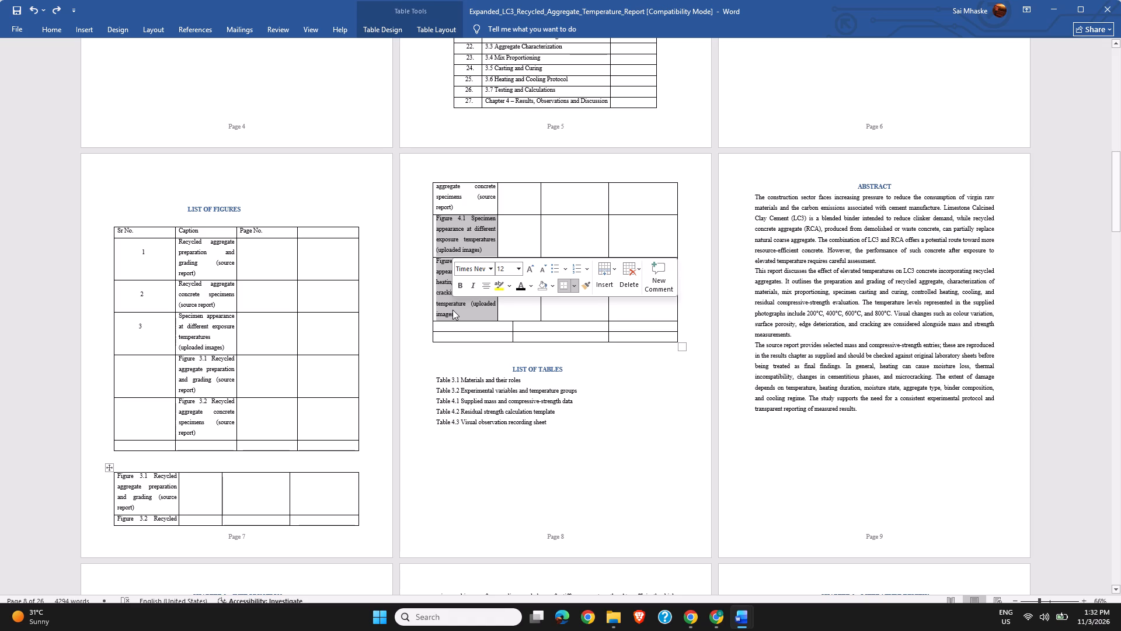
key(ctrl+c)
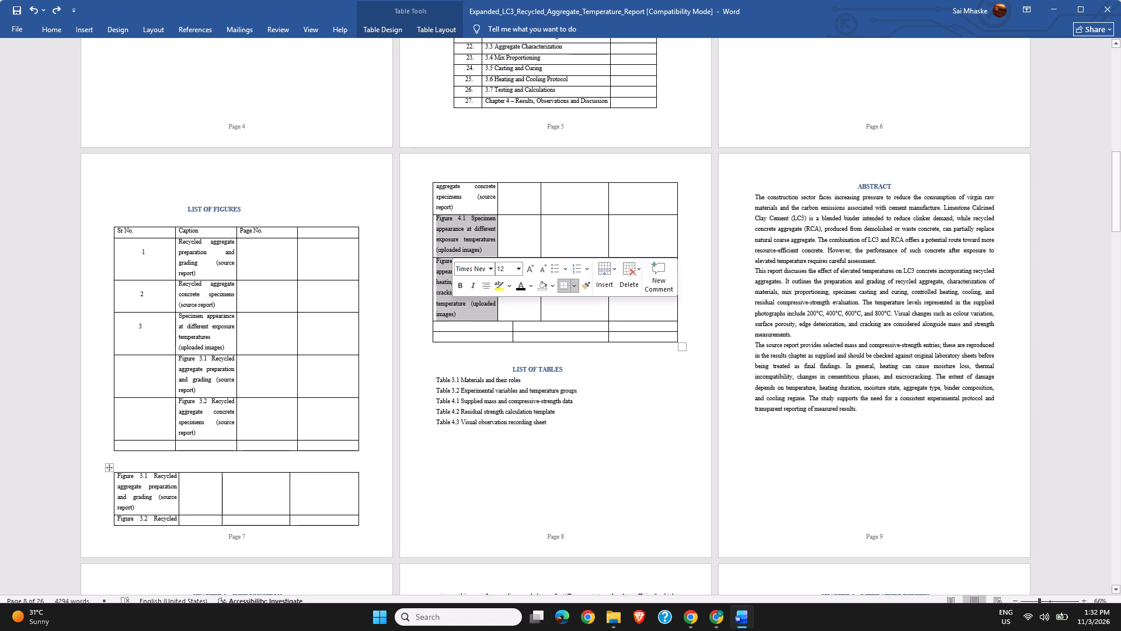
click(186, 447)
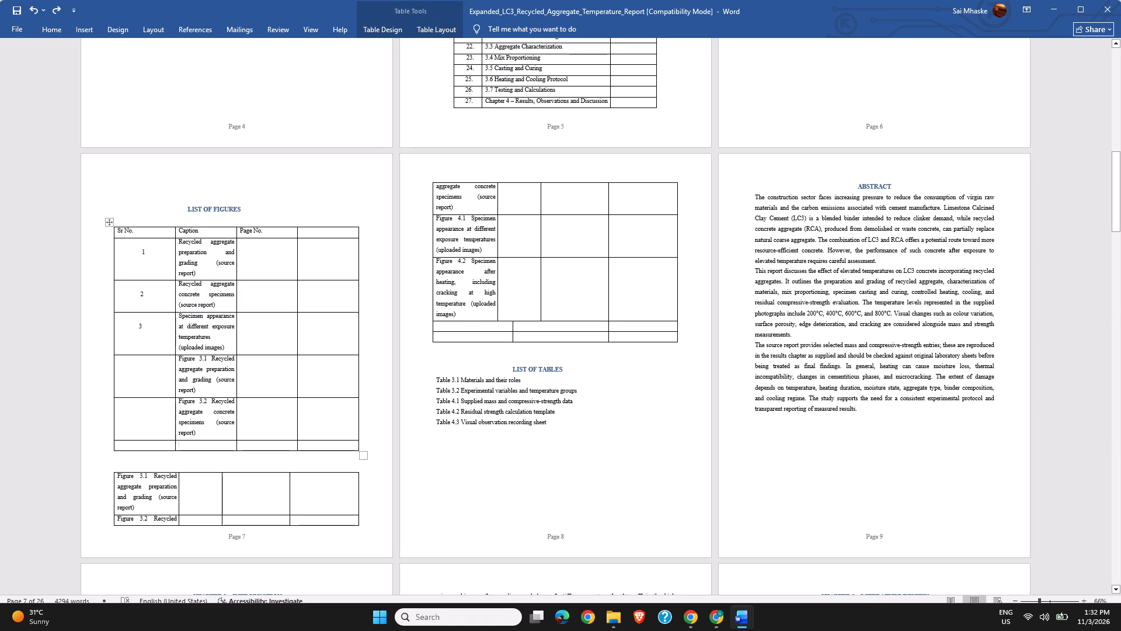
key(ctrl+v)
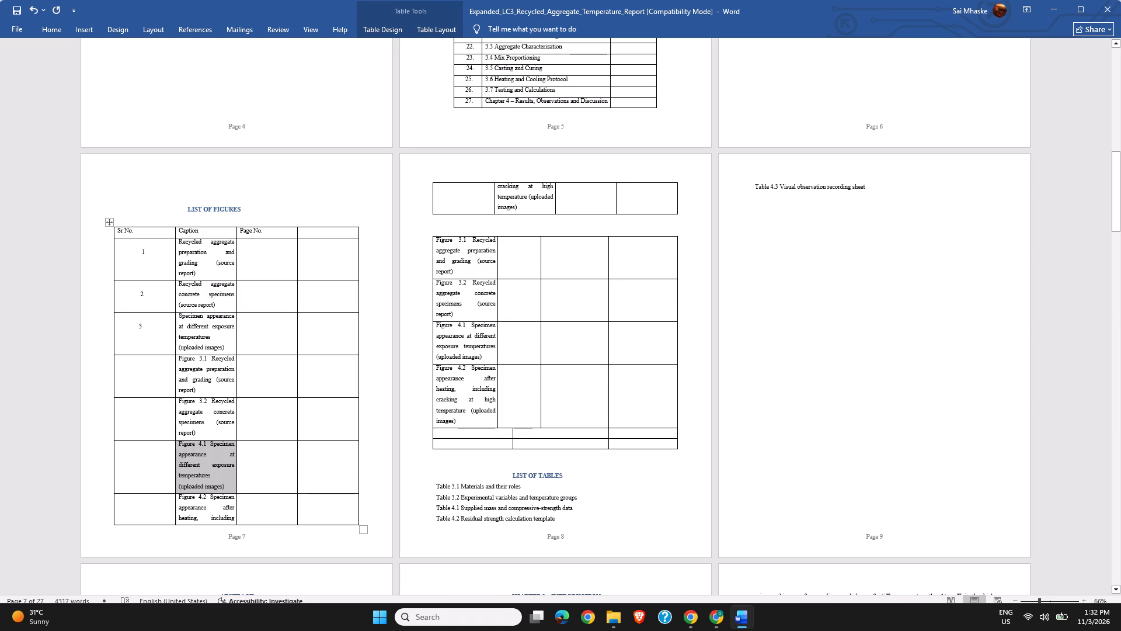
Delete the entire lower table that duplicates the figure captions above the LIST OF TABLES heading on page 8.
click(431, 236)
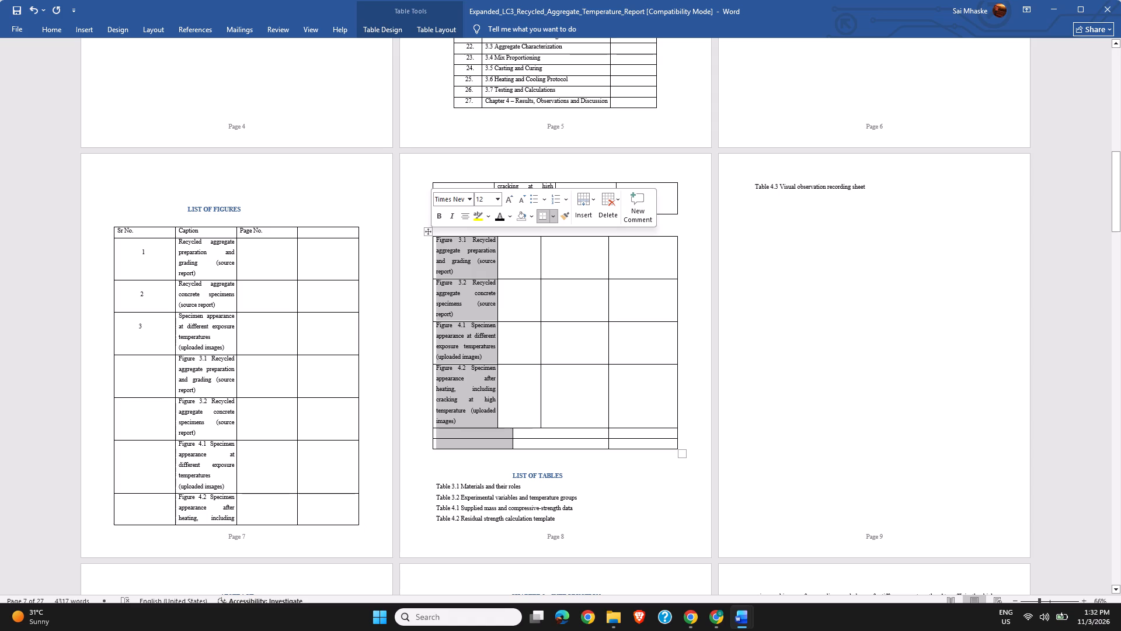
key(BackSpace)
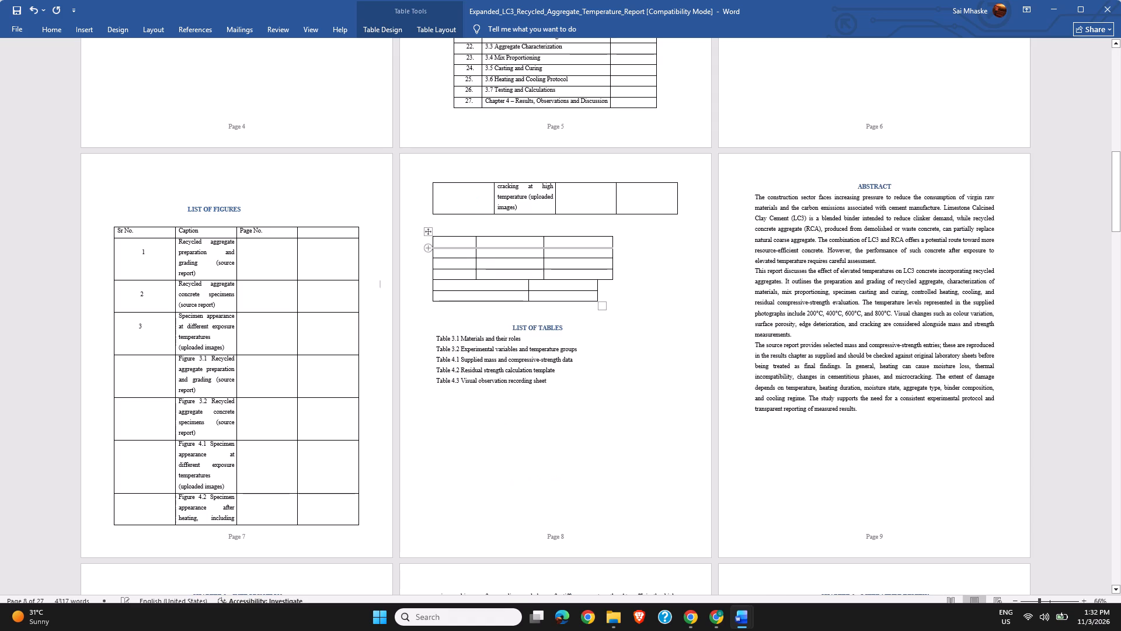
click(424, 231)
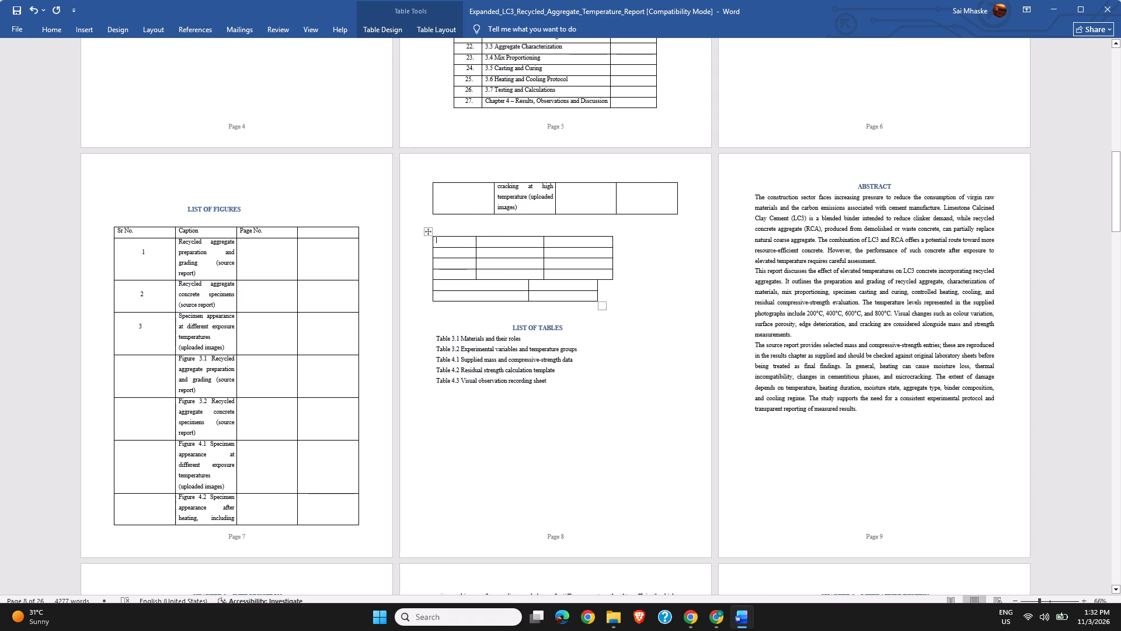
key(BackSpace)
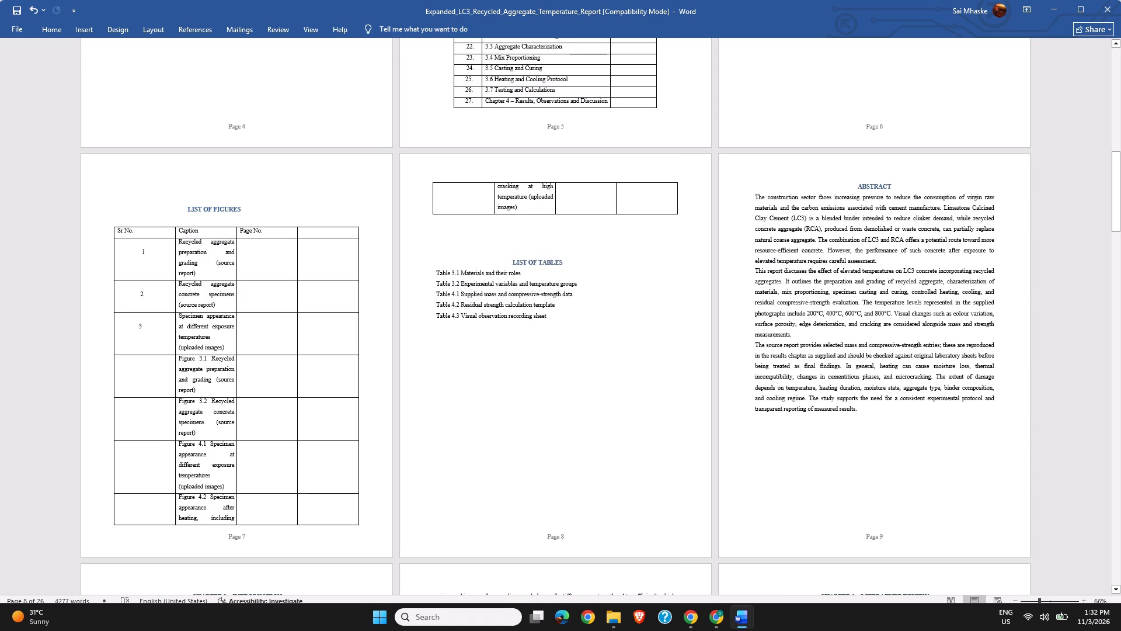
Delete the leading spaces and the line break in front of the LIST OF FIGURES heading on page 7.
click(182, 214)
key(BackSpace)
key(BackSpace)
key(BackSpace)
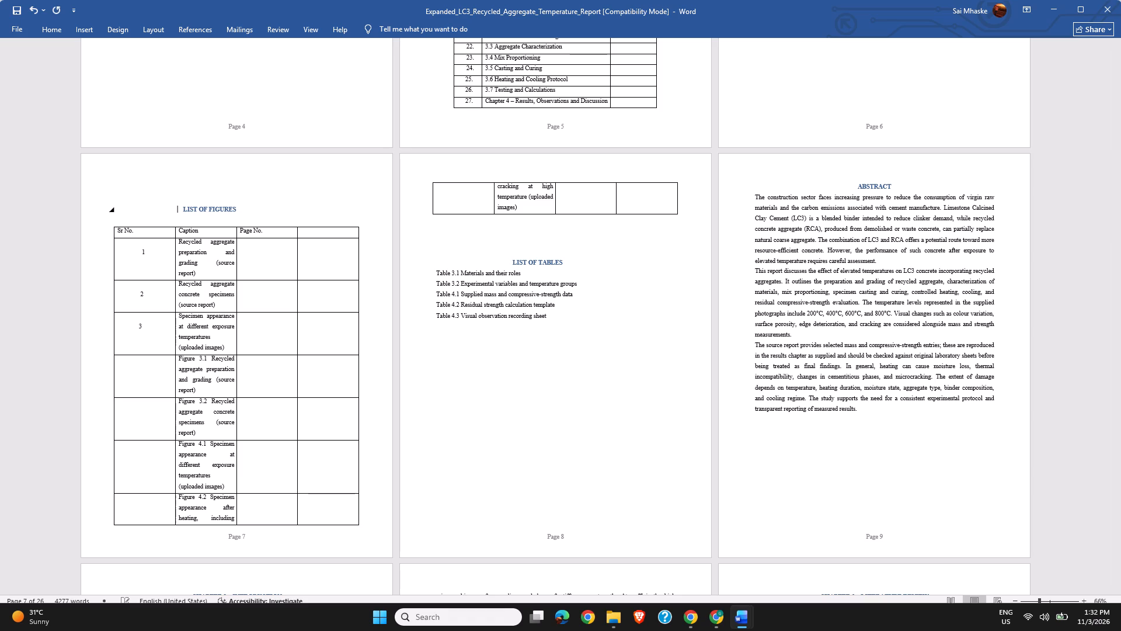
key(BackSpace)
key(BackSpace)
key(BackSpace)
key(BackSpace)
key(BackSpace)
key(BackSpace)
key(BackSpace)
key(BackSpace)
key(BackSpace)
key(BackSpace)
key(BackSpace)
key(BackSpace)
key(BackSpace)
key(BackSpace)
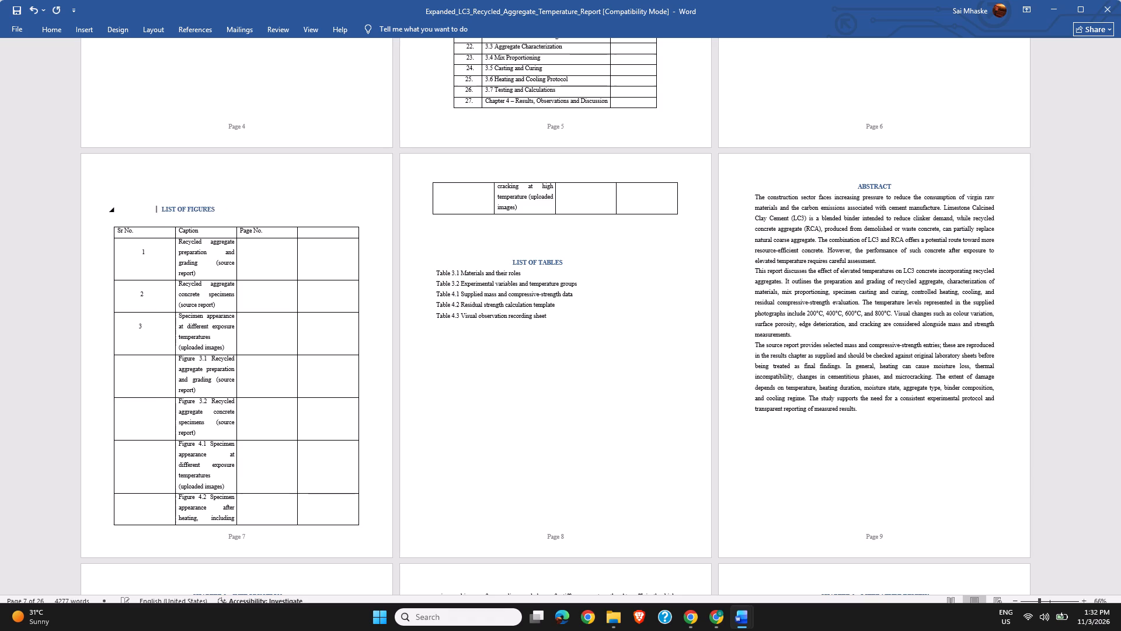
key(BackSpace)
key(BackSpace)
key(BackSpace)
key(BackSpace)
key(BackSpace)
key(BackSpace)
key(BackSpace)
key(BackSpace)
key(BackSpace)
key(BackSpace)
key(BackSpace)
key(BackSpace)
key(BackSpace)
key(BackSpace)
key(BackSpace)
key(BackSpace)
key(BackSpace)
key(BackSpace)
key(BackSpace)
key(BackSpace)
key(BackSpace)
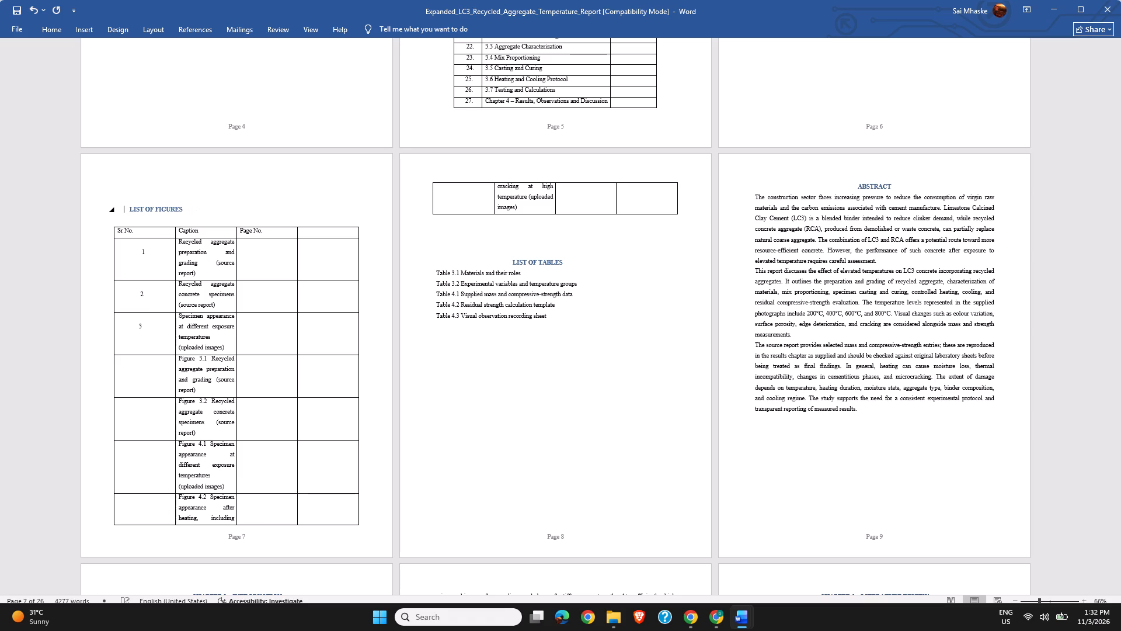
key(BackSpace)
key(BackSpace)
key(BackSpace)
key(BackSpace)
key(BackSpace)
key(BackSpace)
key(BackSpace)
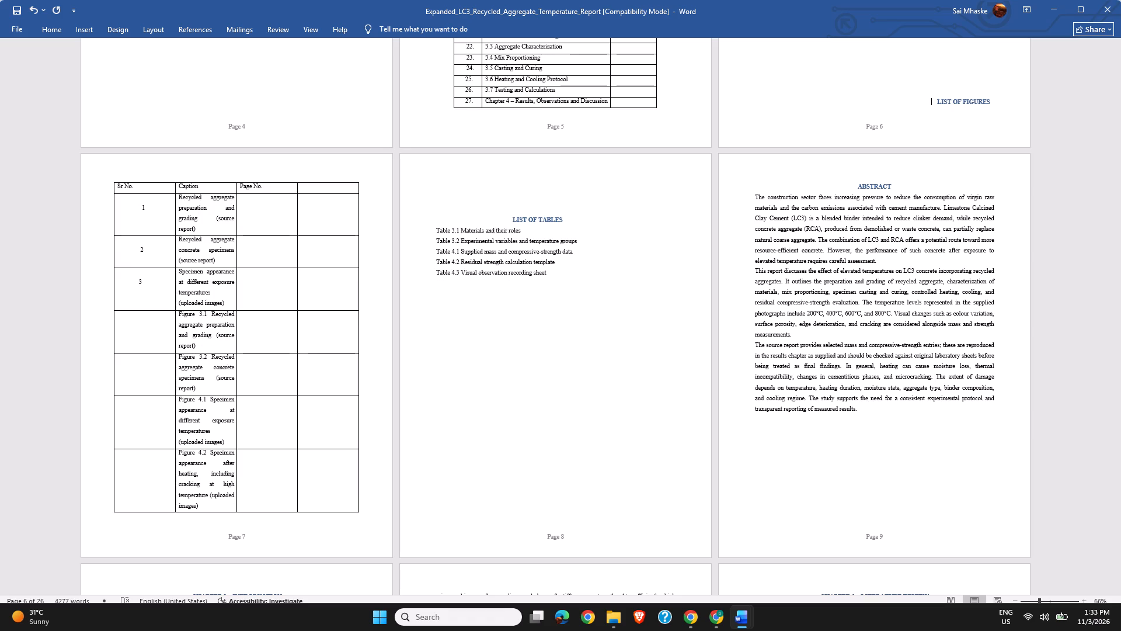
Insert a line break before the LIST OF FIGURES heading on page 6 to move it onto page 7.
key(Down)
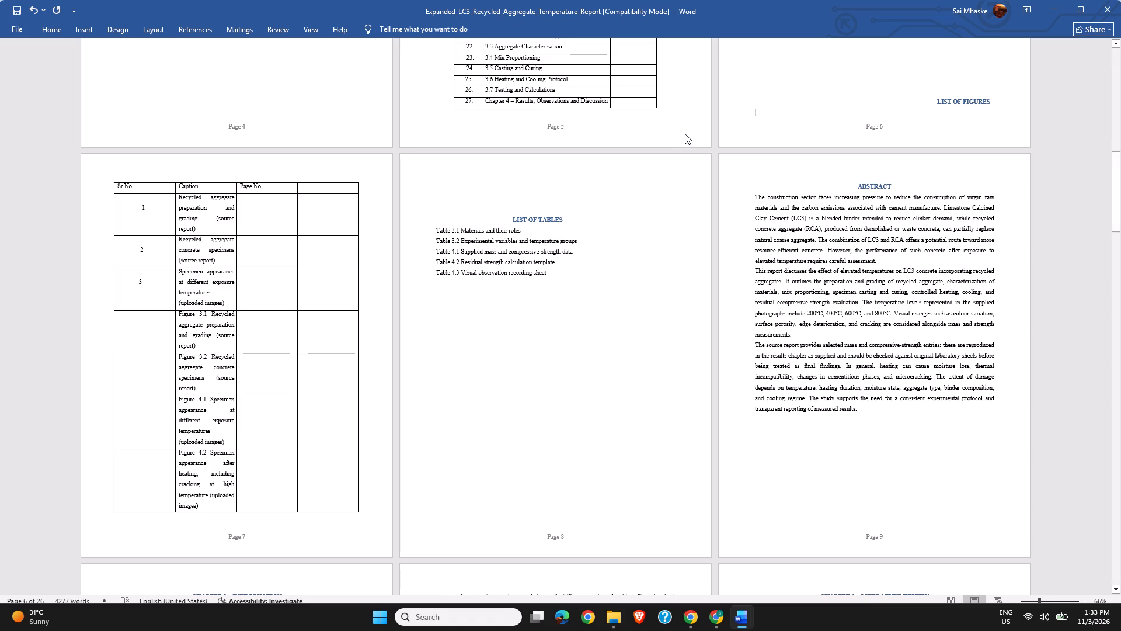
scroll(1098, 150, up, 1)
drag(1113, 169, 1119, 119)
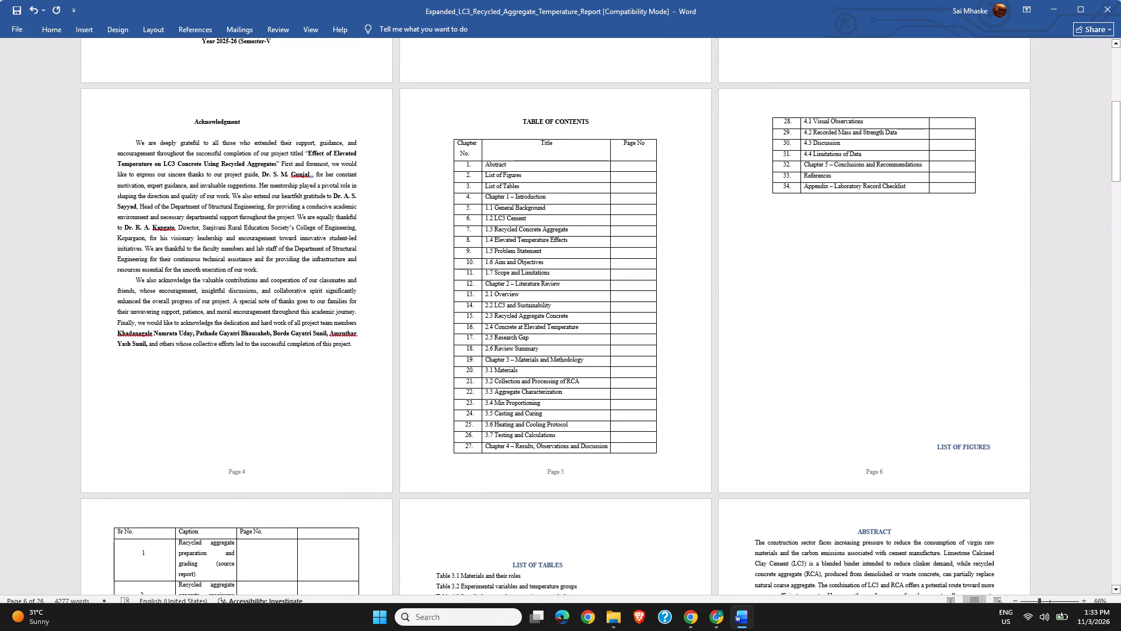
click(931, 452)
key(Return)
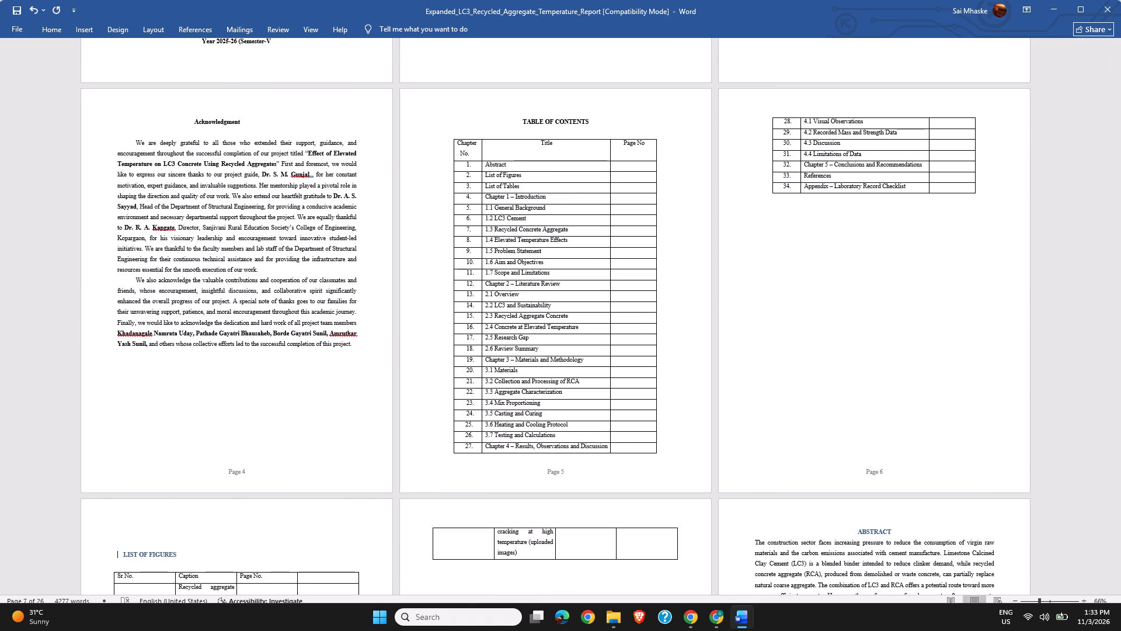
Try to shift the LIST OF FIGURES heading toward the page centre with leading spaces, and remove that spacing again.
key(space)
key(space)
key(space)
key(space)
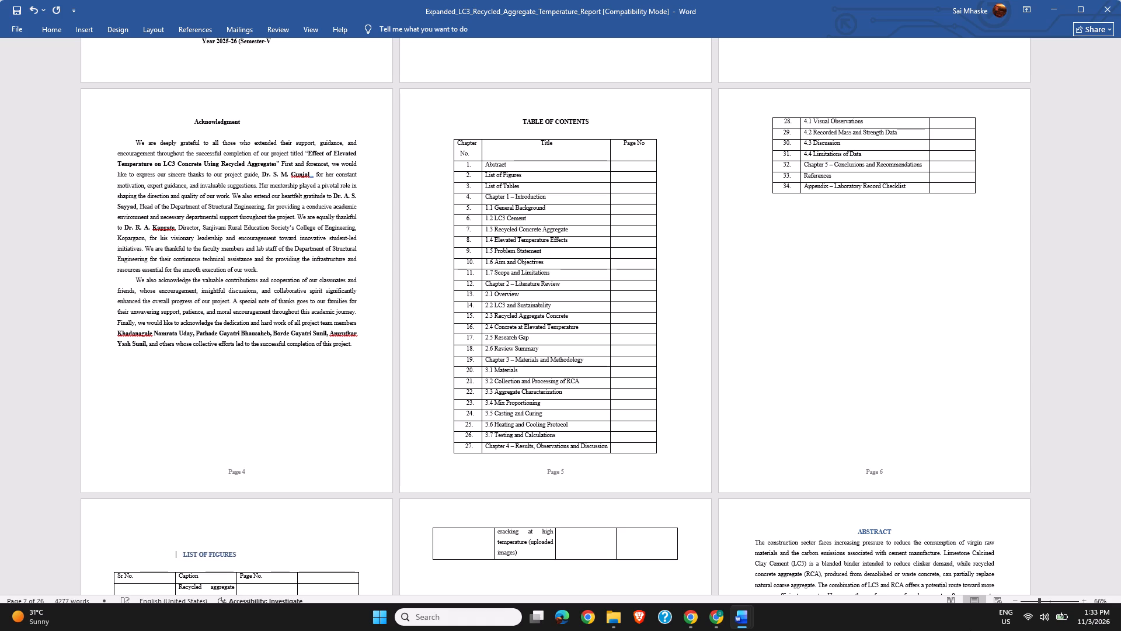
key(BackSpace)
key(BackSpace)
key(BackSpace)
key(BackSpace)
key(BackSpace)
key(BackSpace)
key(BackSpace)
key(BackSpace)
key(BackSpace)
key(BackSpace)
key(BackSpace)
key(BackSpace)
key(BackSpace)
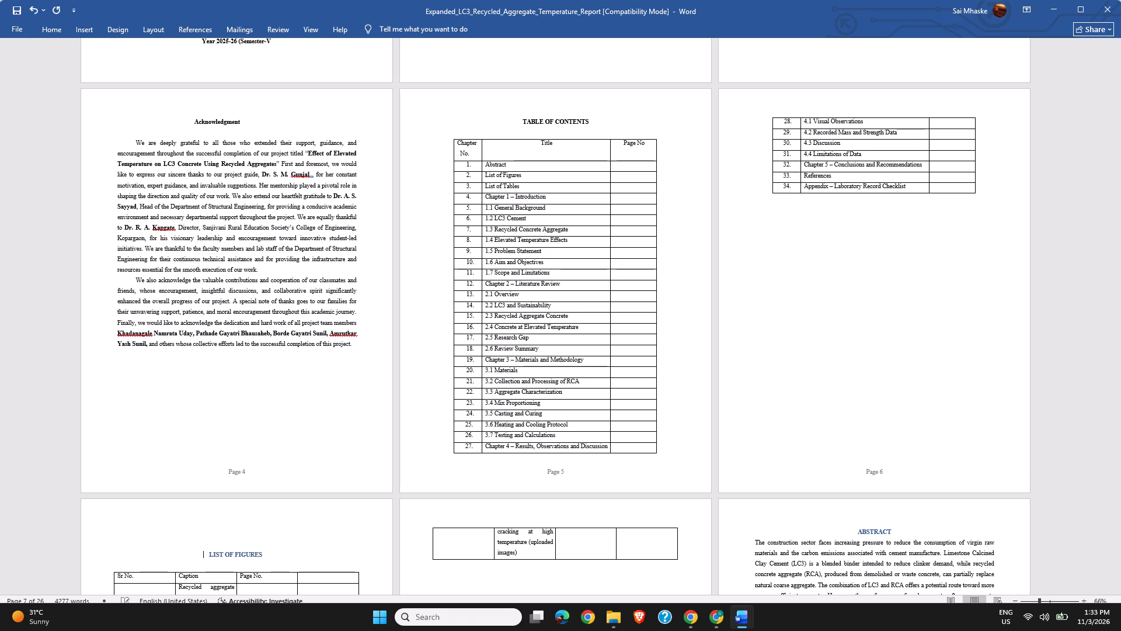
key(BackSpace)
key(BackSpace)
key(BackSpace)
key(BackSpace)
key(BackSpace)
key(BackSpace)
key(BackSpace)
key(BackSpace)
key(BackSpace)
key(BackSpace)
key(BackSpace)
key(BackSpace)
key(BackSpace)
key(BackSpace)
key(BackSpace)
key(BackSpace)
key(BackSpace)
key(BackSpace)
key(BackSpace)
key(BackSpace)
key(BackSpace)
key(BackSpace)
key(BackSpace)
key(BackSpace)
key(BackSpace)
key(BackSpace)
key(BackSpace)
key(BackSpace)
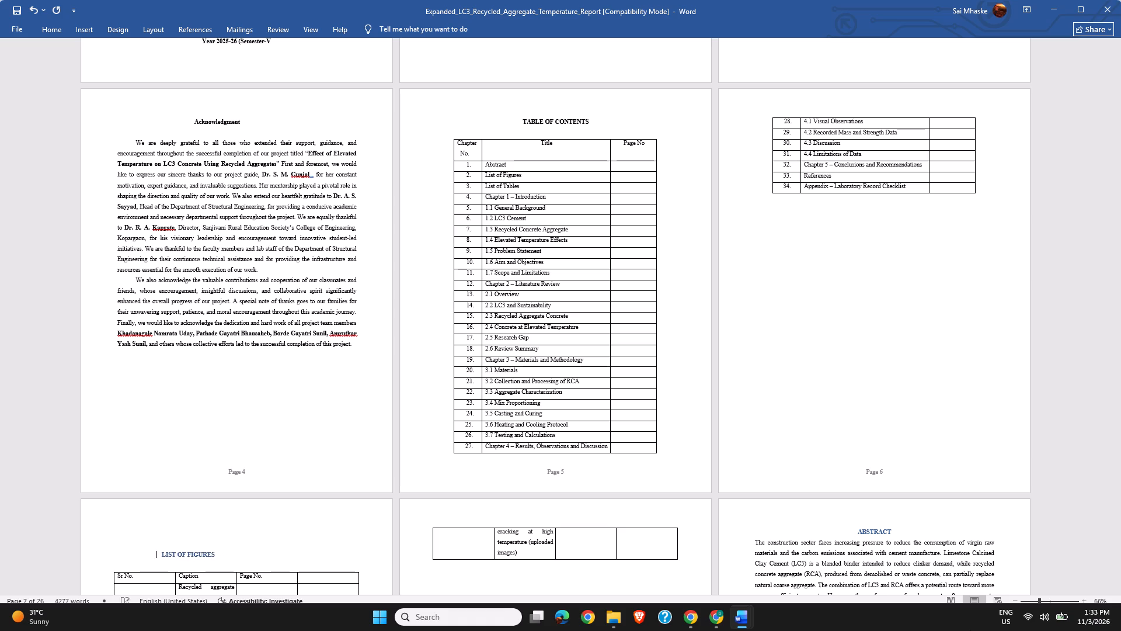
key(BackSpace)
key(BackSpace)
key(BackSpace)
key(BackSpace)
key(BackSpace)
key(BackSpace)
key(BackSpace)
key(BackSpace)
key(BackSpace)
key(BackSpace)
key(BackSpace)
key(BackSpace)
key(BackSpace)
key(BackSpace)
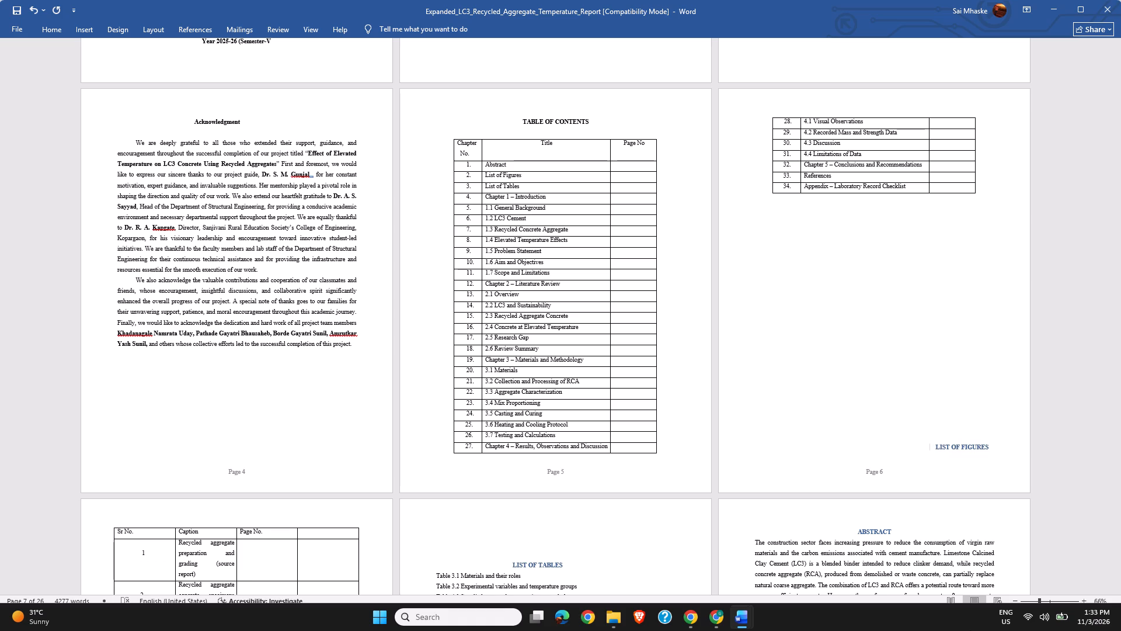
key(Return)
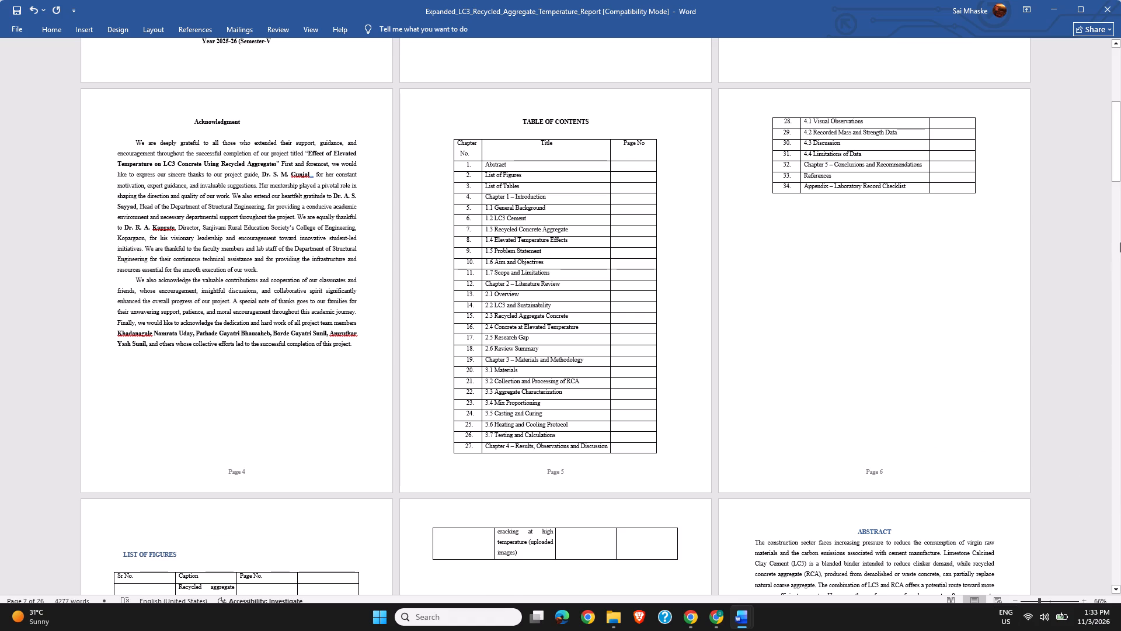
Move the List of Figures table on page 7 slightly upward, closer to its heading.
drag(1116, 169, 1116, 196)
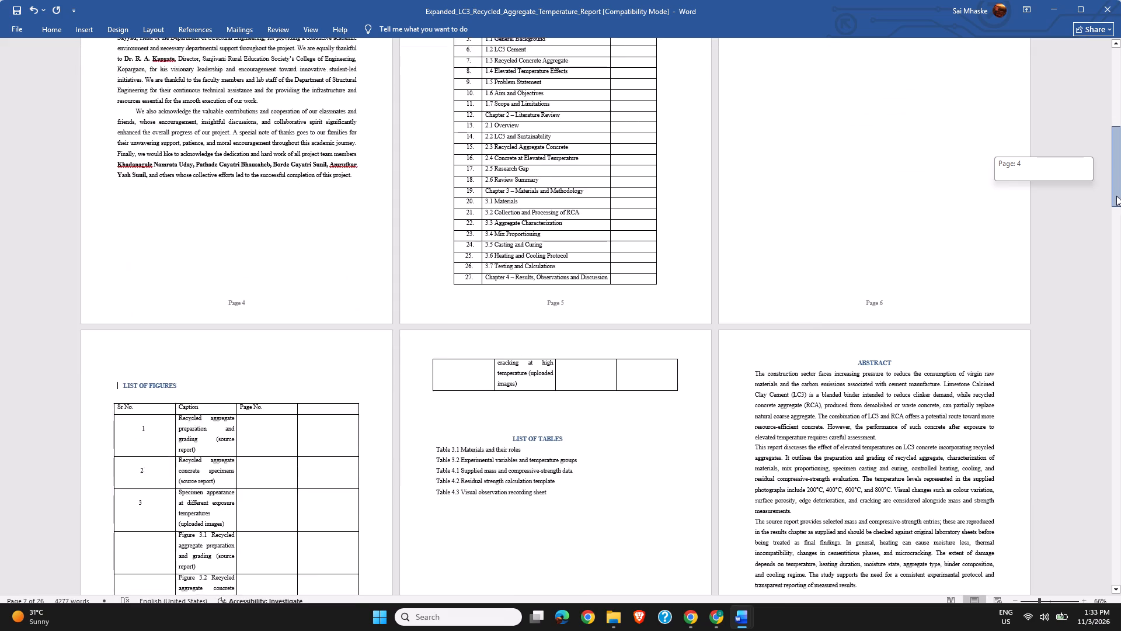
drag(1116, 196, 1116, 201)
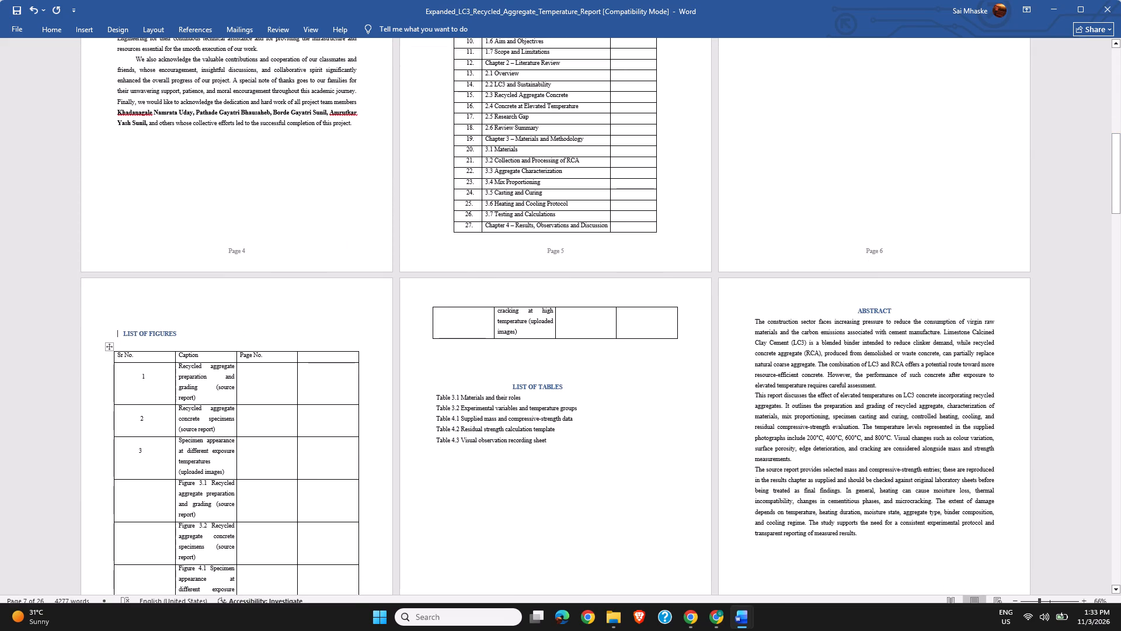
drag(108, 345, 111, 348)
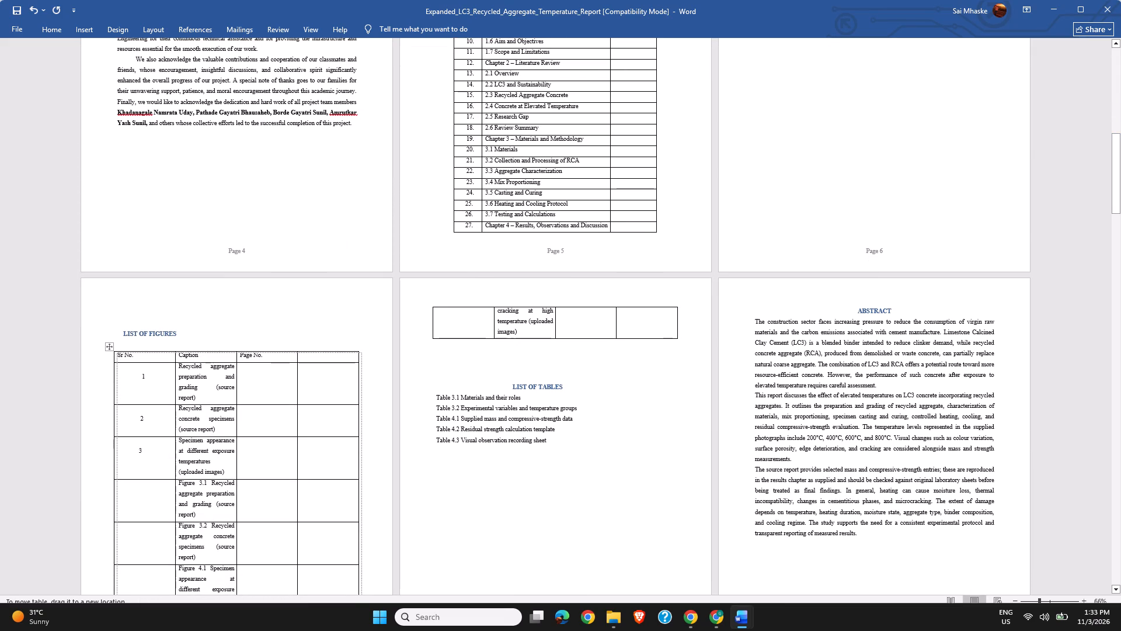
drag(111, 348, 113, 339)
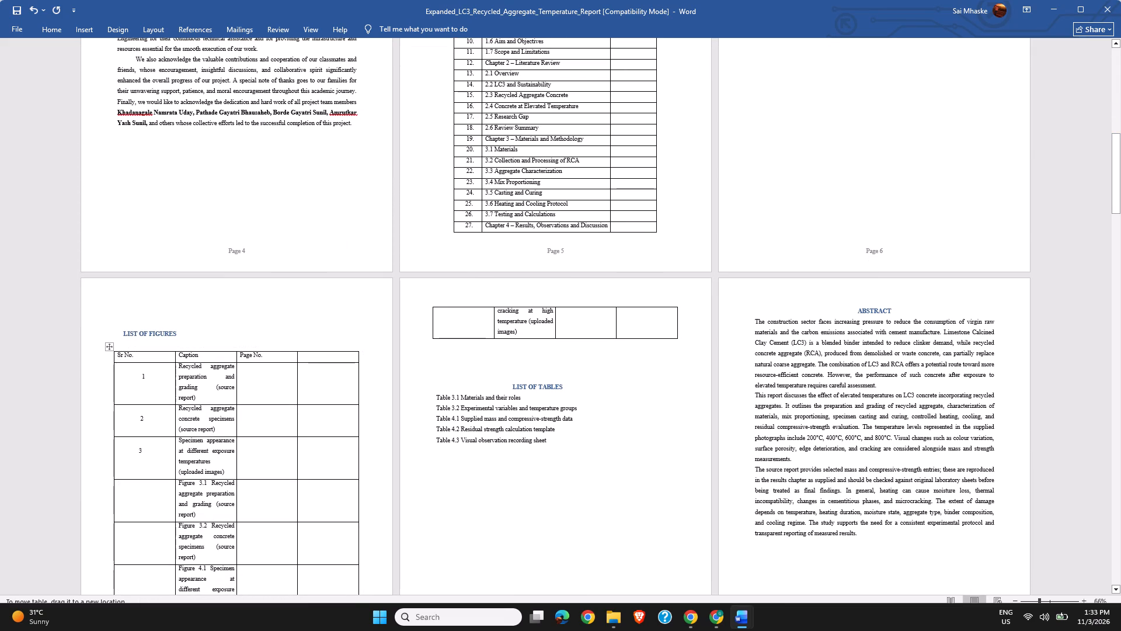
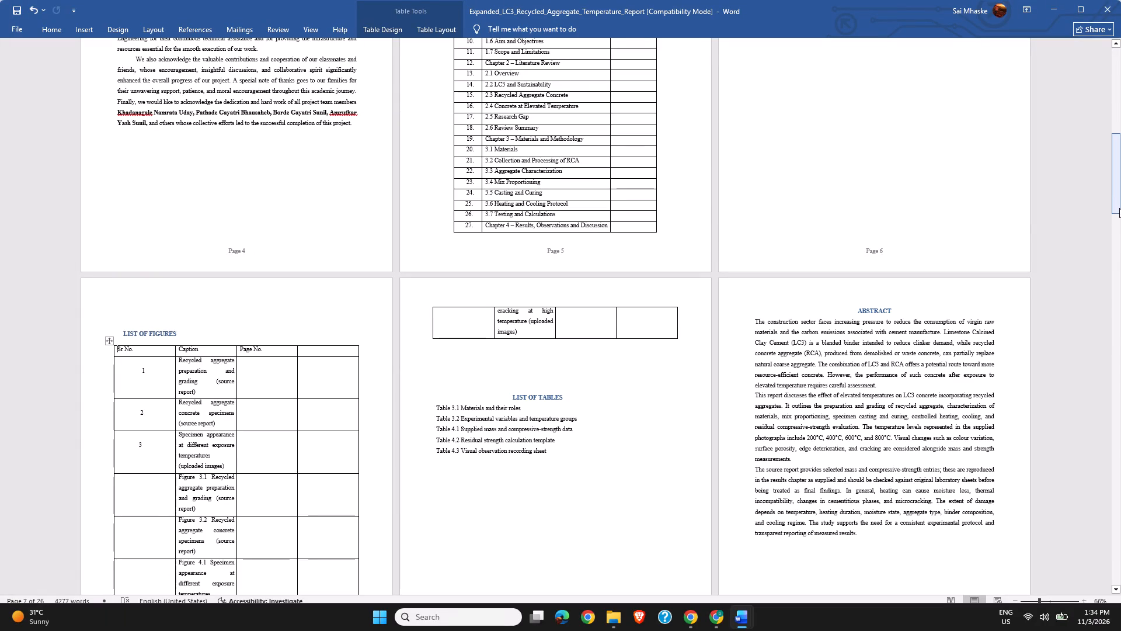
Narrow the Sr No. column of the List of Figures table on page 7, giving its width to the Caption column.
drag(1119, 209, 1114, 247)
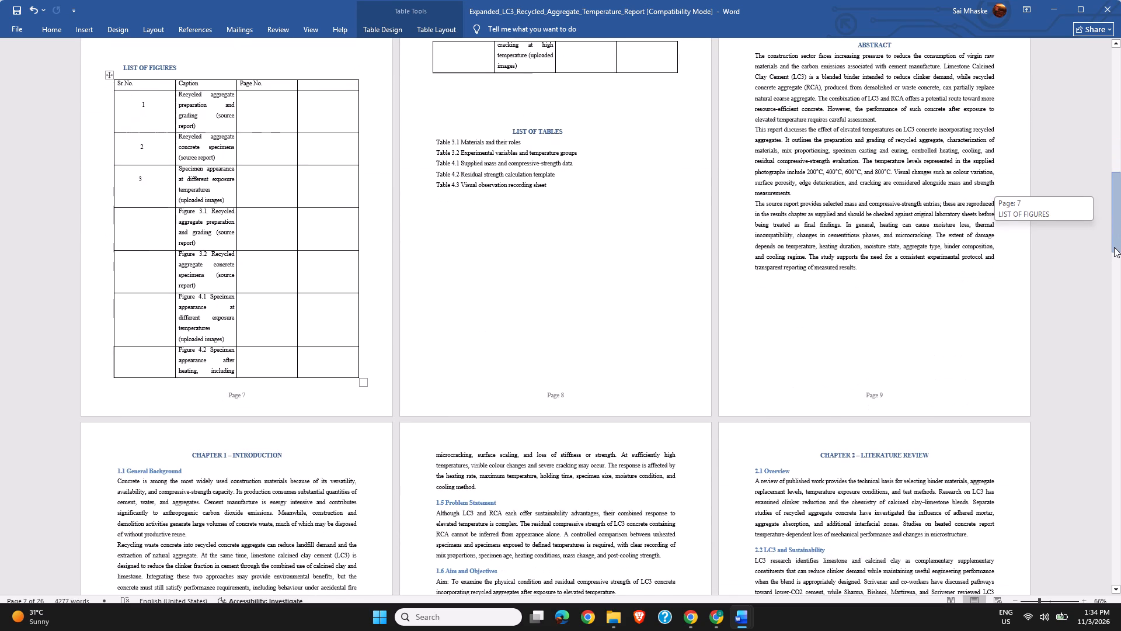
drag(1114, 247, 1114, 237)
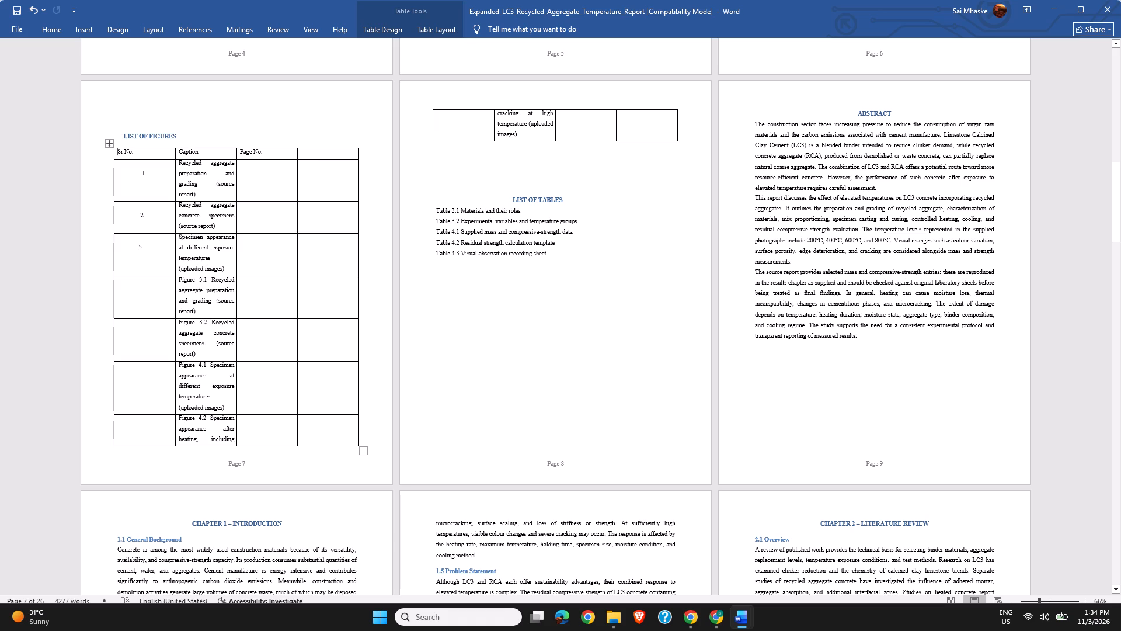
drag(173, 271, 139, 274)
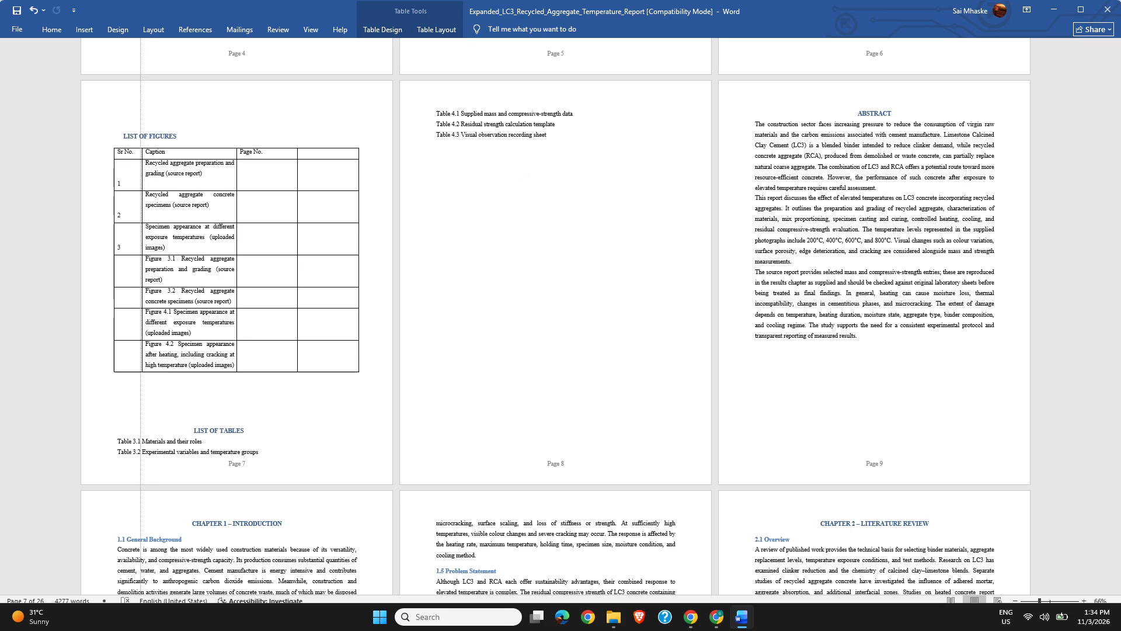
drag(139, 274, 131, 272)
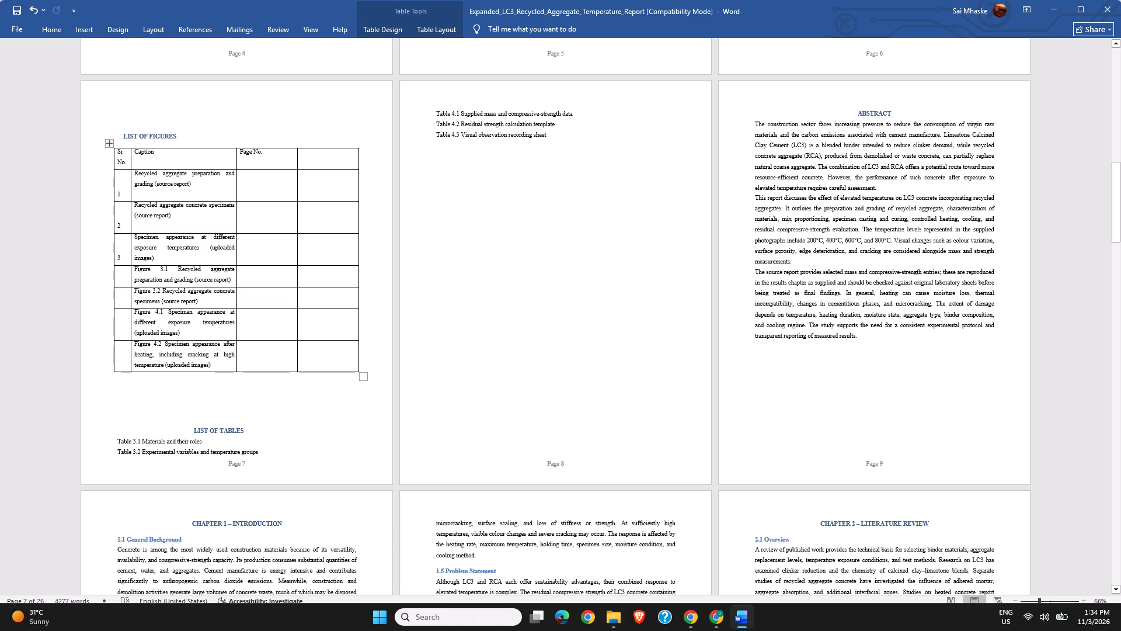
Insert four paragraph breaks before the LIST OF TABLES heading on page 7 to push it and its entries onto page 8.
click(190, 433)
key(Return)
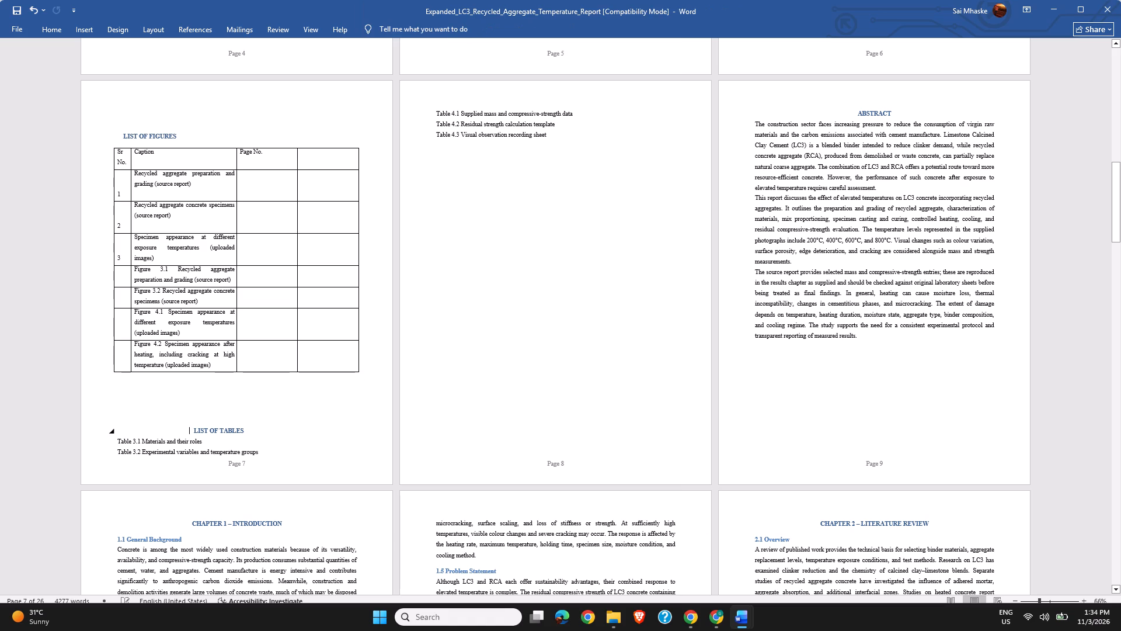
key(Return)
key(Return)
key(Return)
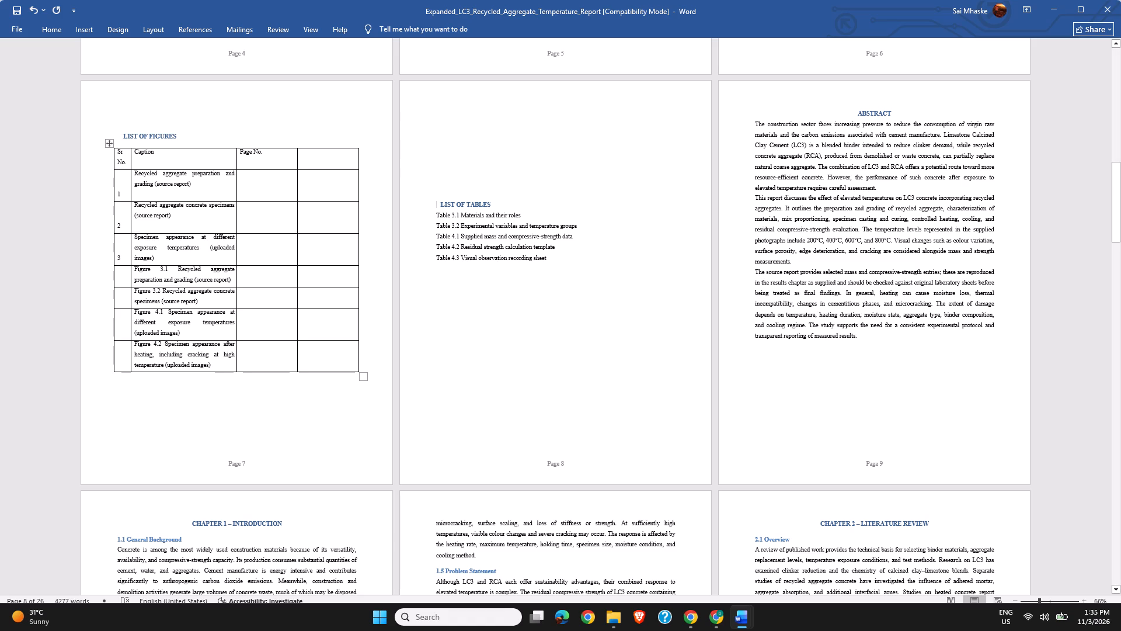
Delete the entire rows for the Figure 3.1, Figure 3.2 and Figure 4.1 captions from the List of Figures table.
drag(184, 331, 152, 332)
drag(152, 332, 135, 279)
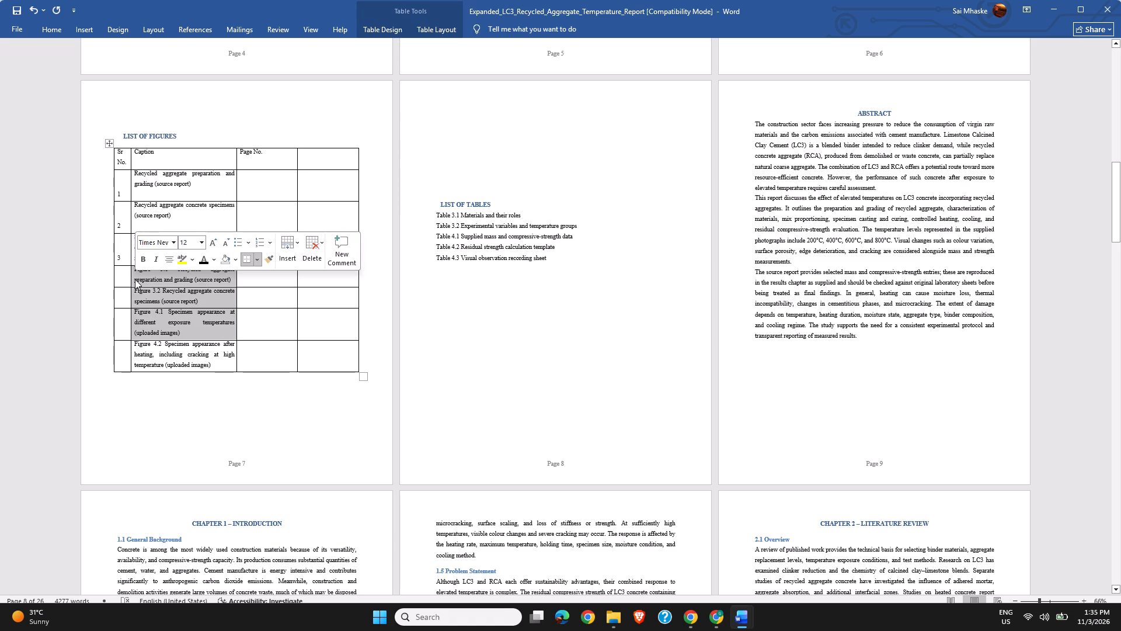
key(BackSpace)
key(BackSpace)
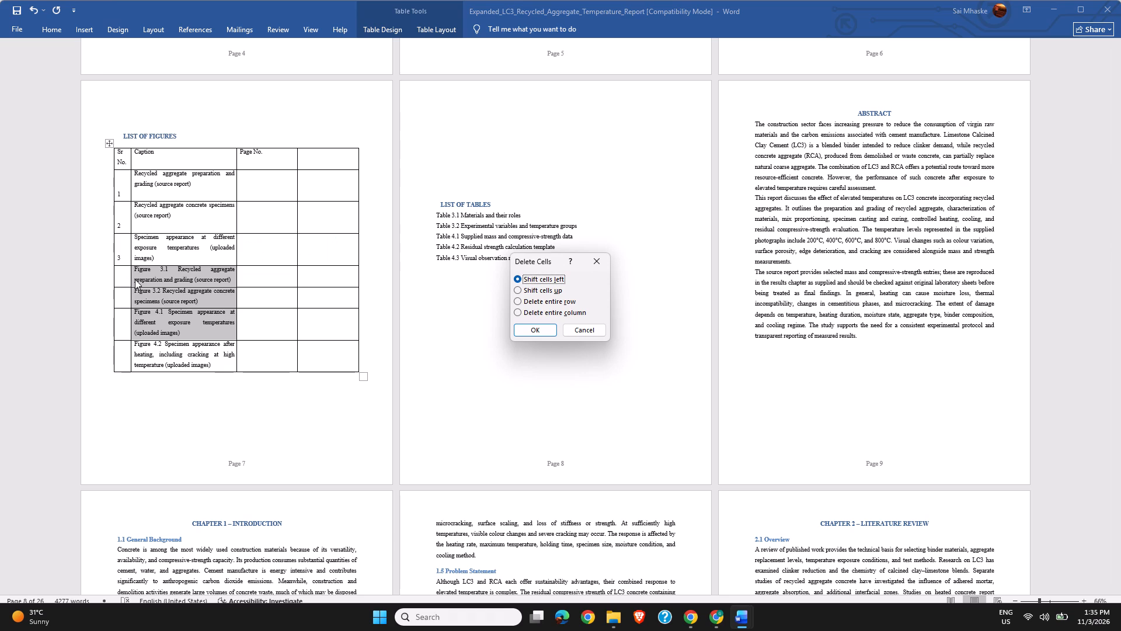
key(BackSpace)
key(BackSpace)
key(Delete)
click(551, 306)
key(BackSpace)
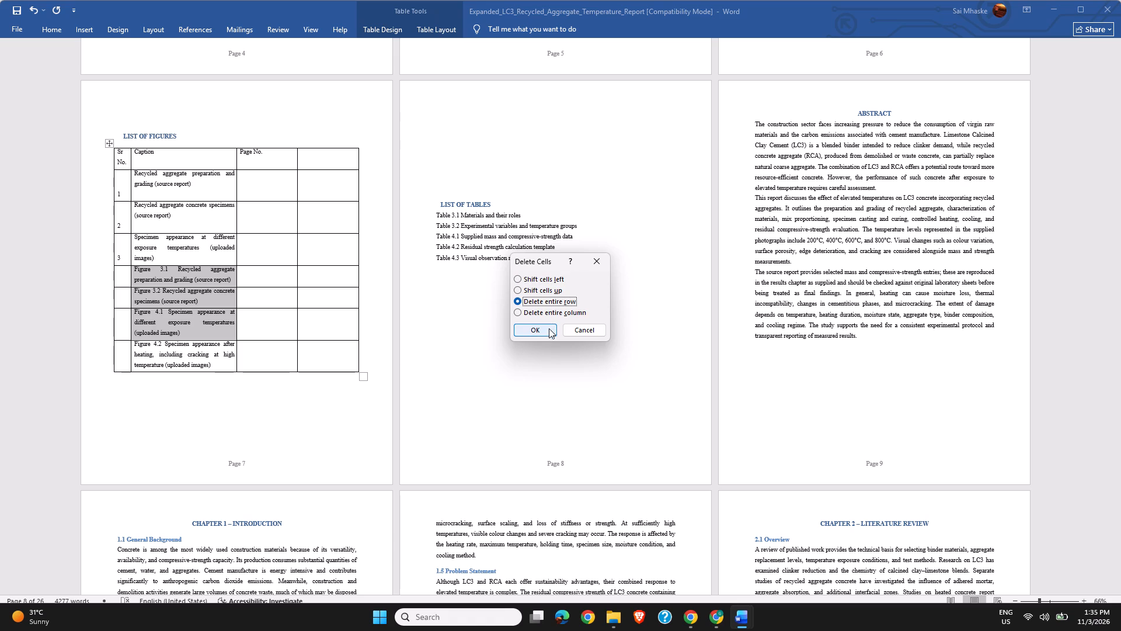
click(549, 330)
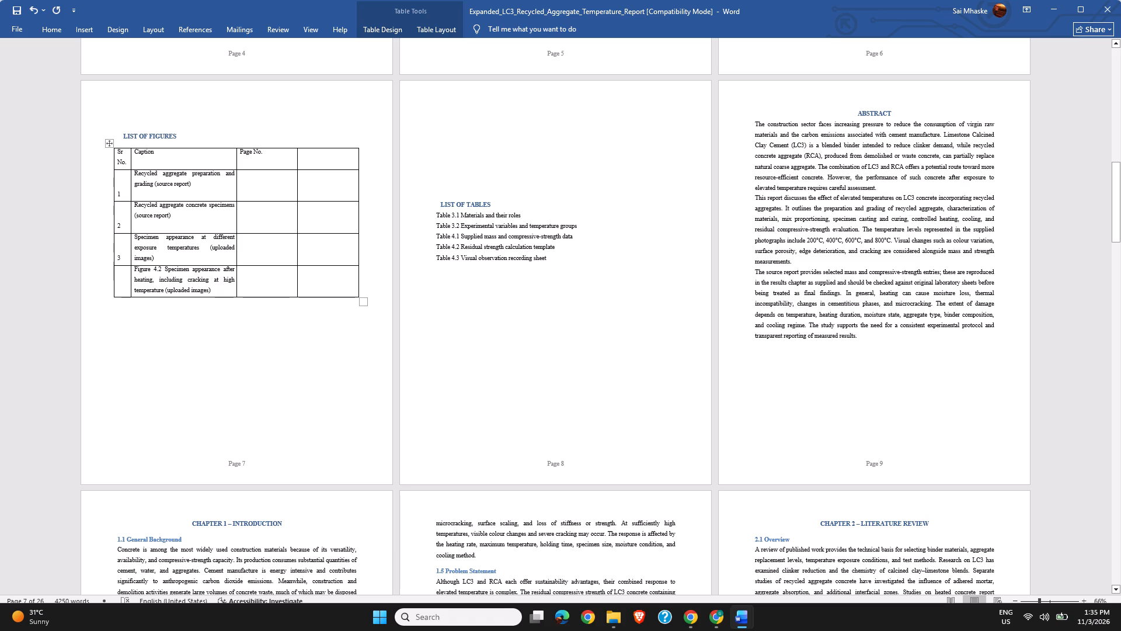
Remove the "Figure 4.2" prefix from the caption in the last row of the List of Figures table.
click(162, 268)
key(BackSpace)
key(BackSpace)
key(BackSpace)
key(BackSpace)
key(BackSpace)
key(BackSpace)
key(BackSpace)
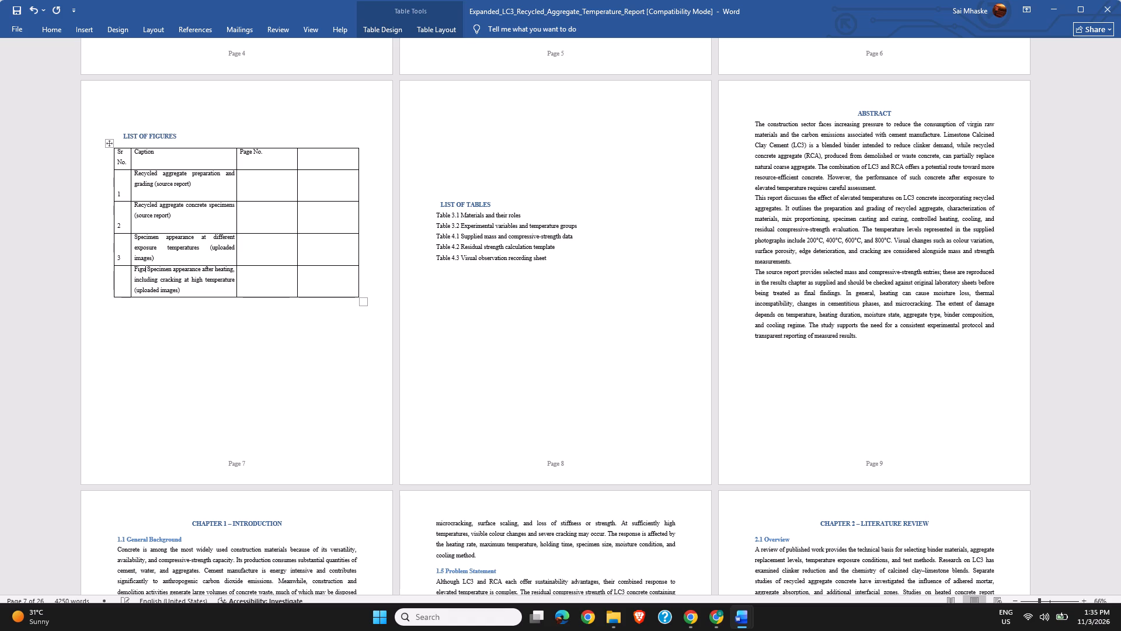
key(BackSpace)
key(BackSpace)
key(BackSpace)
key(BackSpace)
Enter serial number 4 for the last row of the List of Figures table.
click(123, 275)
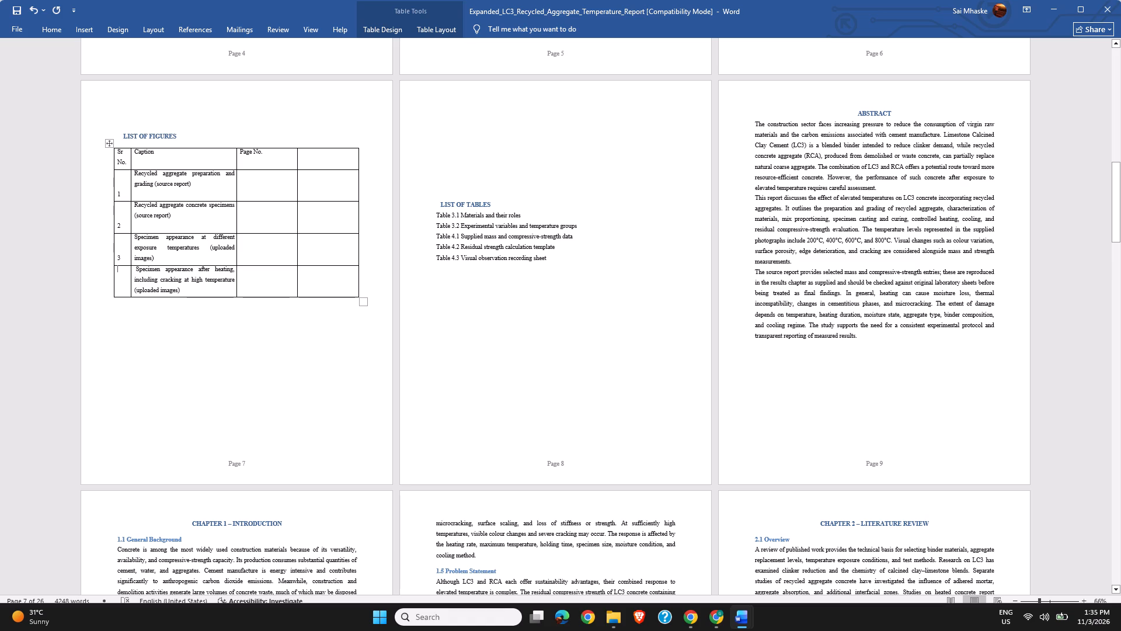
key(4)
Delete the empty fourth column of the List of Figures table.
click(315, 158)
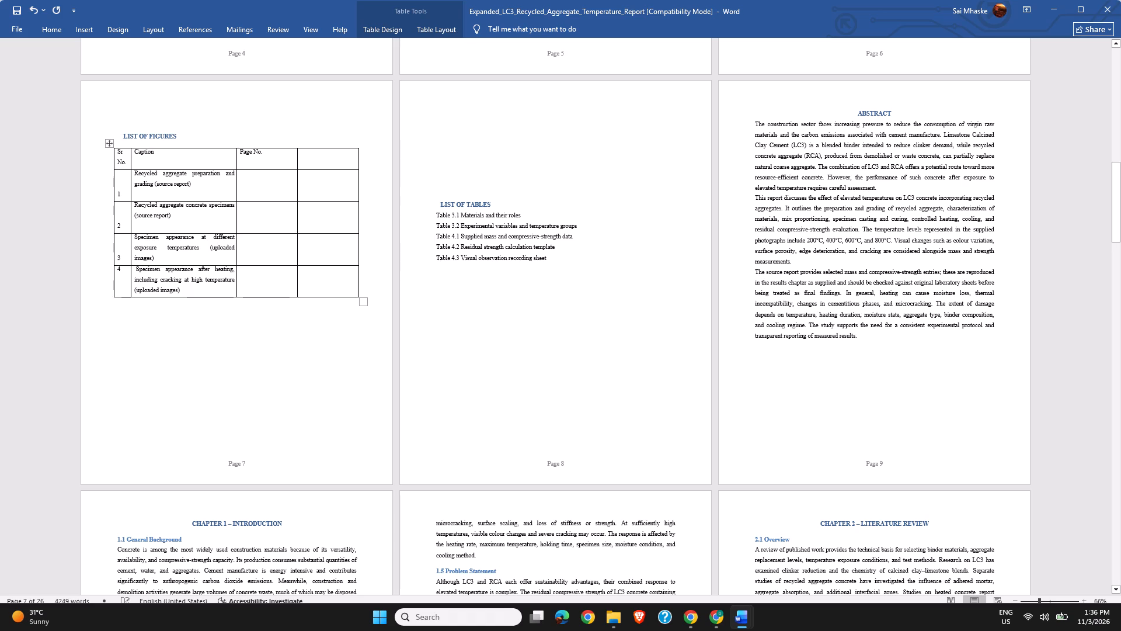
right_click(315, 158)
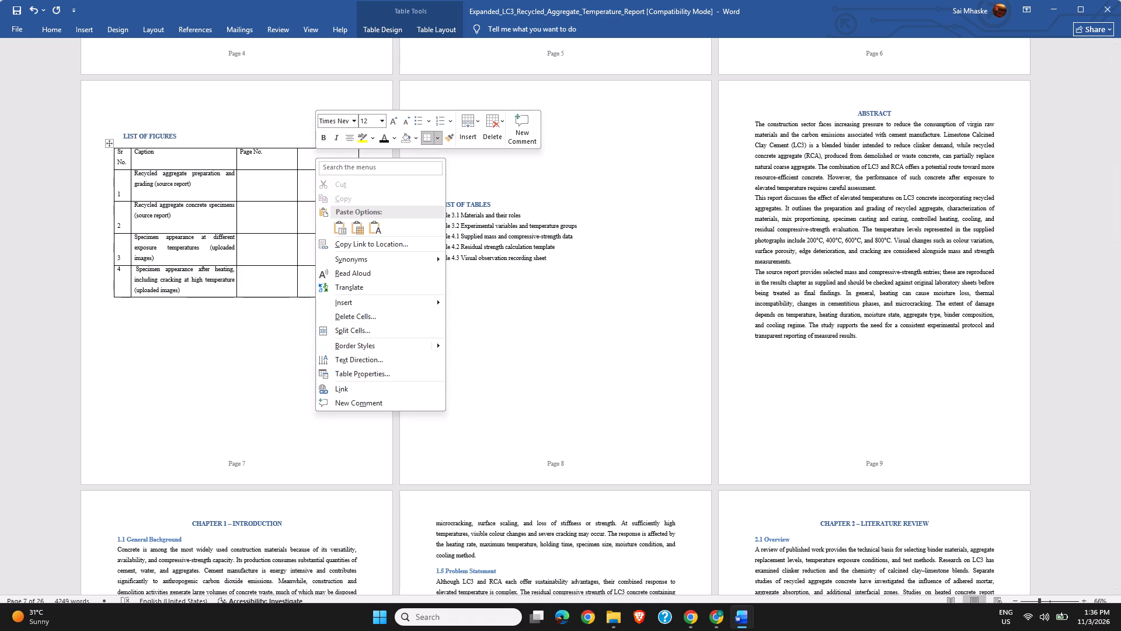
click(486, 128)
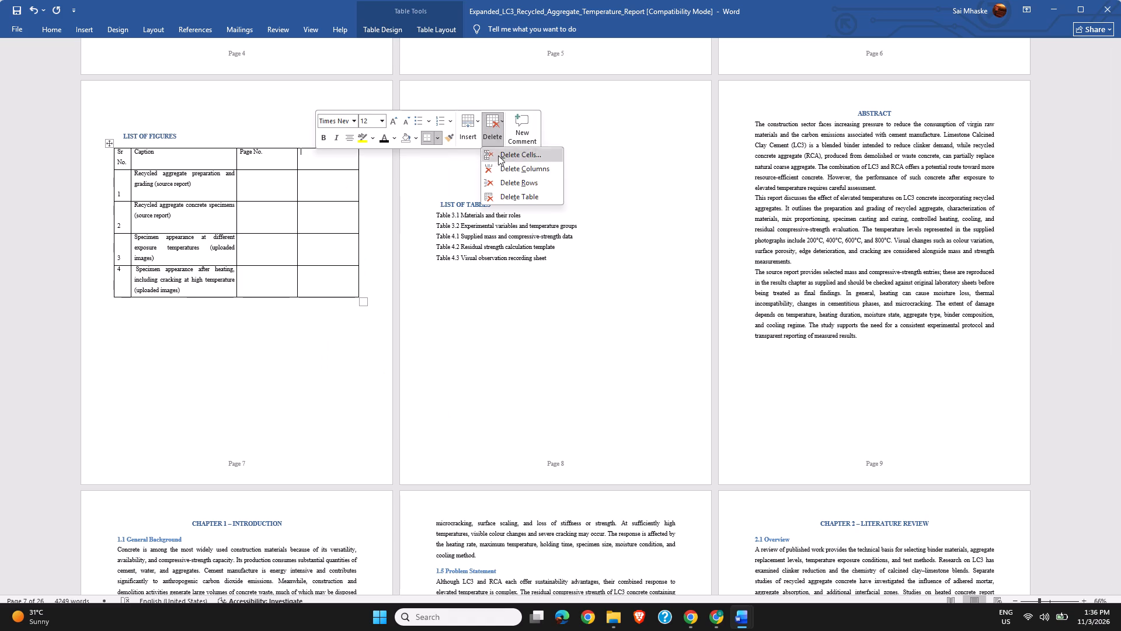
click(509, 169)
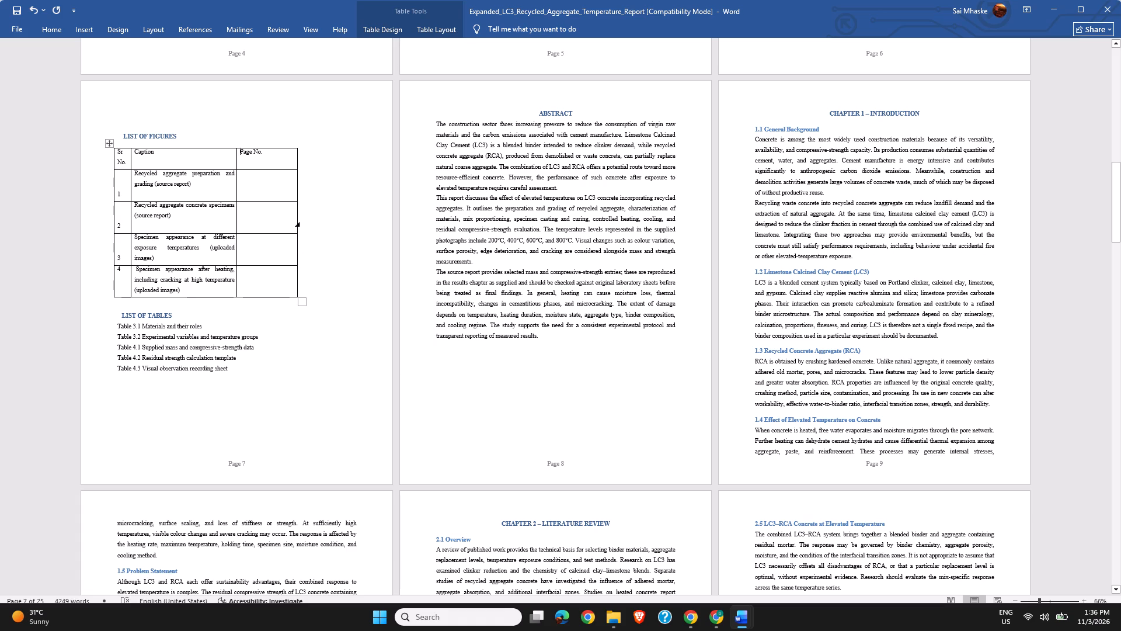
Widen the Page No. column of the List of Figures table so its outer border reaches the page's right text margin.
drag(298, 217, 342, 227)
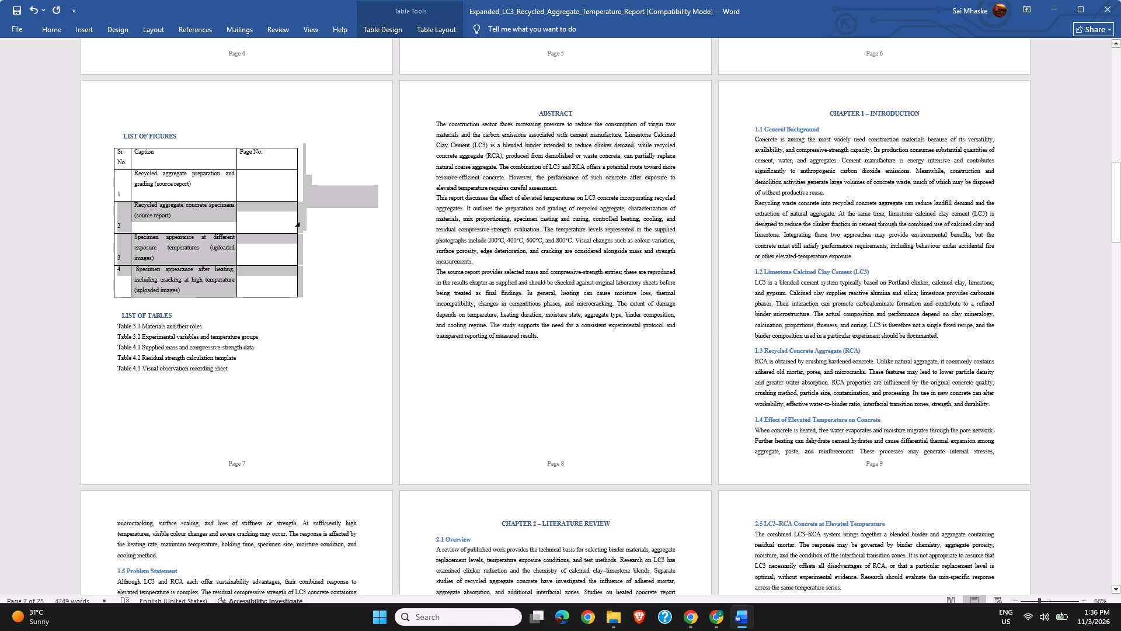
drag(342, 227, 361, 228)
click(361, 228)
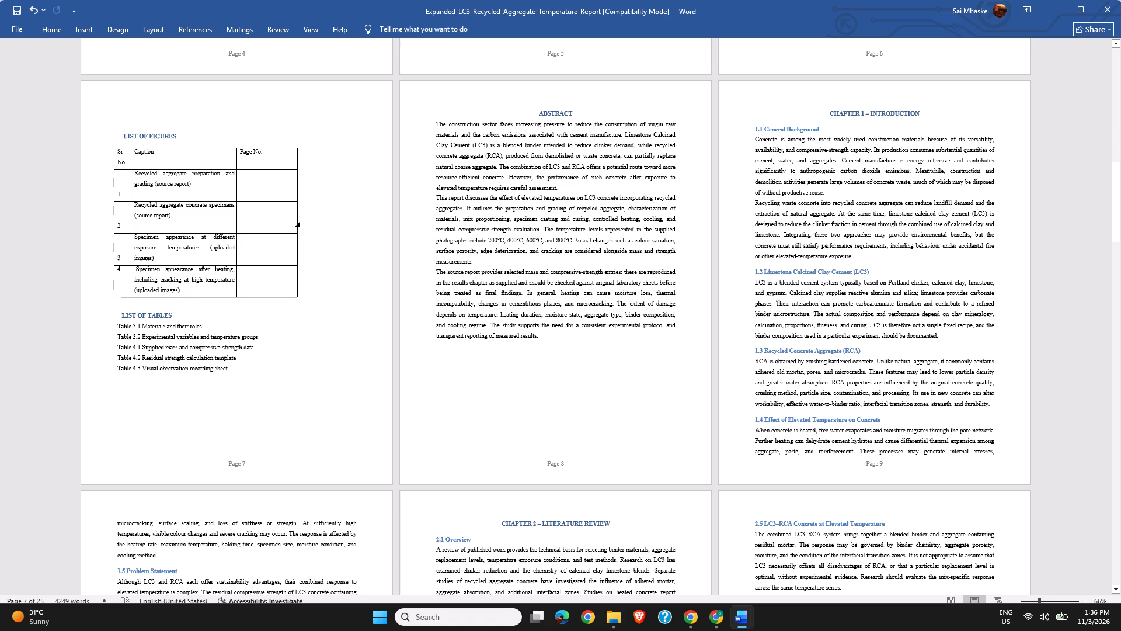
click(301, 192)
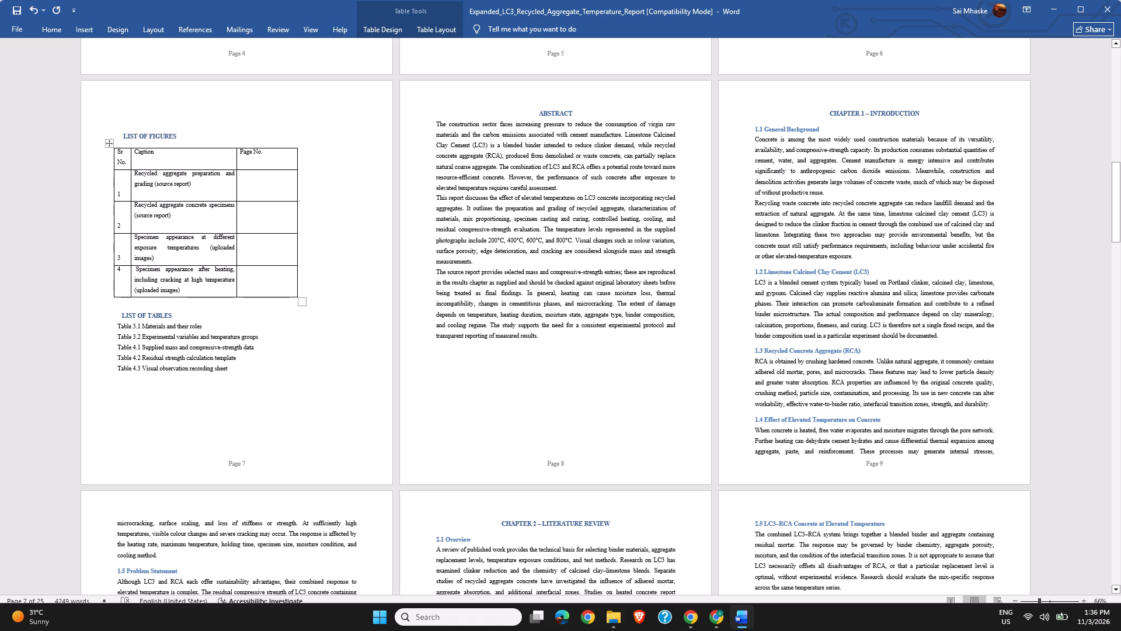
drag(297, 181, 325, 180)
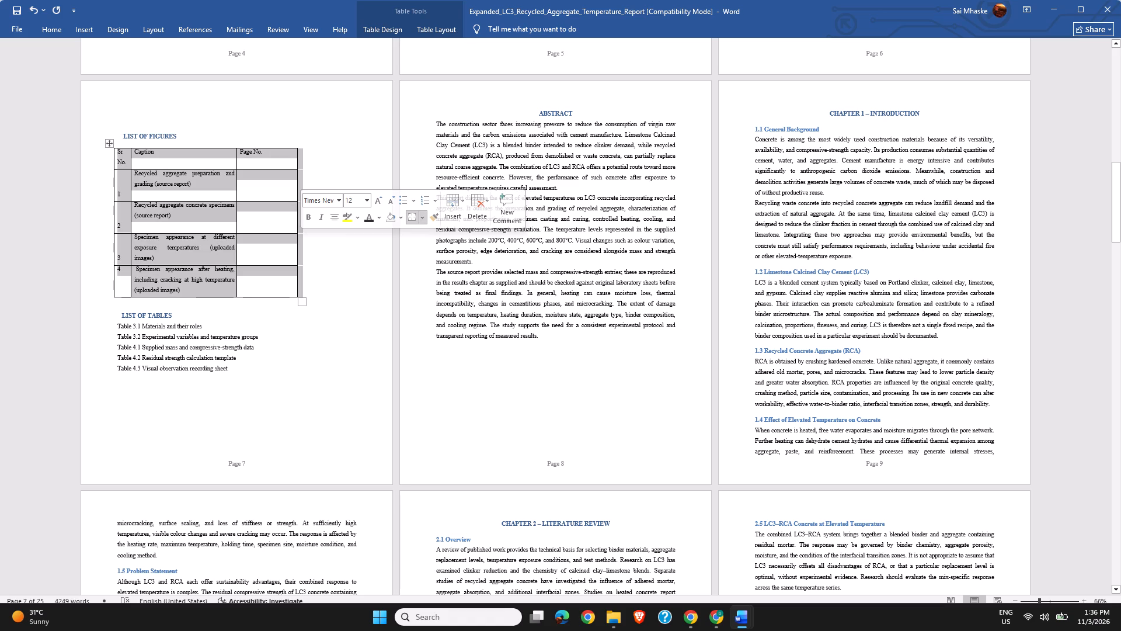
drag(325, 180, 328, 179)
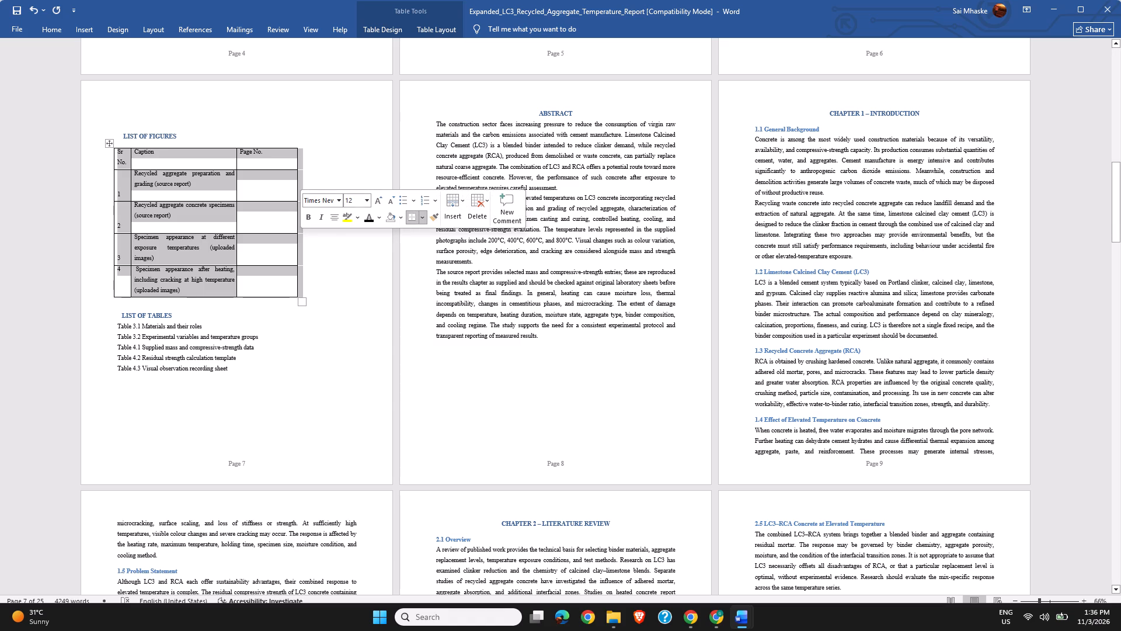
click(322, 160)
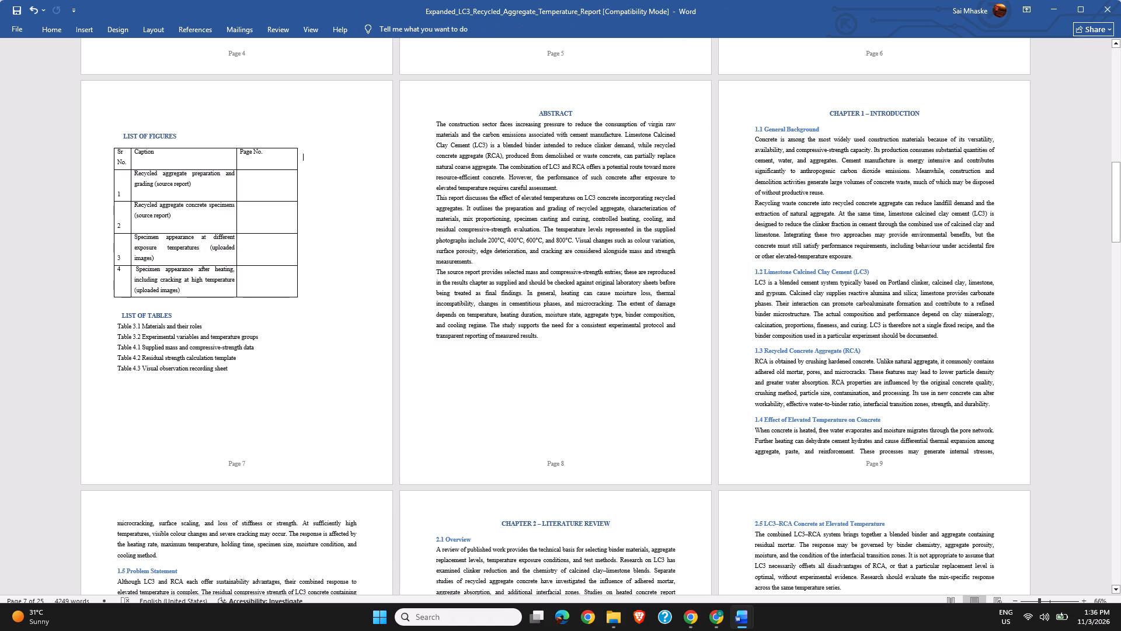
drag(298, 175, 311, 177)
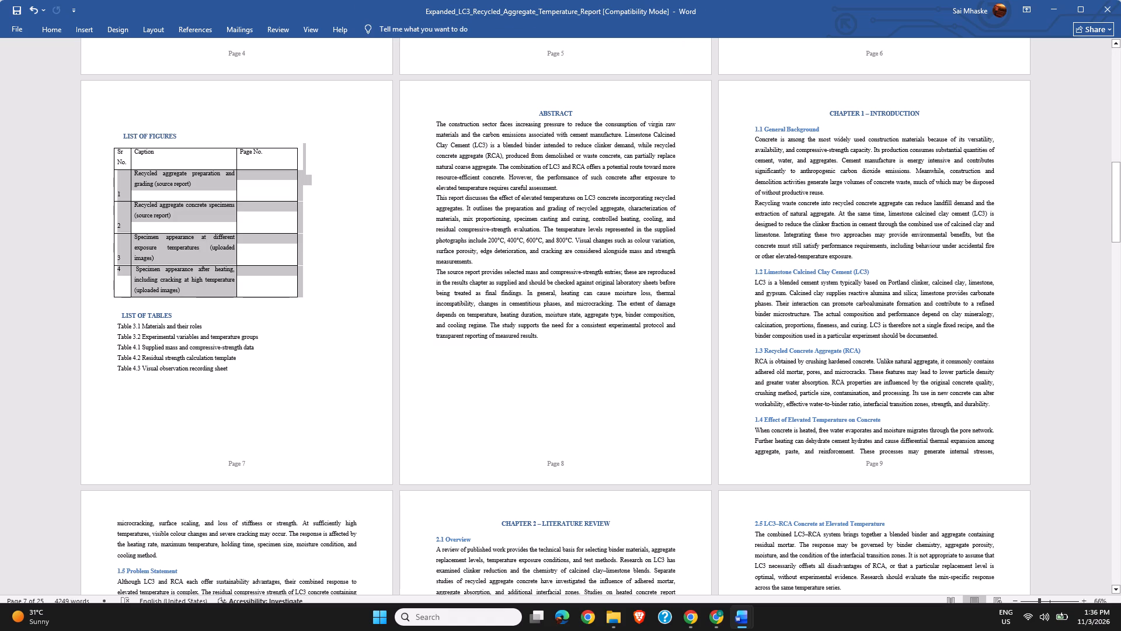
drag(311, 177, 312, 178)
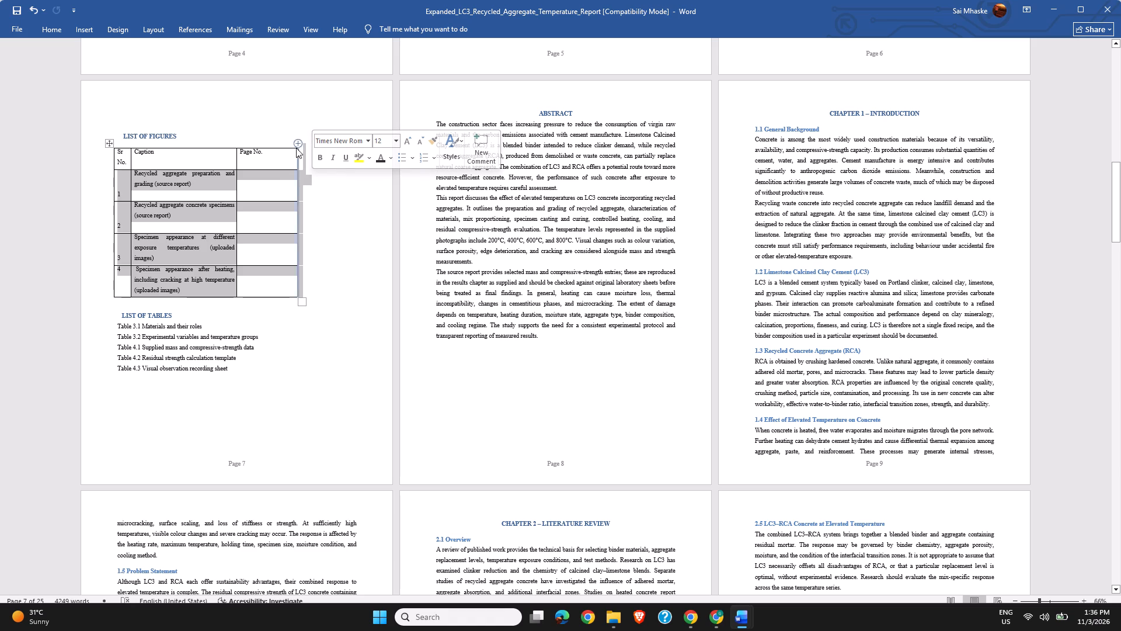
drag(297, 157, 336, 155)
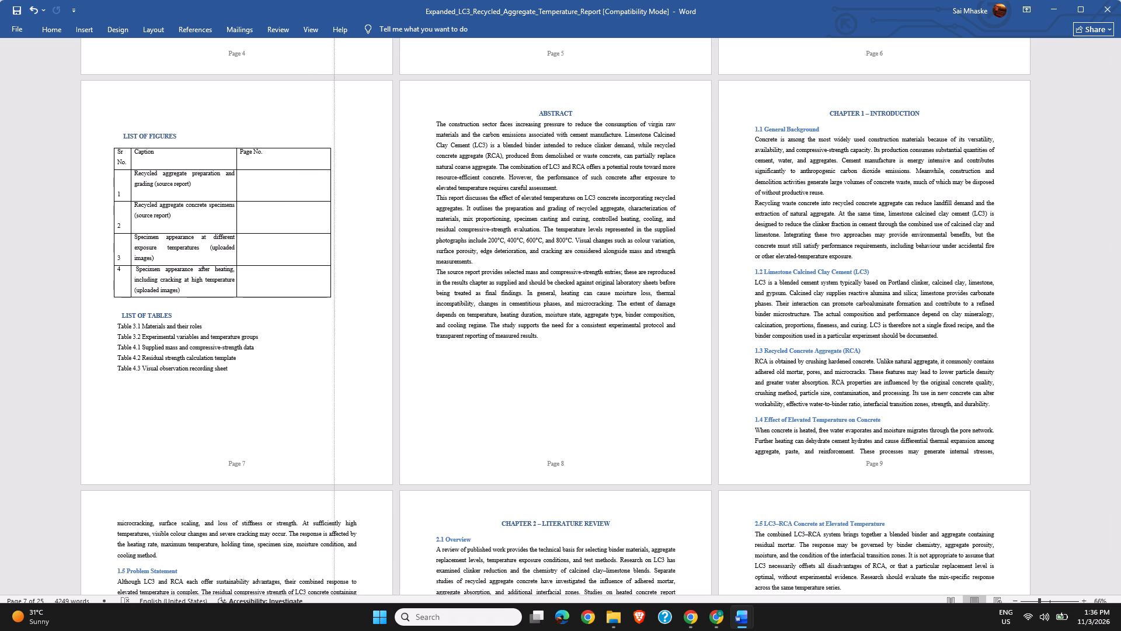
drag(336, 155, 360, 161)
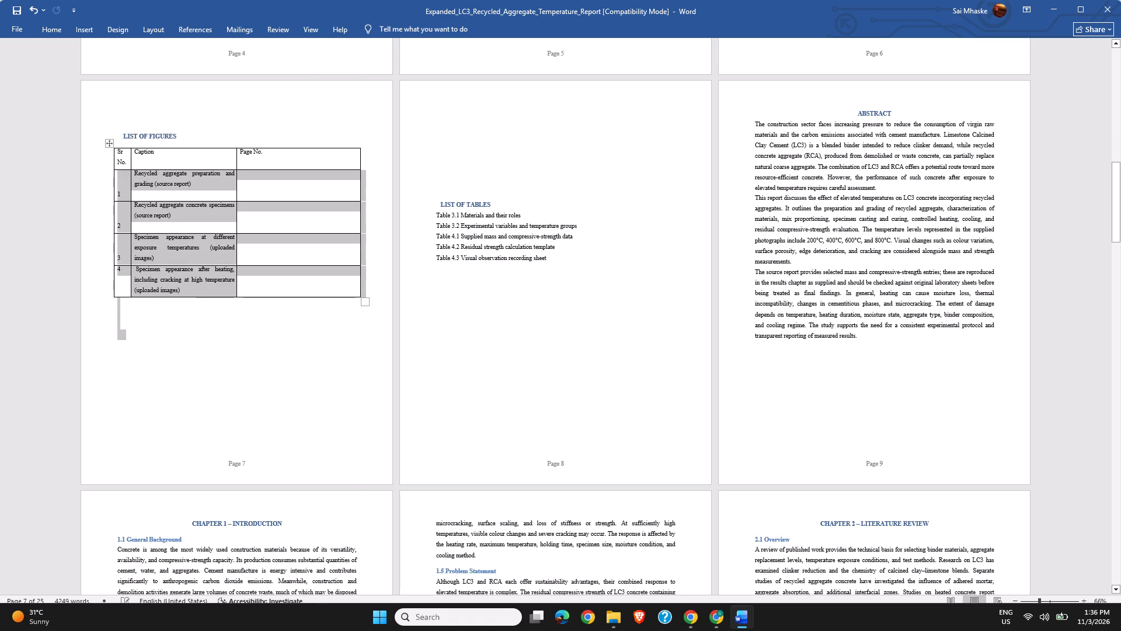
Widen the header row's Caption cell so the Page No. cell is just wider than its label.
click(237, 155)
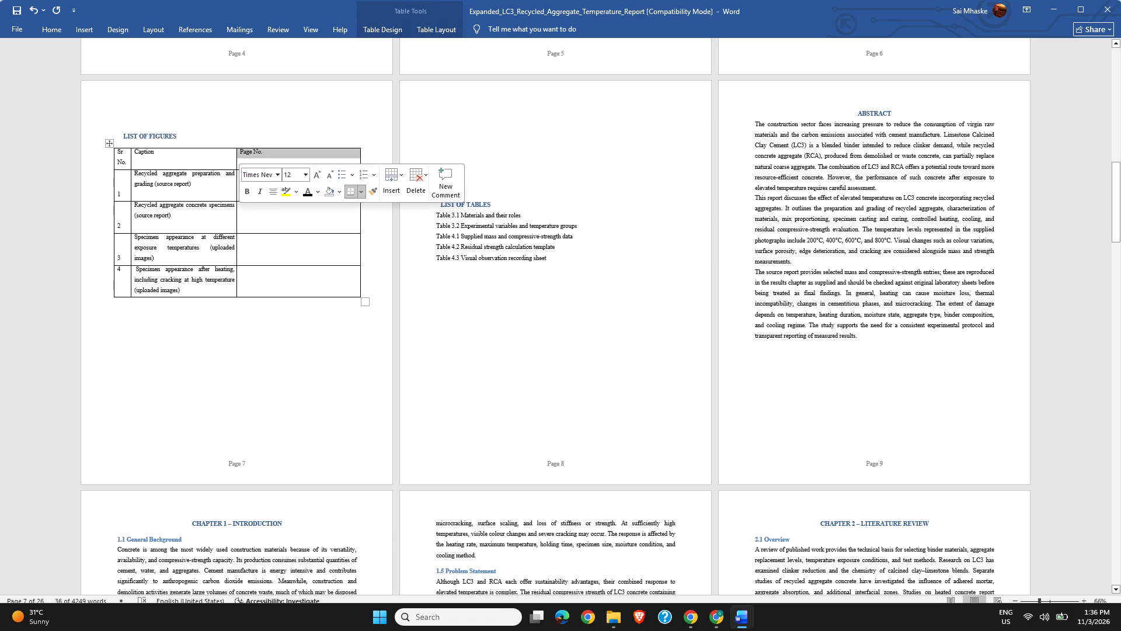
drag(235, 157, 260, 155)
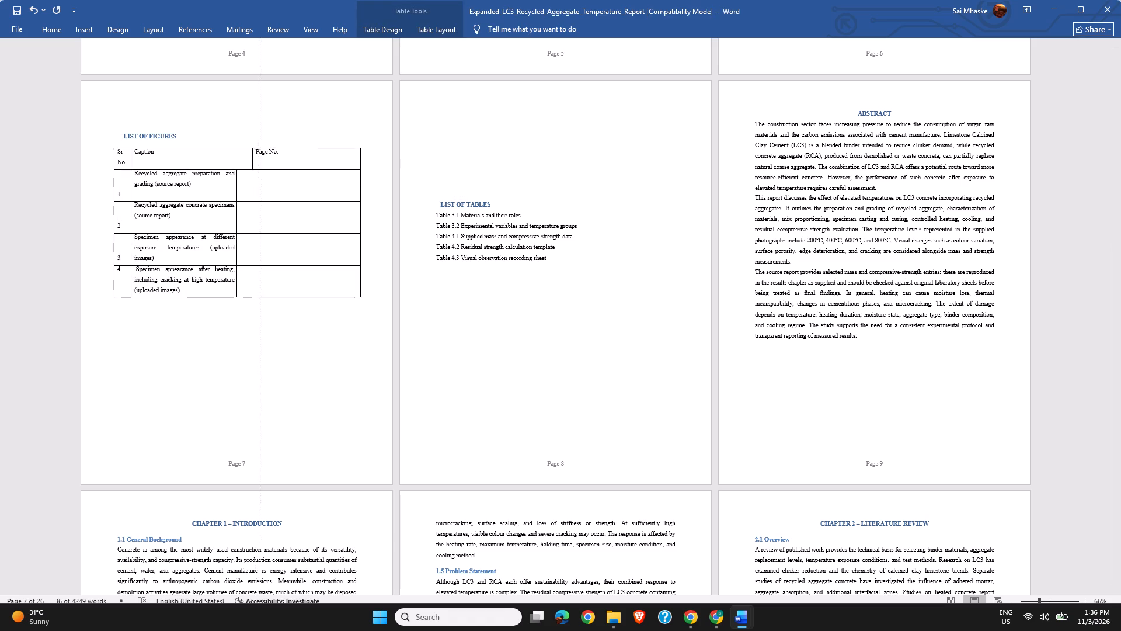
drag(260, 155, 304, 154)
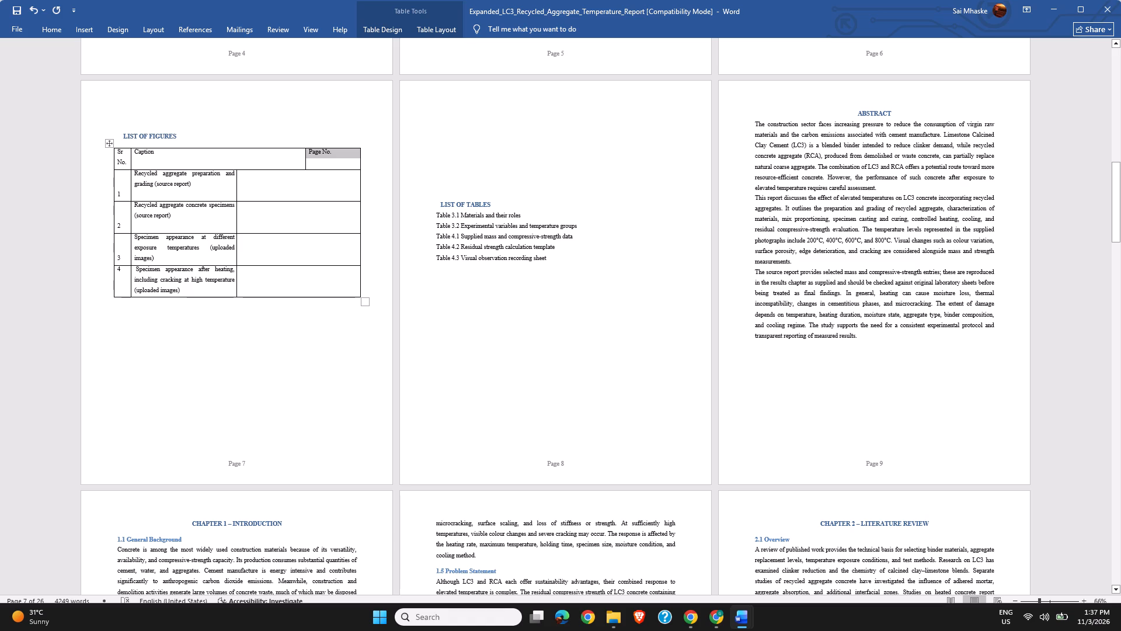
Widen the Caption column in the four entry rows so its border lines up with the header row's Page No. border.
click(234, 176)
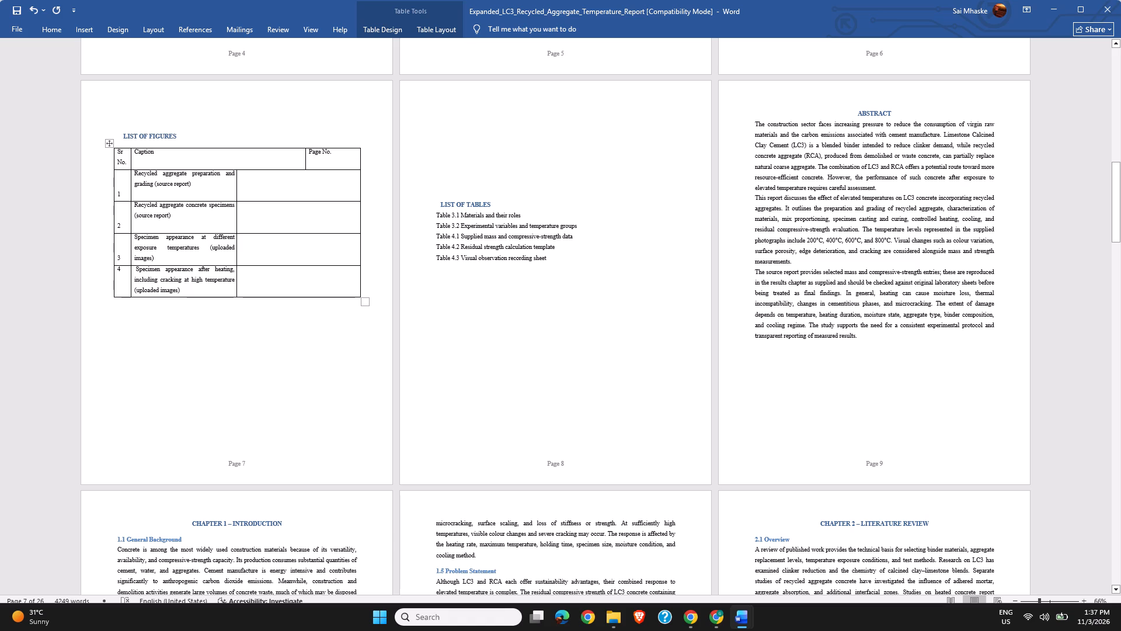
drag(235, 184, 290, 185)
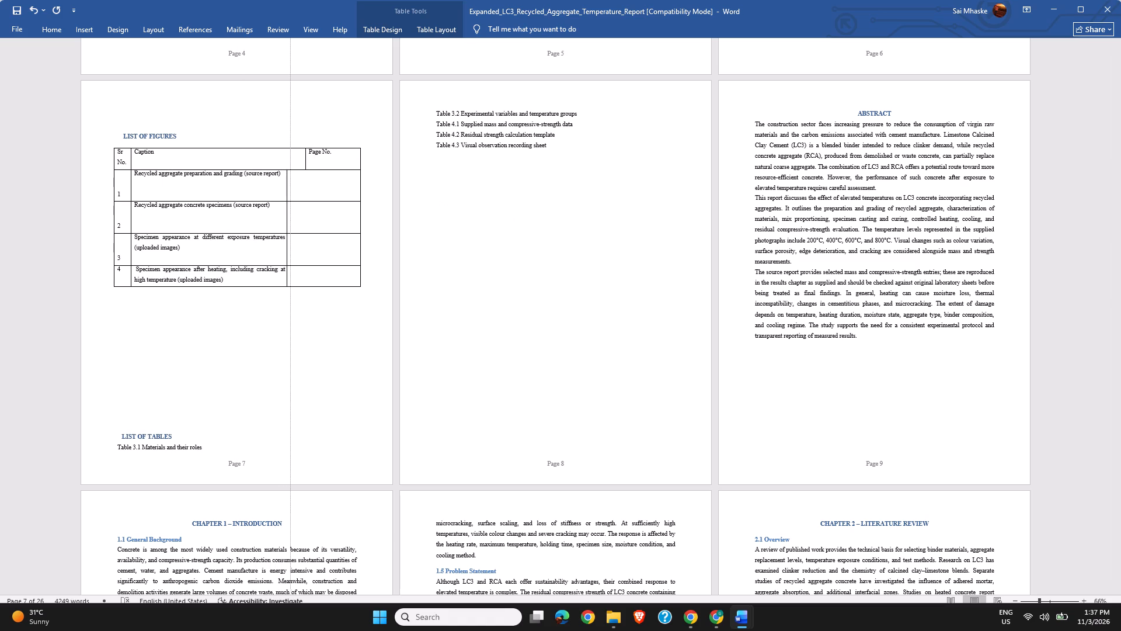
drag(290, 185, 311, 188)
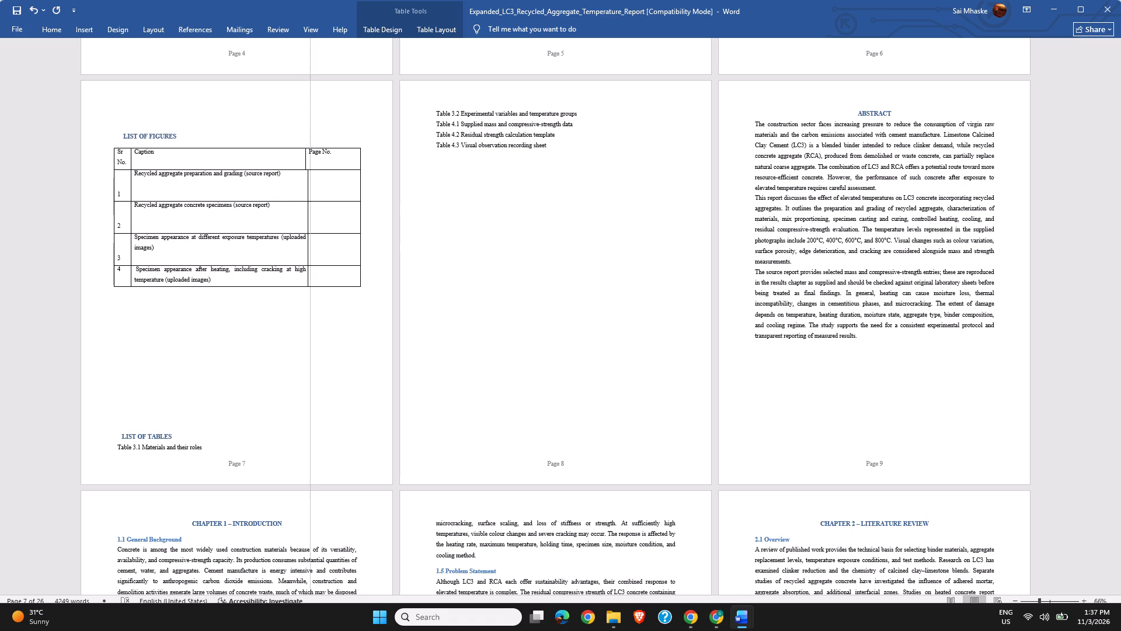
drag(311, 188, 307, 186)
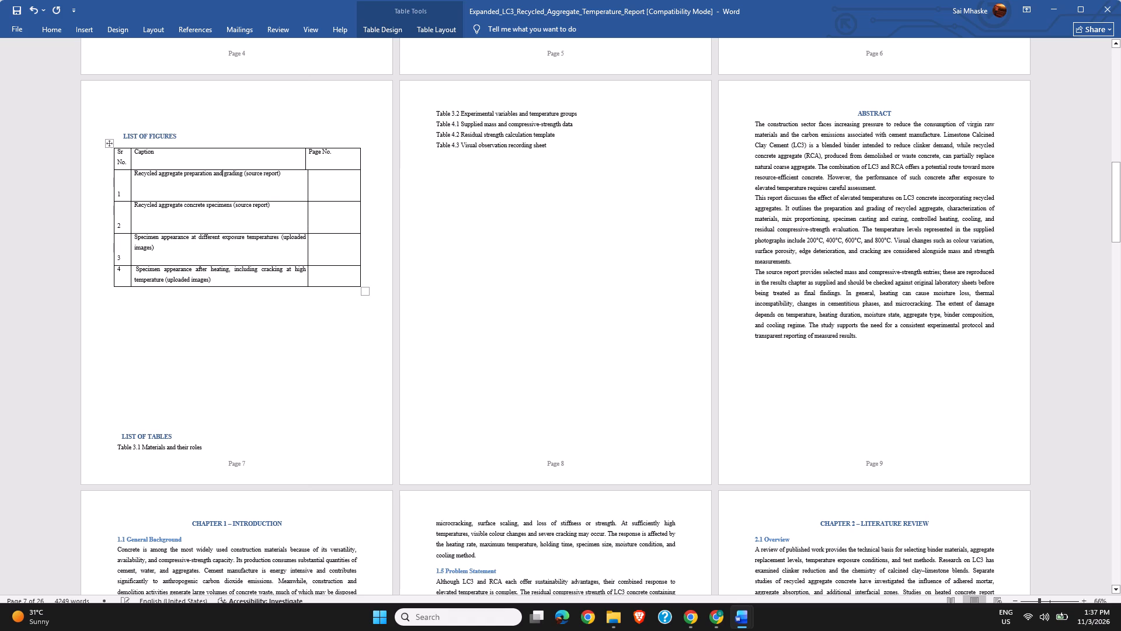
click(307, 186)
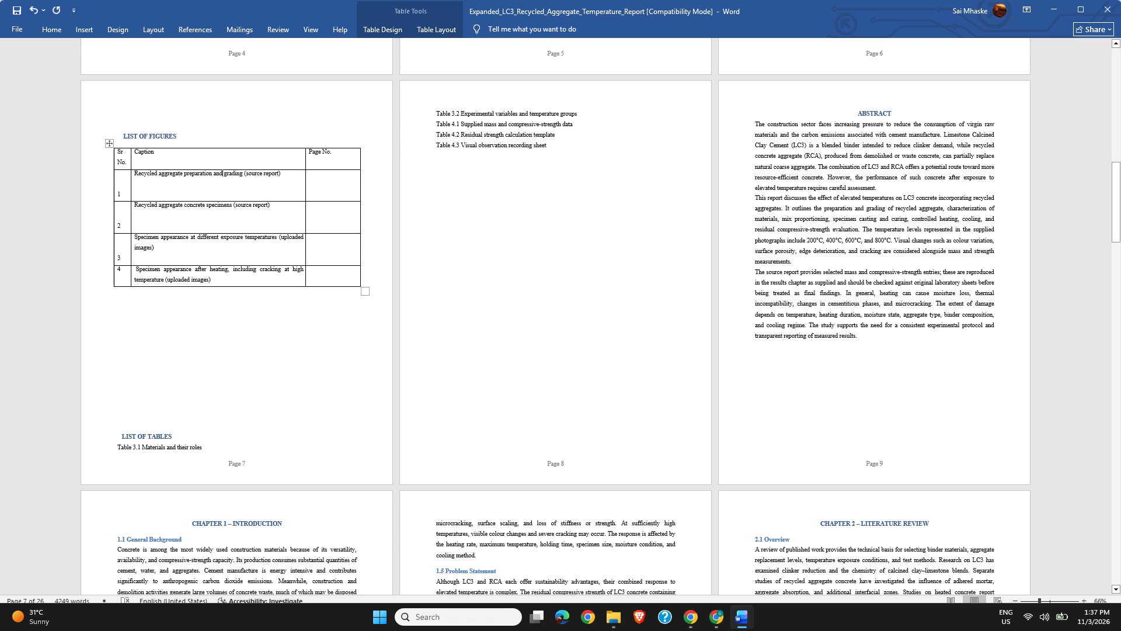
Centre the serial numbers 1 to 4 in the Sr No. column of the List of Figures table.
drag(116, 179, 87, 276)
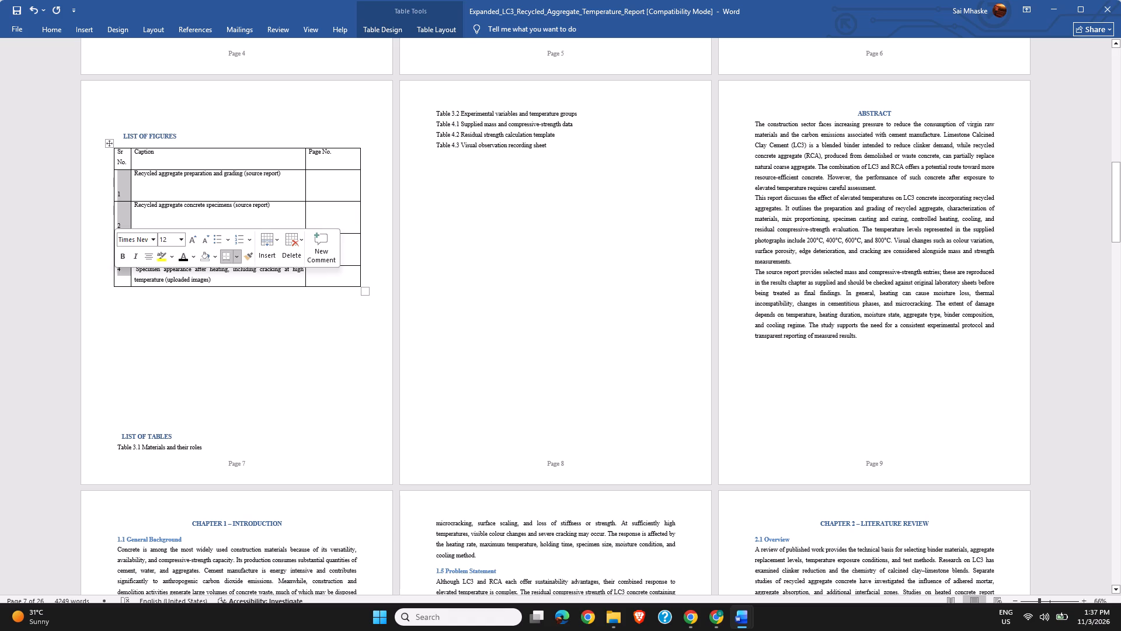
click(48, 31)
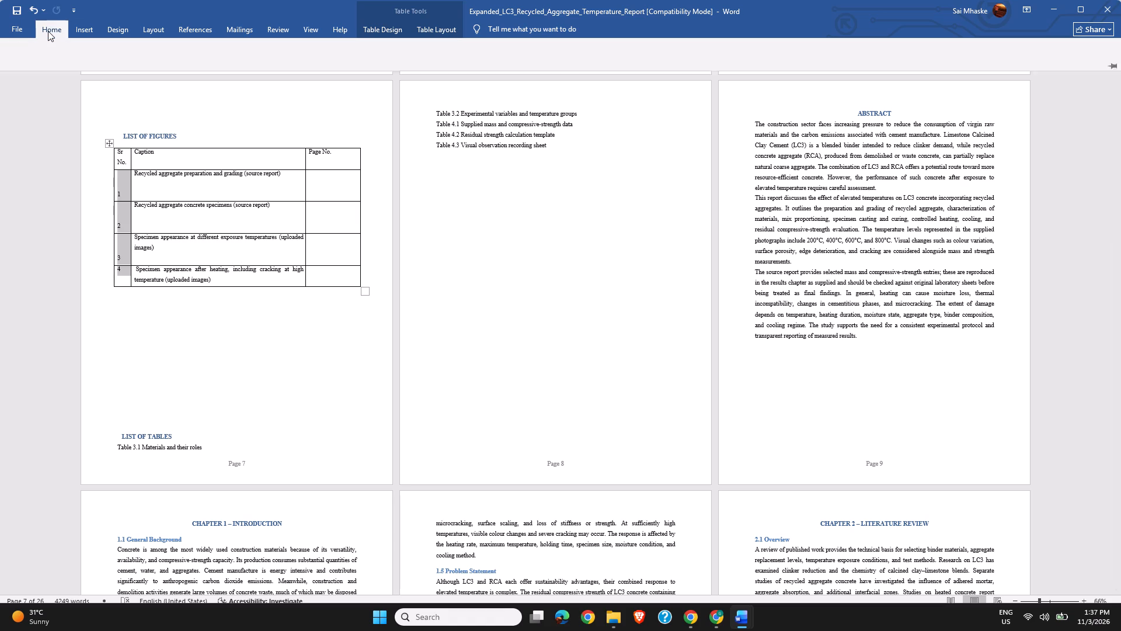
click(293, 68)
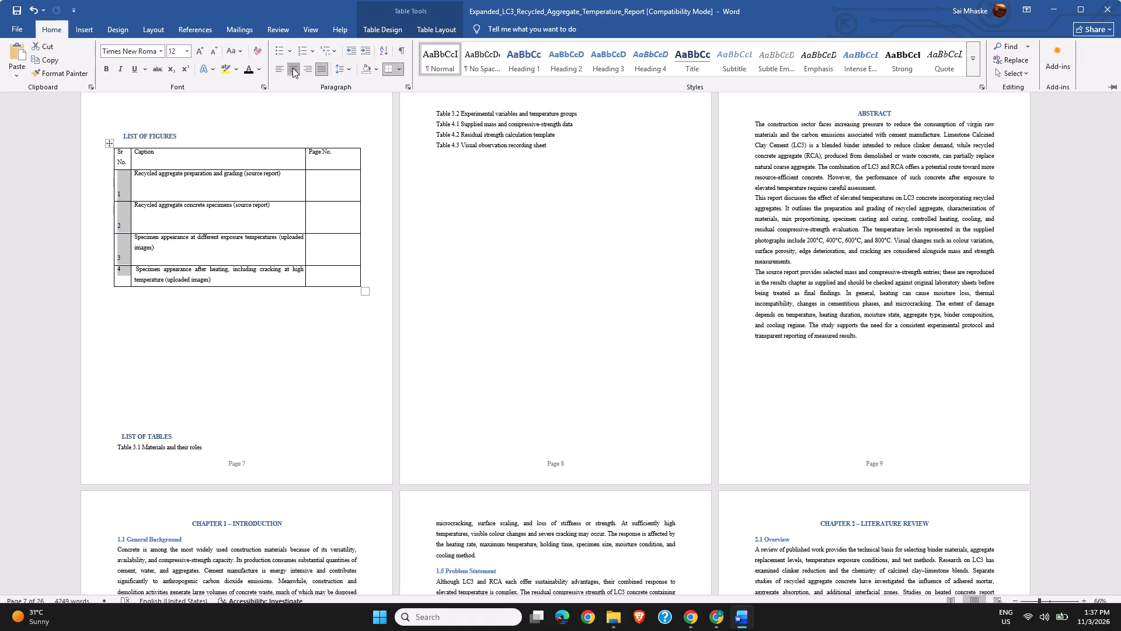
click(180, 316)
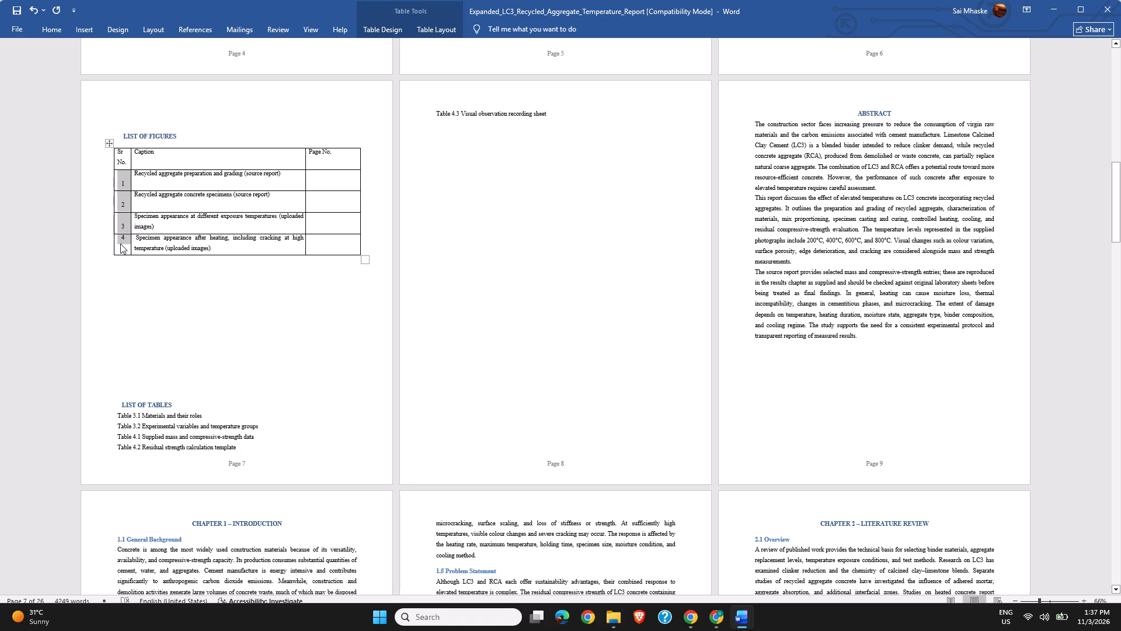
Move serial number 4 down to the second line of its cell, level with the placement in the rows above.
click(89, 251)
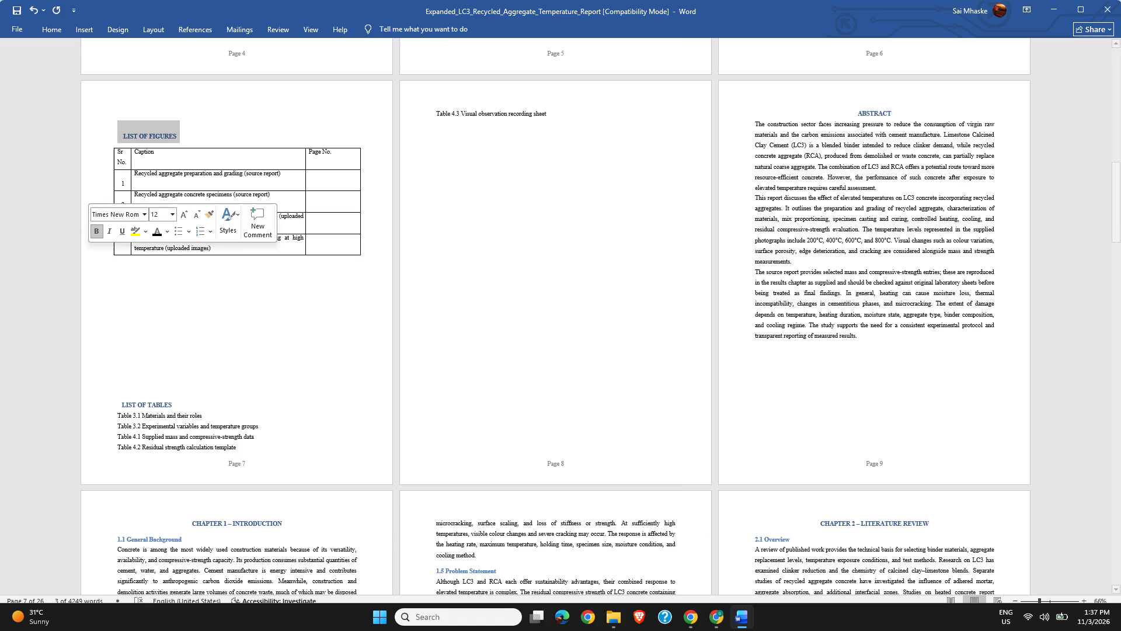
click(87, 285)
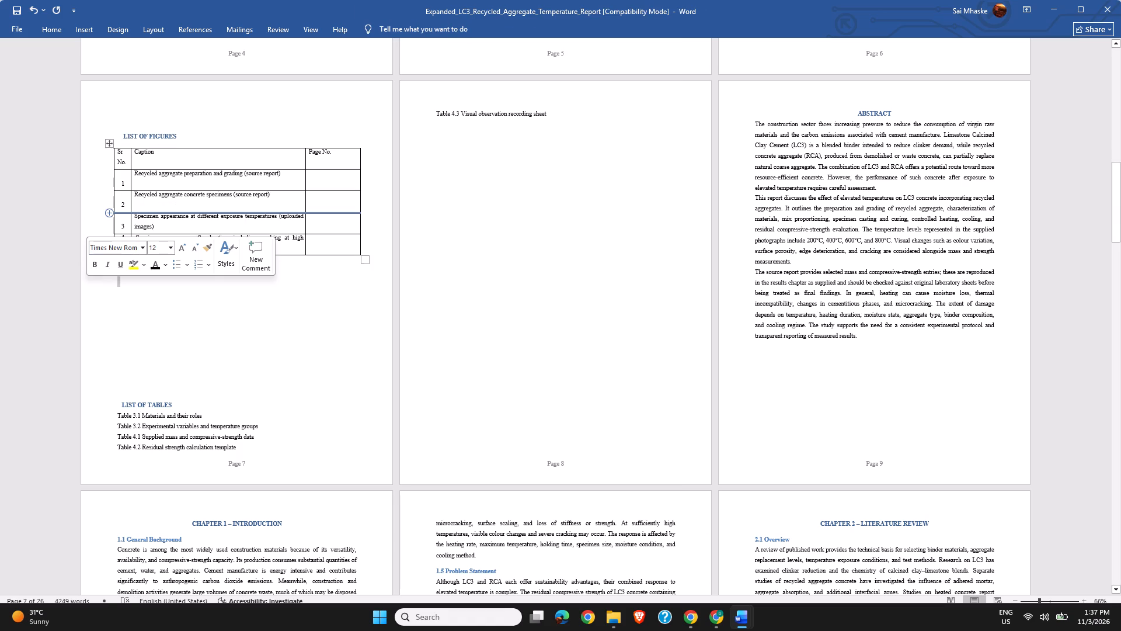
click(47, 228)
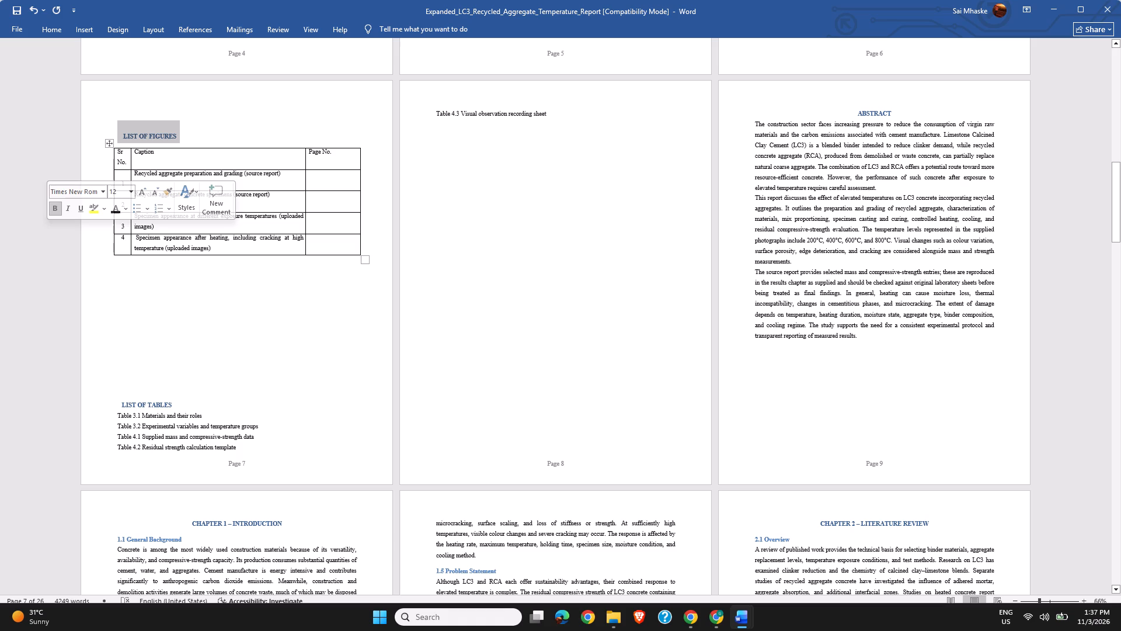
click(117, 235)
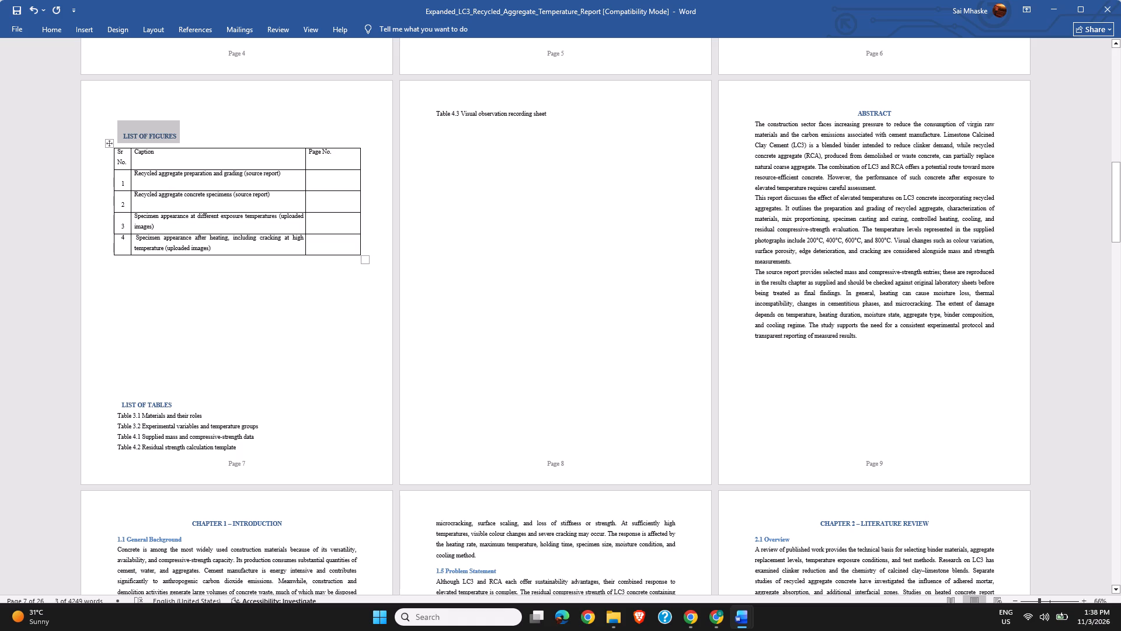
click(119, 237)
key(Return)
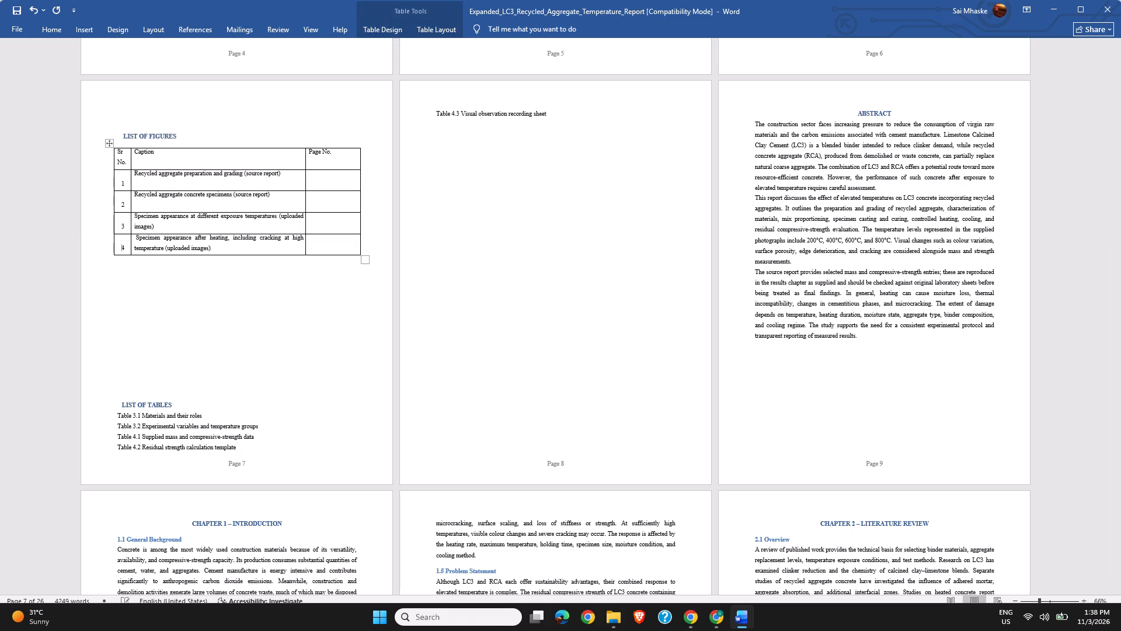
Replace the "LIST OF FIGURES" heading text above the table with a single space.
click(26, 250)
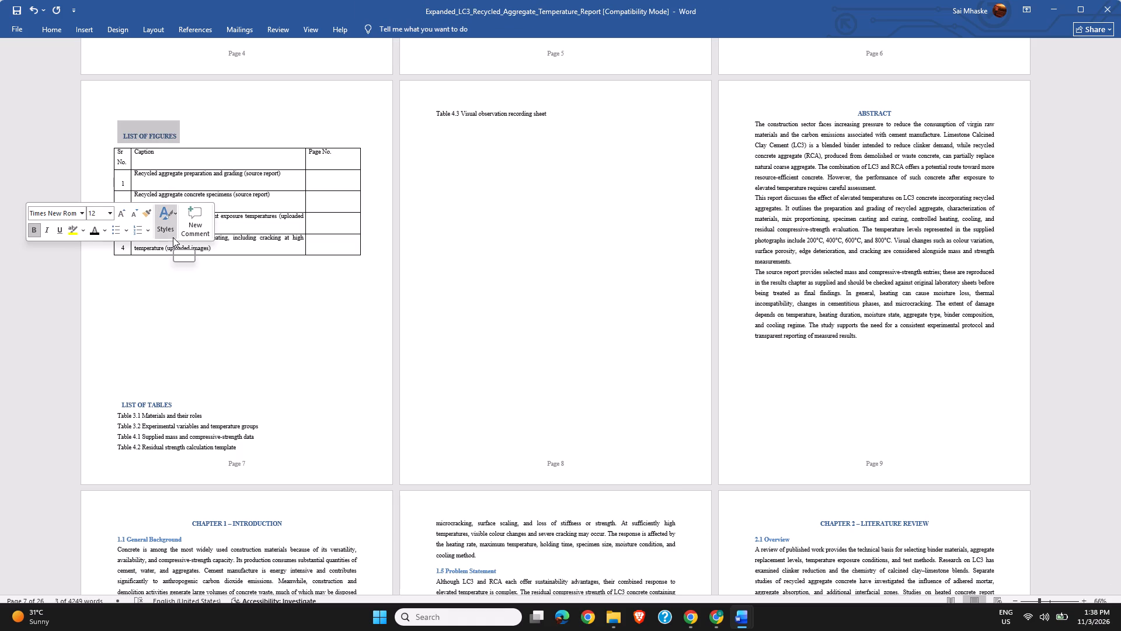
key(space)
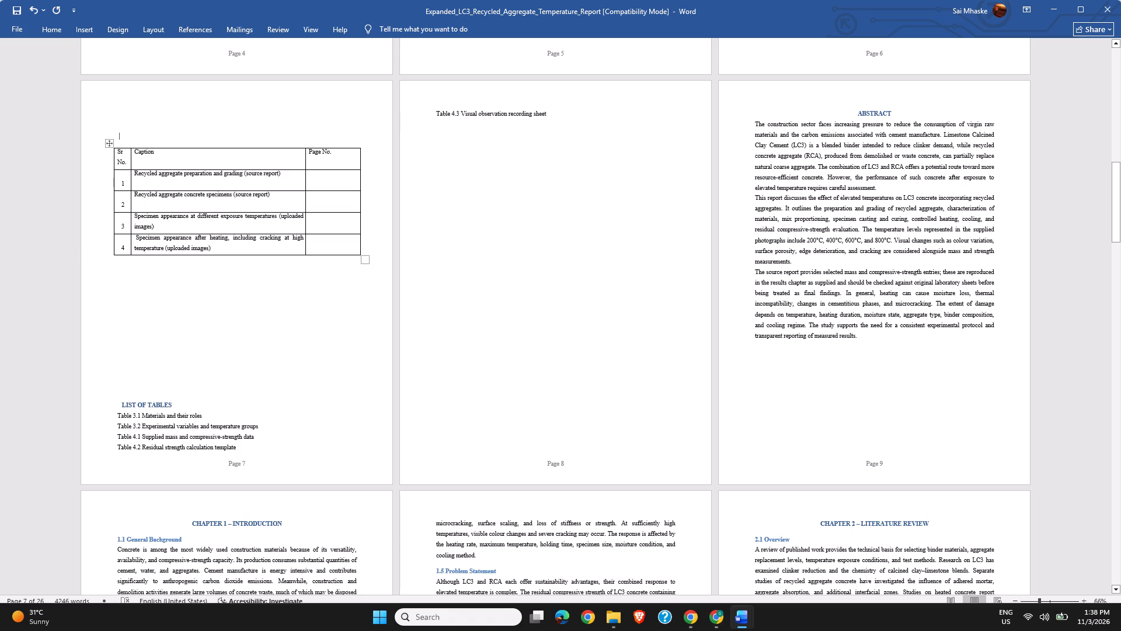
Reposition serial number 4 in the last row with two leading spaces, on the second line of its cell.
click(116, 248)
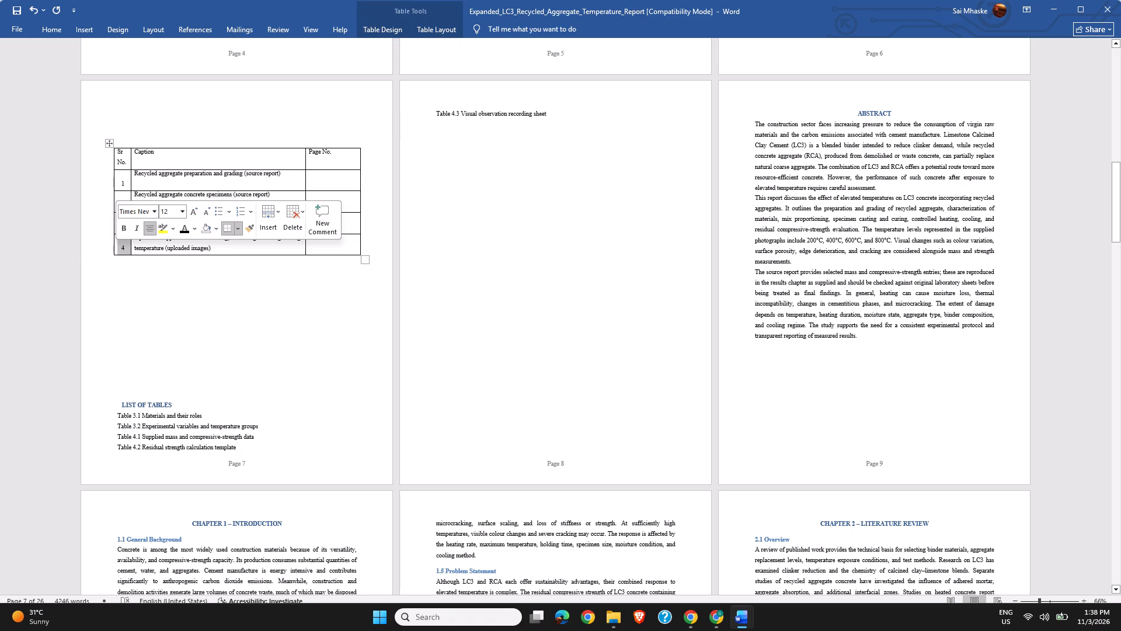
click(126, 244)
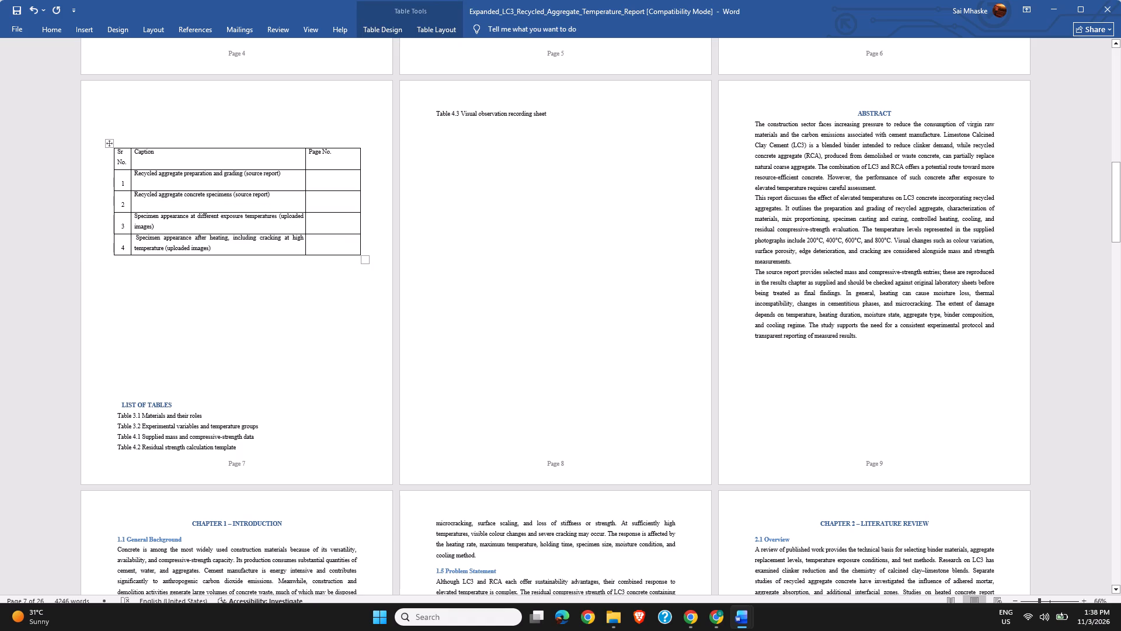
click(118, 251)
key(BackSpace)
key(BackSpace)
key(space)
key(space)
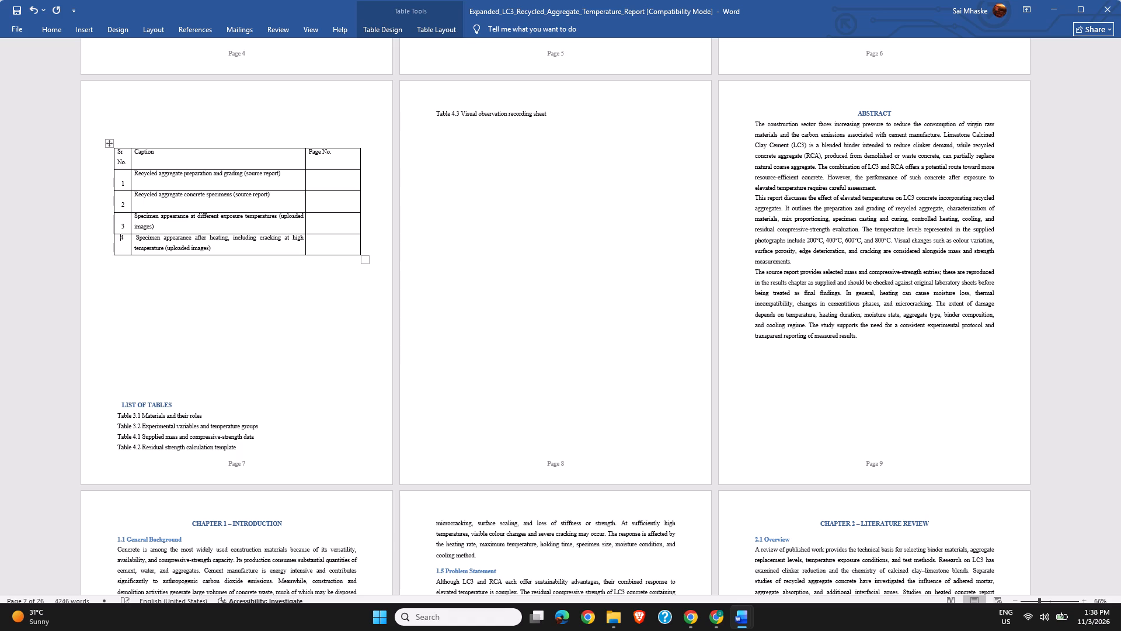
key(Down)
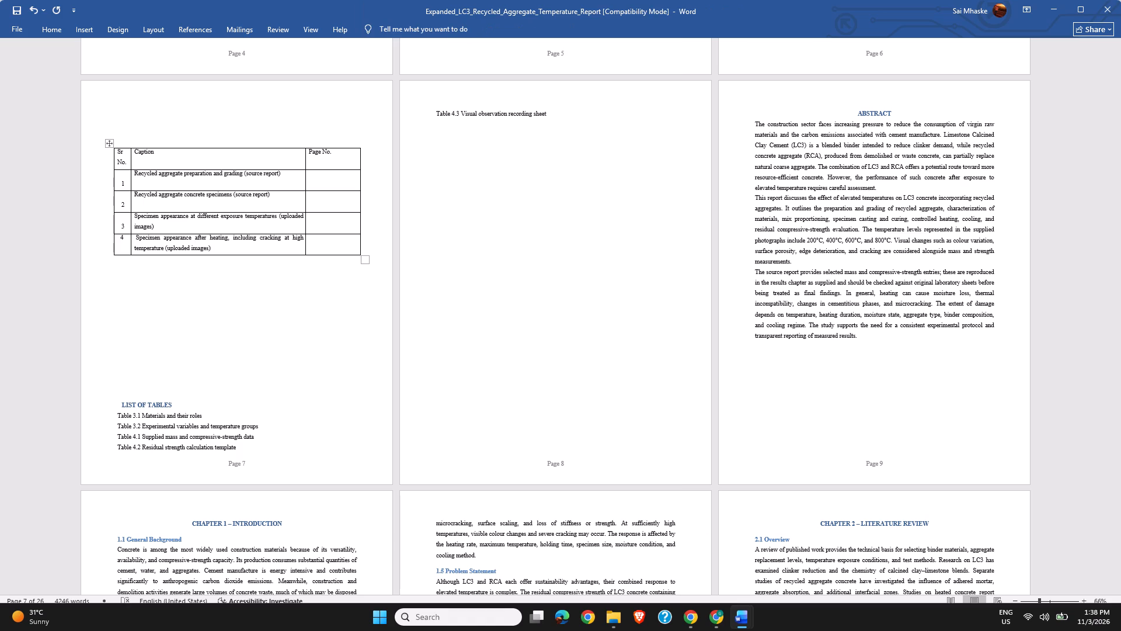
key(BackSpace)
key(Up)
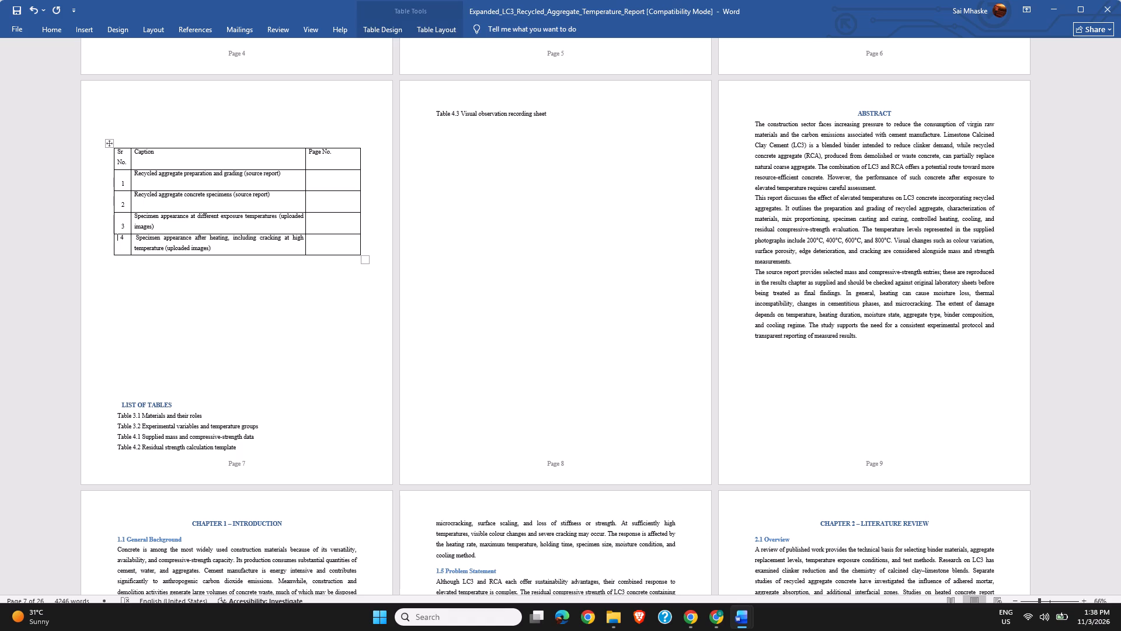
key(Return)
Centre the header row text Sr No., Caption and Page No. in the List of Figures table.
click(75, 245)
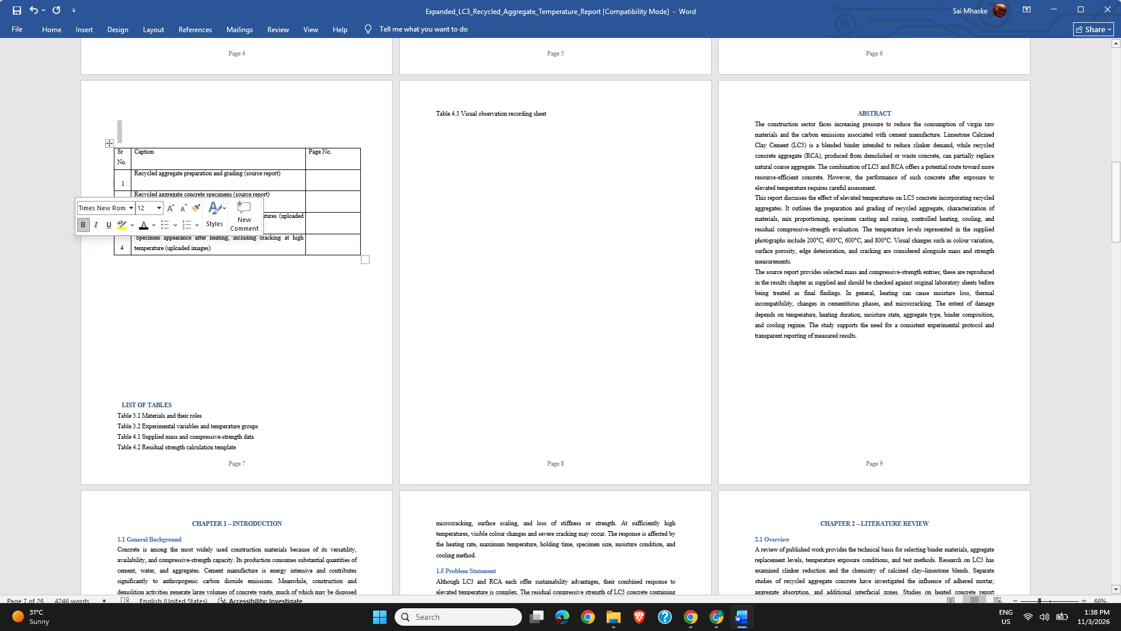
click(116, 157)
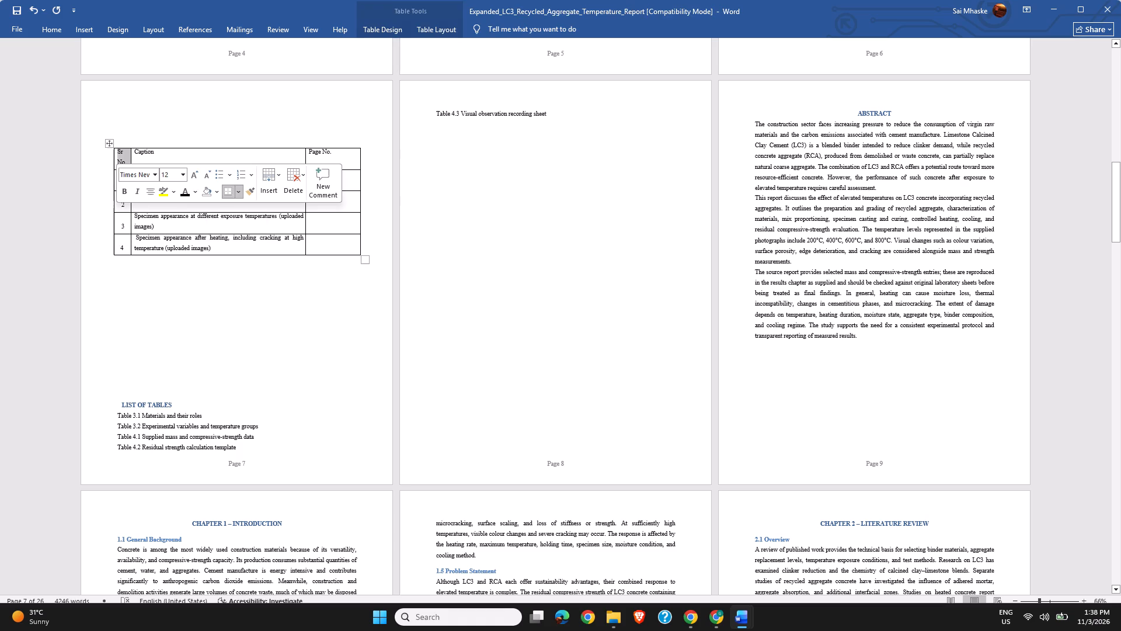
drag(120, 160, 190, 148)
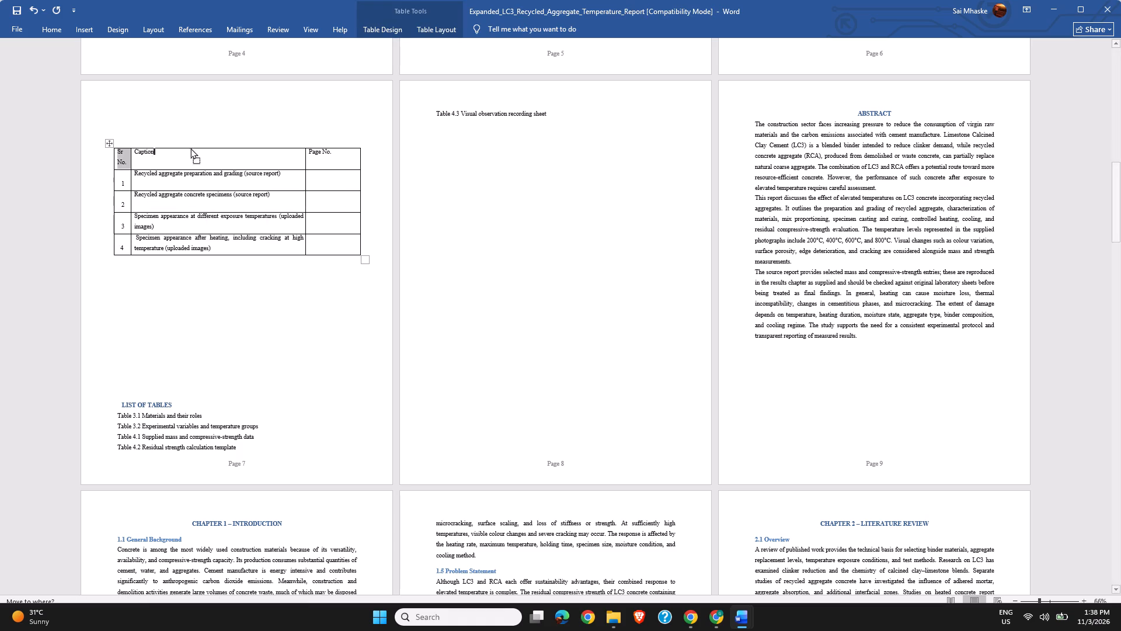
drag(190, 148, 117, 153)
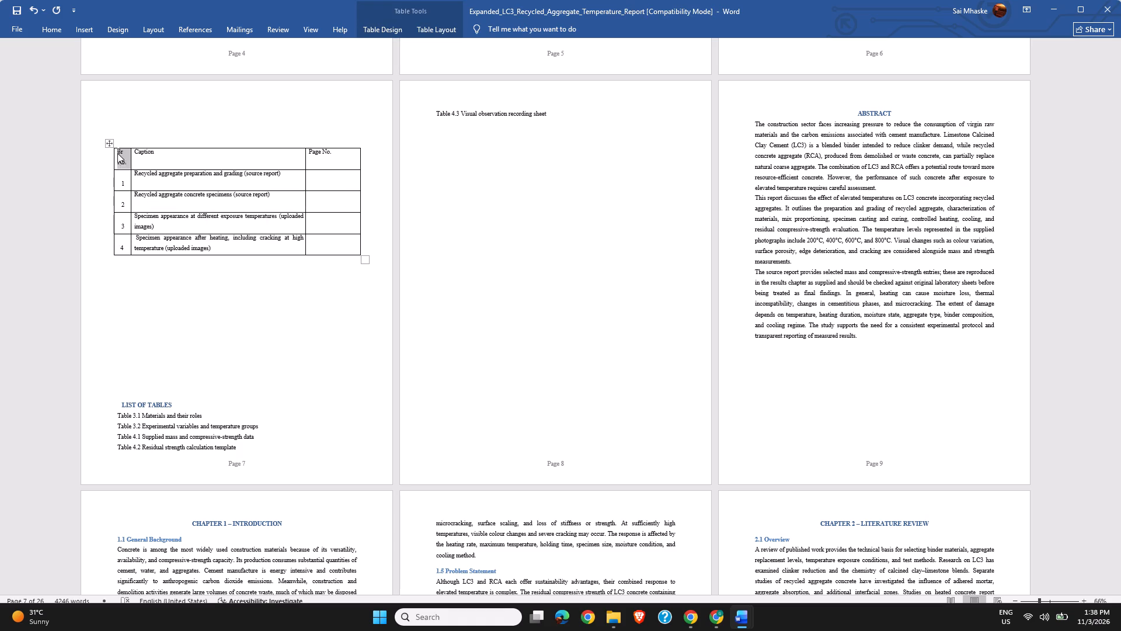
click(114, 158)
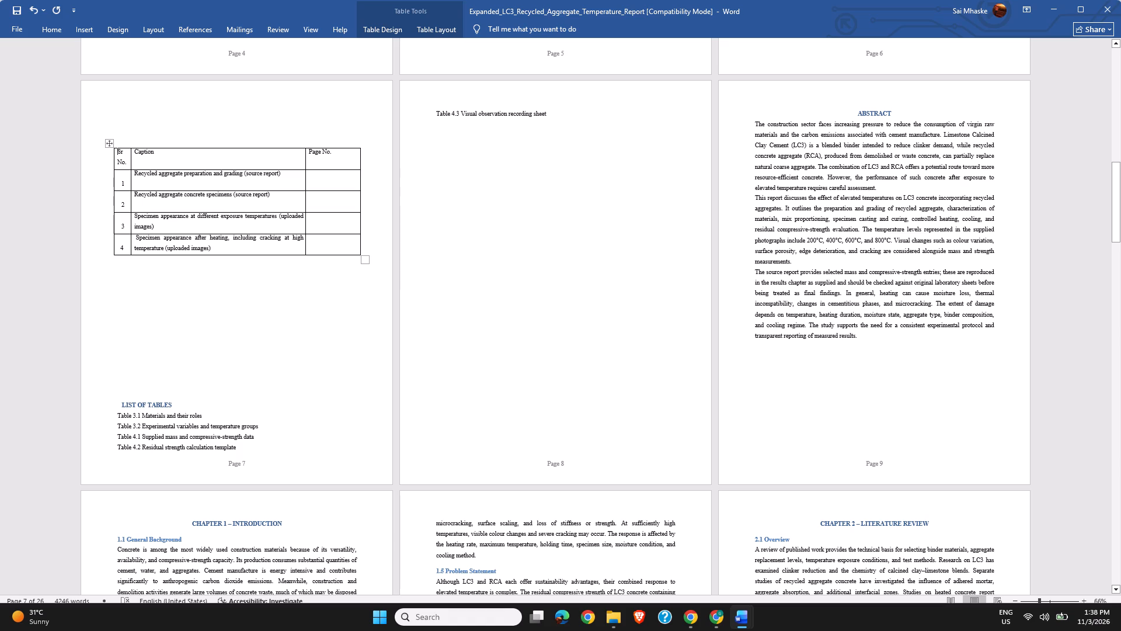
drag(116, 158, 325, 155)
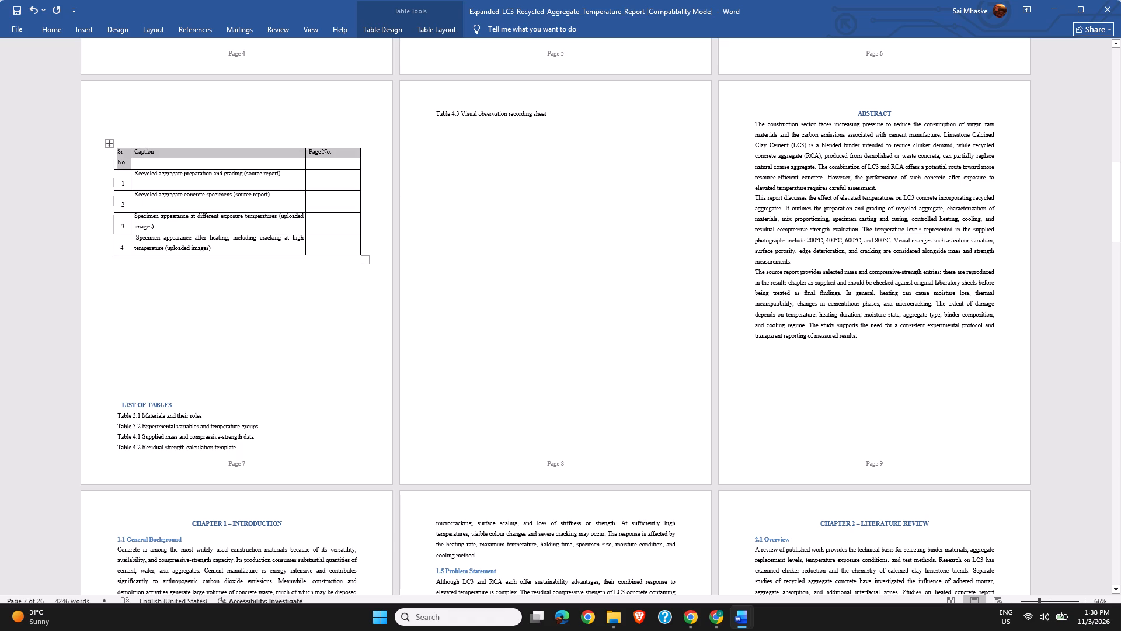
drag(325, 155, 351, 159)
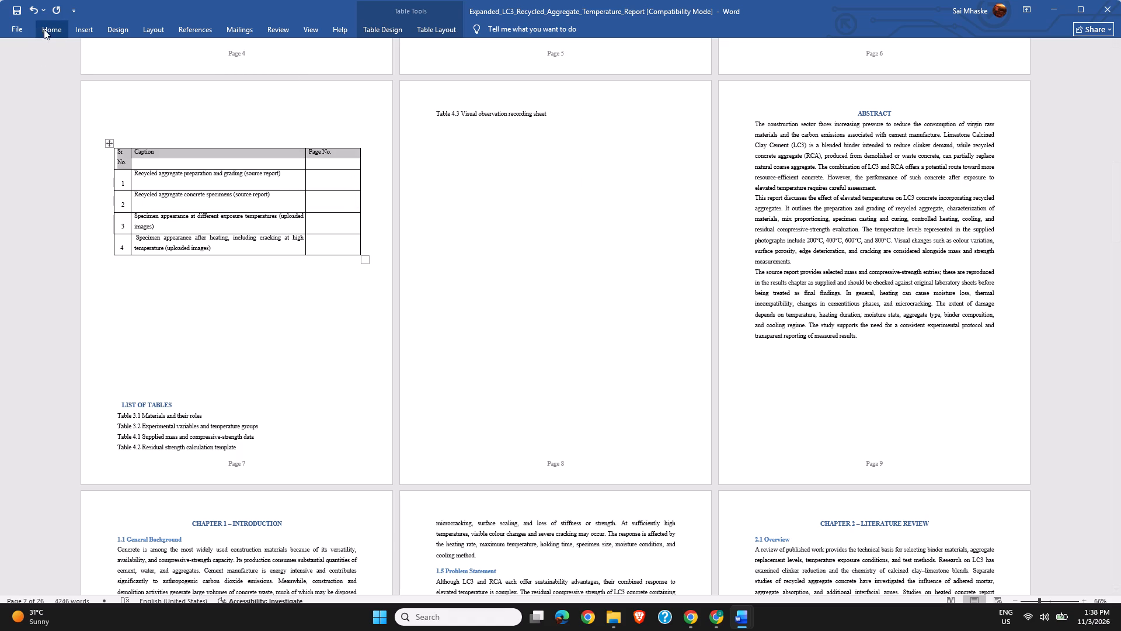
click(44, 29)
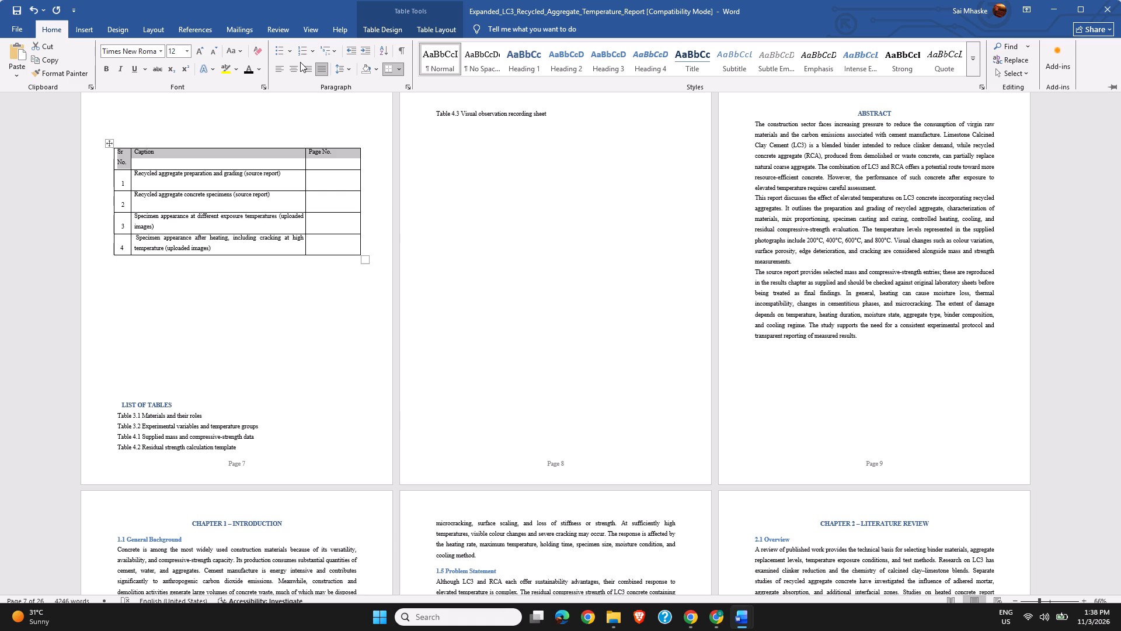
click(291, 66)
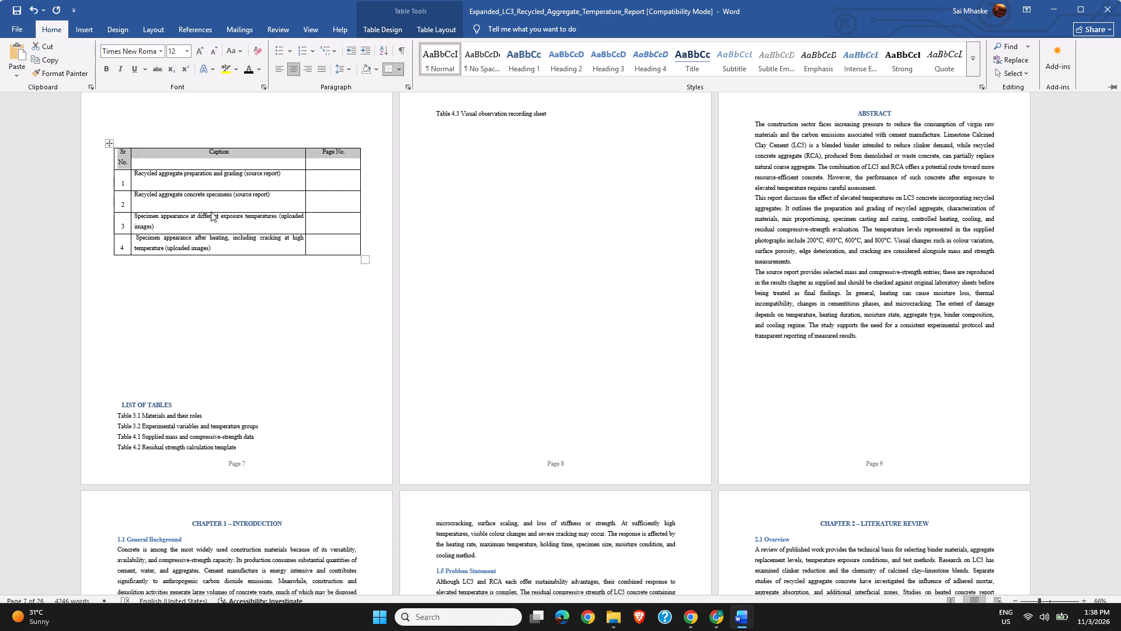
Insert blank lines before the LIST OF TABLES heading so the heading and its entries start together on page 8.
click(143, 360)
click(143, 360)
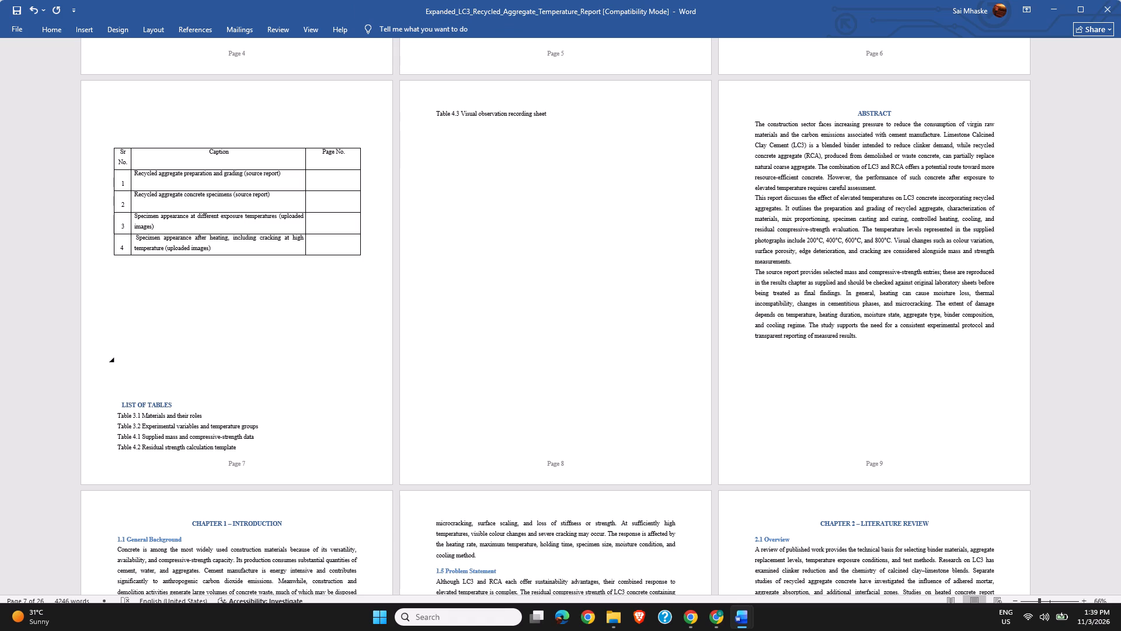
drag(143, 360, 0, 460)
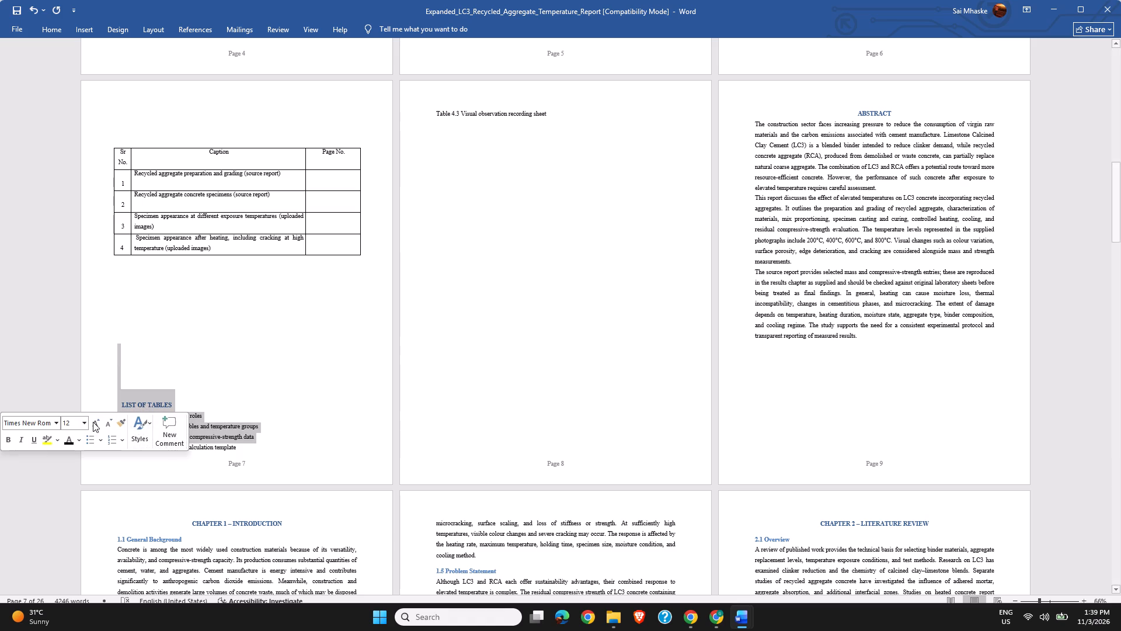
click(246, 328)
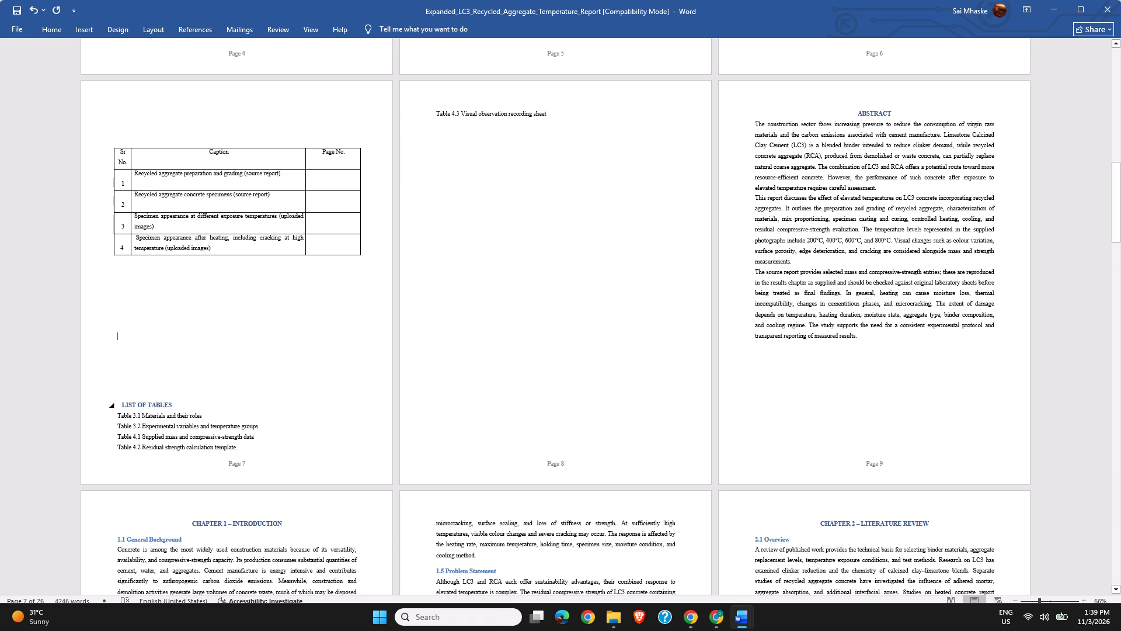
click(117, 406)
key(Return)
key(Return)
key(Return)
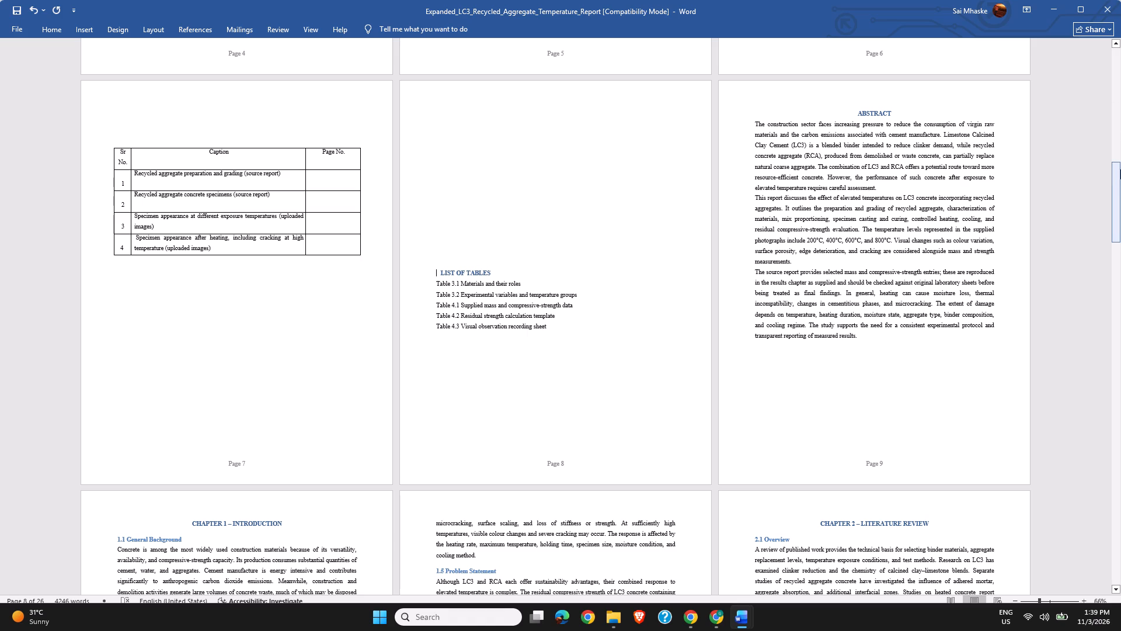
Copy the TABLE OF CONTENTS heading from page 5 and paste it above the figures table on page 7.
drag(1120, 168, 1120, 144)
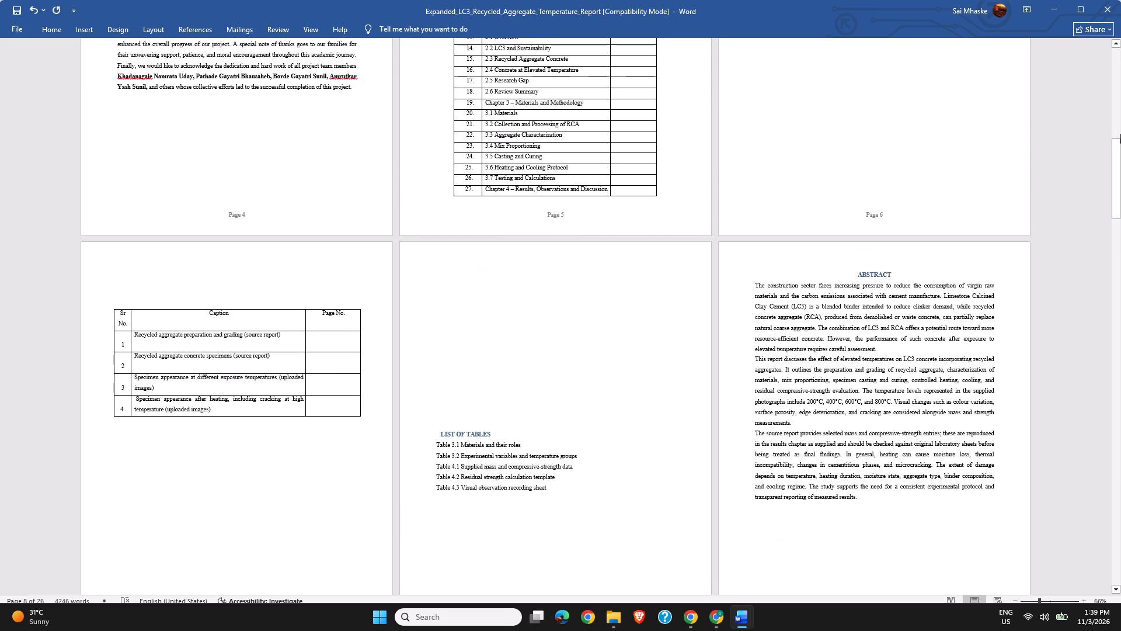
drag(1112, 172, 1120, 122)
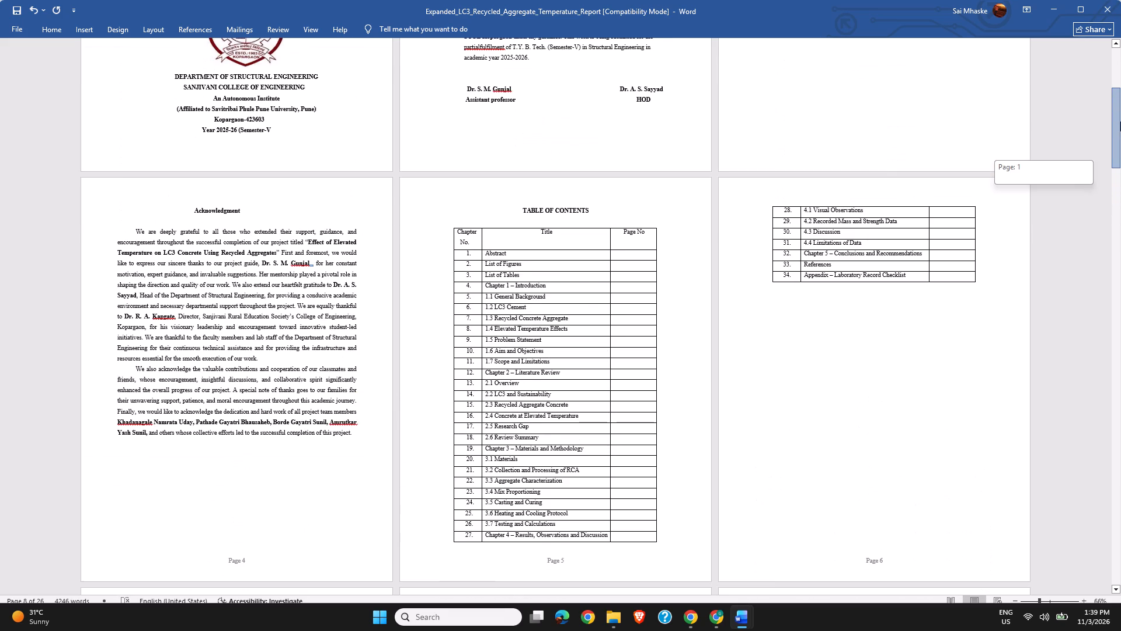
drag(1120, 122, 1120, 248)
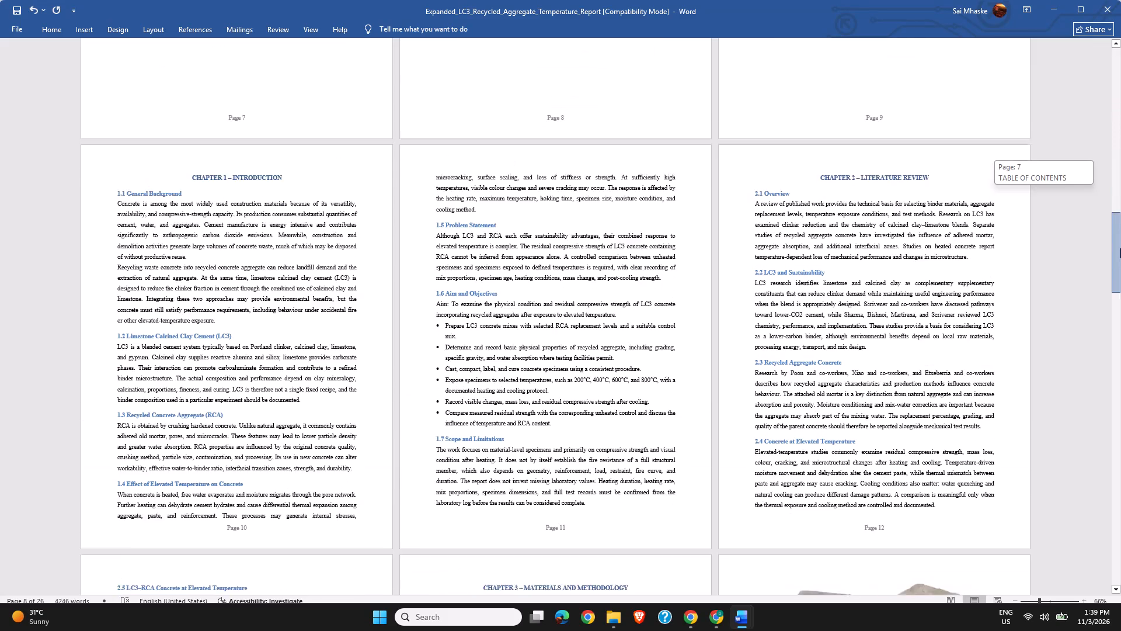
drag(1120, 248, 1114, 200)
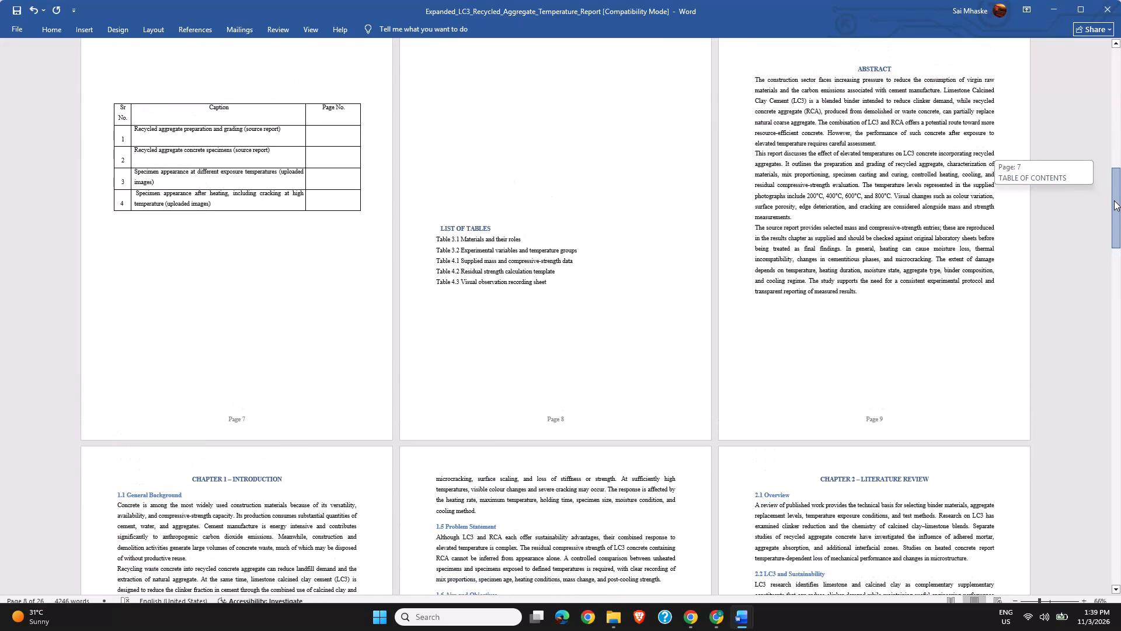
drag(1114, 200, 1117, 148)
click(1117, 148)
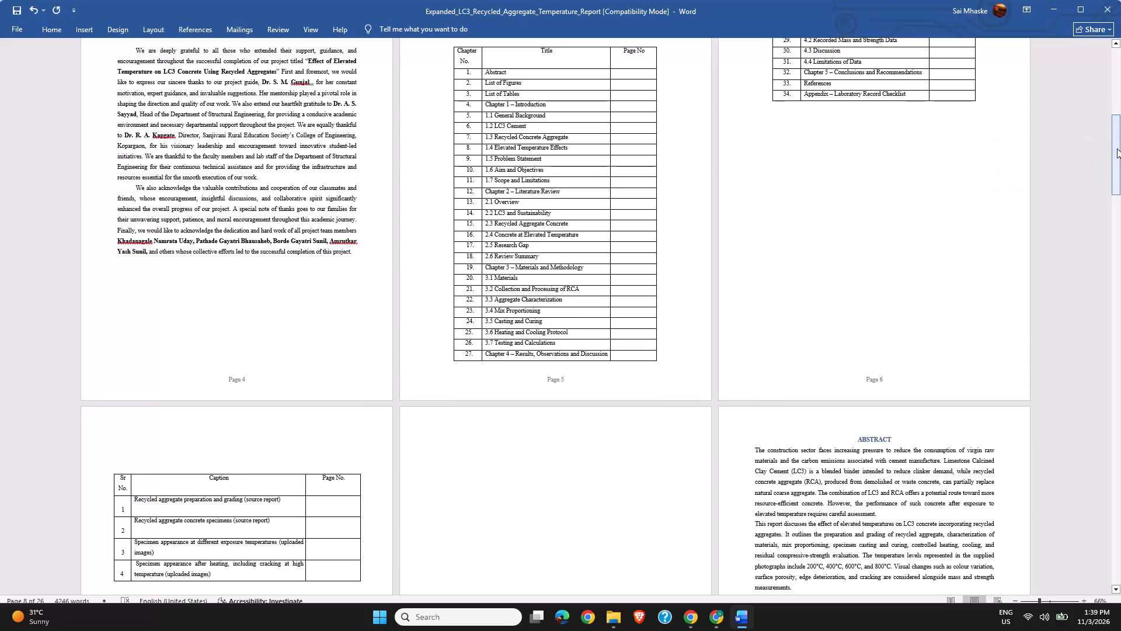
click(1117, 148)
click(1117, 148)
drag(1117, 148, 1117, 141)
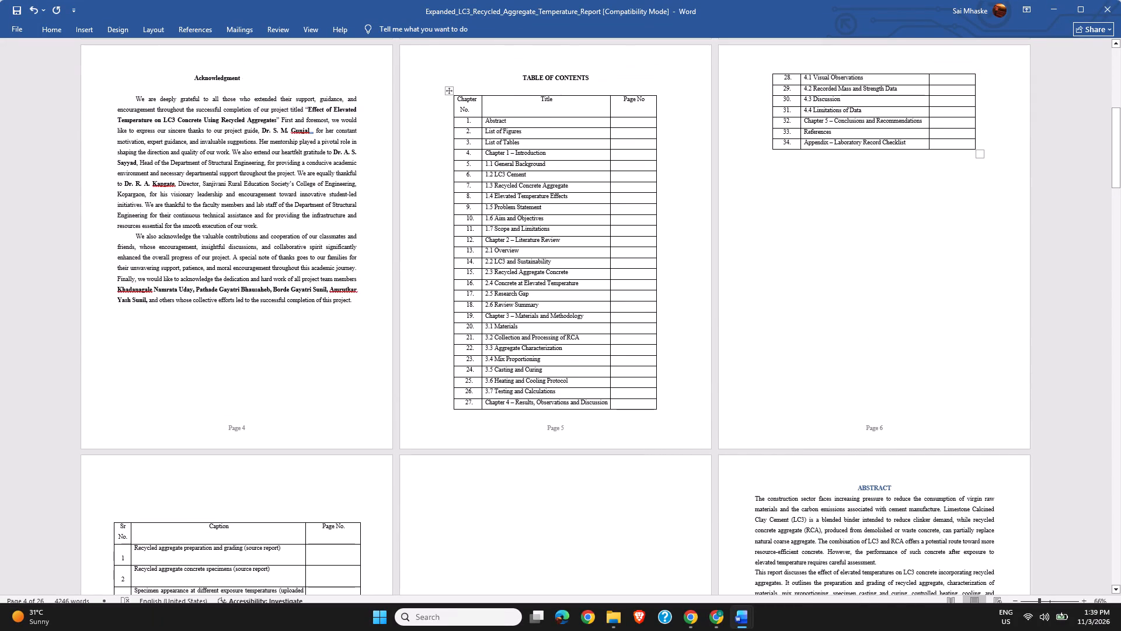
drag(595, 78, 500, 79)
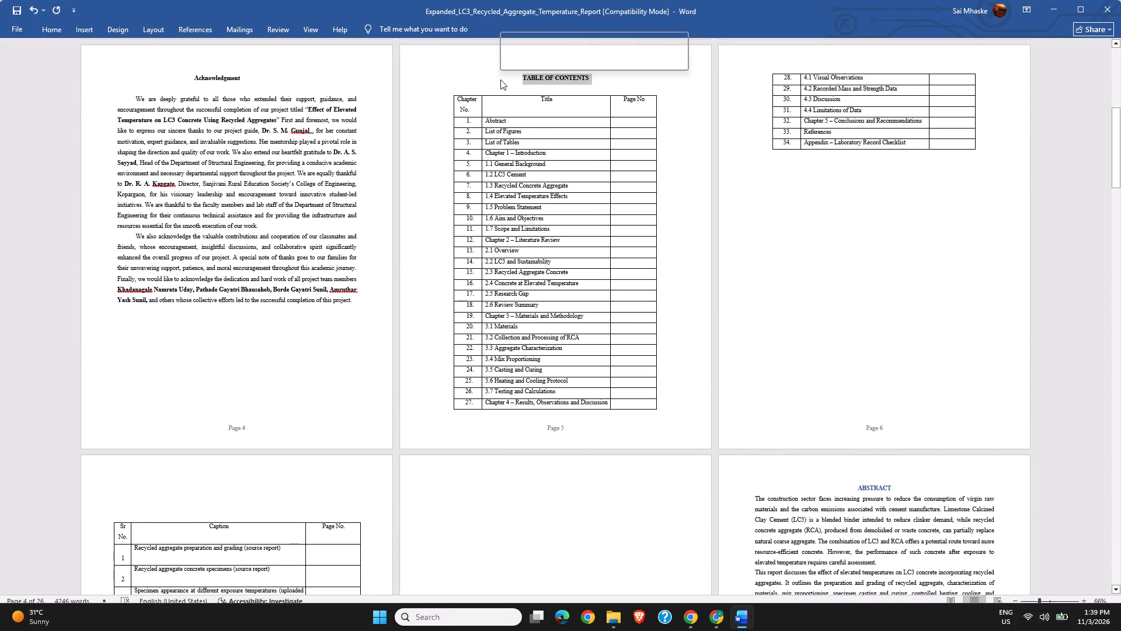
key(ctrl+c)
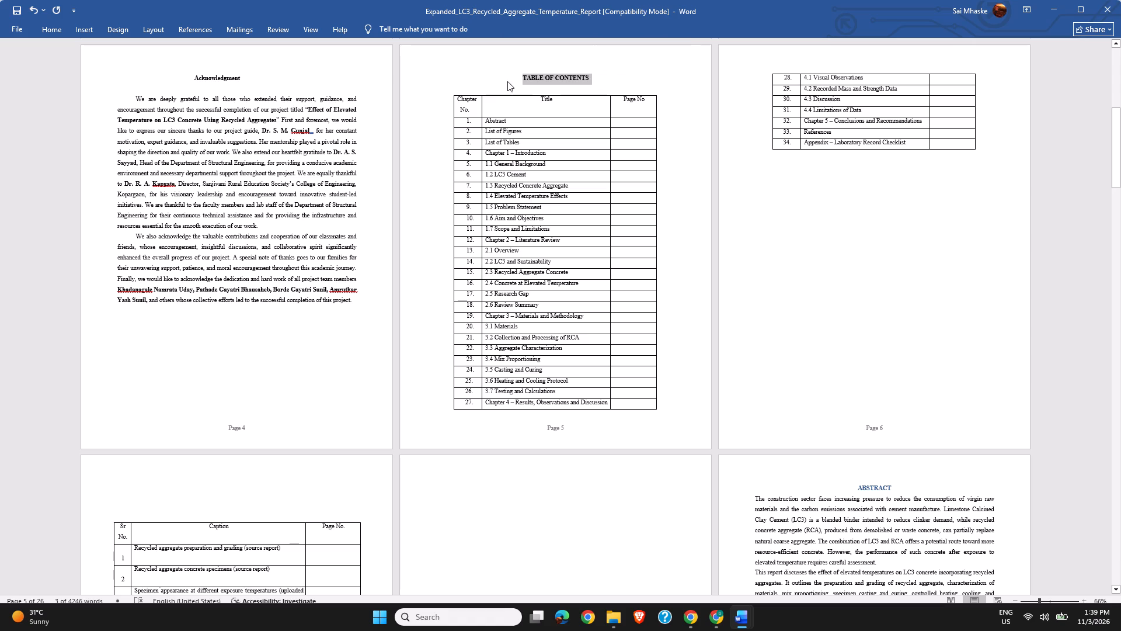
click(220, 494)
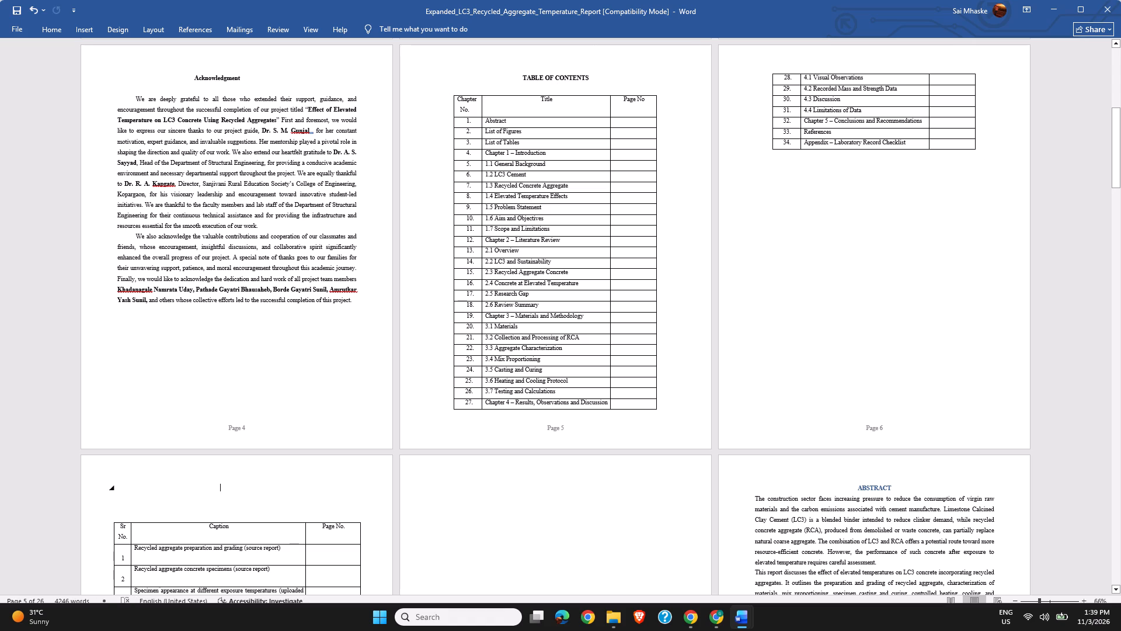
key(ctrl+v)
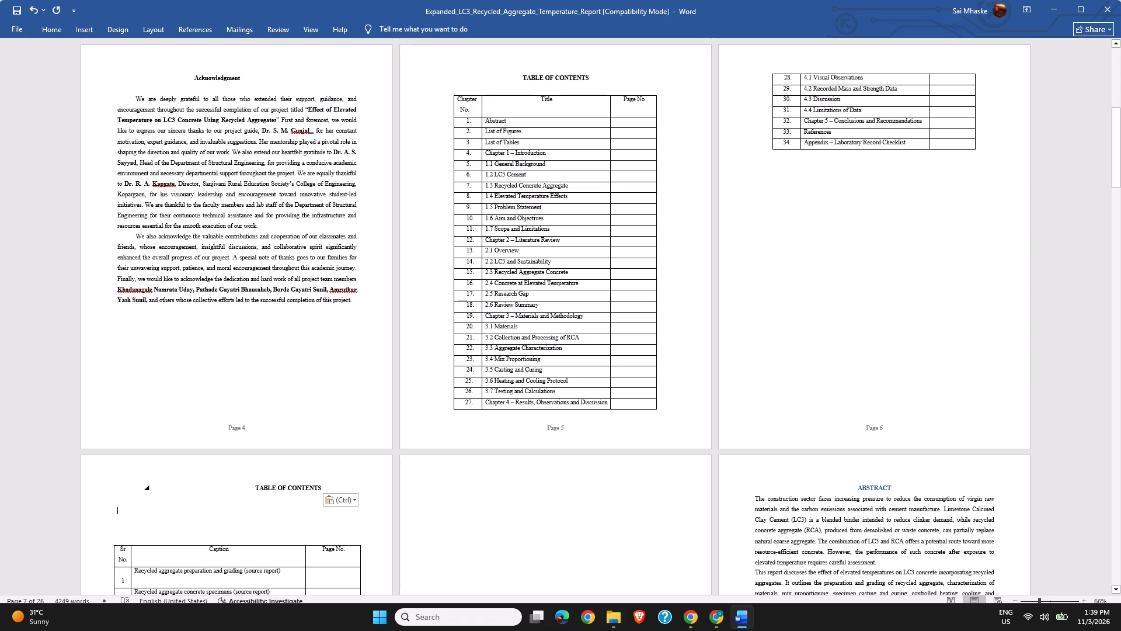
Replace the pasted TABLE OF CONTENTS text above the figures table with the heading "List of Figures".
click(323, 488)
key(BackSpace)
key(BackSpace)
key(BackSpace)
key(BackSpace)
key(BackSpace)
key(BackSpace)
key(BackSpace)
key(BackSpace)
key(BackSpace)
key(BackSpace)
key(BackSpace)
key(BackSpace)
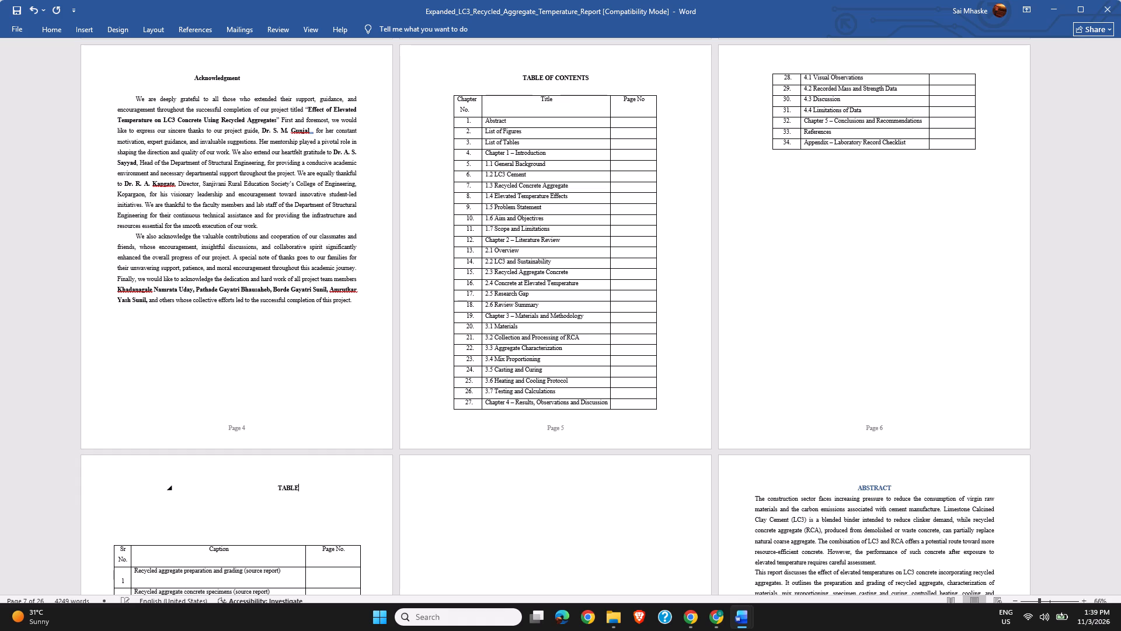
key(BackSpace)
key(BackSpace)
key(BackSpace)
key(BackSpace)
key(BackSpace)
text(li)
key(BackSpace)
key(BackSpace)
text(ist)
key(space)
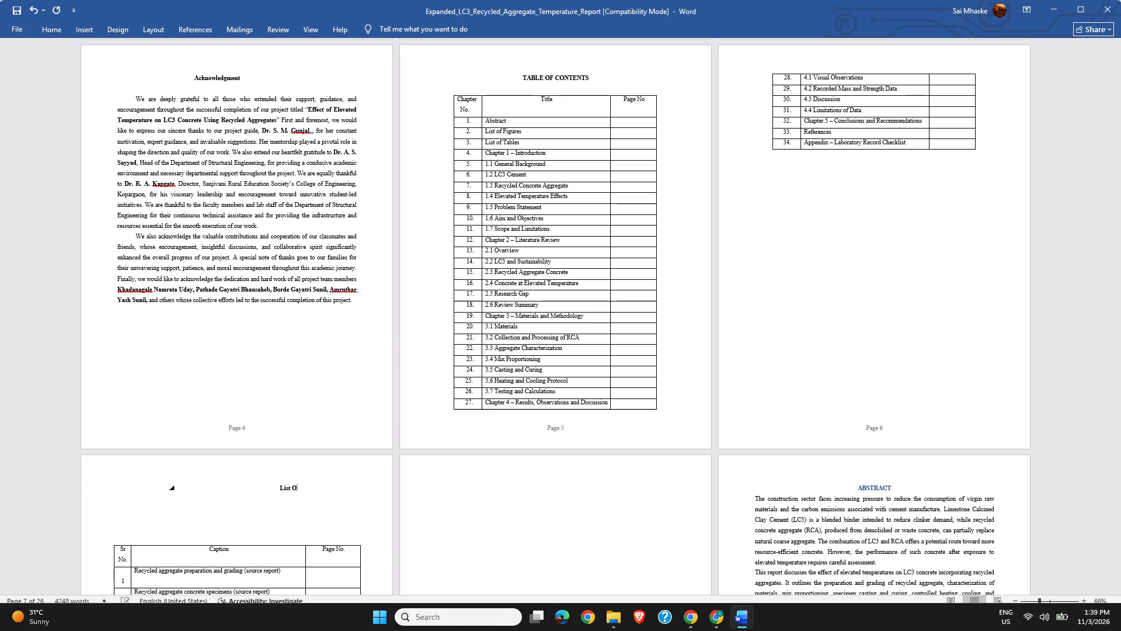
text(f)
key(space)
key(BackSpace)
key(BackSpace)
key(BackSpace)
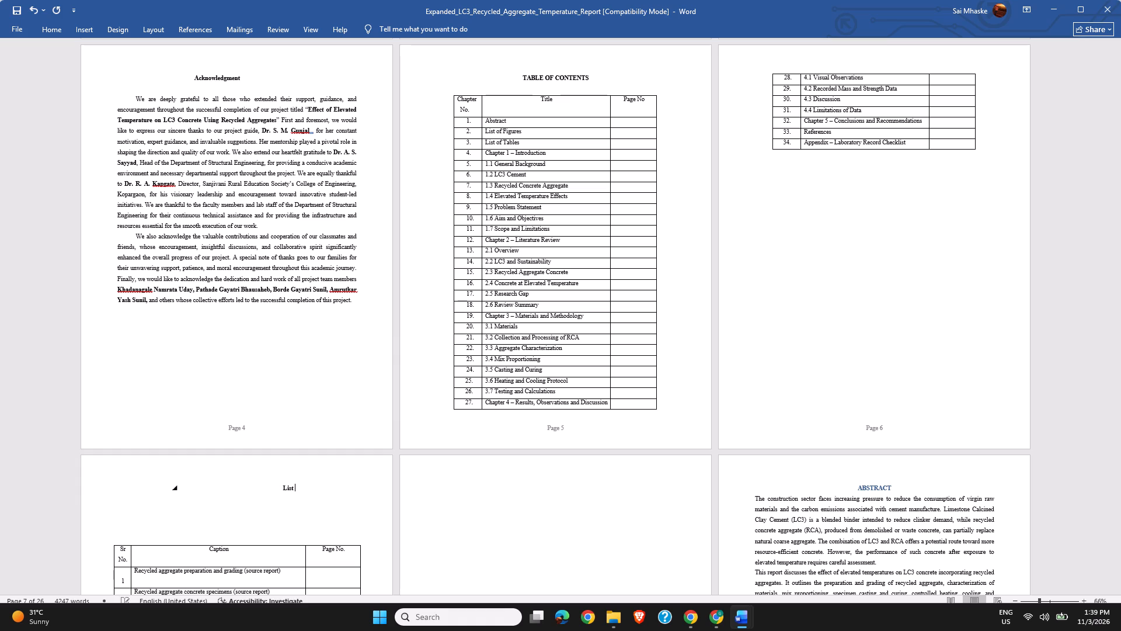
key(o)
key(c)
key(f)
key(f)
key(i)
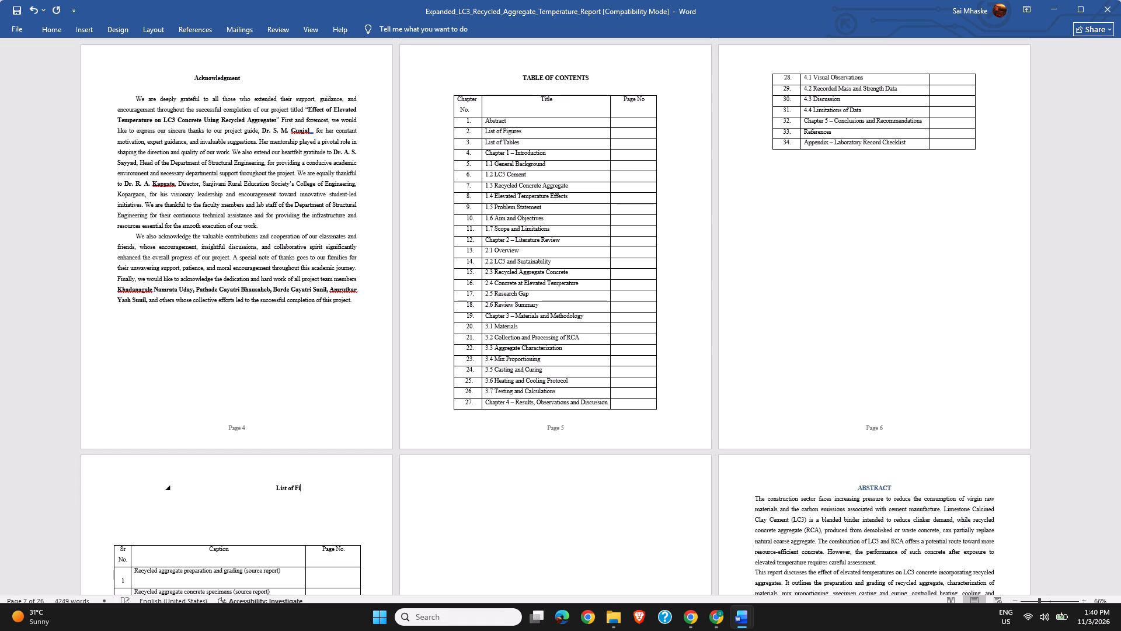
key(f)
key(BackSpace)
text(gures)
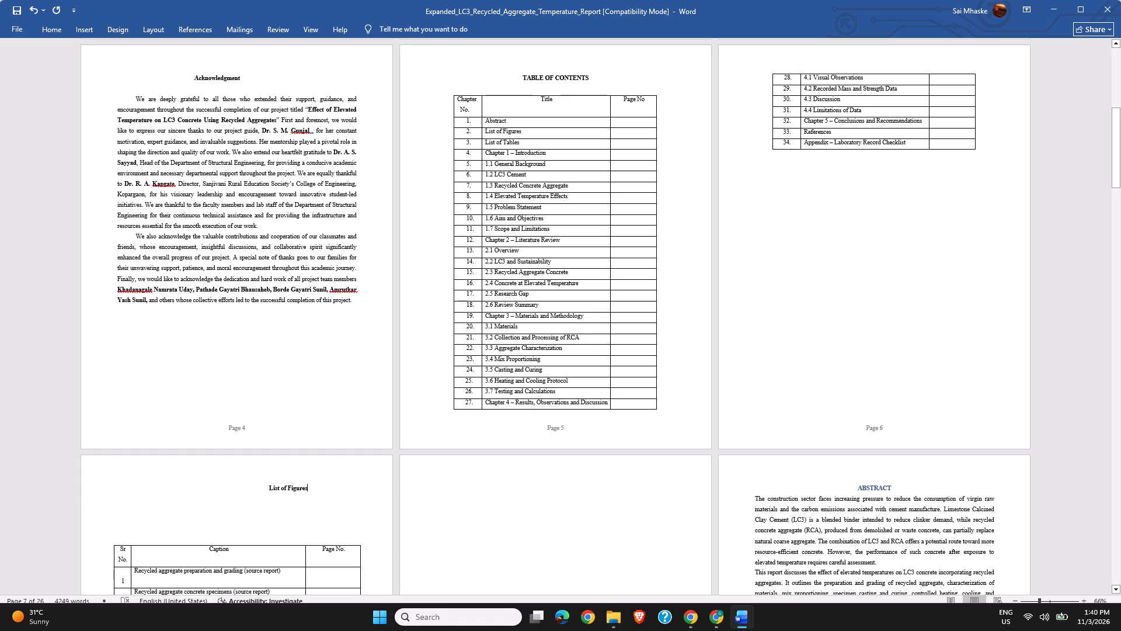
Delete the spacing in front of the List of Figures heading and the blank lines above it, pulling heading and table onto page 6.
click(266, 493)
key(BackSpace)
key(BackSpace)
key(BackSpace)
key(BackSpace)
key(BackSpace)
key(BackSpace)
key(BackSpace)
key(BackSpace)
key(BackSpace)
key(BackSpace)
key(BackSpace)
key(BackSpace)
key(BackSpace)
key(BackSpace)
key(BackSpace)
key(BackSpace)
key(BackSpace)
key(BackSpace)
key(BackSpace)
key(BackSpace)
key(BackSpace)
key(BackSpace)
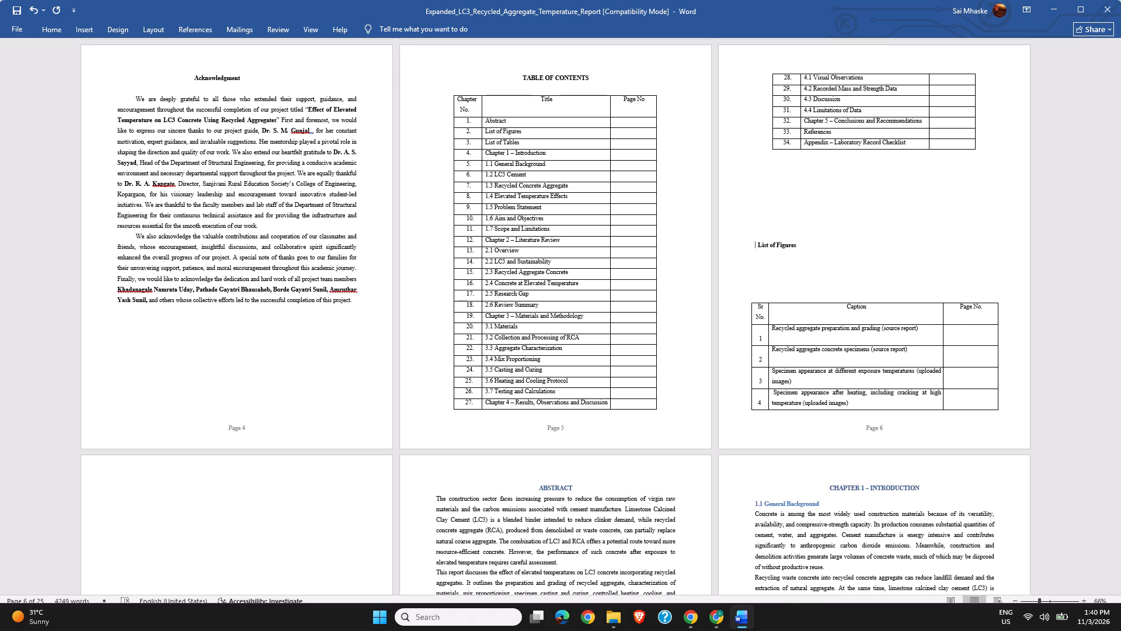
Undo the blank-line deletions until the List of Figures heading is back at the start of page 7, at the left margin.
key(ctrl+z)
key(ctrl+z)
key(ctrl+z)
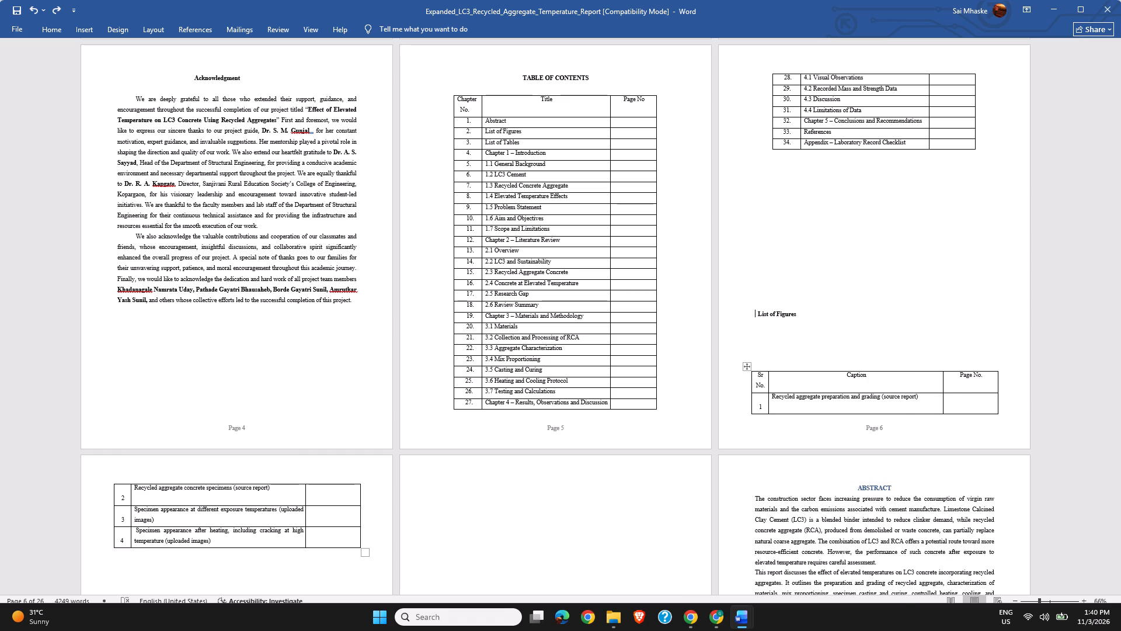
key(ctrl+z)
key(ctrl+z)
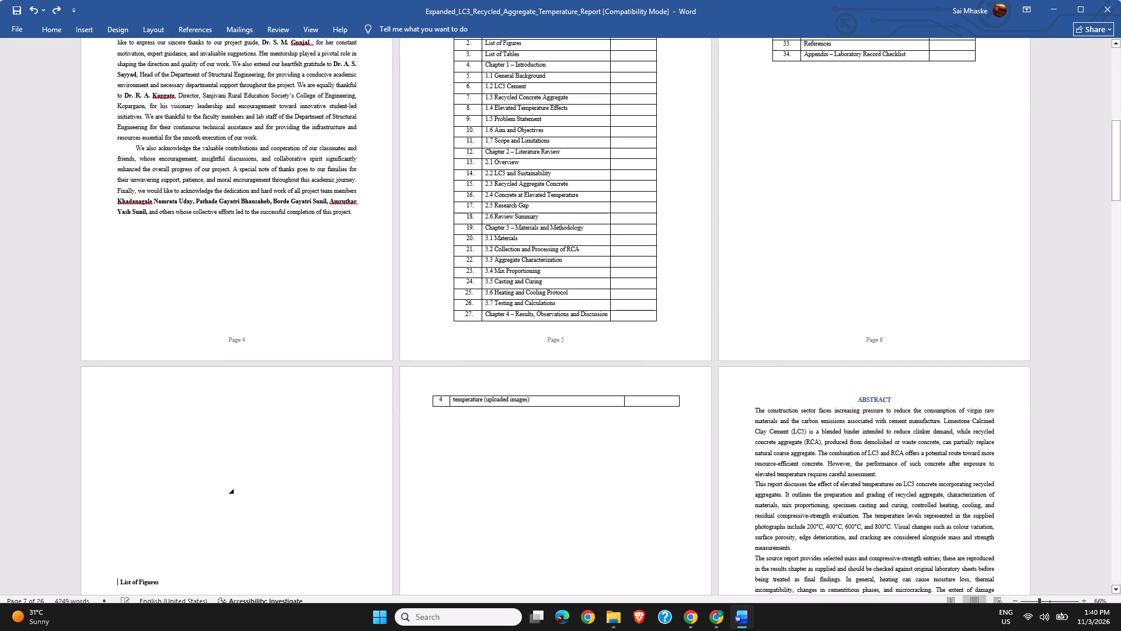
key(ctrl+z)
key(ctrl+z)
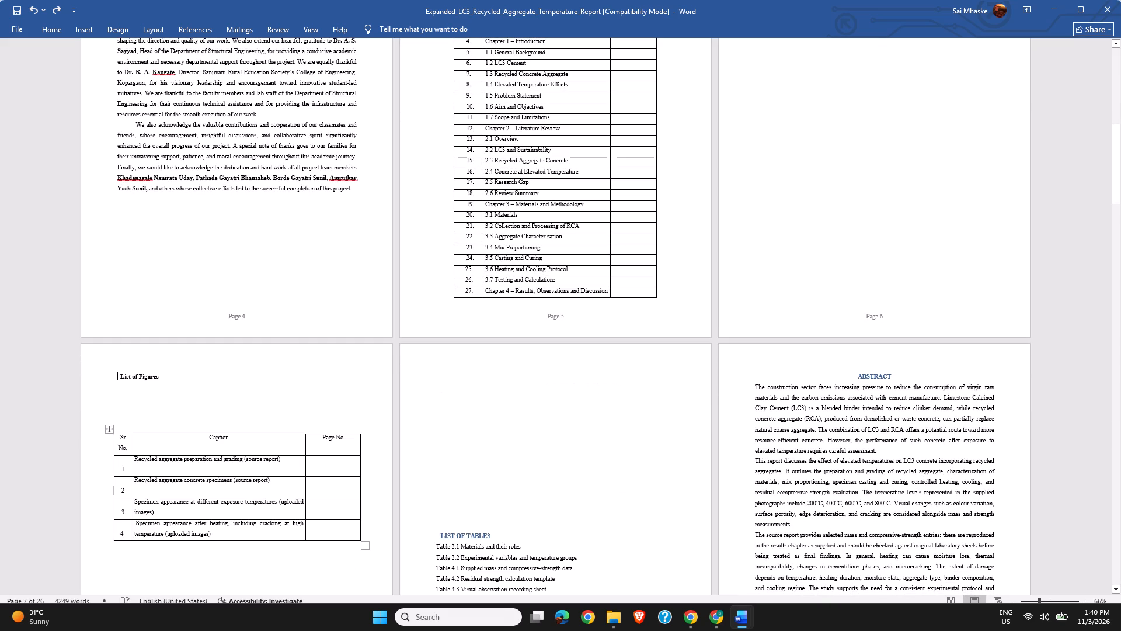
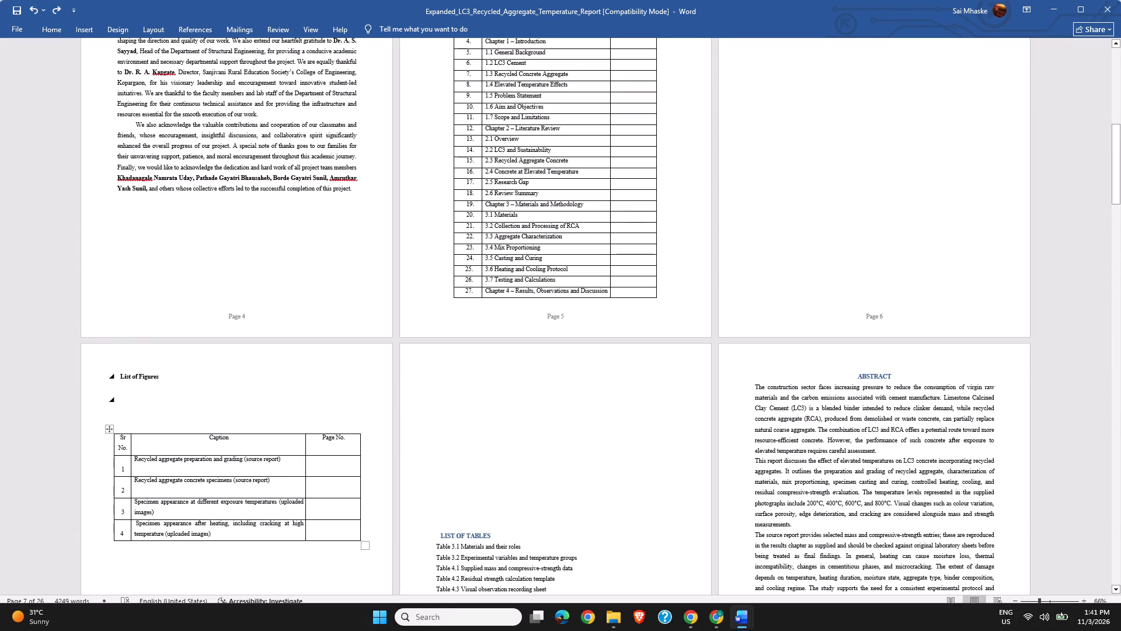
Set the font size of the List of Figures heading on page 7 to 14.
drag(179, 382, 90, 377)
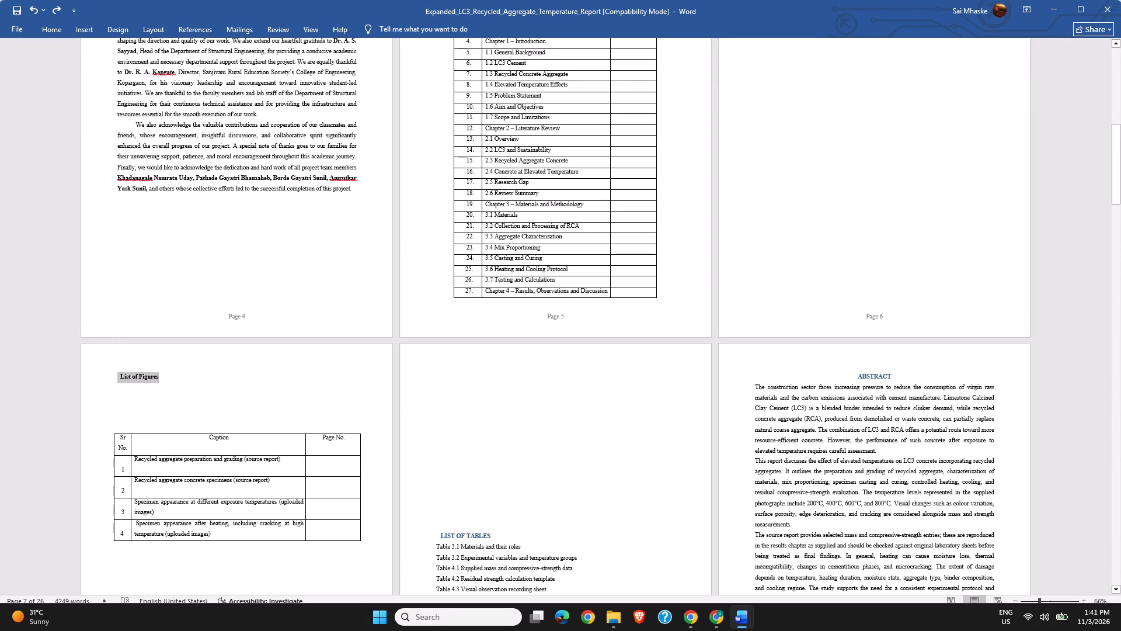
drag(90, 377, 97, 365)
click(51, 22)
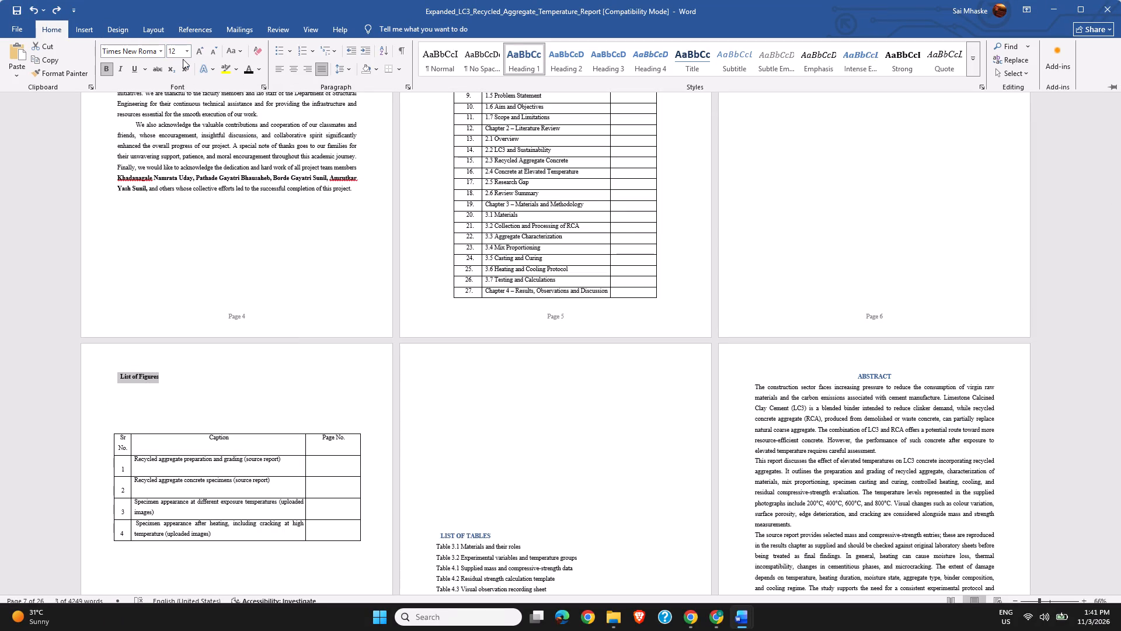
click(191, 48)
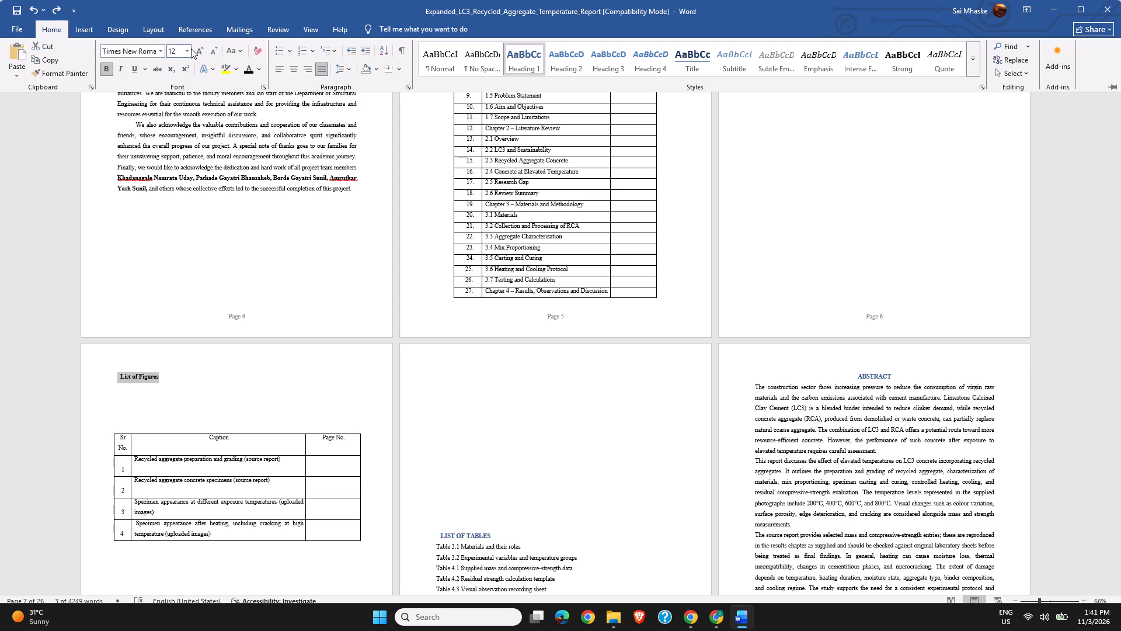
click(191, 48)
click(186, 50)
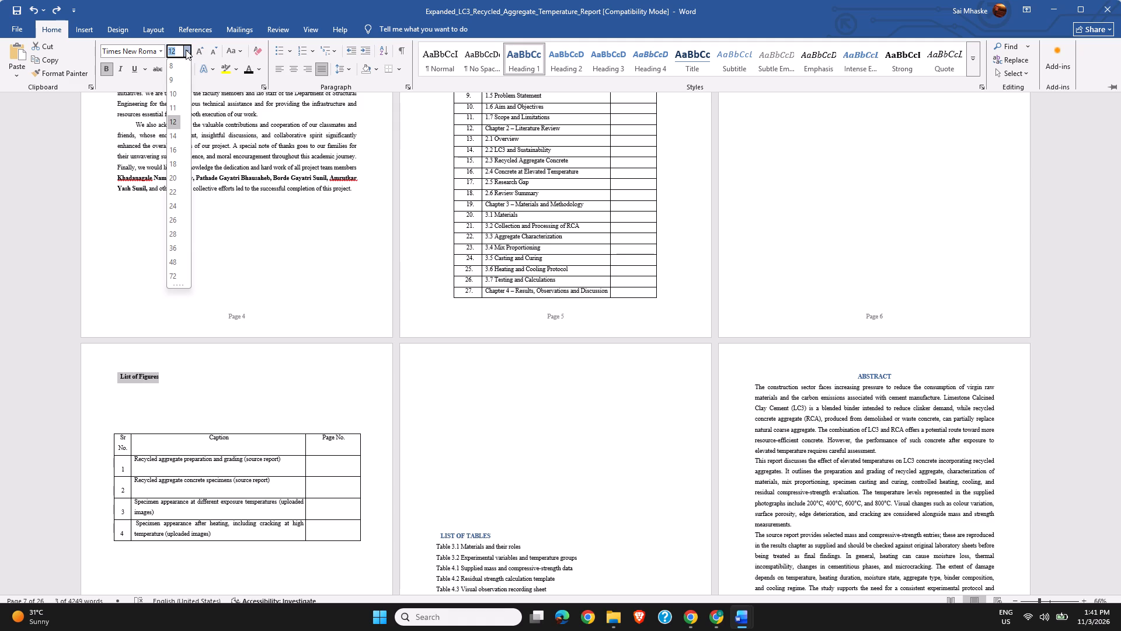
click(174, 138)
click(14, 363)
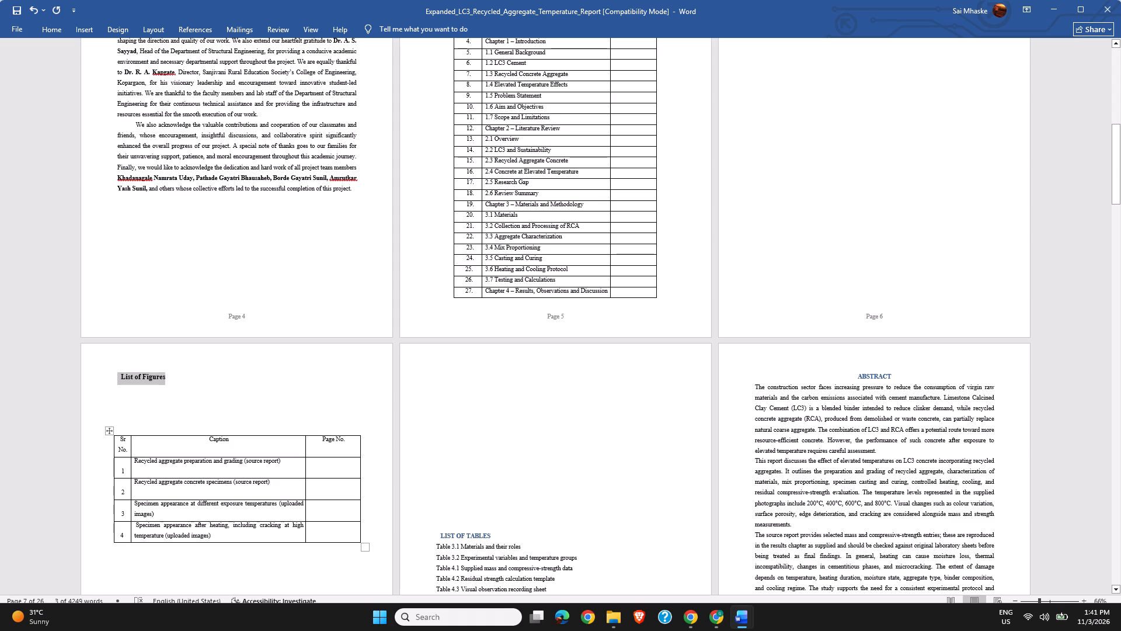
Move the figures table on page 7 up so it sits closer beneath the List of Figures heading.
drag(110, 434, 114, 403)
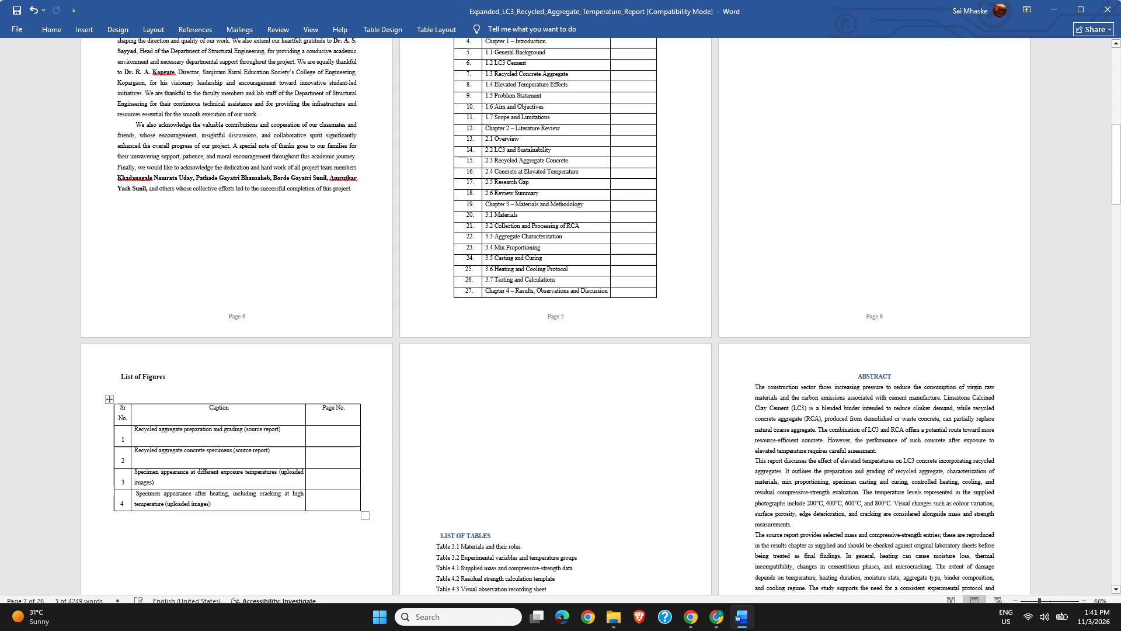
Add spaces in front of the List of Figures heading until it is roughly centred above the table.
click(122, 384)
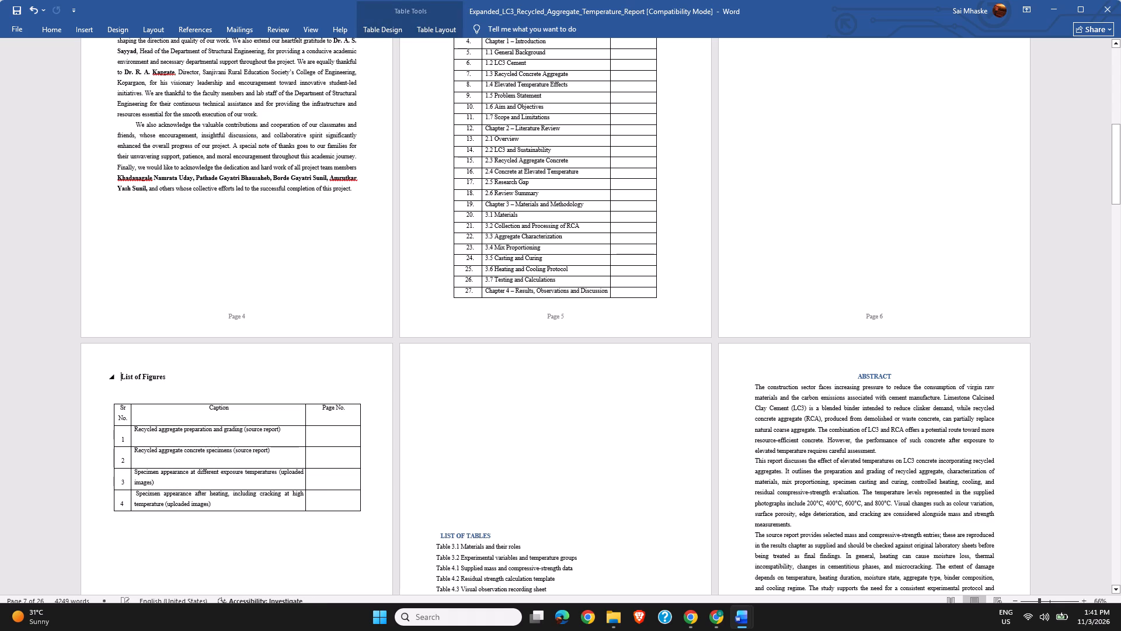
key(space)
key(space)
key(space)
key(space)
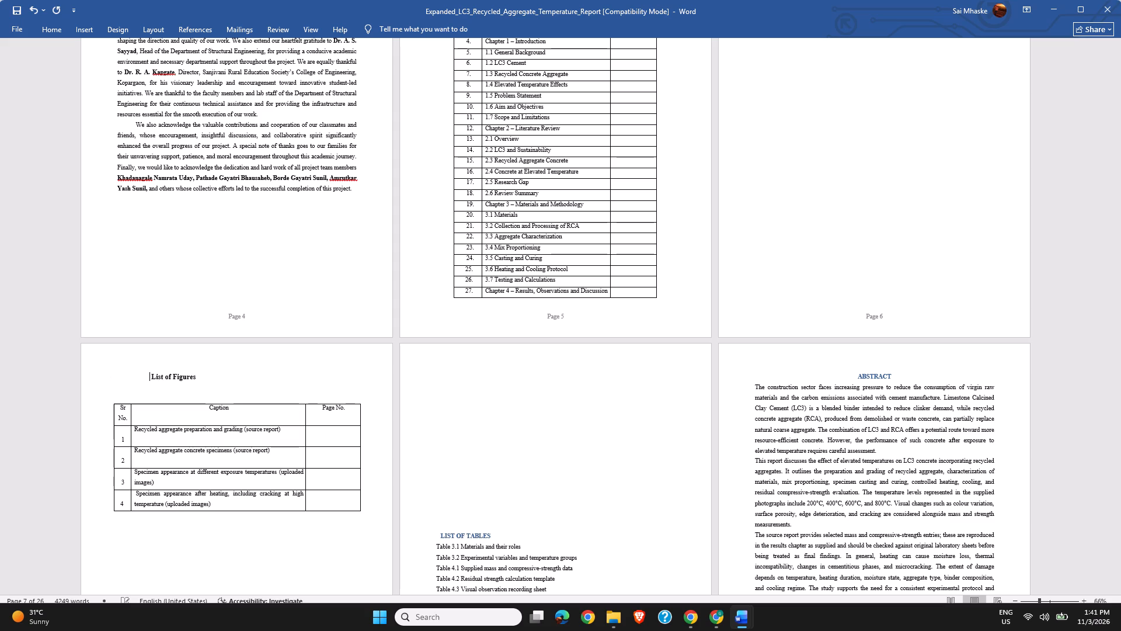
key(space)
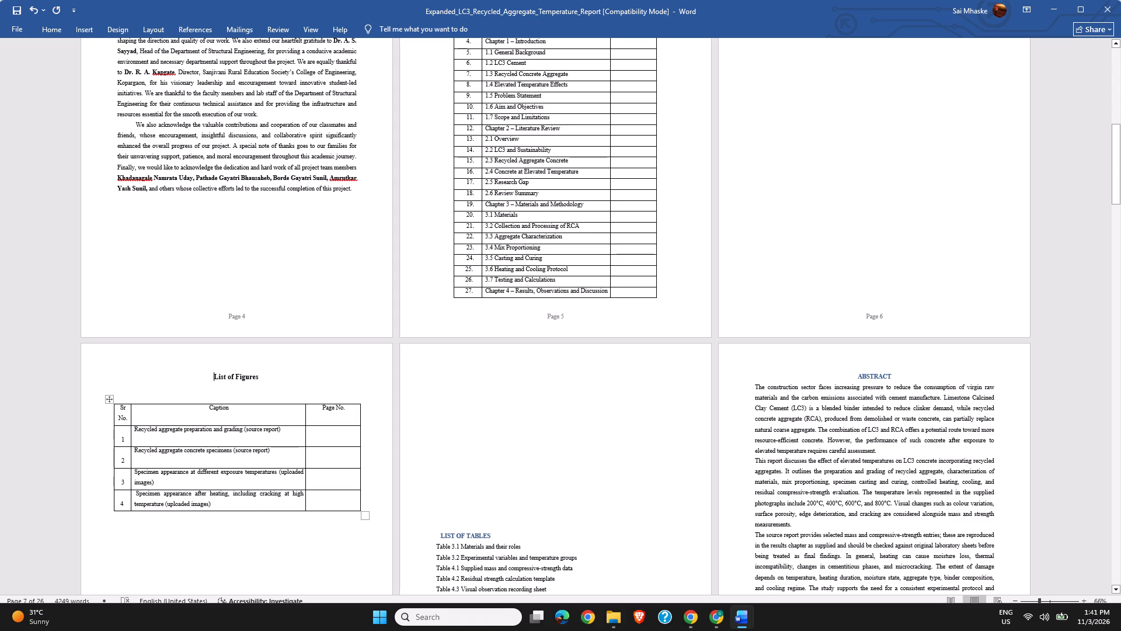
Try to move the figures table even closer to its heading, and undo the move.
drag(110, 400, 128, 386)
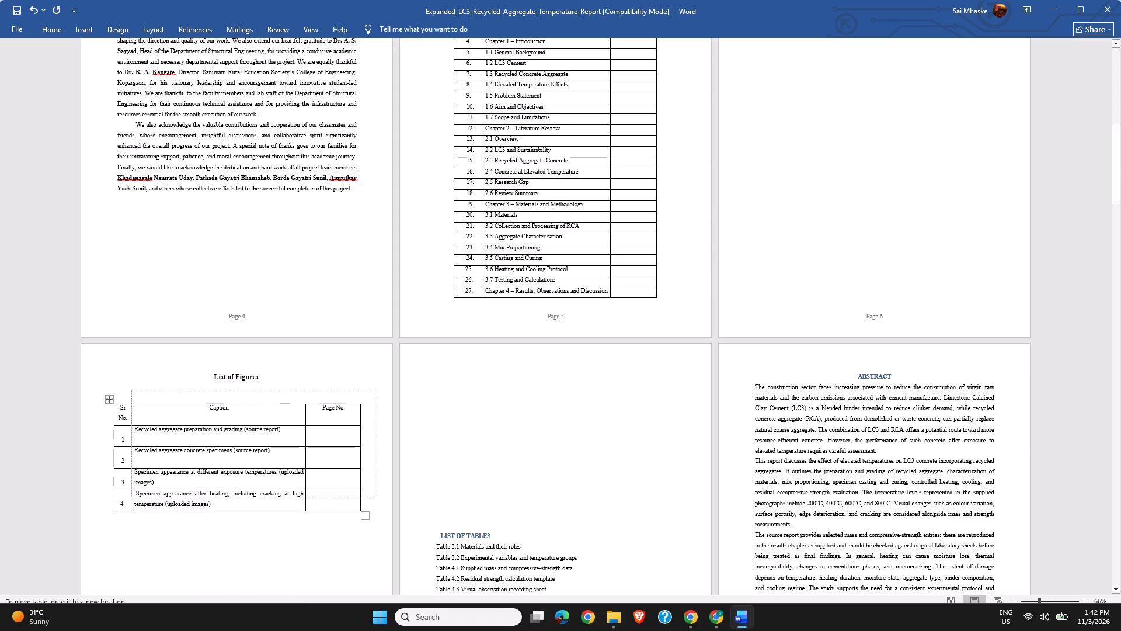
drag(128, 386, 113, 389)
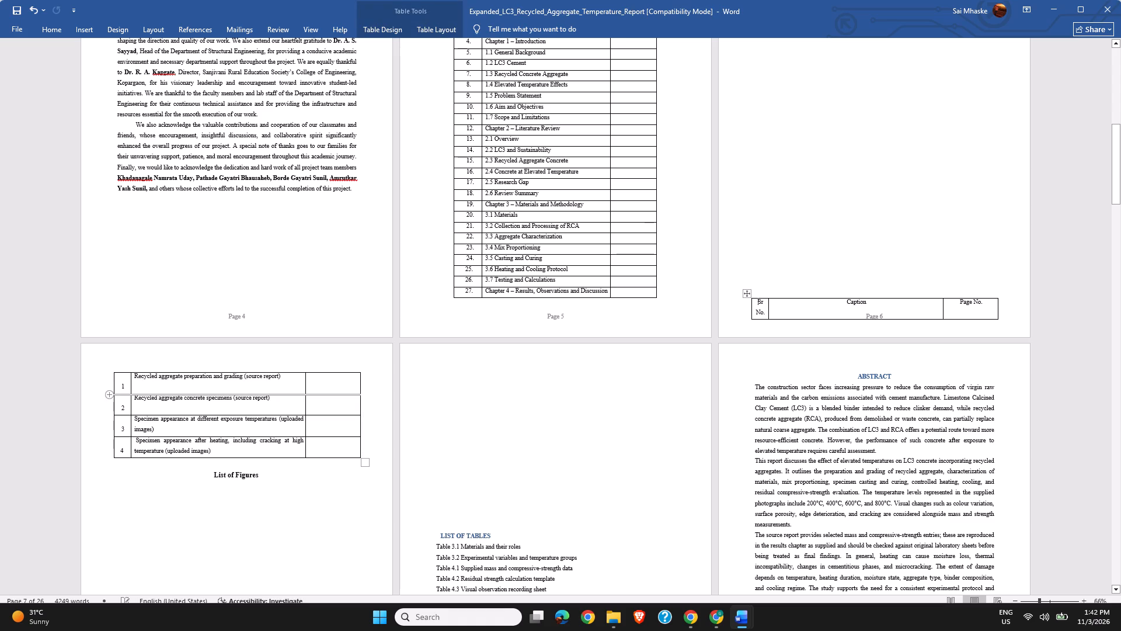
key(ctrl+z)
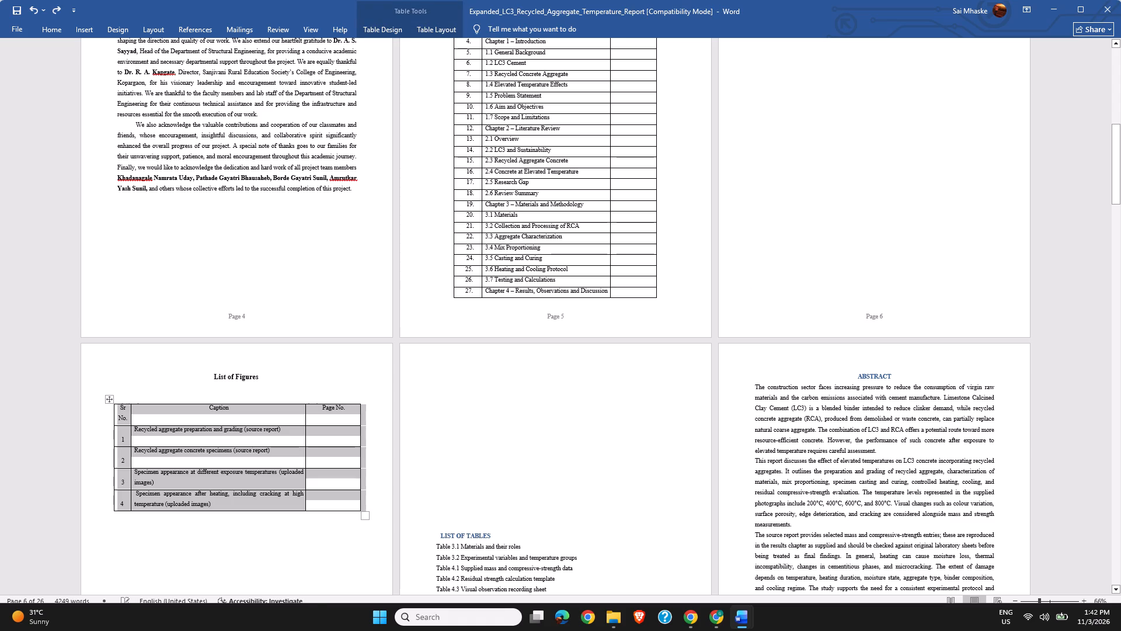
Retype the List of Figures heading on page 7 in capitals as "LIST OF FIGURES".
click(594, 363)
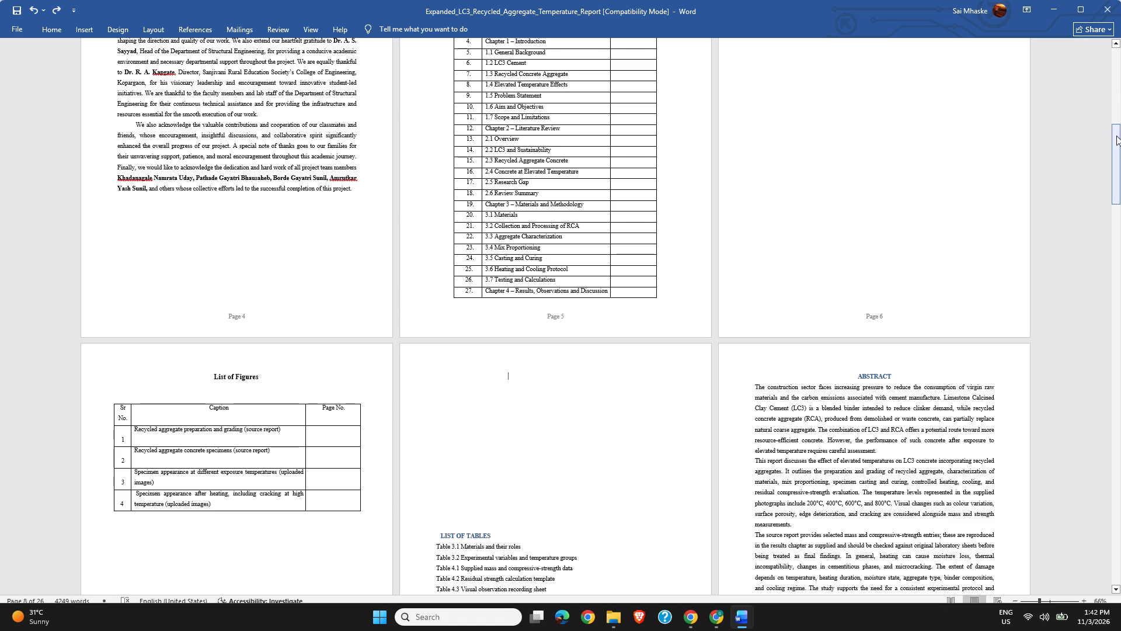
drag(1116, 136, 1120, 115)
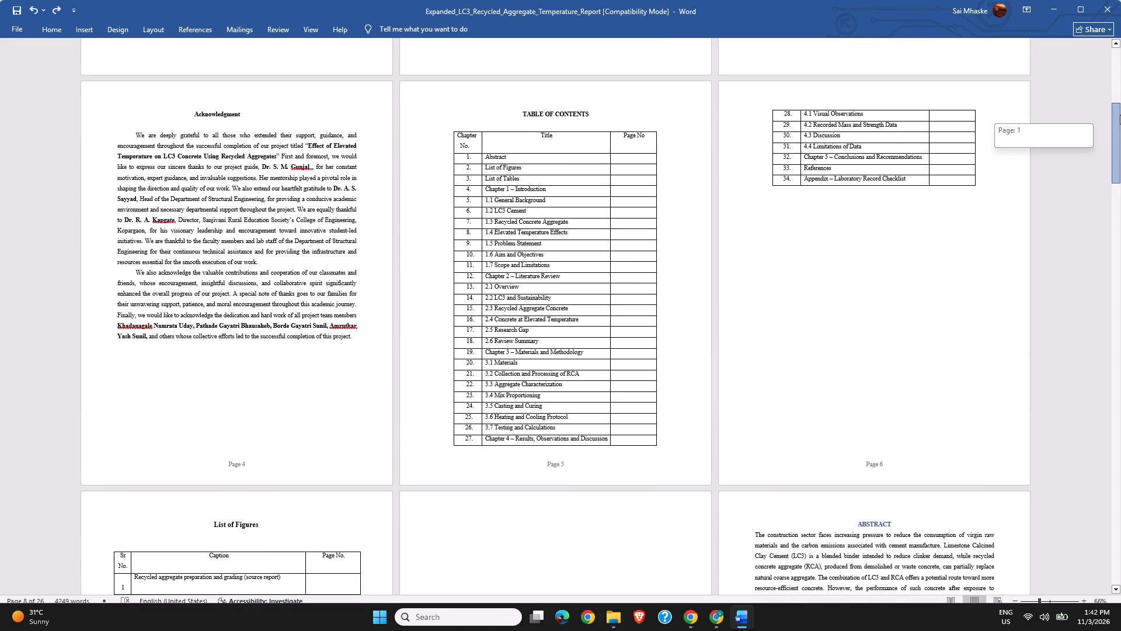
drag(1120, 115, 1120, 115)
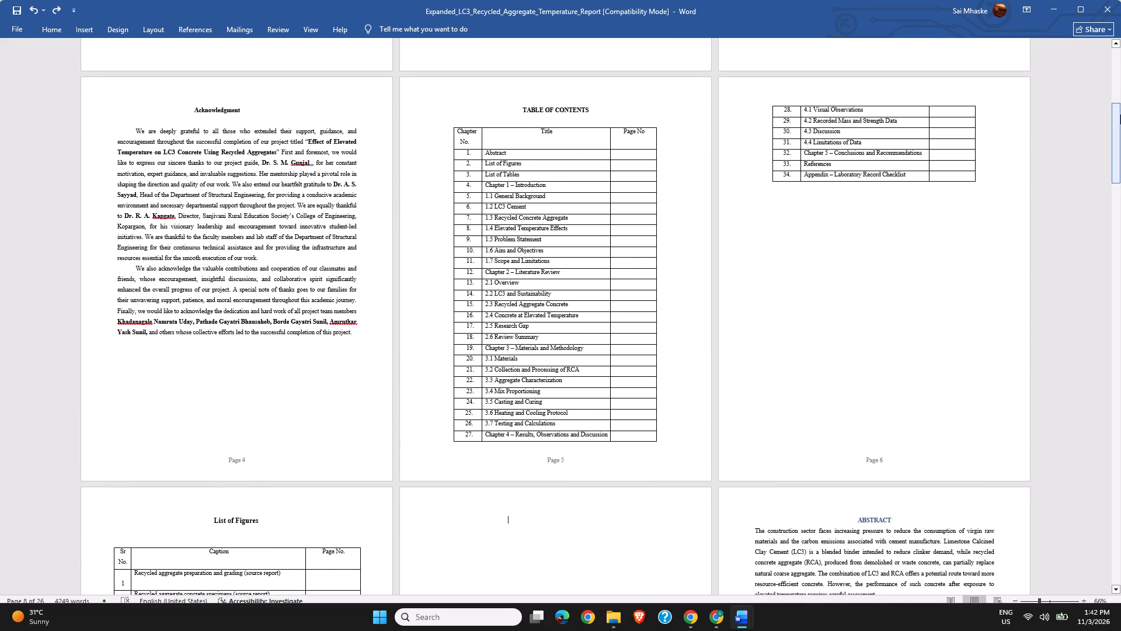
drag(1113, 124, 1113, 129)
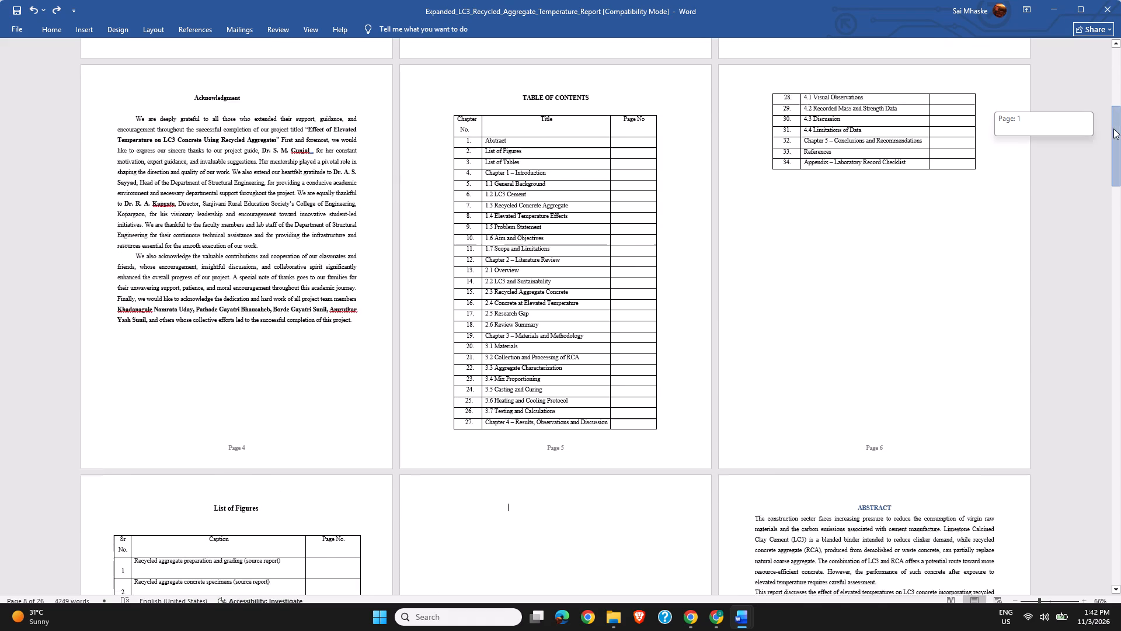
drag(1113, 129, 1108, 171)
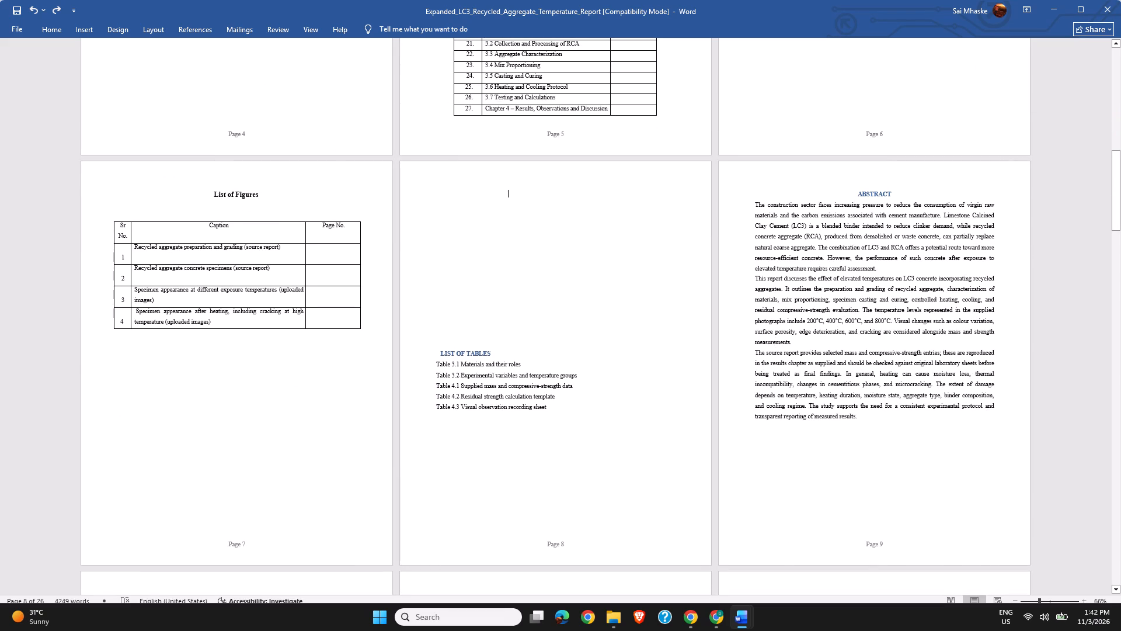
drag(263, 196, 197, 200)
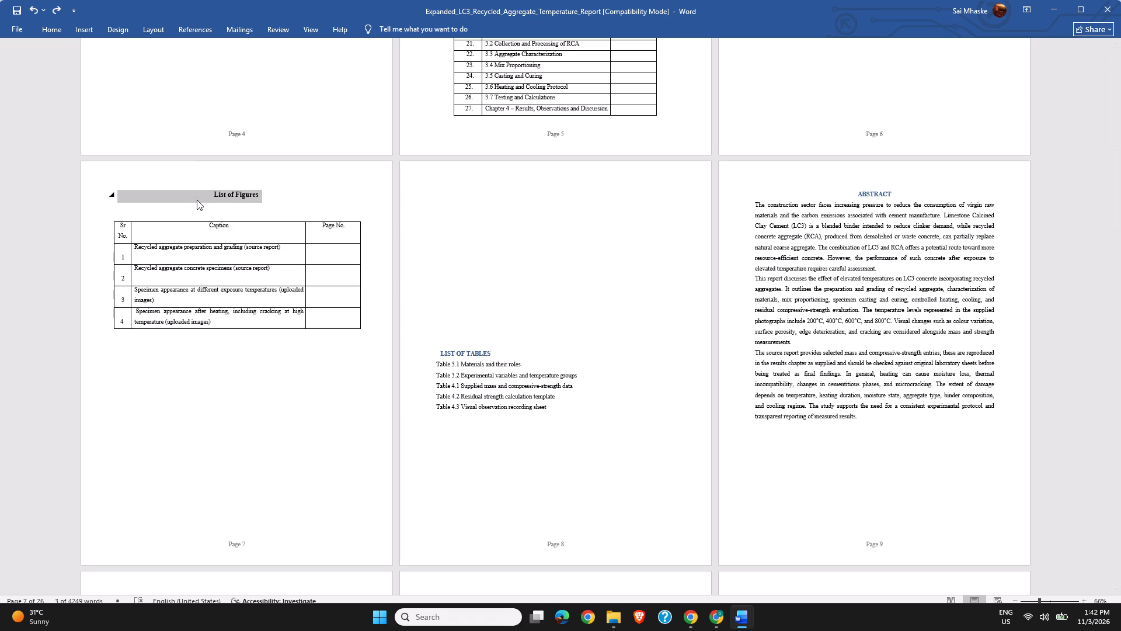
click(281, 193)
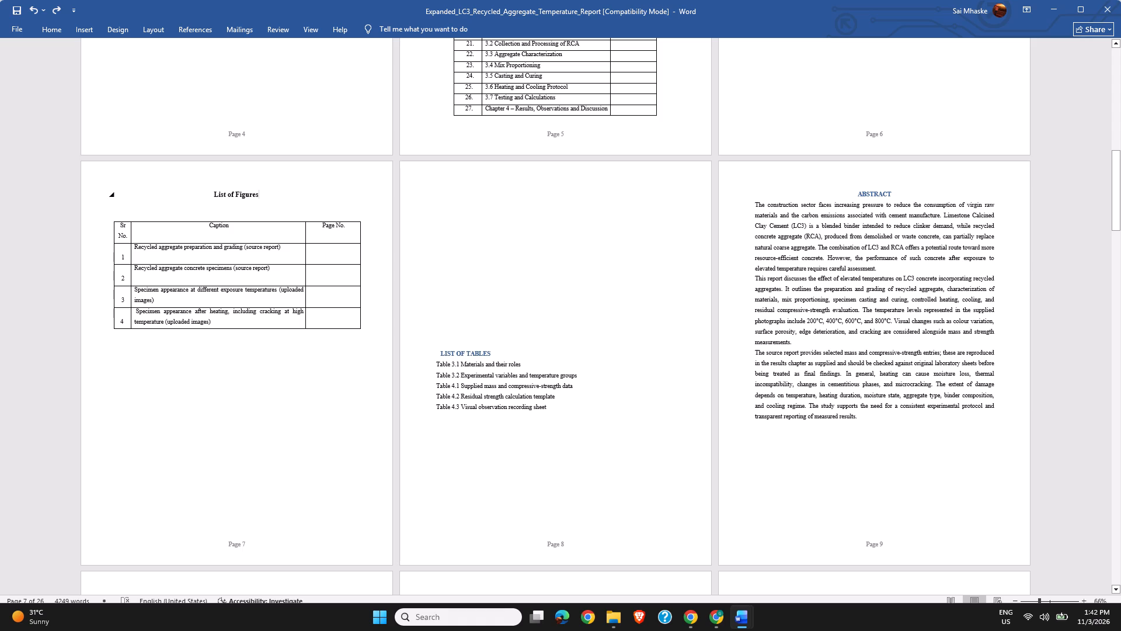
key(BackSpace)
key(BackSpace)
key(BackSpace)
key(BackSpace)
key(BackSpace)
key(BackSpace)
key(BackSpace)
key(BackSpace)
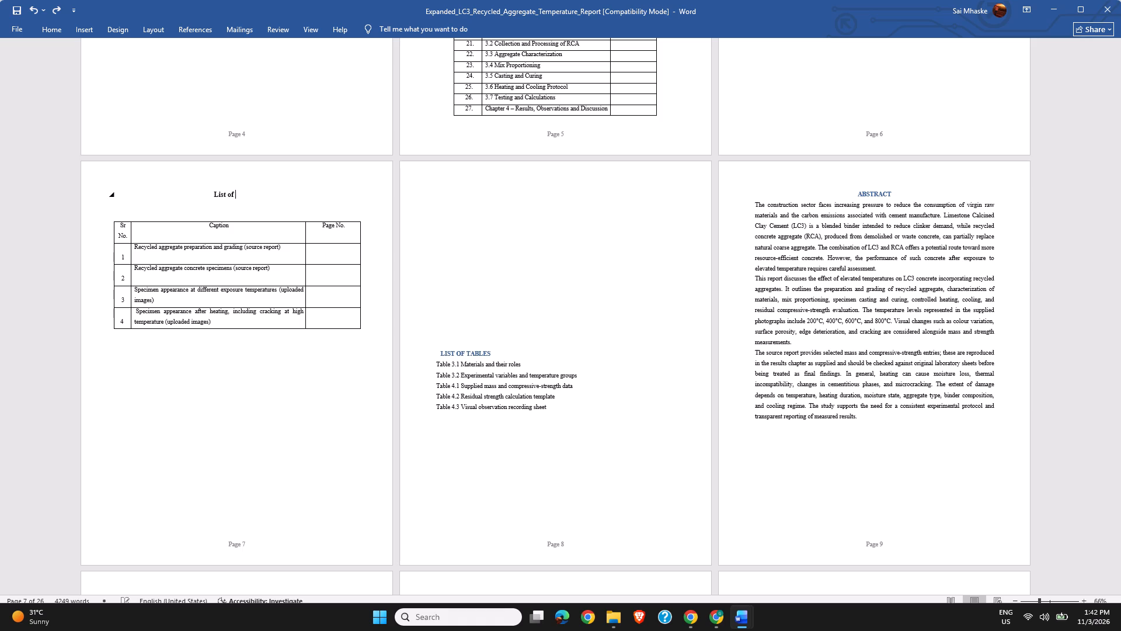
key(BackSpace)
key(BackSpace)
key(BackSpace)
key(BackSpace)
key(BackSpace)
key(BackSpace)
text(IST)
key(space)
text(OF)
key(space)
text(FIGURES)
key(space)
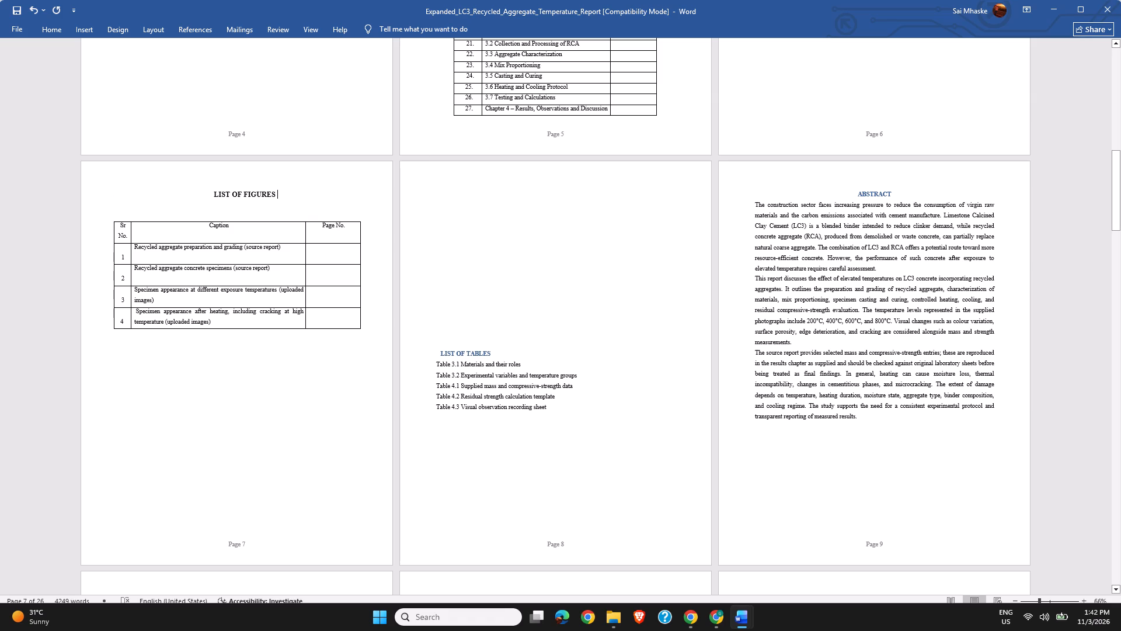
Remove the spacing before the LIST OF TABLES heading and surplus blank lines above it, keeping the list on page 8.
click(441, 352)
key(BackSpace)
key(BackSpace)
key(BackSpace)
key(BackSpace)
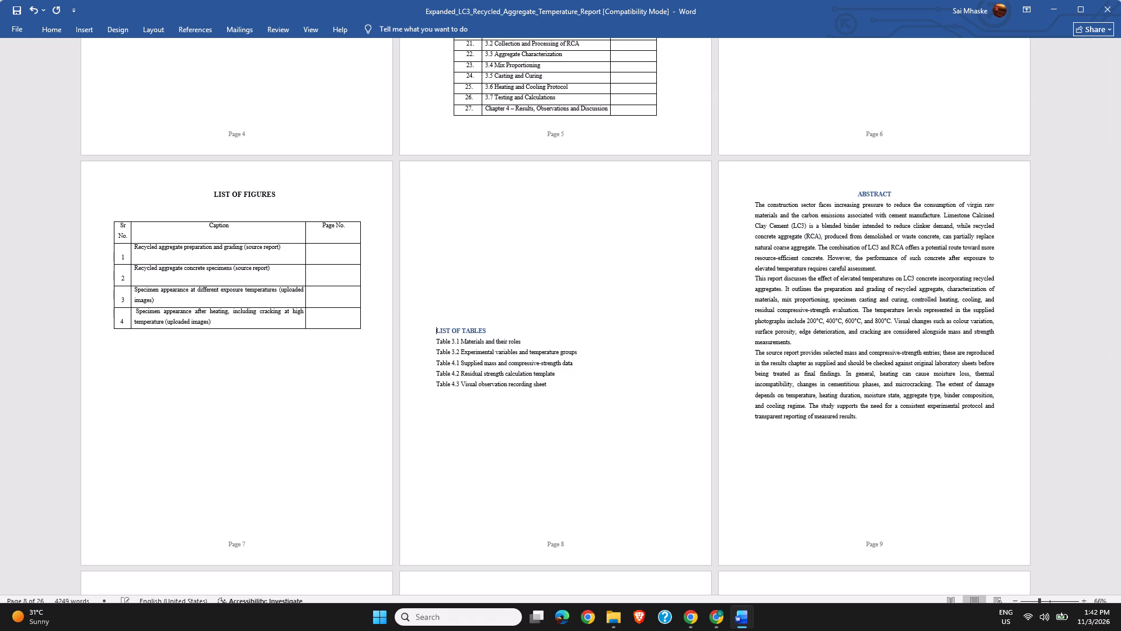
key(BackSpace)
key(BackSpace)
key(BackSpace)
key(BackSpace)
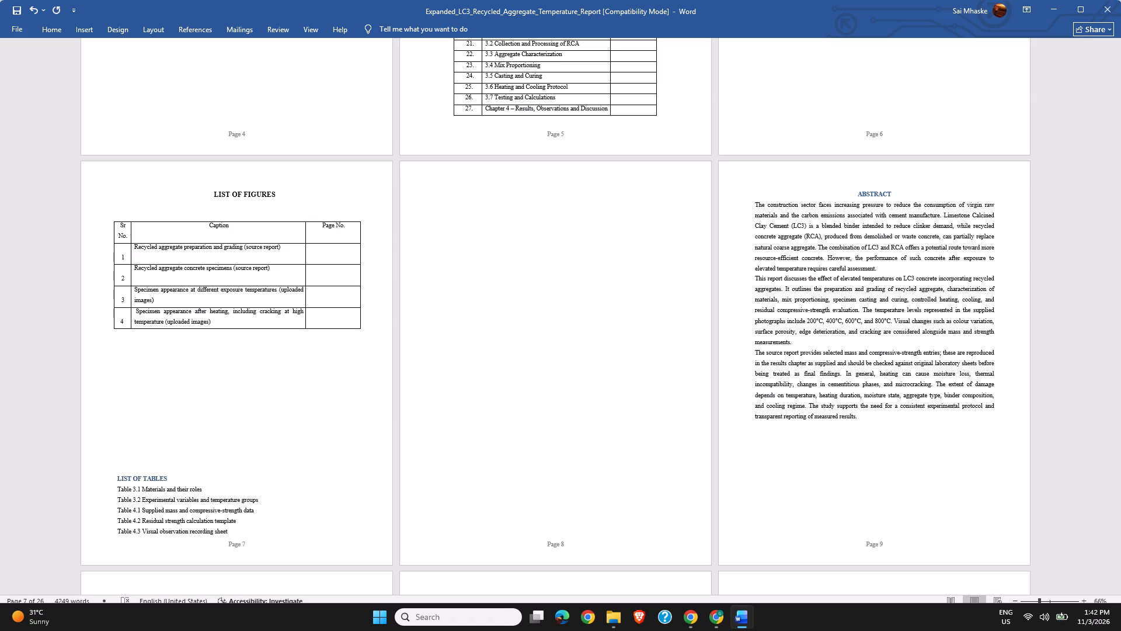
key(Return)
key(Return)
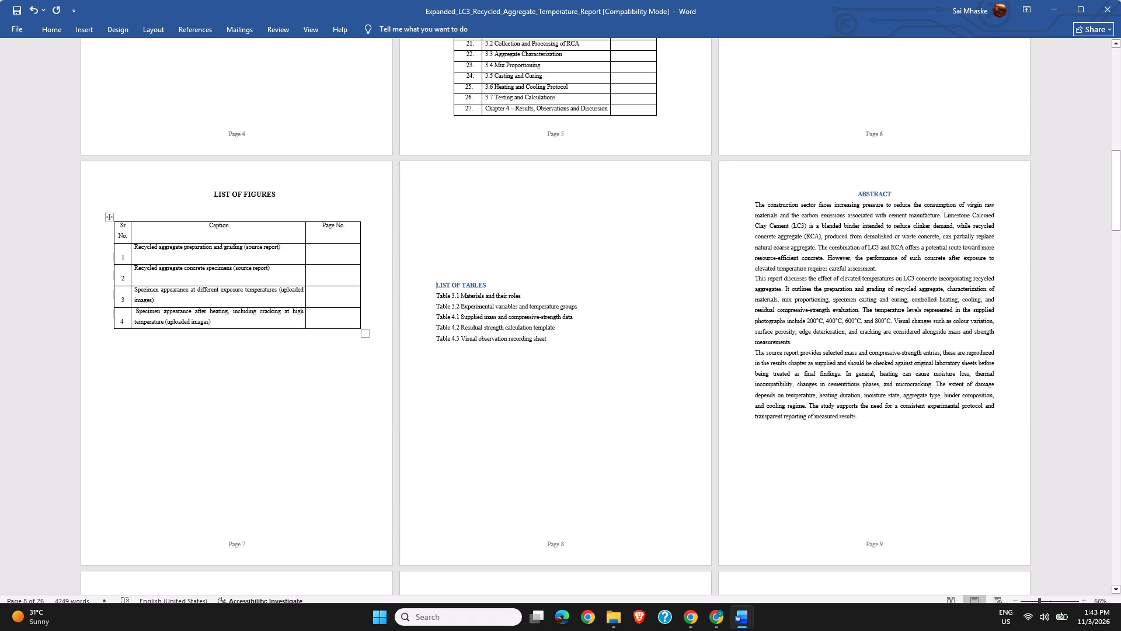
Copy the whole figures table from page 7 and paste it above the LIST OF TABLES heading on page 8.
click(110, 218)
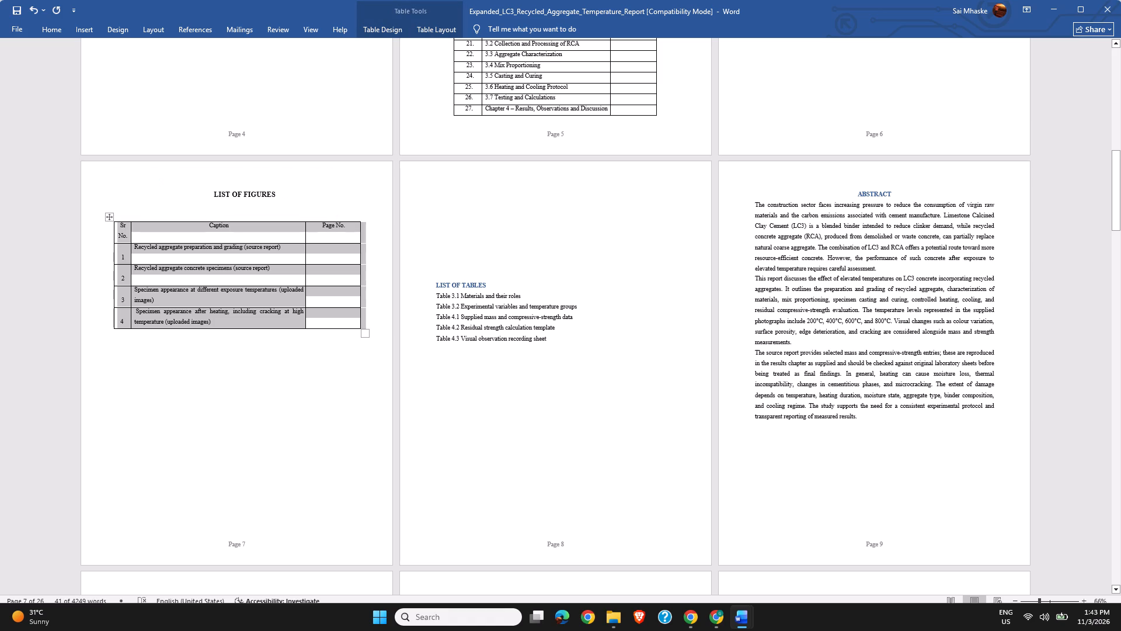
key(ctrl+c)
click(434, 233)
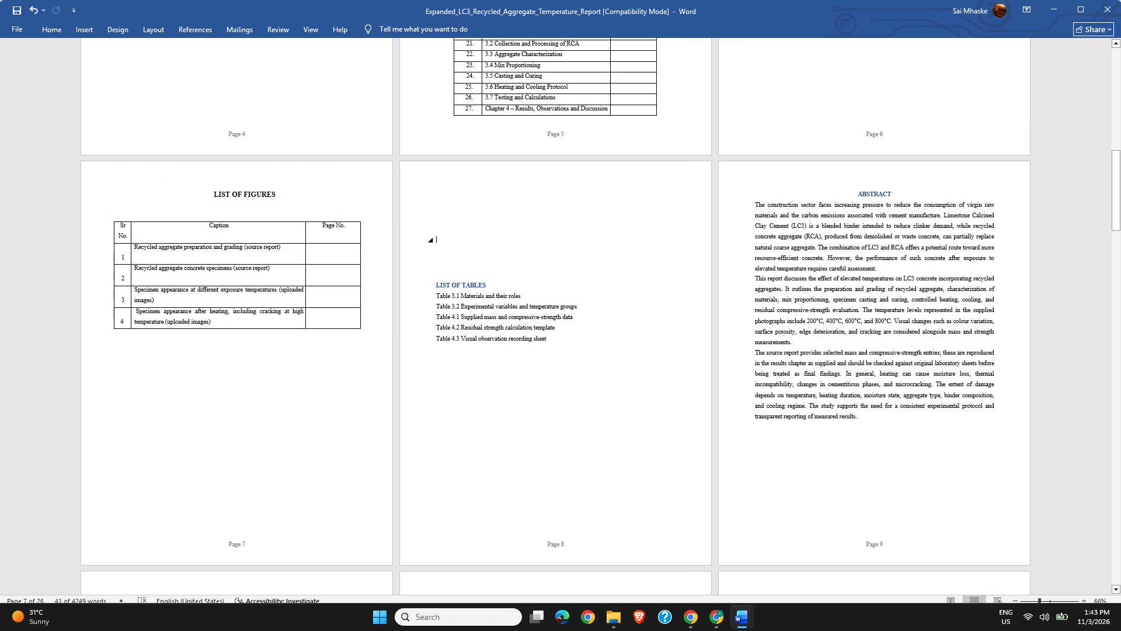
key(ctrl+v)
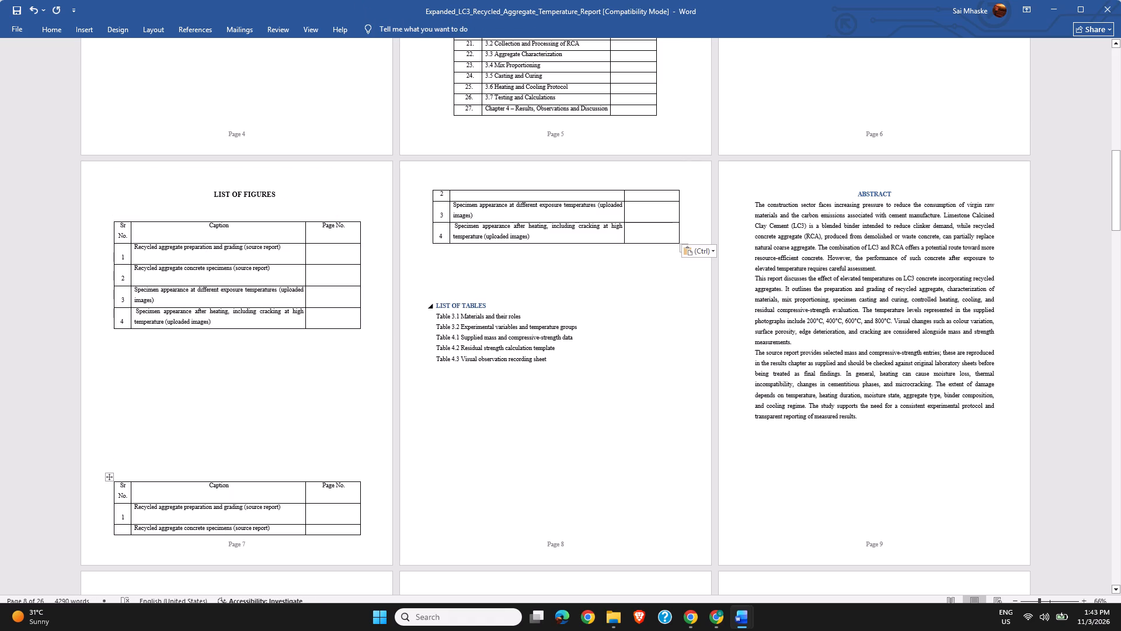
Insert blank lines above the pasted copy of the figures table so that the whole copy moves onto page 8.
click(109, 471)
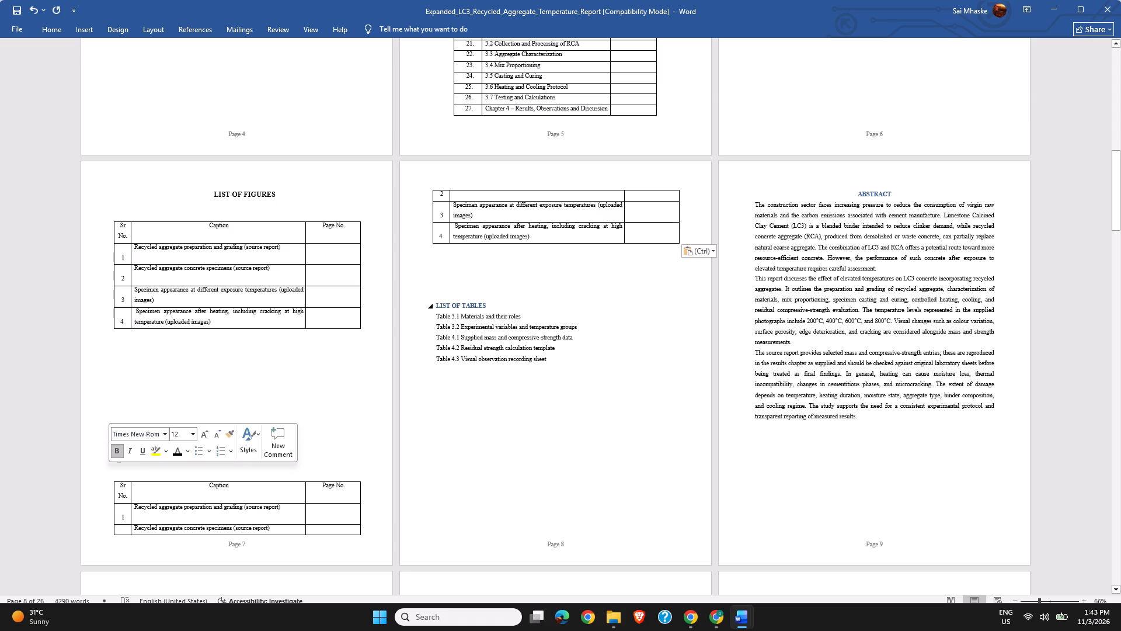
click(102, 489)
key(Return)
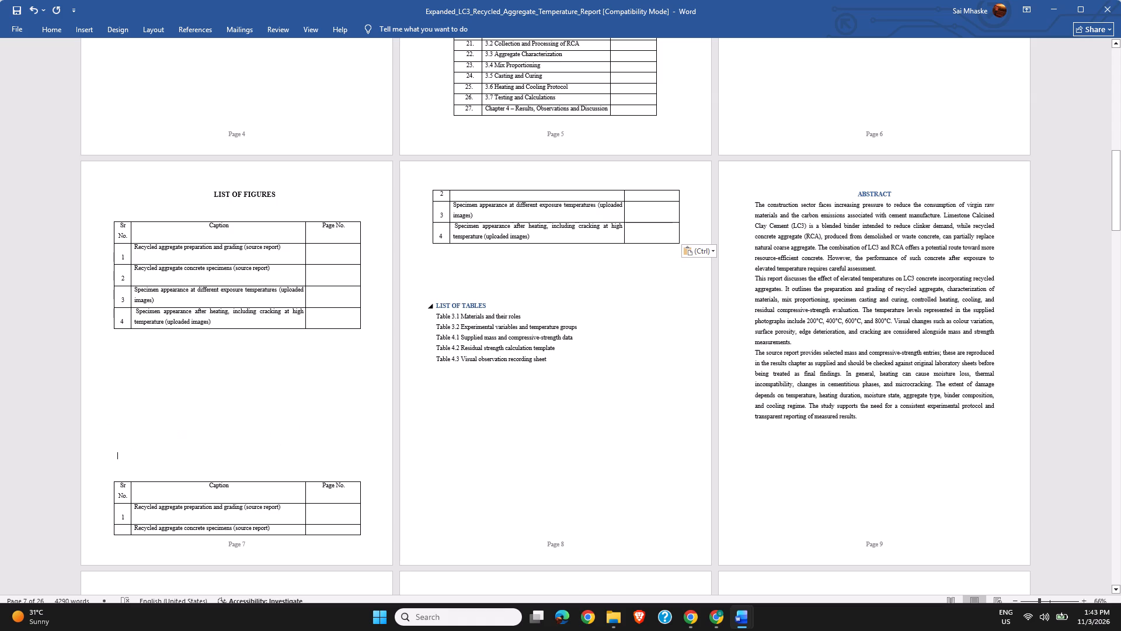
key(Return)
key(Return)
key(Return)
key(Return)
key(Return)
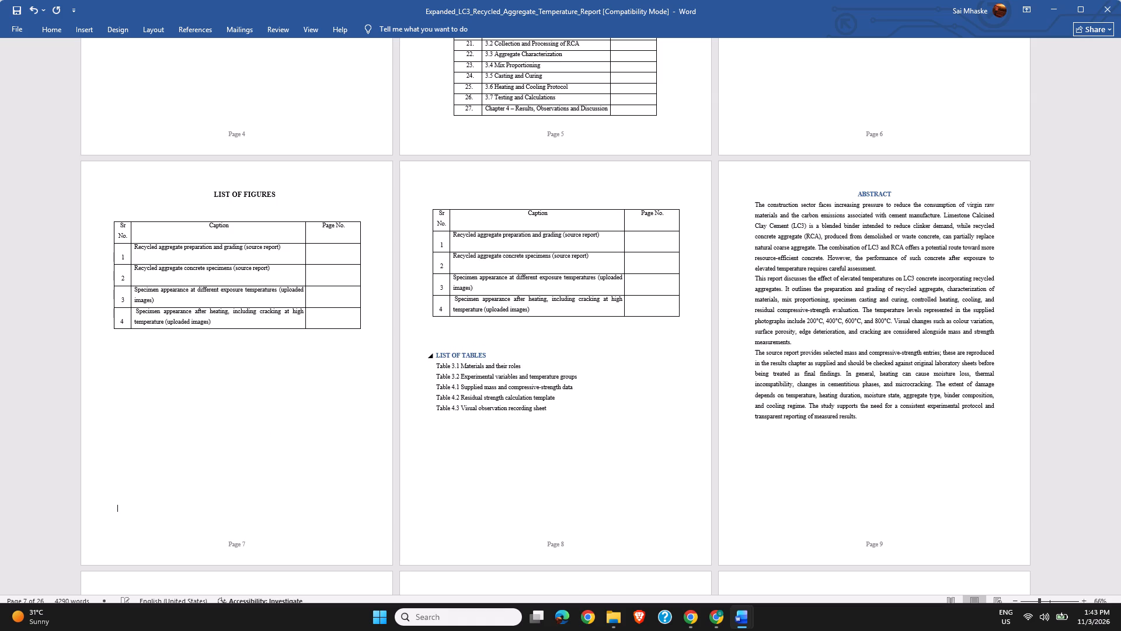
key(Return)
key(Return)
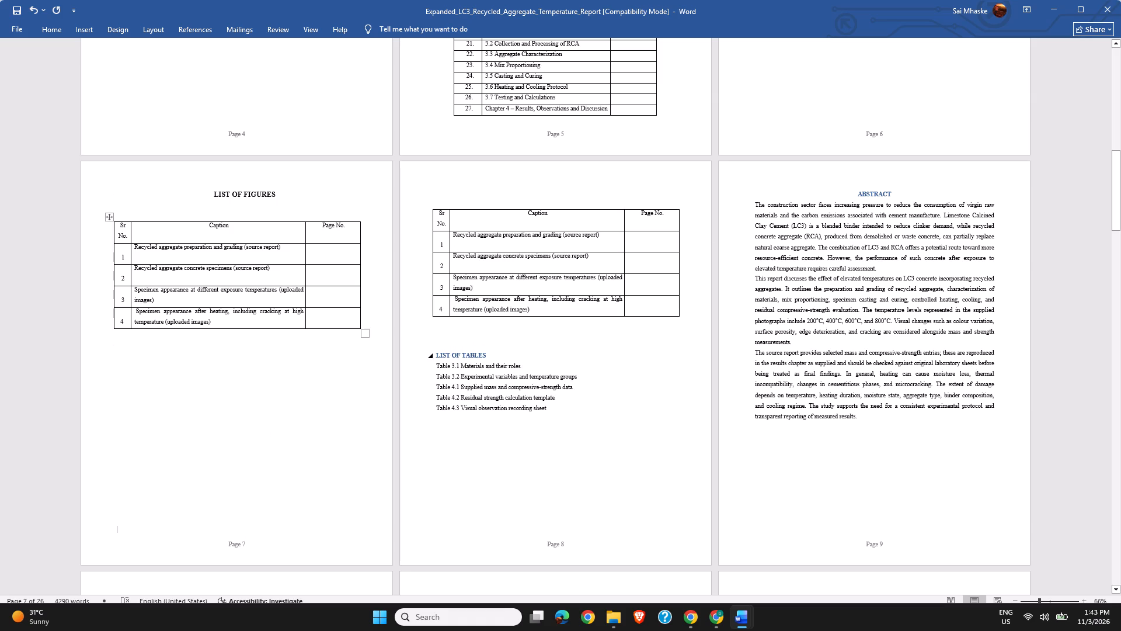
Adjust the blank lines between the pasted table and the LIST OF TABLES heading on page 8.
click(426, 207)
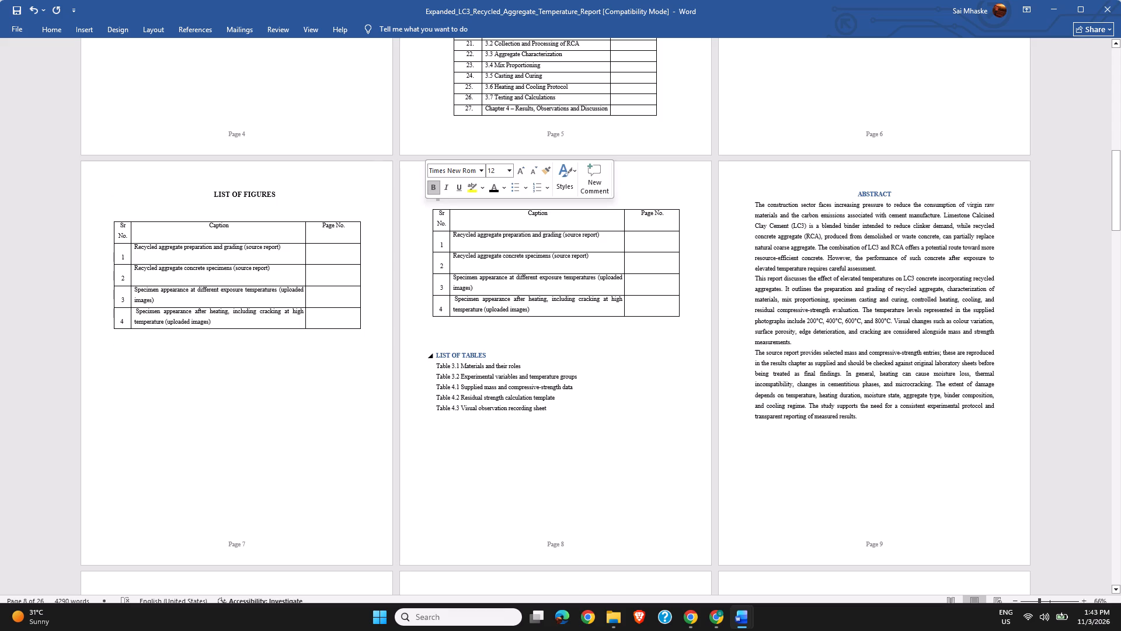
key(BackSpace)
key(Return)
key(Return)
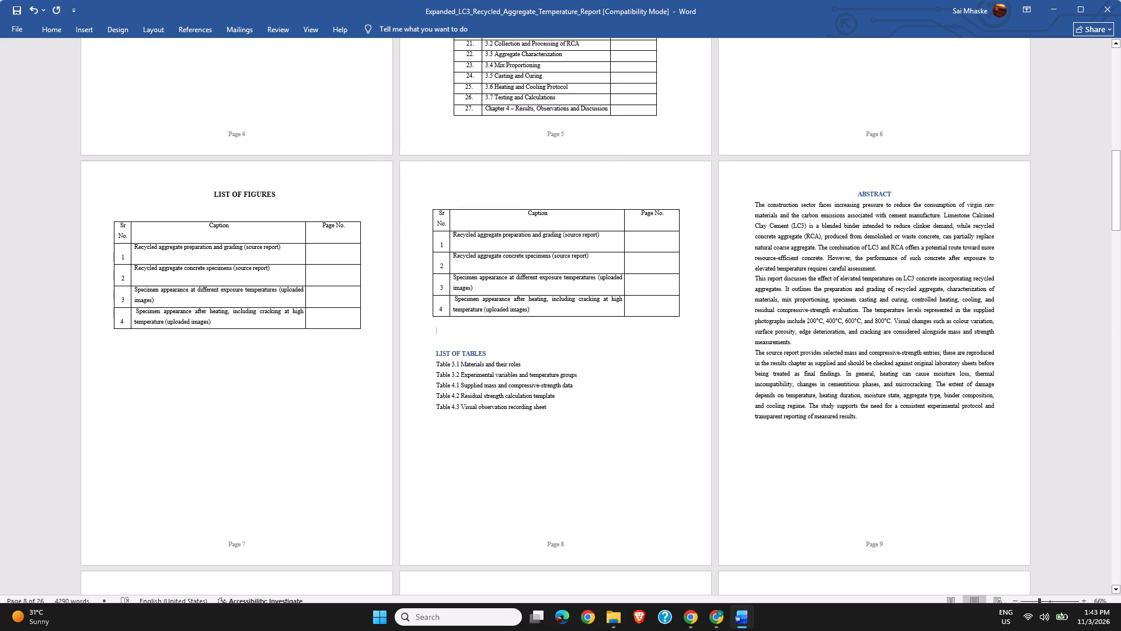
click(427, 208)
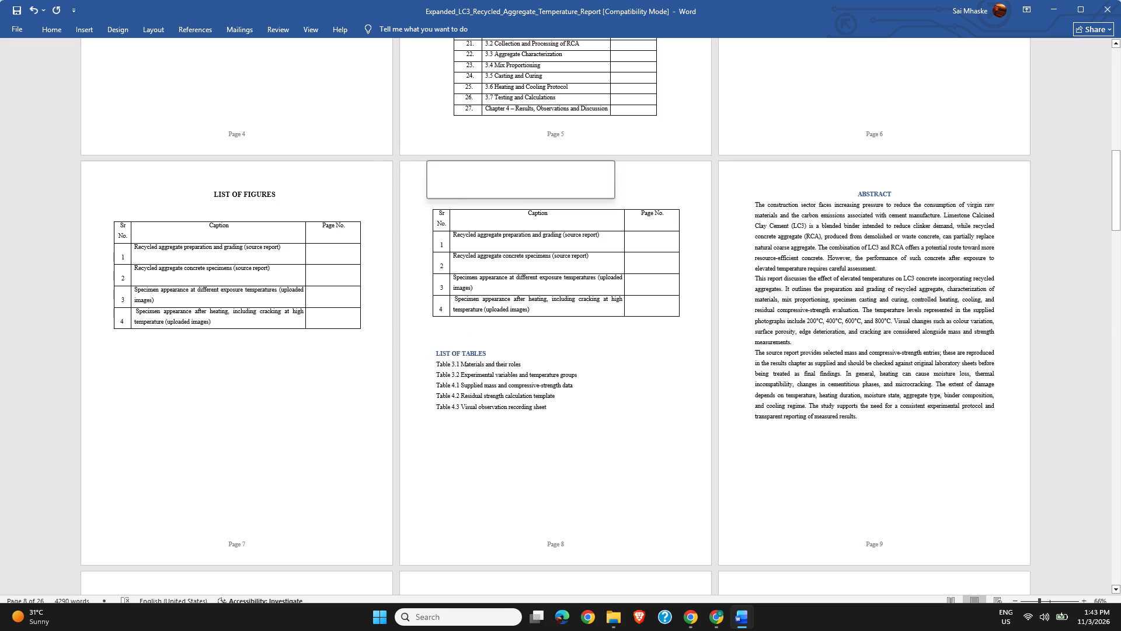
key(Return)
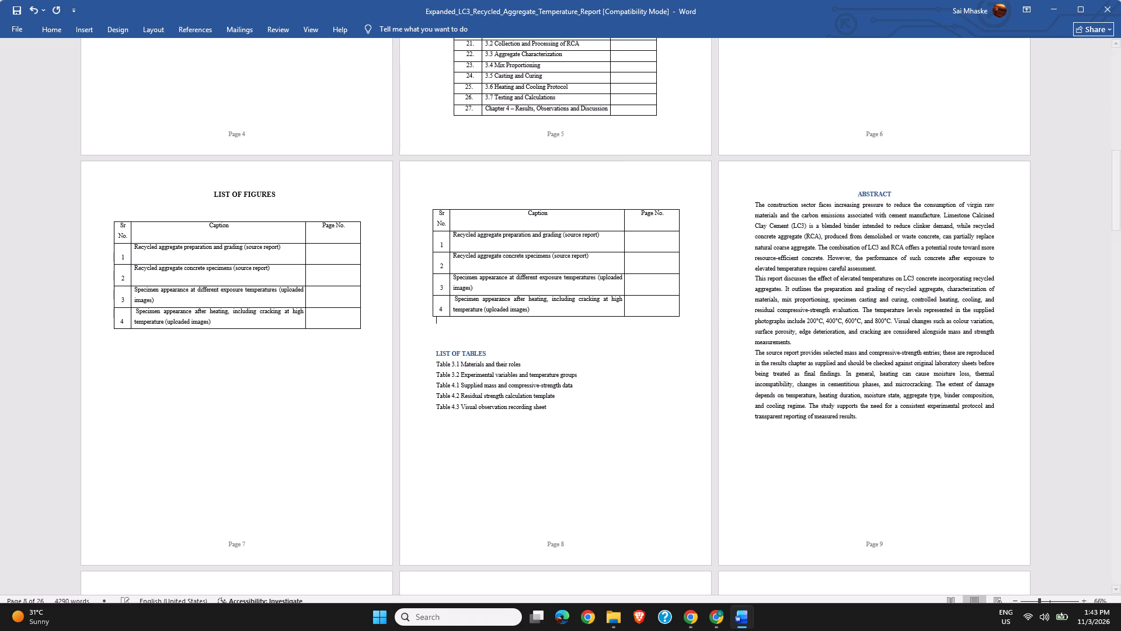
key(Return)
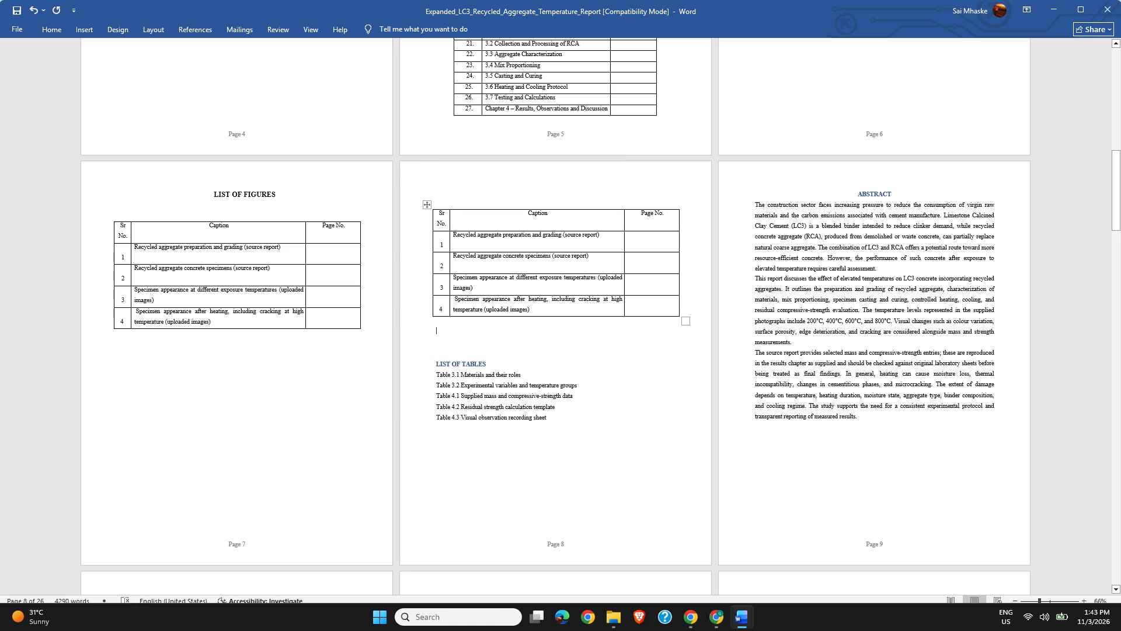
Move the pasted table on page 8 slightly down, closer to the LIST OF TABLES heading.
drag(429, 207, 431, 214)
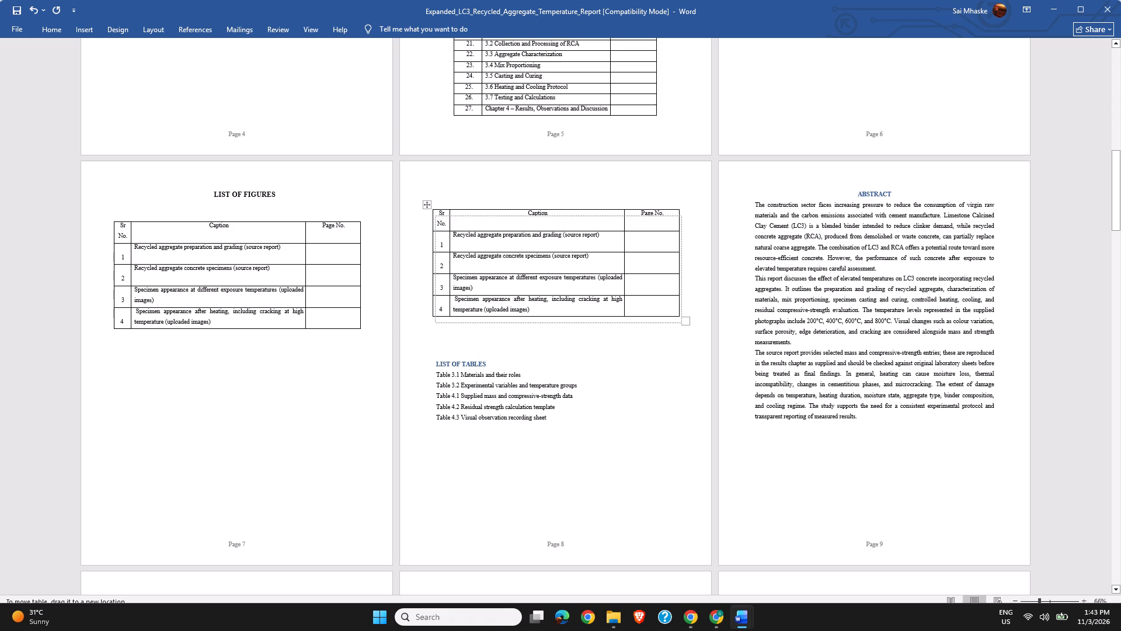
drag(431, 214, 430, 217)
click(354, 424)
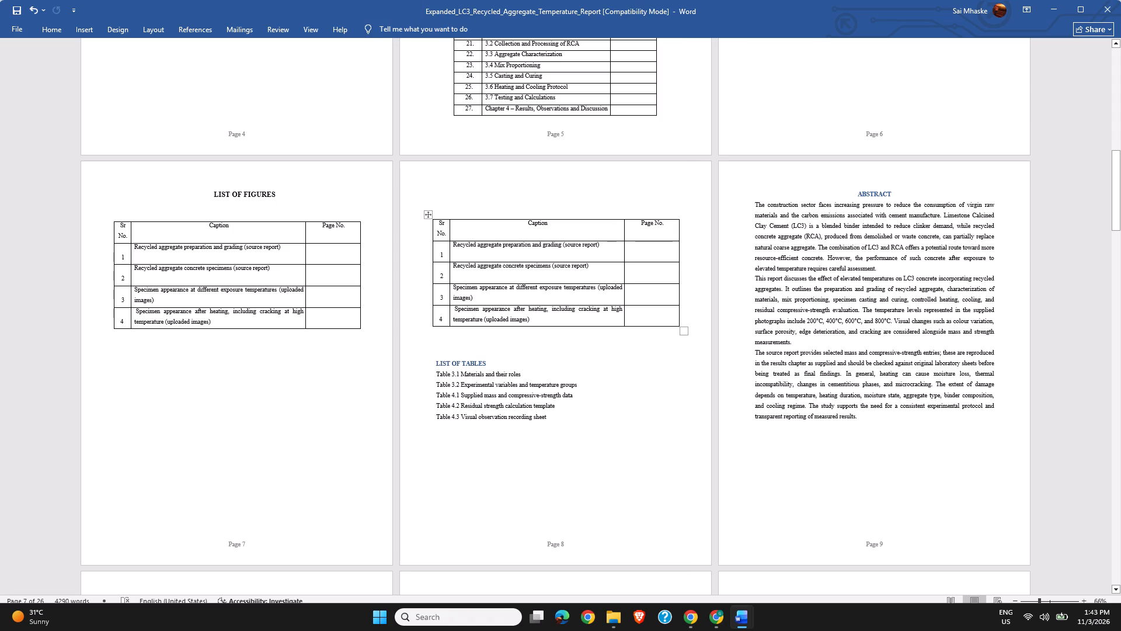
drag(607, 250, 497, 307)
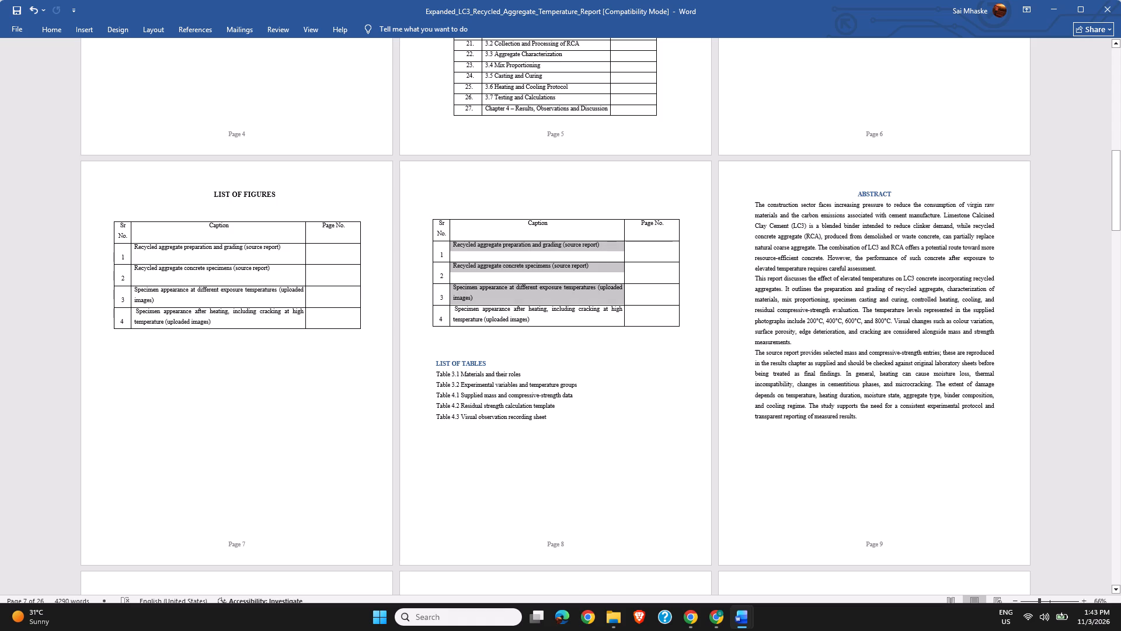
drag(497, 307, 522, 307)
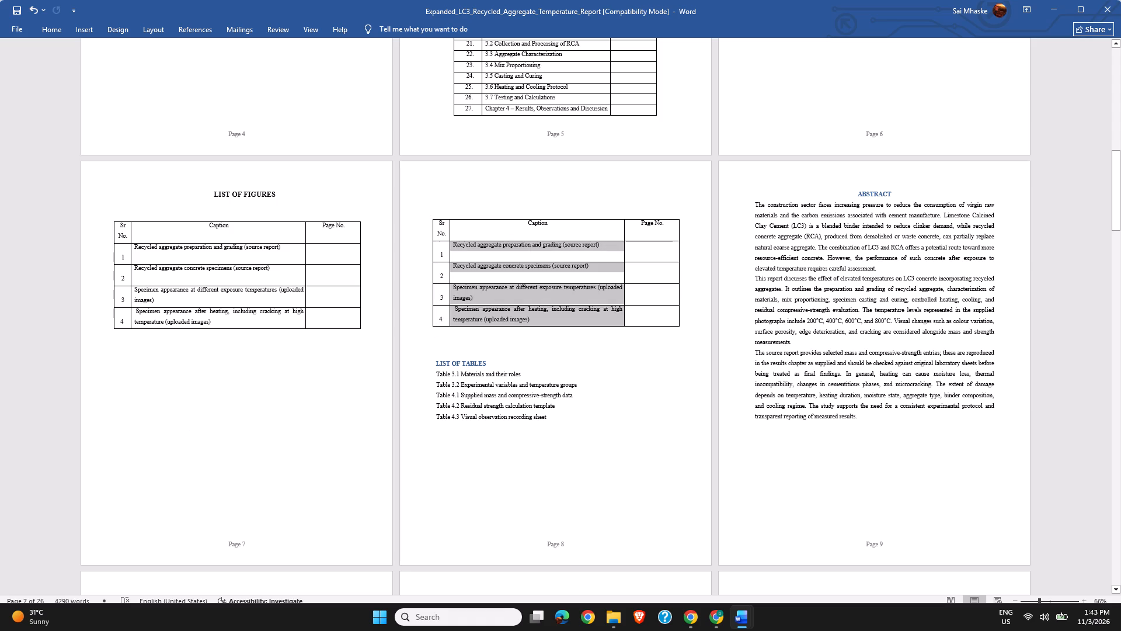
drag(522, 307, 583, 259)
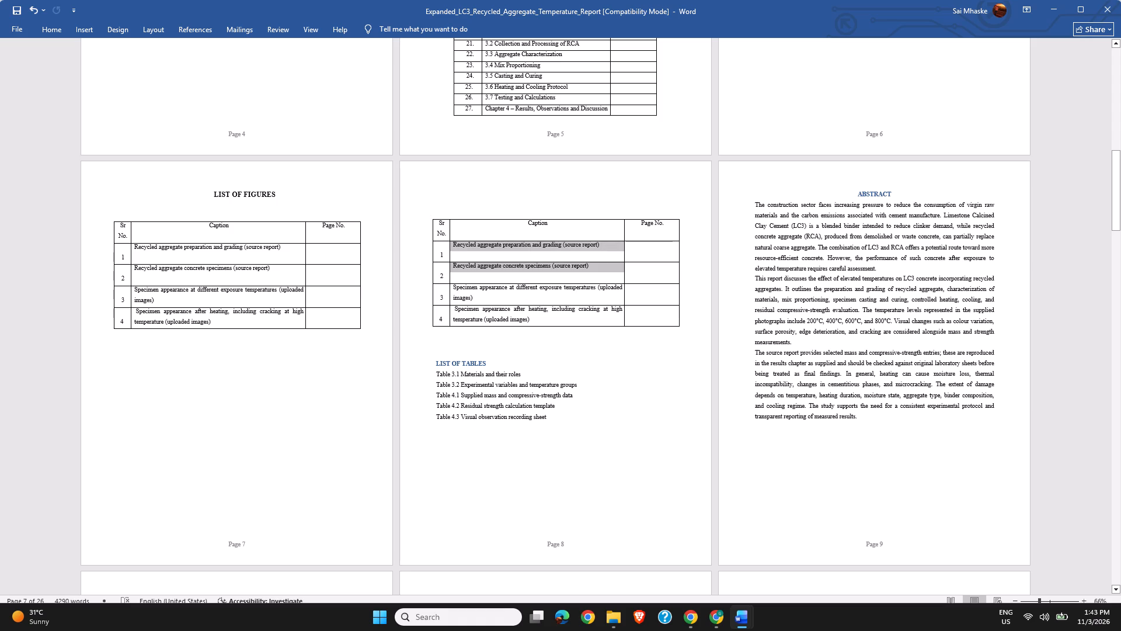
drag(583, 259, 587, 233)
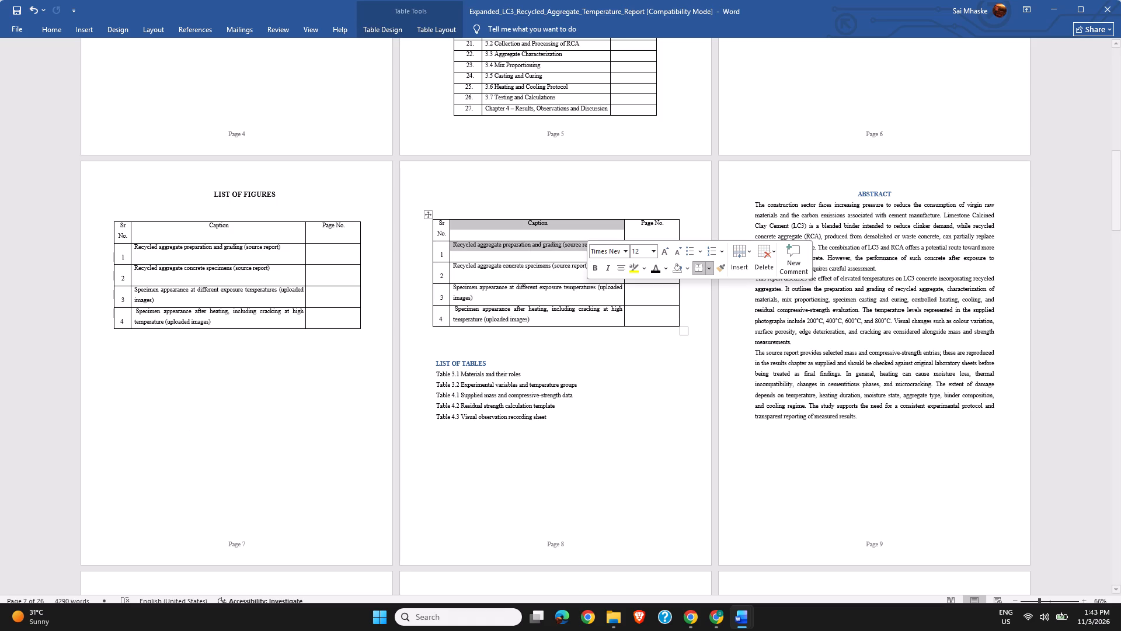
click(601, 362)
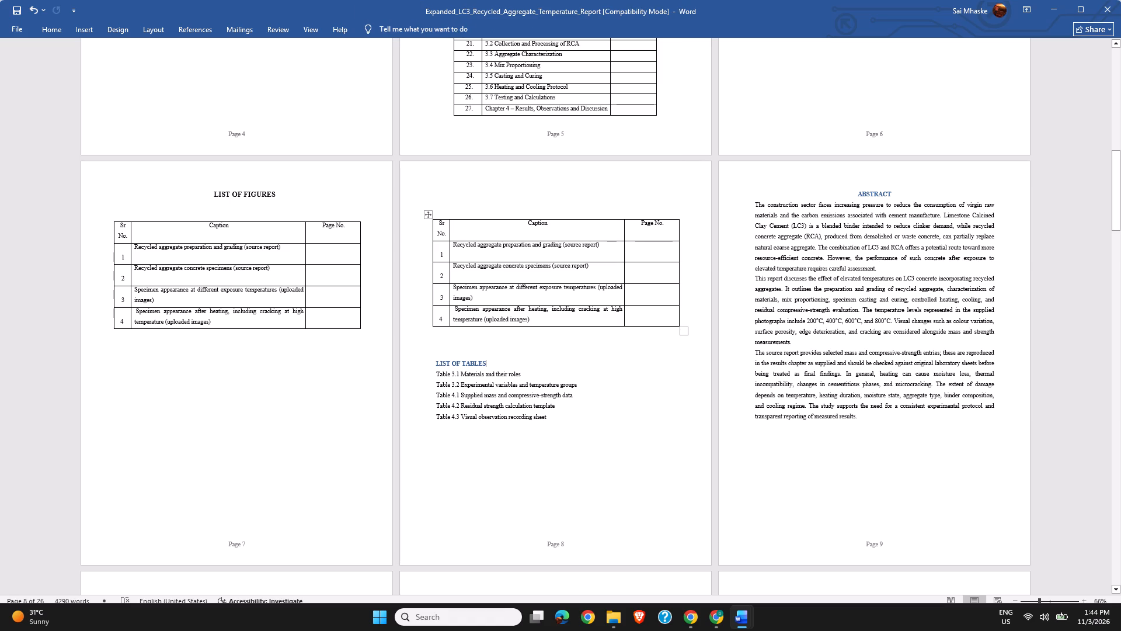
Delete the whole caption text from row 1 of the page 8 table, leaving the cell empty.
click(607, 249)
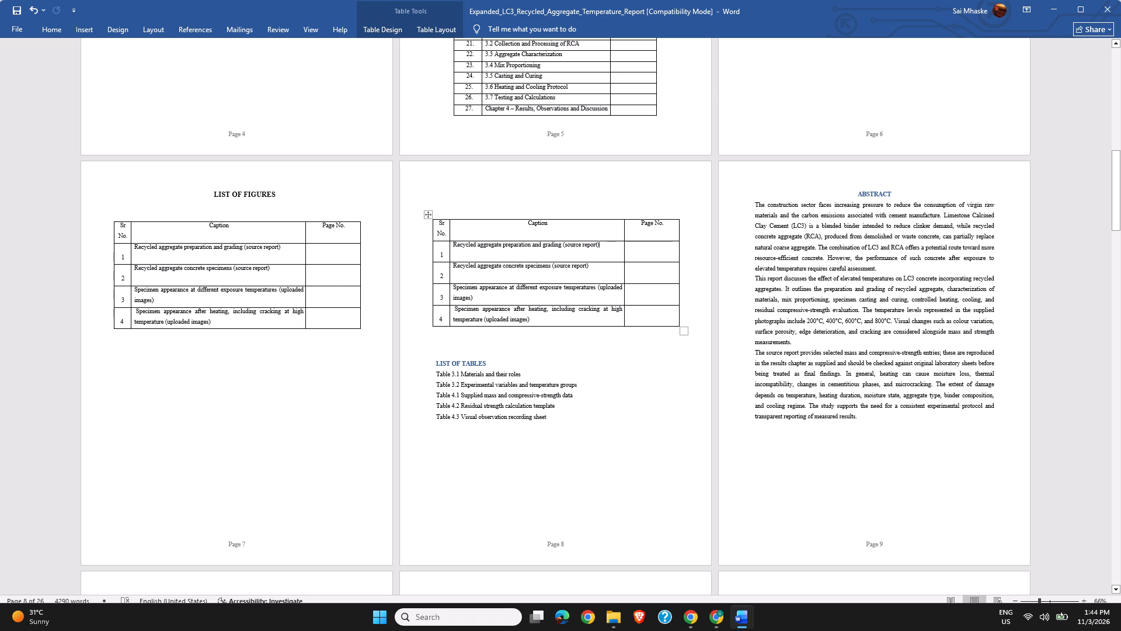
key(BackSpace)
key(BackSpace)
key(BackSpace)
key(BackSpace)
key(BackSpace)
key(BackSpace)
key(BackSpace)
key(BackSpace)
key(BackSpace)
key(BackSpace)
key(BackSpace)
key(BackSpace)
key(BackSpace)
key(BackSpace)
key(BackSpace)
key(BackSpace)
key(BackSpace)
key(BackSpace)
key(BackSpace)
key(BackSpace)
key(BackSpace)
key(BackSpace)
key(BackSpace)
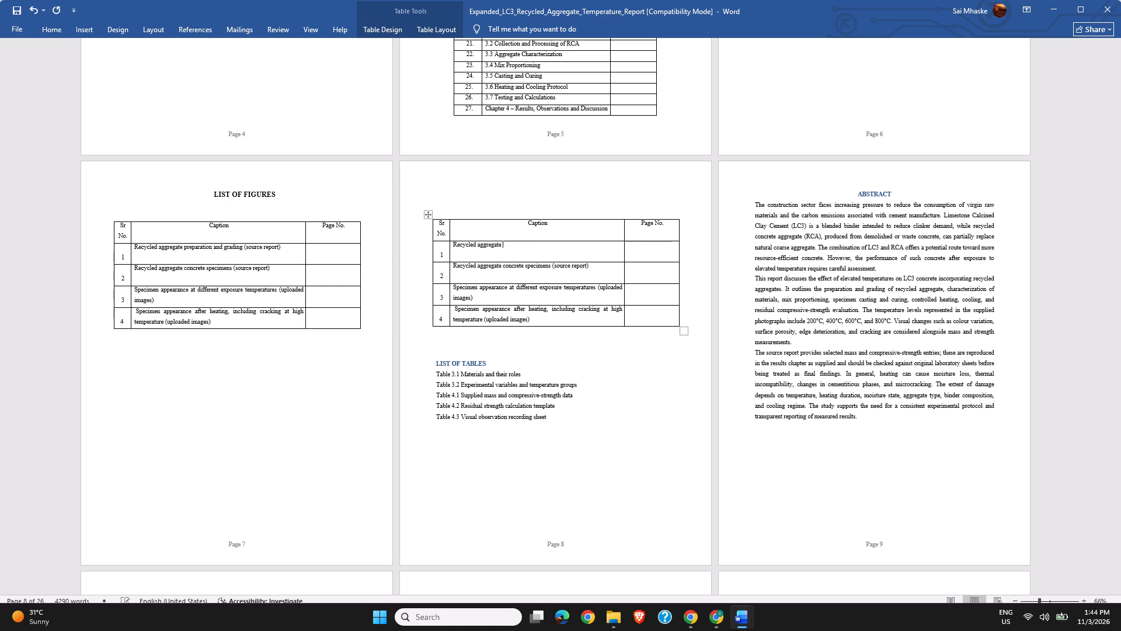
key(BackSpace)
key(BackSpace)
key(BackSpace)
key(BackSpace)
key(BackSpace)
key(BackSpace)
key(BackSpace)
key(BackSpace)
key(BackSpace)
key(BackSpace)
key(BackSpace)
key(BackSpace)
key(BackSpace)
key(BackSpace)
key(BackSpace)
key(BackSpace)
key(BackSpace)
key(BackSpace)
key(BackSpace)
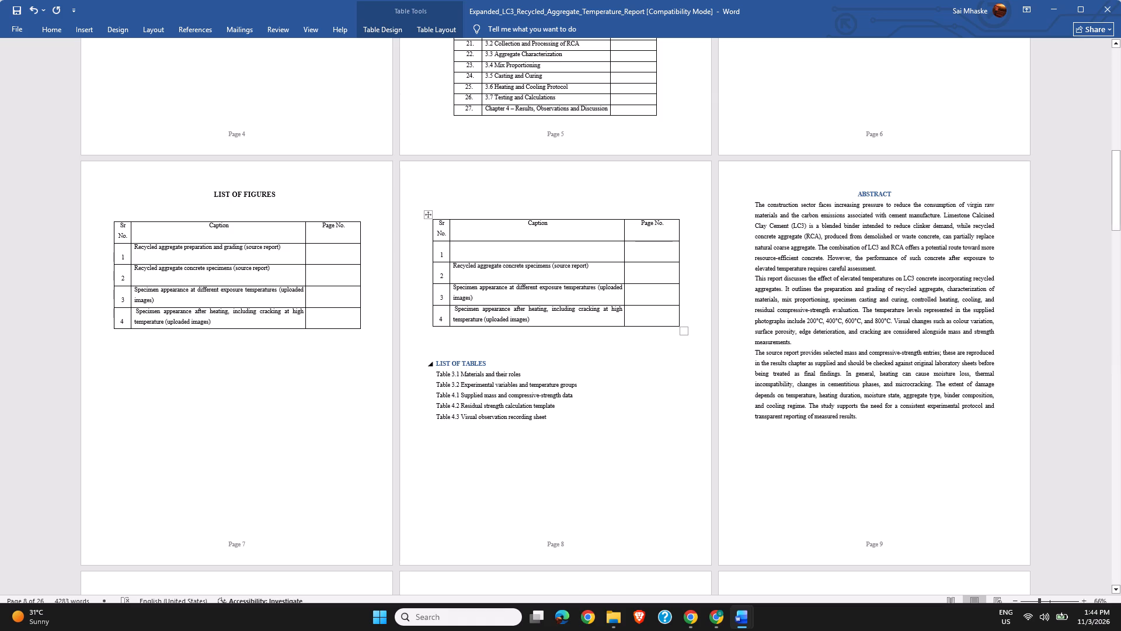
Copy the line "Table 3.1 Materials and their roles" from the list below into row 1's caption cell.
scroll(535, 370, up, 1)
drag(533, 372, 487, 379)
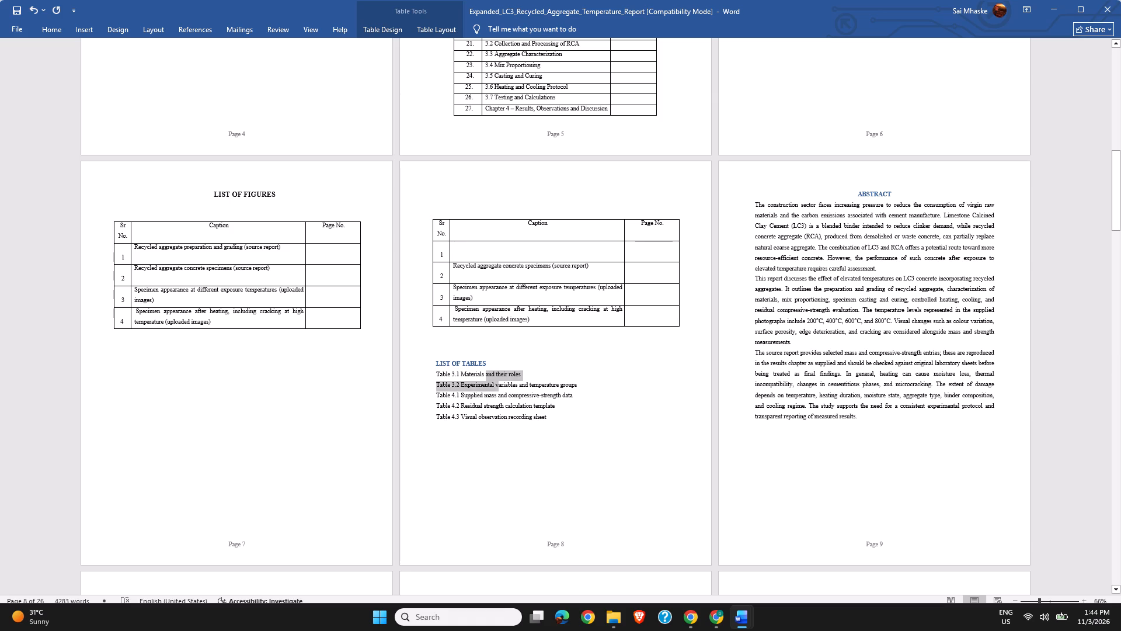
drag(487, 379, 433, 375)
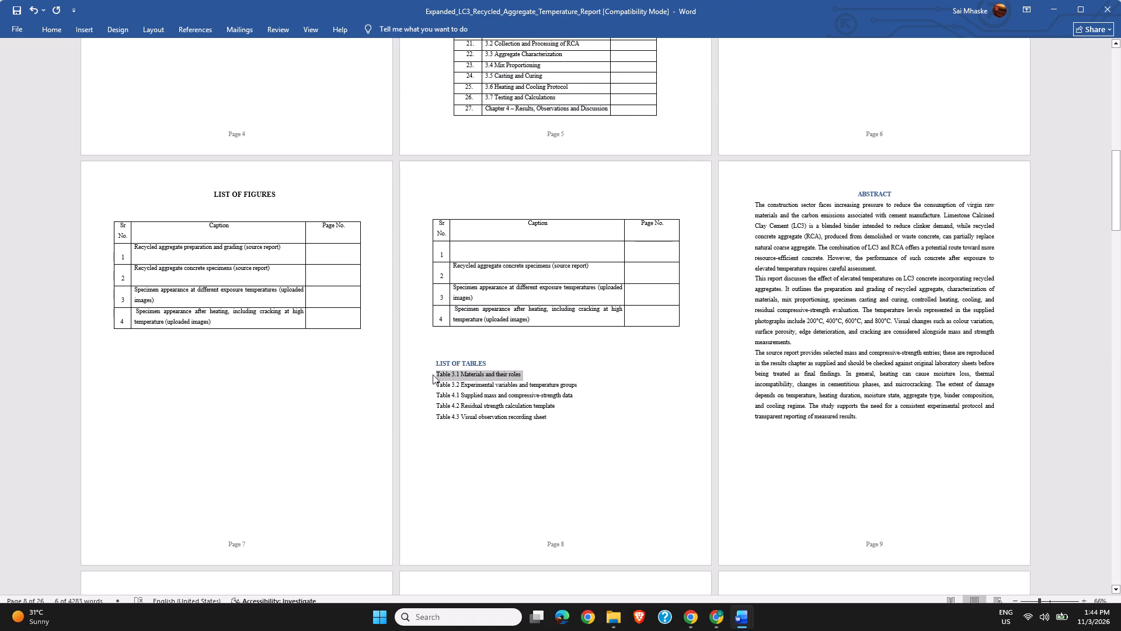
key(ctrl+c)
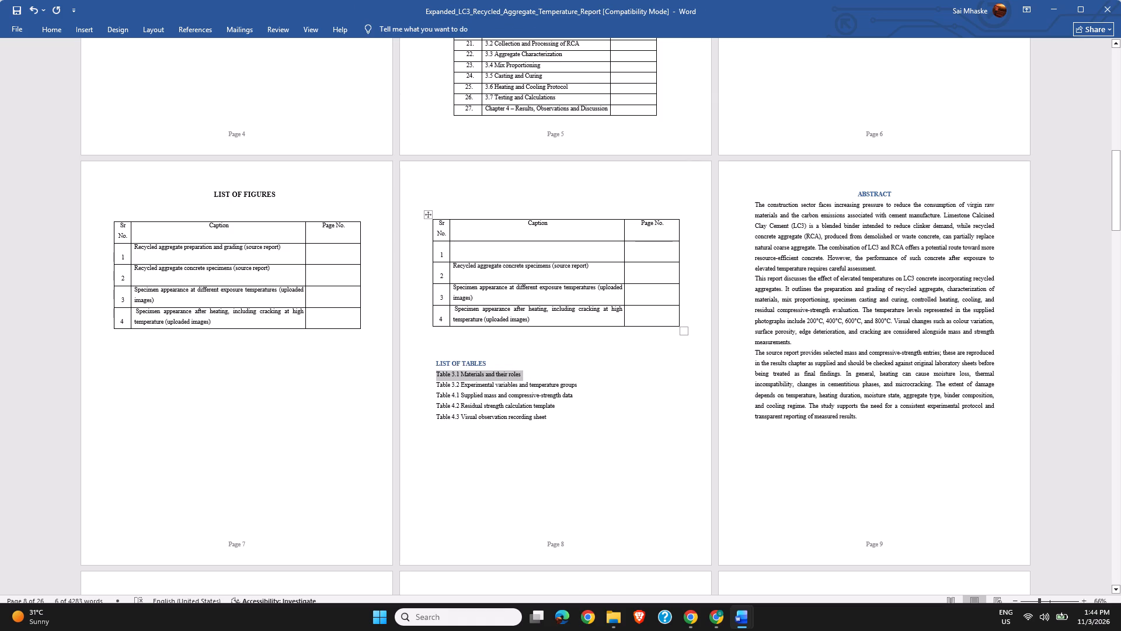
click(469, 250)
key(ctrl+v)
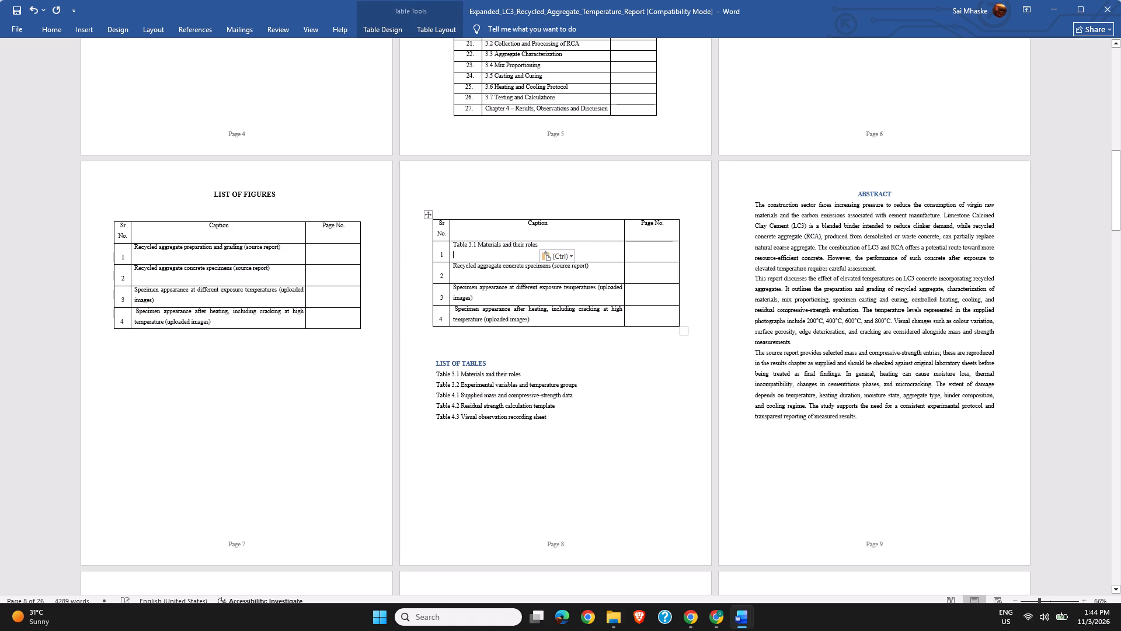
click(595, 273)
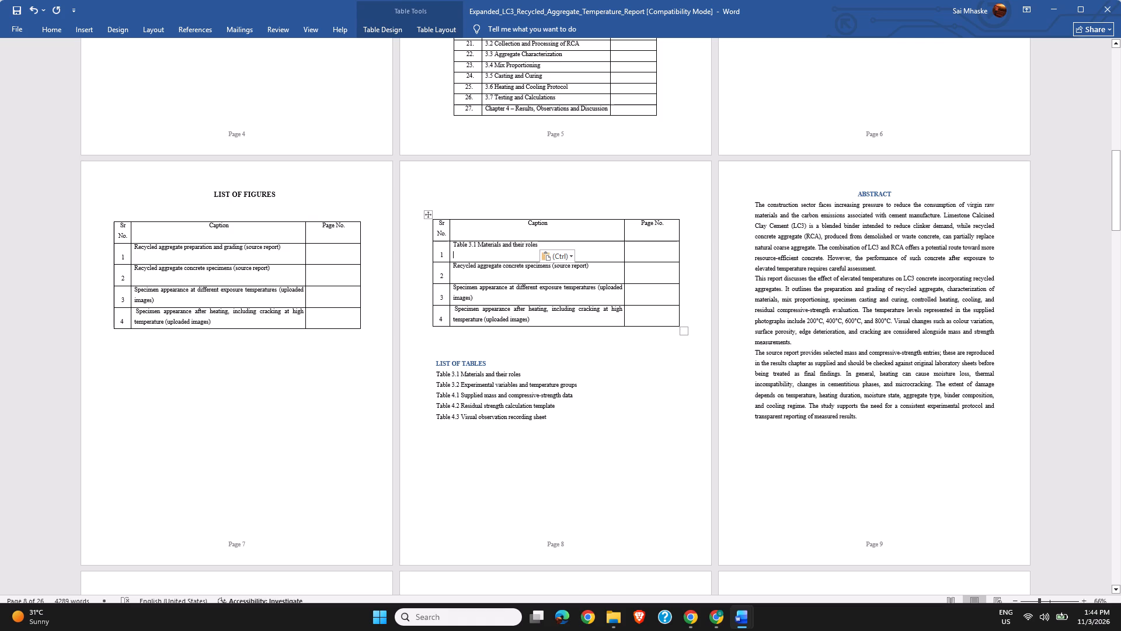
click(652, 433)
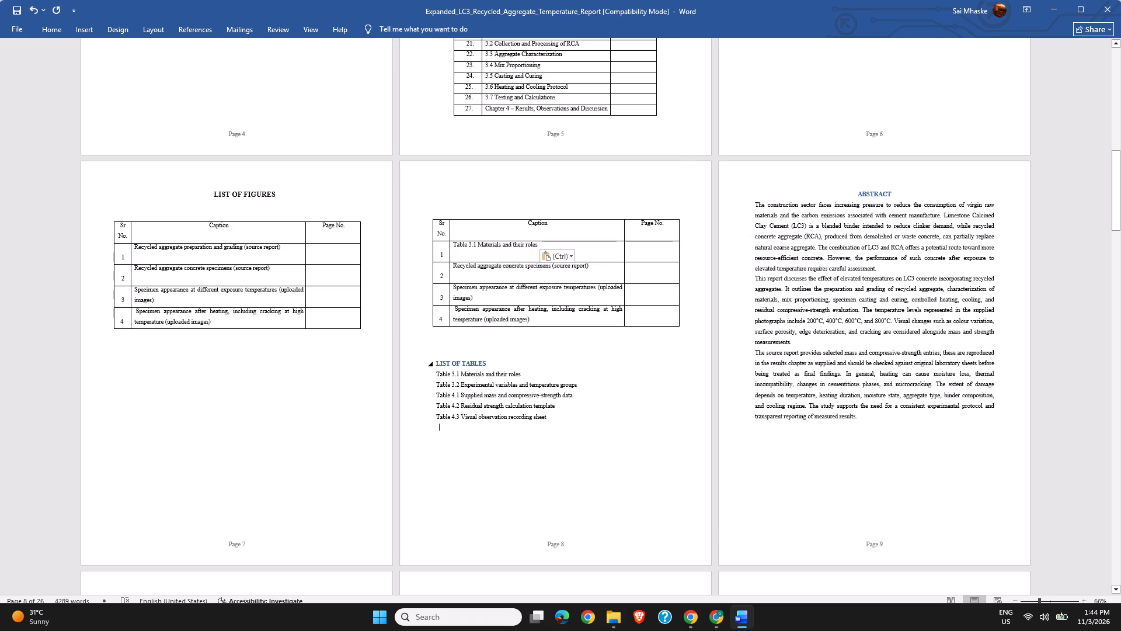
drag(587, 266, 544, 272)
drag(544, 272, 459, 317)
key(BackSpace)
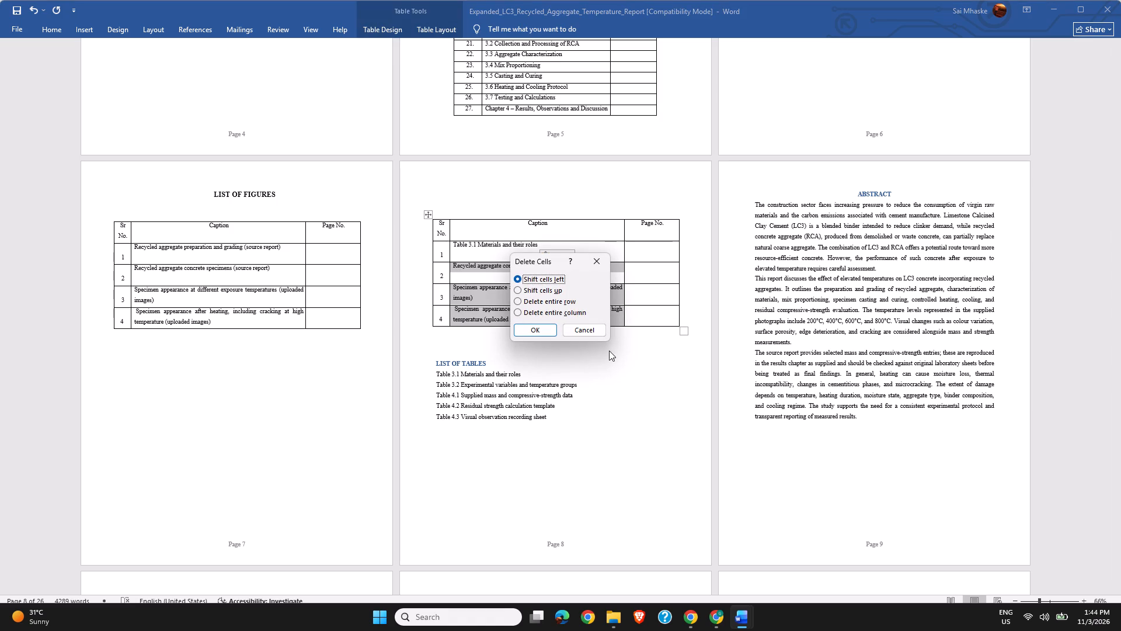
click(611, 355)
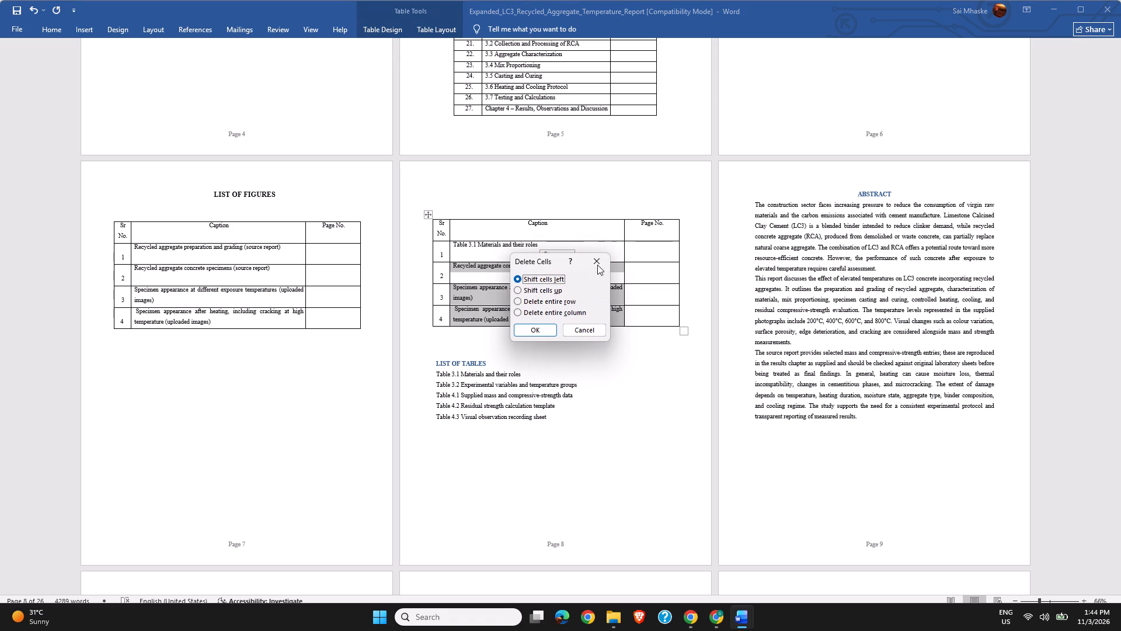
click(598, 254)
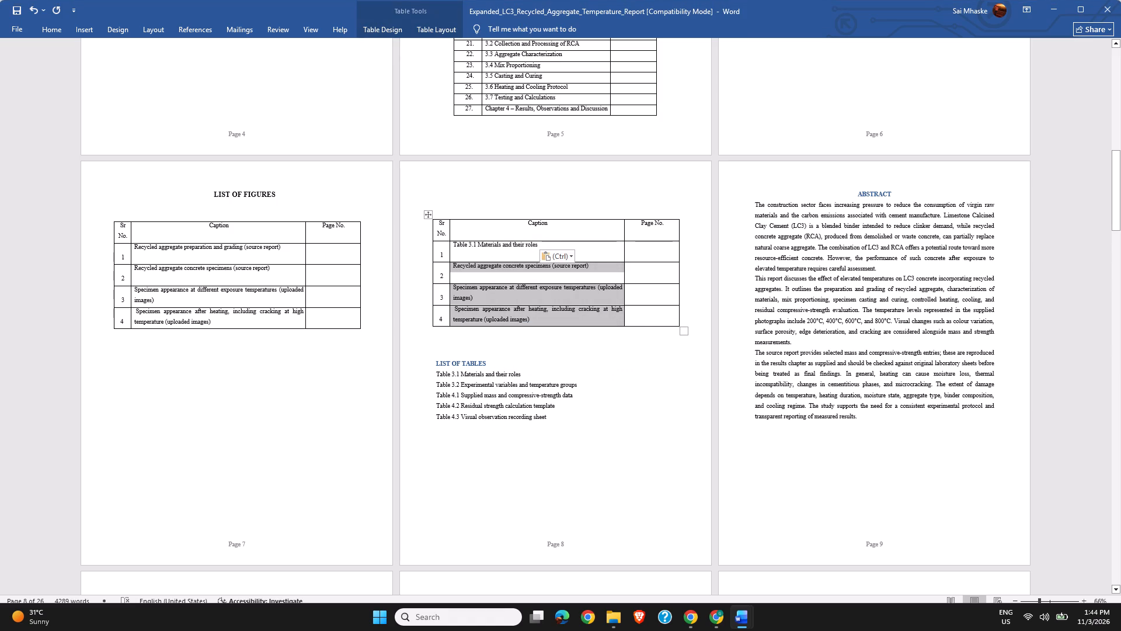
Delete the whole caption text from row 2 of the page 8 table, leaving the cell empty.
click(600, 276)
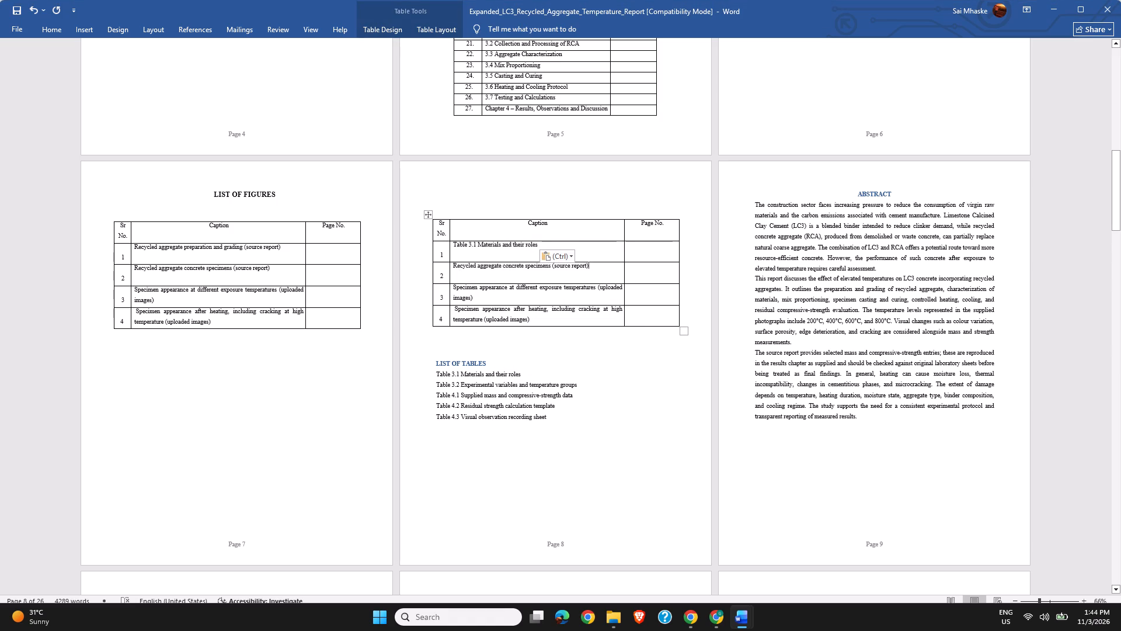
key(BackSpace)
key(BackSpace)
key(BackSpace)
key(BackSpace)
key(BackSpace)
key(BackSpace)
key(BackSpace)
key(BackSpace)
key(BackSpace)
key(BackSpace)
key(BackSpace)
key(BackSpace)
key(BackSpace)
key(BackSpace)
key(BackSpace)
key(BackSpace)
key(BackSpace)
key(BackSpace)
key(BackSpace)
key(BackSpace)
key(BackSpace)
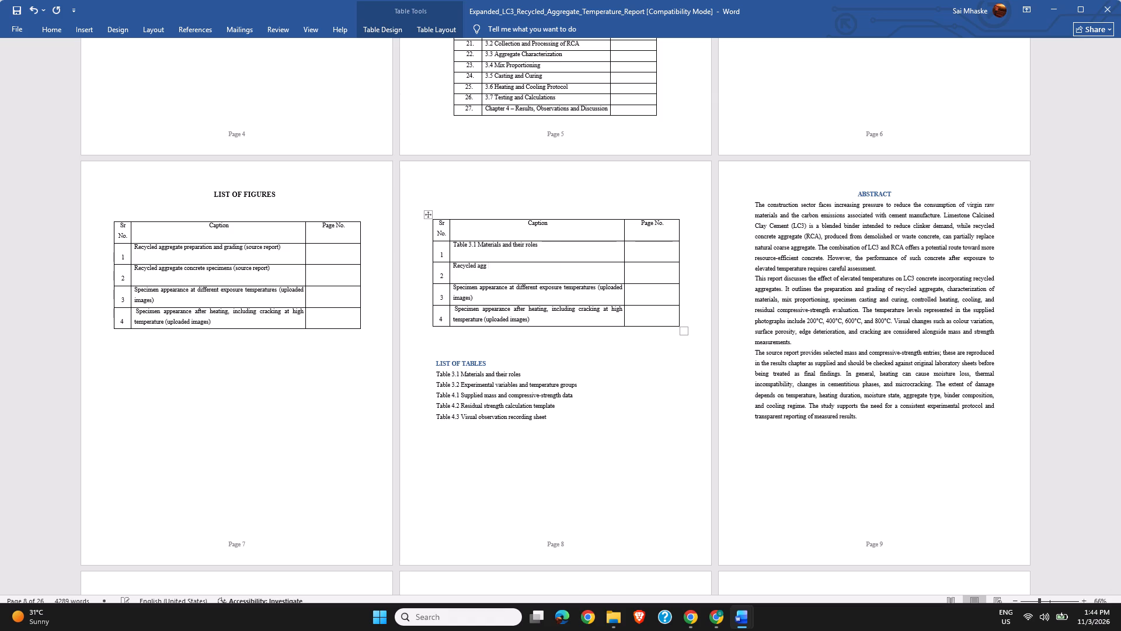
key(BackSpace)
key(BackSpace)
key(BackSpace)
key(BackSpace)
key(BackSpace)
key(BackSpace)
key(BackSpace)
key(BackSpace)
key(BackSpace)
key(BackSpace)
key(BackSpace)
Copy the line "Table 3.2 Experimental variables and temperature groups" from the list below into row 2's caption cell of the page 8 table.
scroll(629, 387, up, 1)
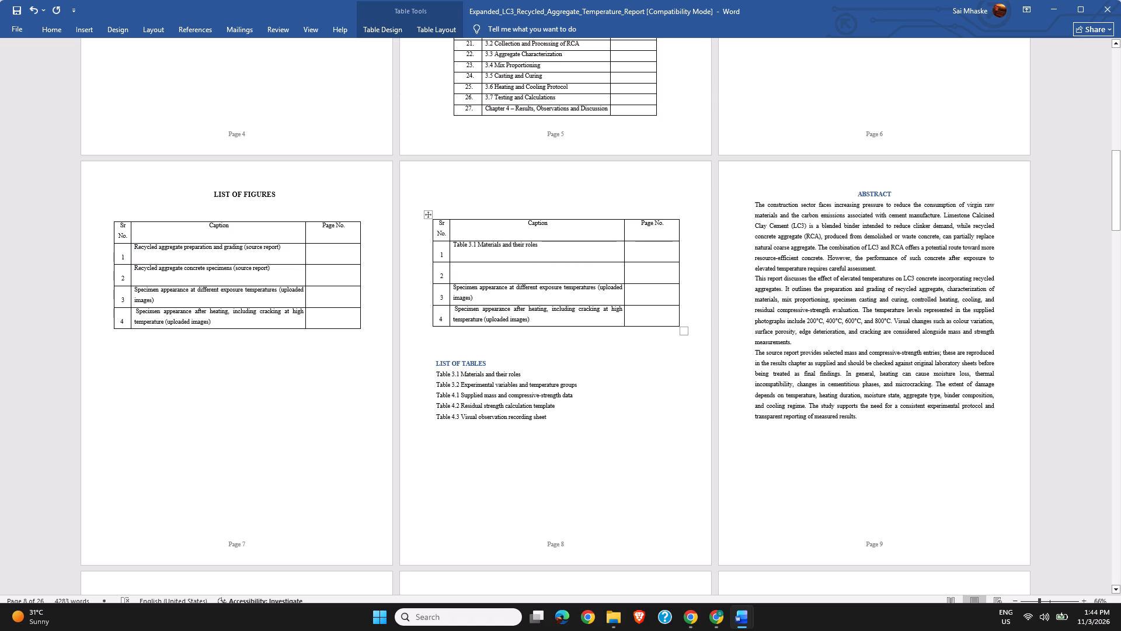
scroll(591, 403, up, 1)
drag(583, 383, 489, 389)
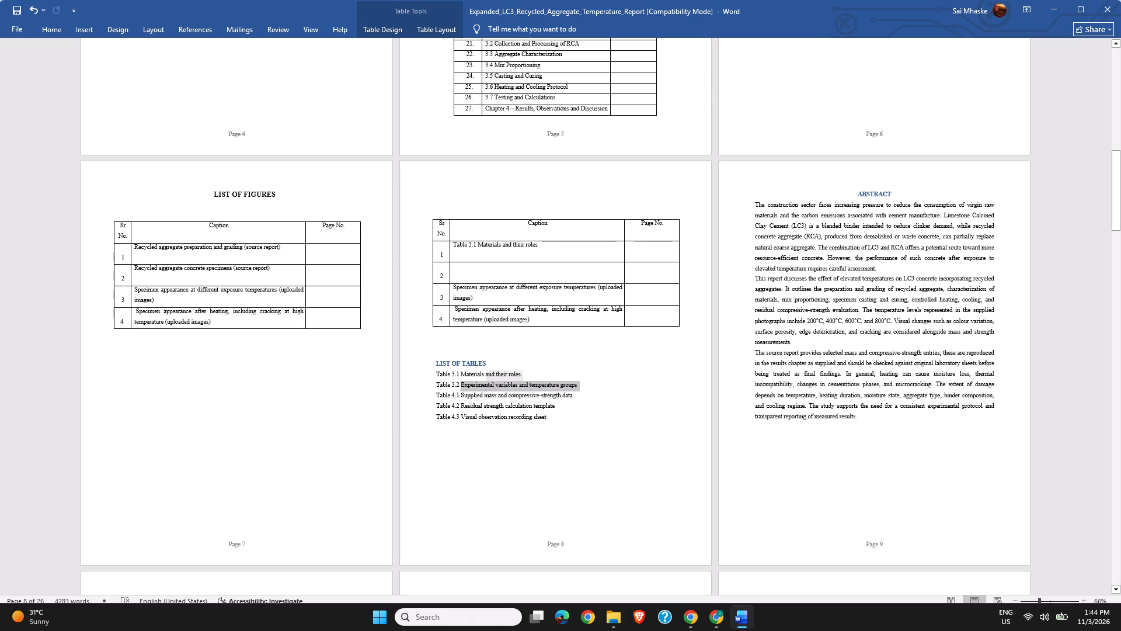
drag(489, 389, 436, 387)
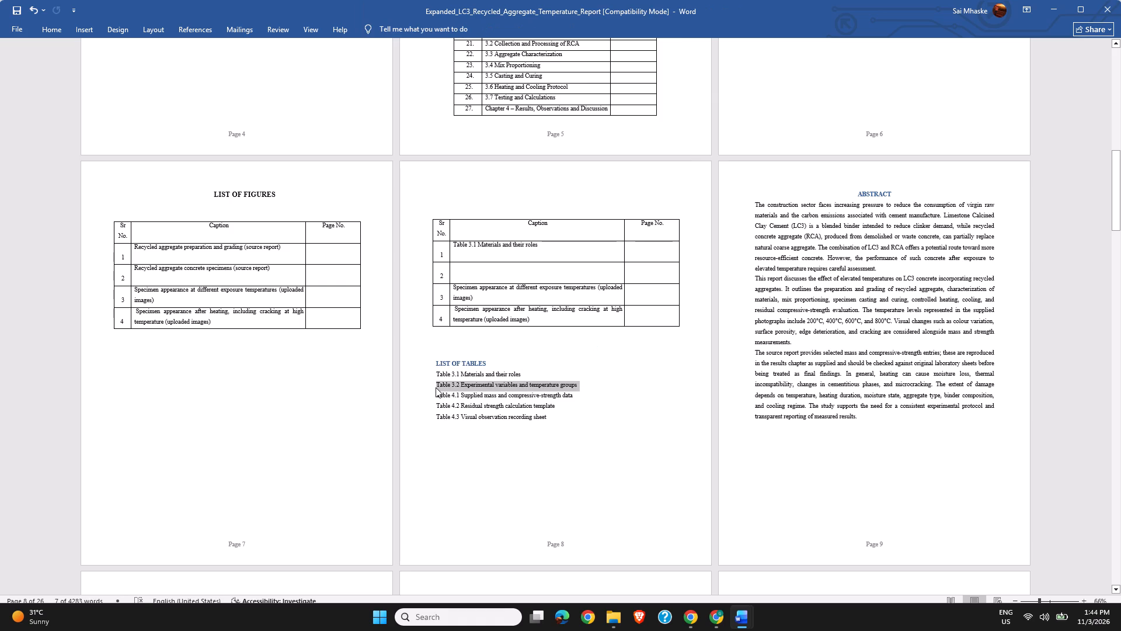
key(ctrl+c)
click(486, 275)
key(ctrl+v)
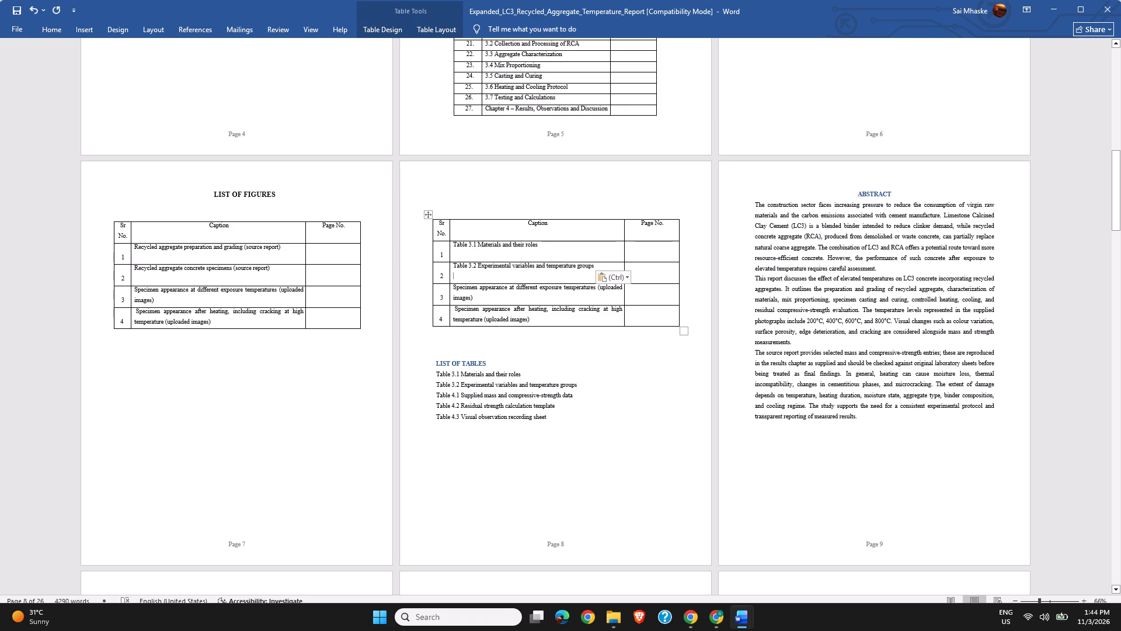
Replace row 3's caption in the page 8 table with the line "Table 4.1 Supplied mass and compressive-strength data" copied from the list below.
drag(479, 296, 456, 291)
key(BackSpace)
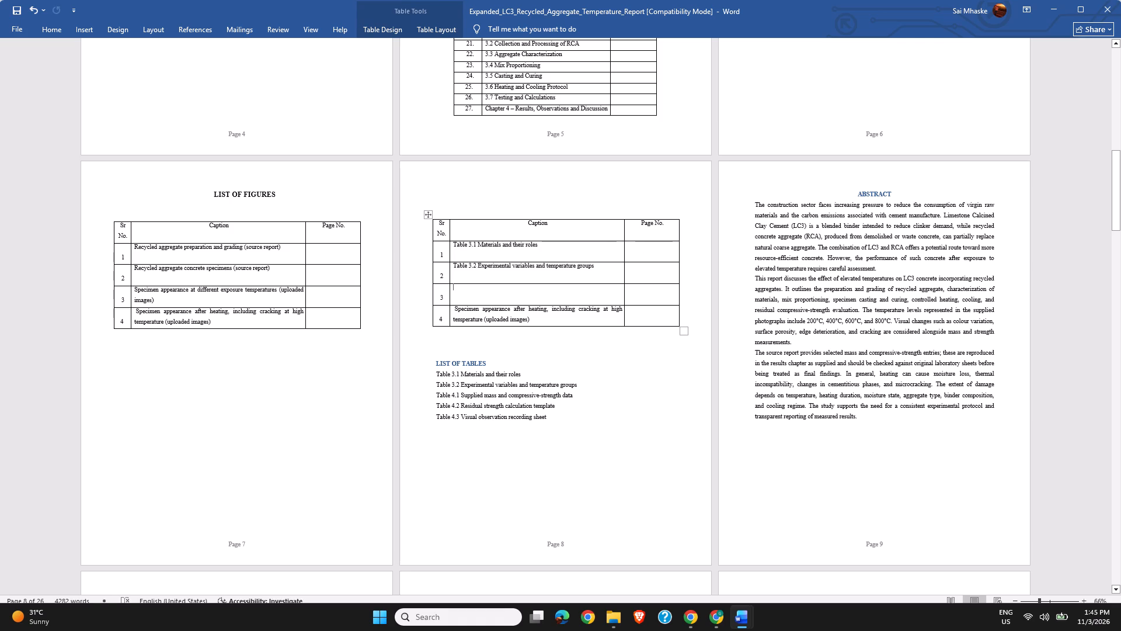
ctrl+scroll(611, 418, down, 1)
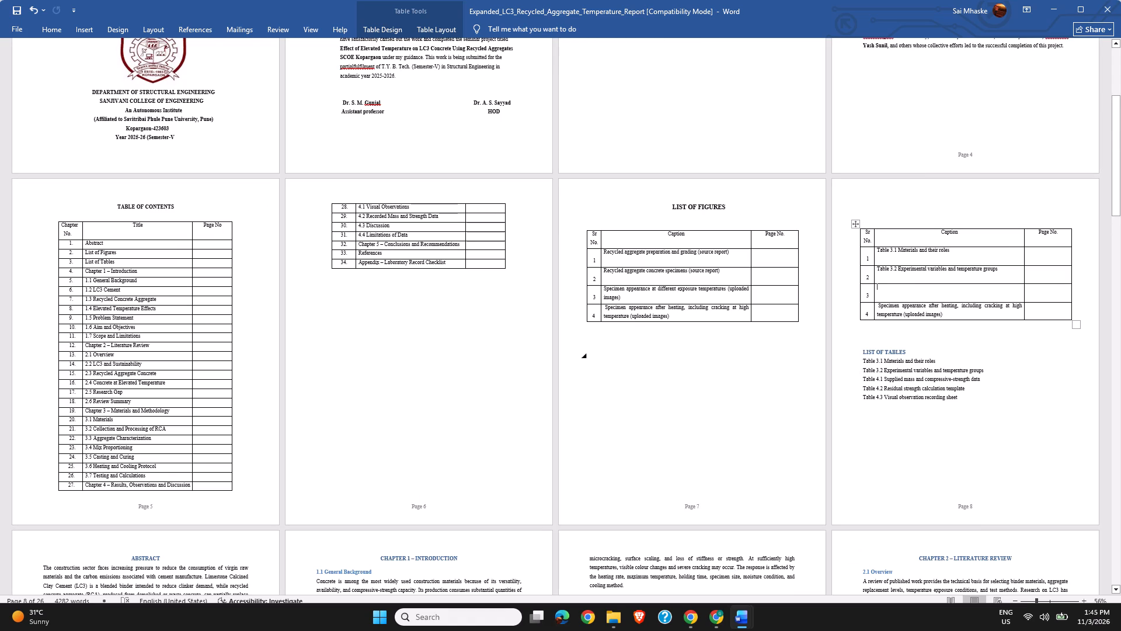
ctrl+scroll(671, 355, down, 3)
ctrl+scroll(671, 355, up, 3)
ctrl+scroll(671, 355, down, 4)
ctrl+scroll(671, 355, up, 2)
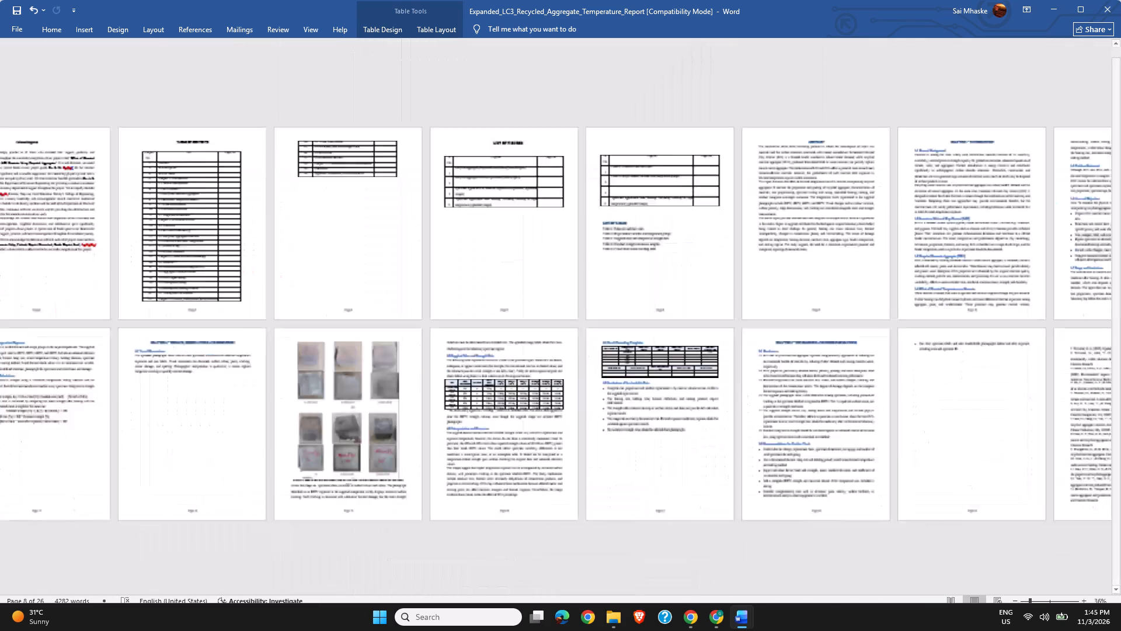
ctrl+scroll(671, 355, up, 1)
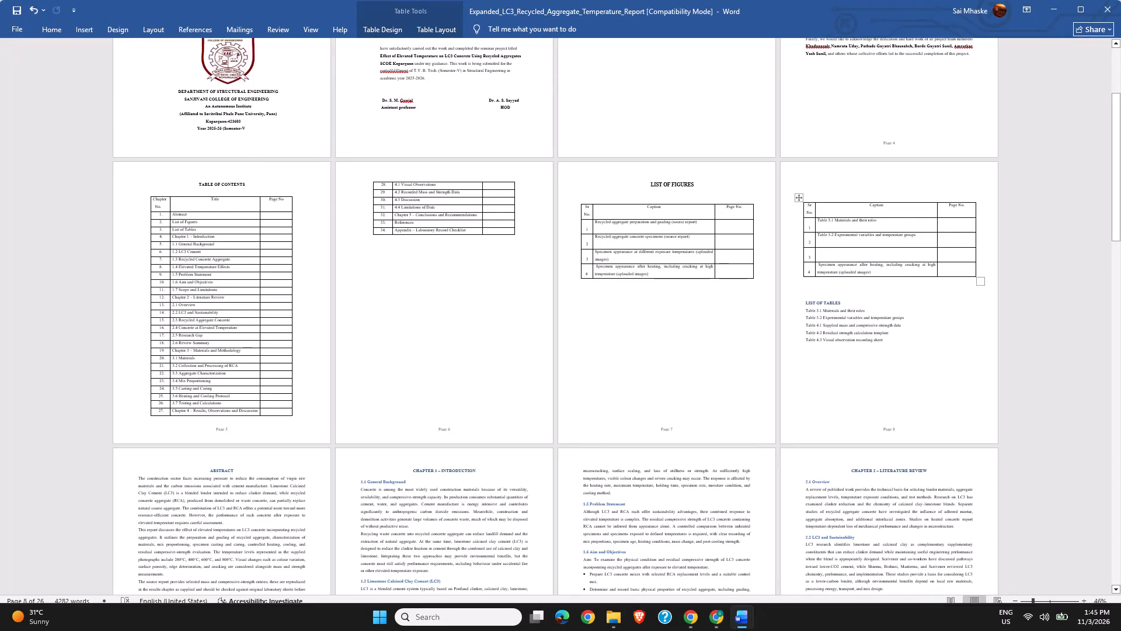
ctrl+scroll(600, 380, up, 3)
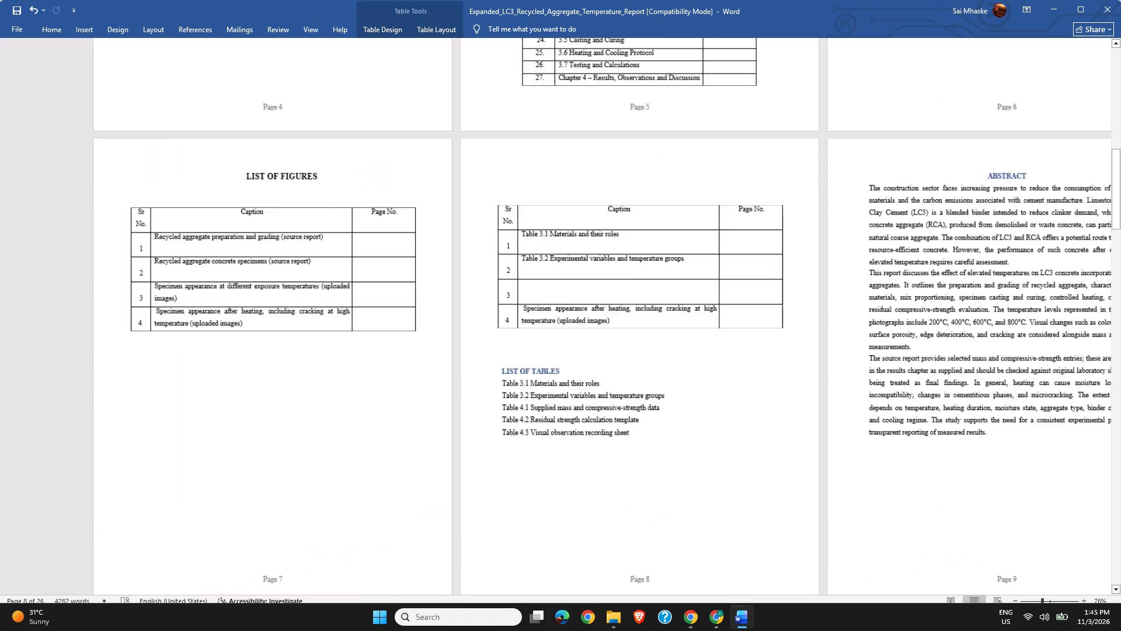
ctrl+scroll(600, 380, up, 1)
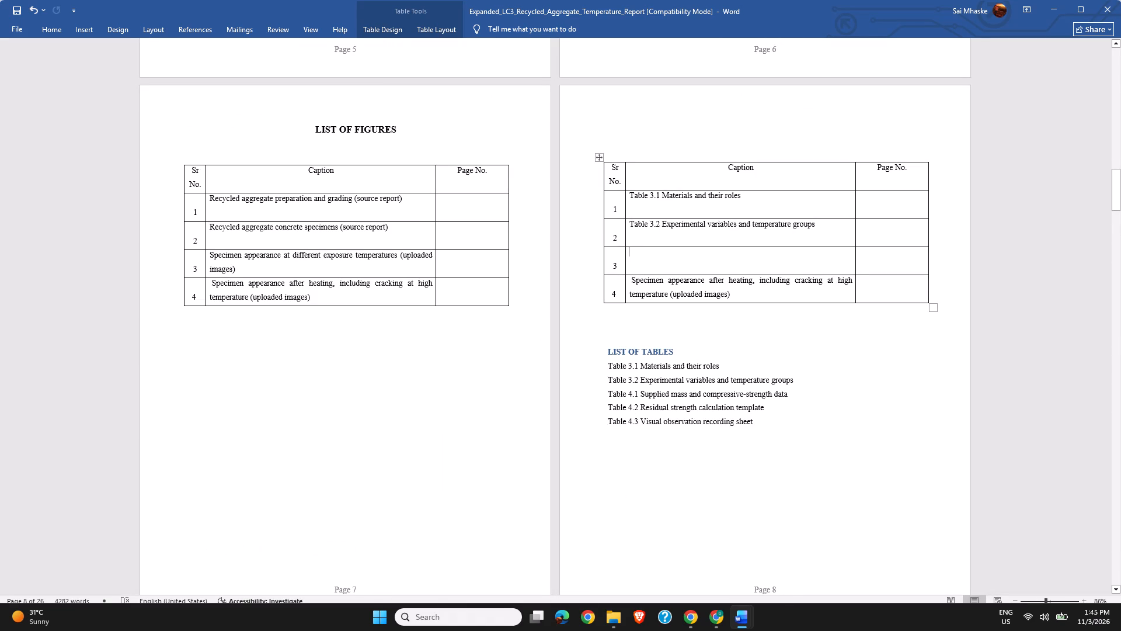
drag(795, 399, 615, 403)
drag(615, 403, 601, 398)
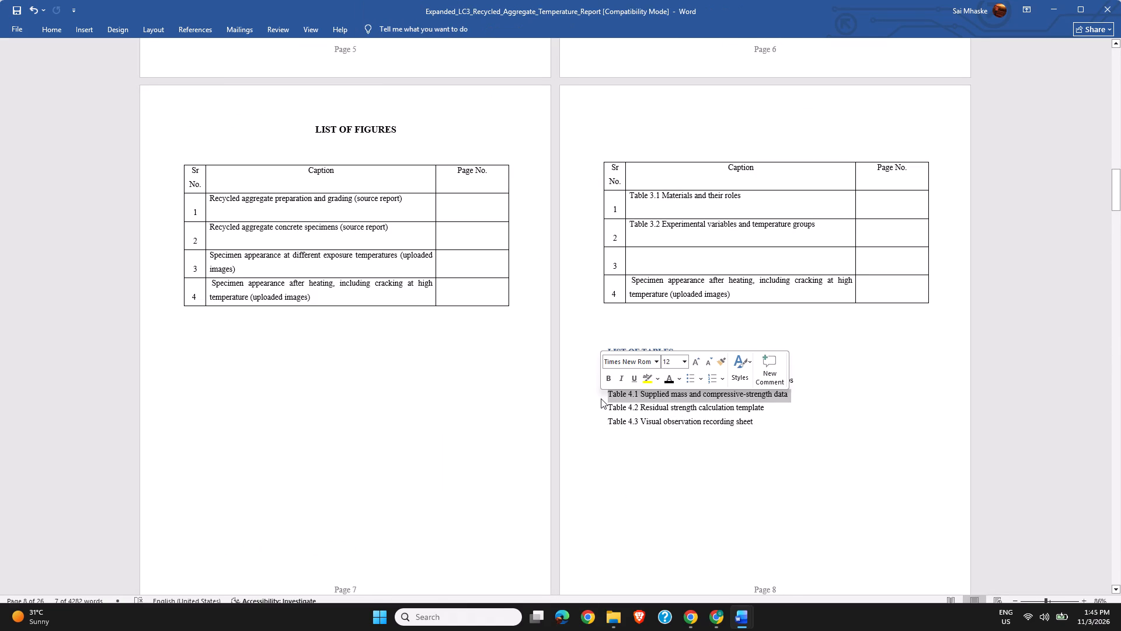
key(ctrl+c)
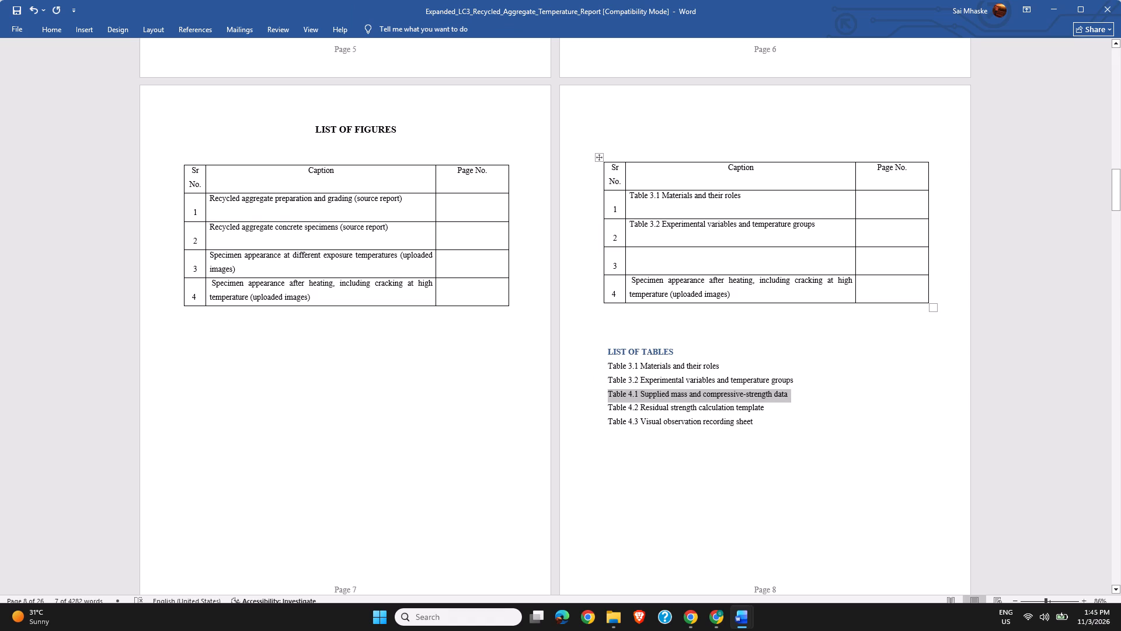
click(644, 257)
key(ctrl+v)
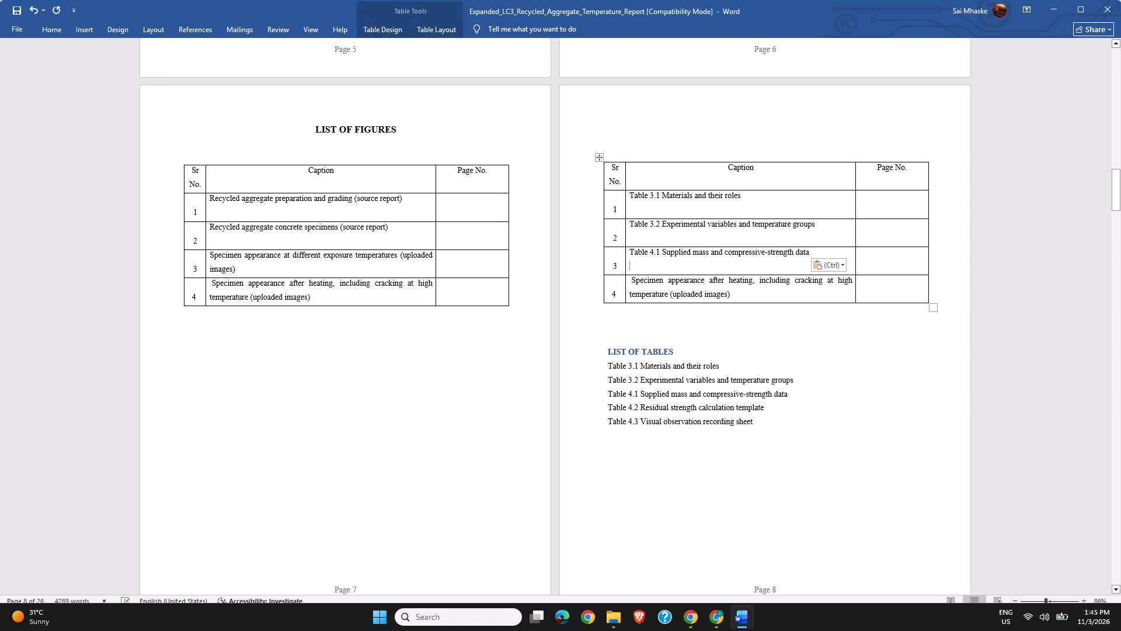
Replace row 4's whole caption in the page 8 table with the line "Table 4.2 Residual strength calculation template" copied from the list below.
scroll(751, 356, up, 1)
scroll(763, 422, up, 1)
drag(777, 404, 607, 418)
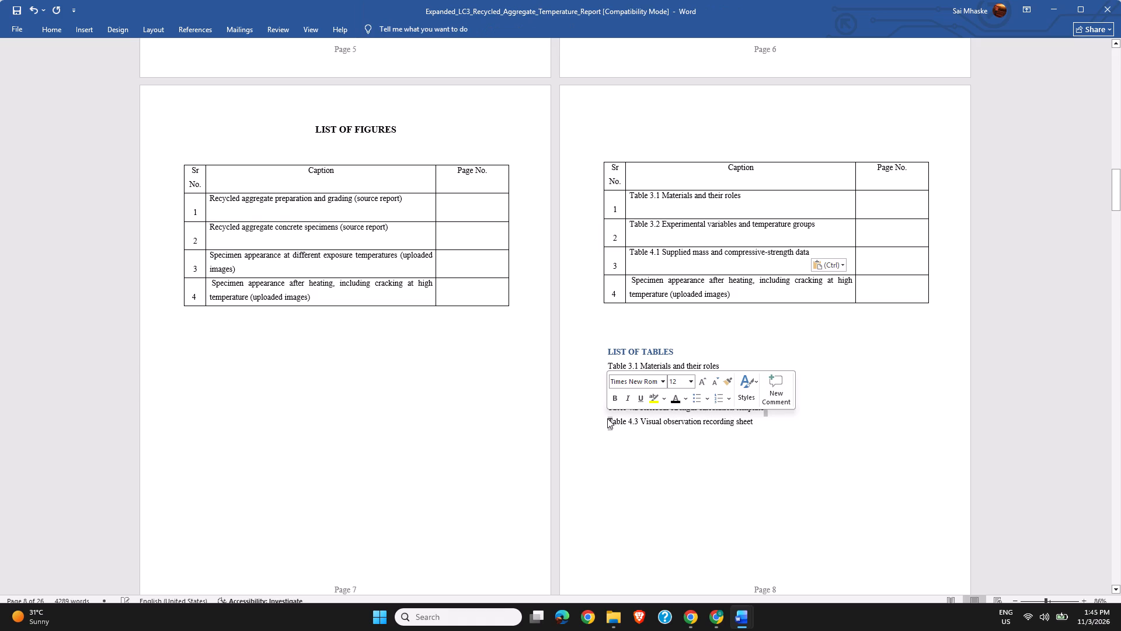
click(704, 450)
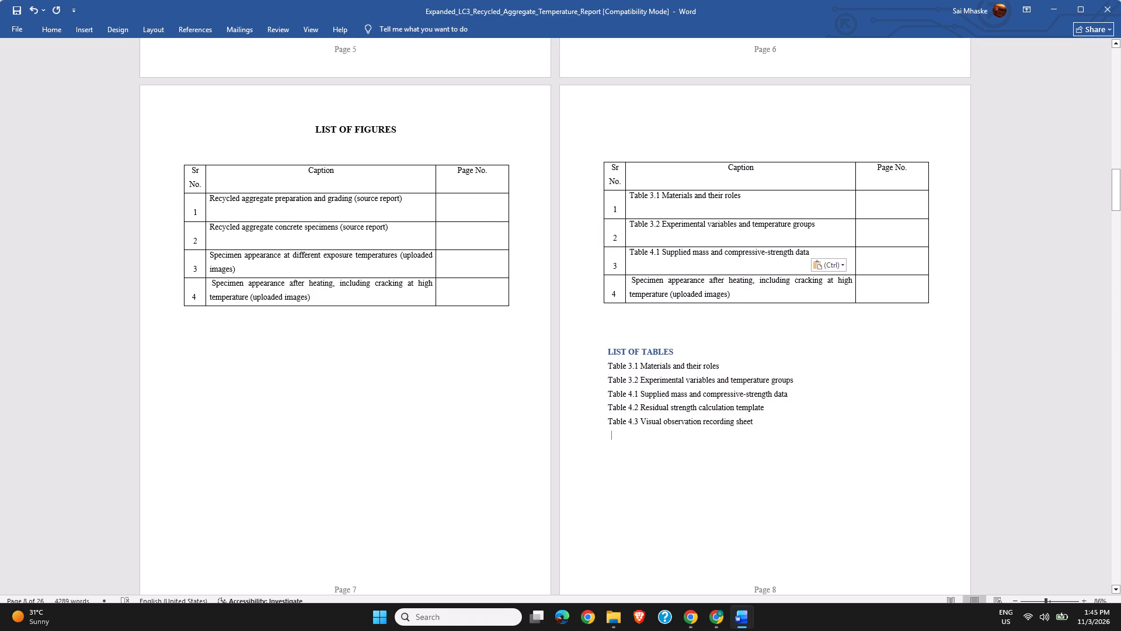
drag(763, 406, 603, 417)
drag(603, 417, 601, 403)
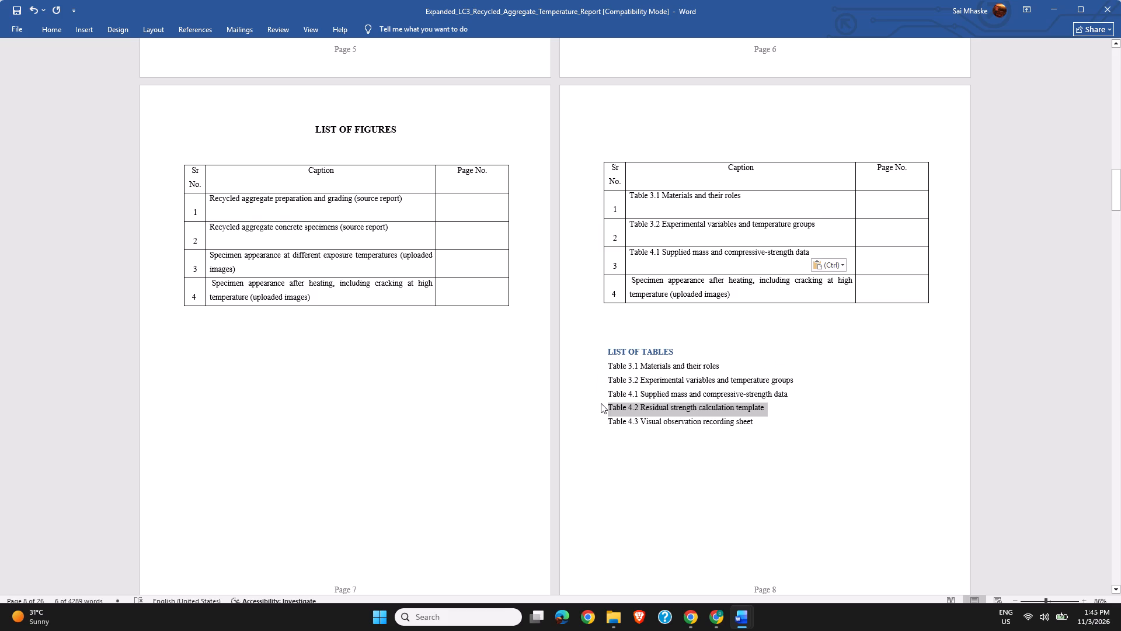
key(ctrl+c)
click(754, 290)
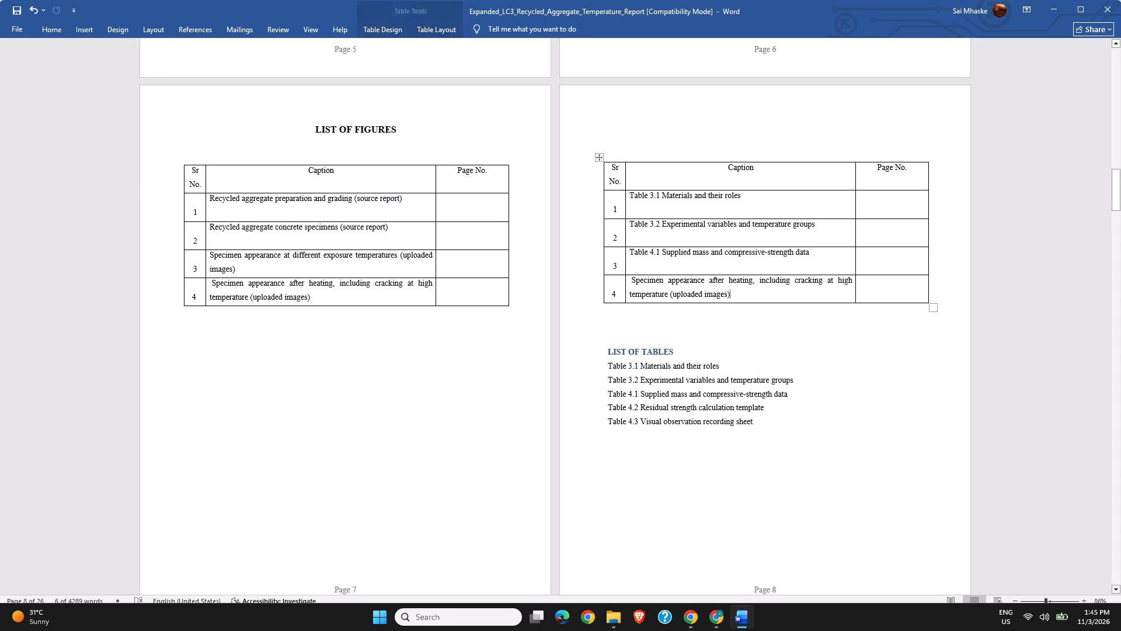
key(BackSpace)
key(BackSpace)
key(BackSpace)
key(BackSpace)
key(BackSpace)
key(BackSpace)
key(BackSpace)
key(BackSpace)
key(BackSpace)
key(BackSpace)
key(BackSpace)
key(BackSpace)
key(BackSpace)
key(BackSpace)
key(BackSpace)
key(BackSpace)
key(BackSpace)
key(BackSpace)
key(BackSpace)
key(BackSpace)
key(BackSpace)
key(BackSpace)
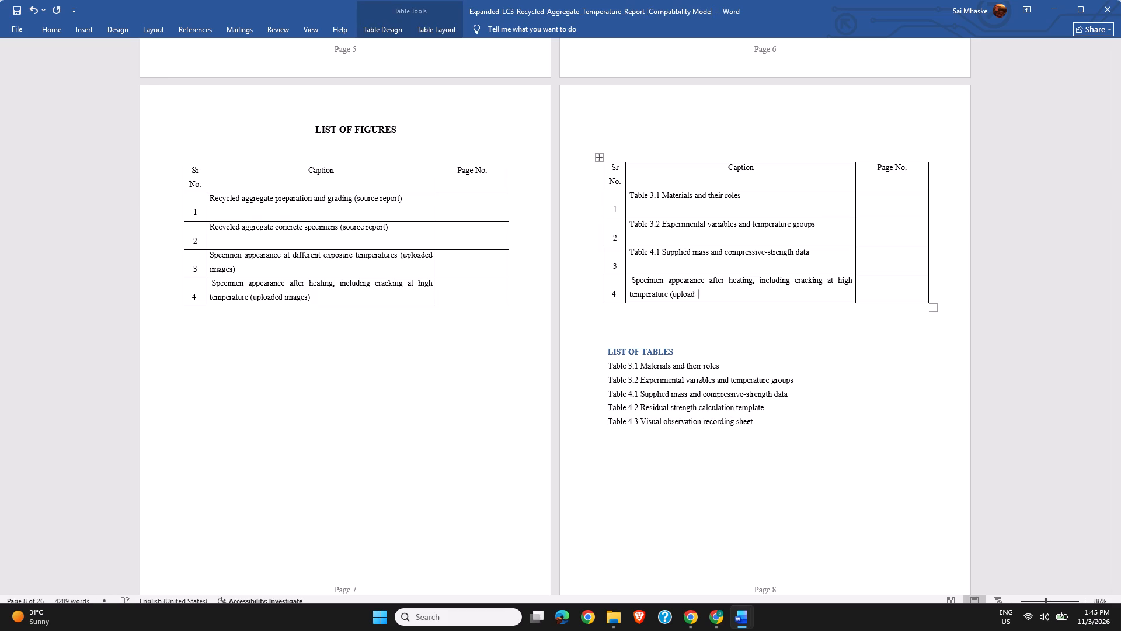
key(BackSpace)
key(BackSpace)
key(BackSpace)
key(BackSpace)
key(BackSpace)
key(BackSpace)
key(BackSpace)
key(BackSpace)
key(BackSpace)
key(BackSpace)
key(BackSpace)
key(BackSpace)
key(BackSpace)
key(BackSpace)
key(BackSpace)
key(BackSpace)
key(BackSpace)
key(BackSpace)
key(BackSpace)
key(BackSpace)
key(BackSpace)
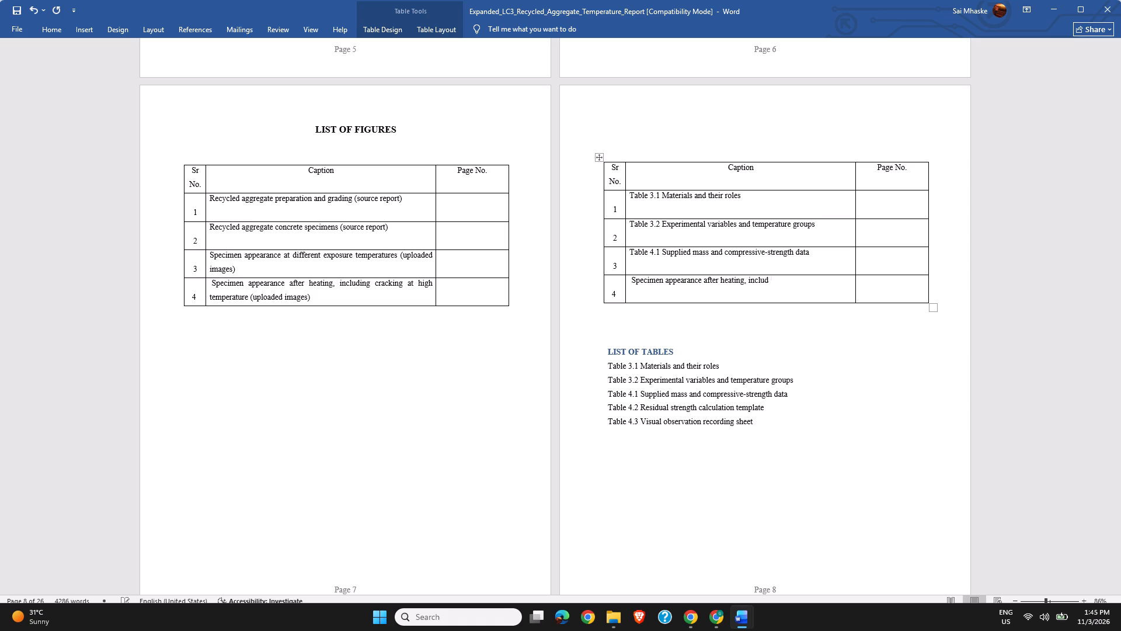
key(BackSpace)
key(BackSpace)
key(BackSpace)
key(BackSpace)
key(BackSpace)
key(BackSpace)
key(BackSpace)
key(BackSpace)
key(BackSpace)
key(BackSpace)
key(BackSpace)
key(BackSpace)
key(BackSpace)
key(BackSpace)
key(BackSpace)
key(BackSpace)
key(BackSpace)
key(BackSpace)
key(BackSpace)
key(BackSpace)
key(BackSpace)
key(BackSpace)
key(BackSpace)
key(BackSpace)
key(BackSpace)
key(BackSpace)
key(BackSpace)
key(BackSpace)
key(BackSpace)
key(BackSpace)
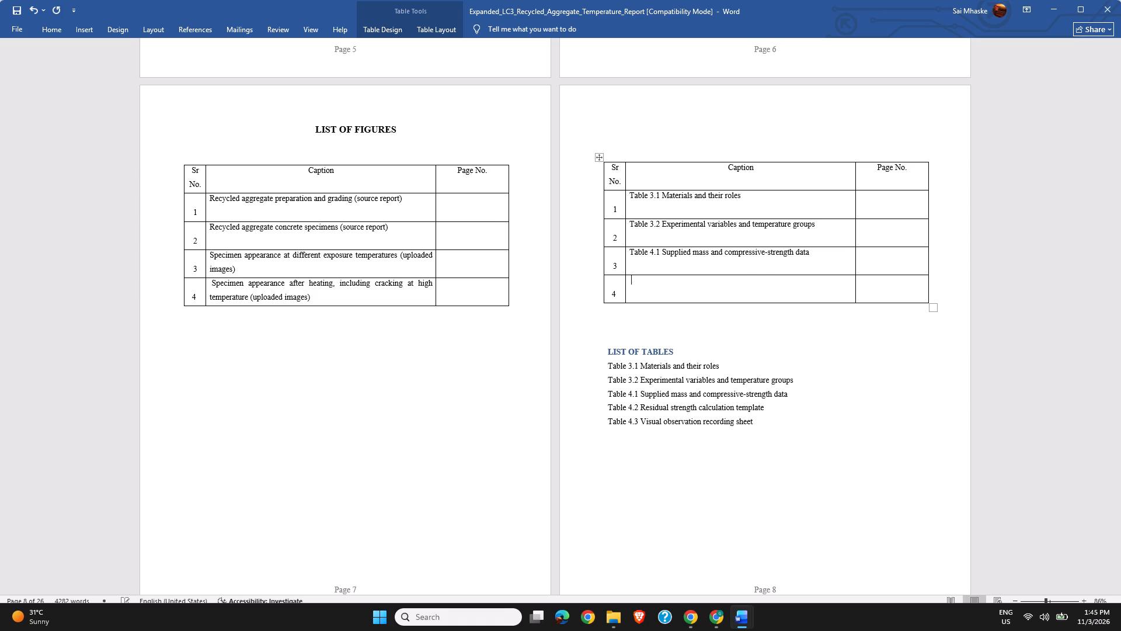
ctrl+click(754, 290)
key(ctrl+v)
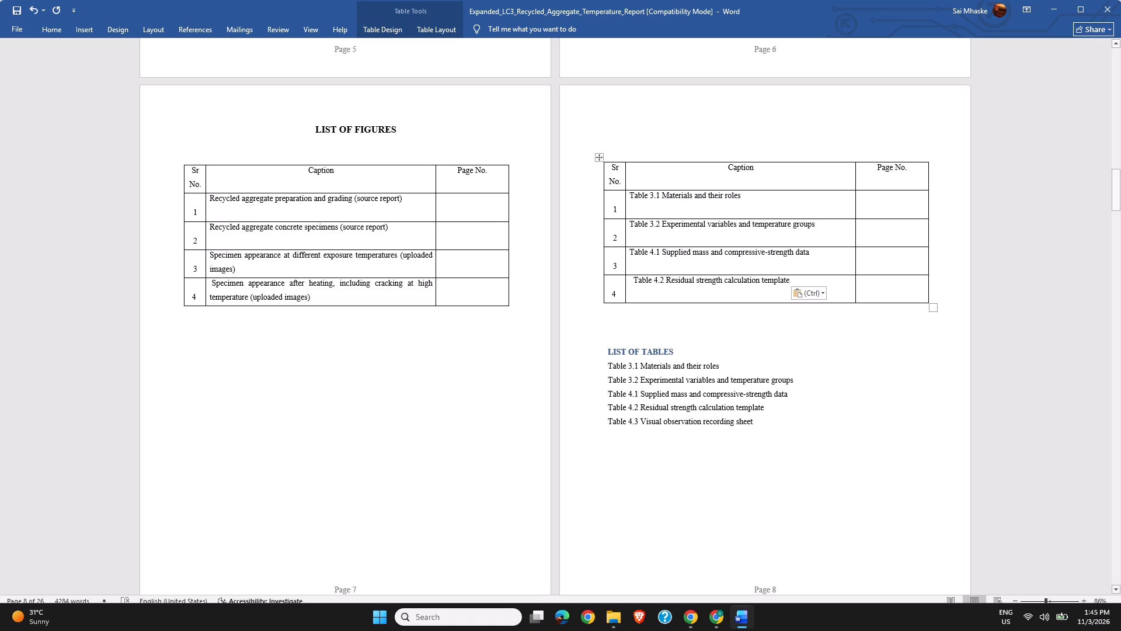
Copy the line "Table 4.3 Visual observation recording sheet" from the list under the page 8 table.
scroll(768, 403, up, 1)
drag(761, 425, 605, 424)
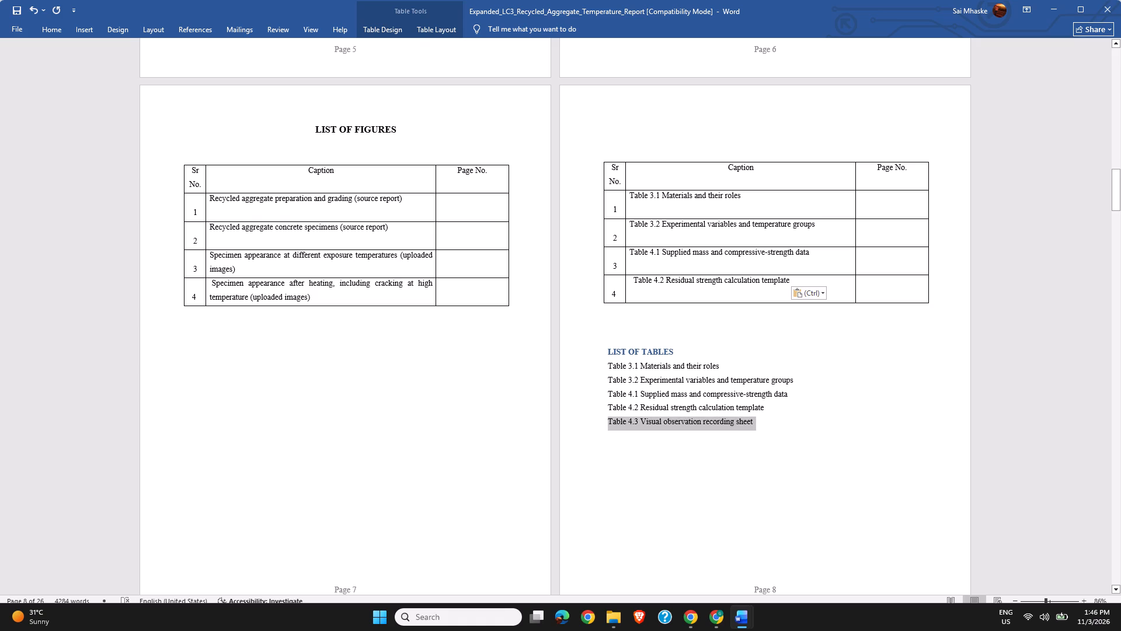
drag(605, 424, 605, 424)
key(ctrl+c)
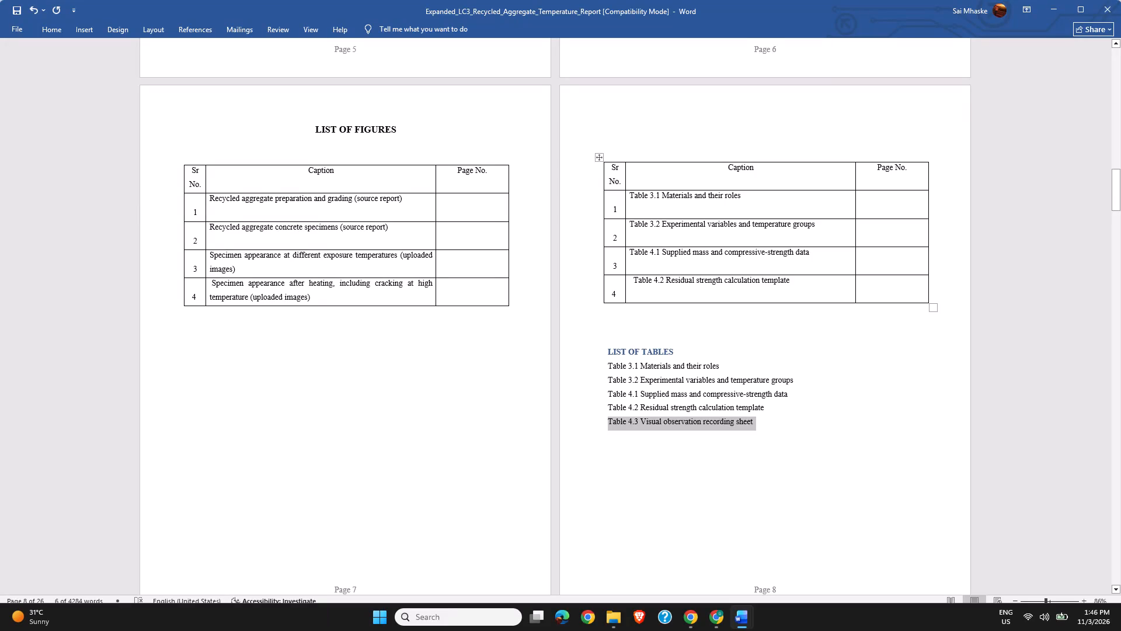
Insert a new row below row 4 in the page 8 table.
click(608, 286)
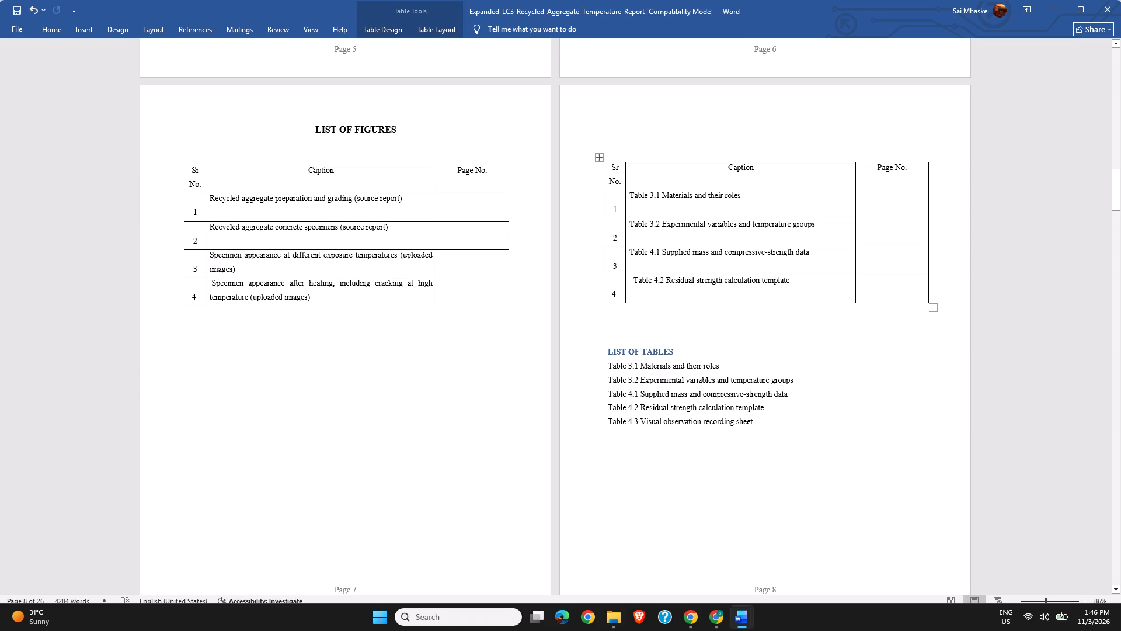
click(605, 290)
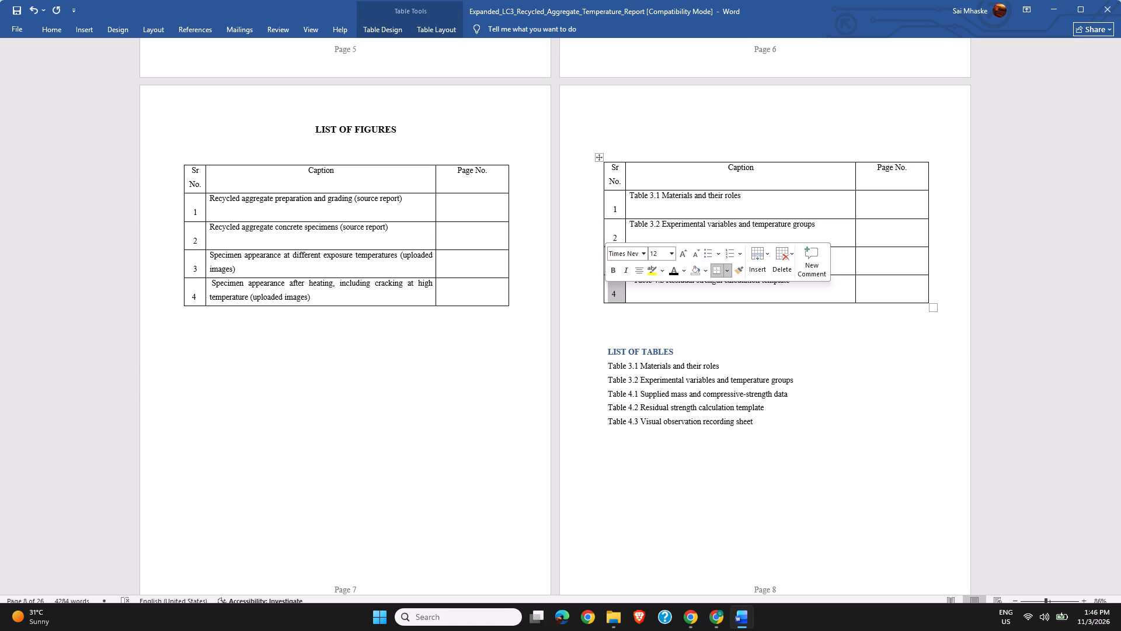
click(760, 257)
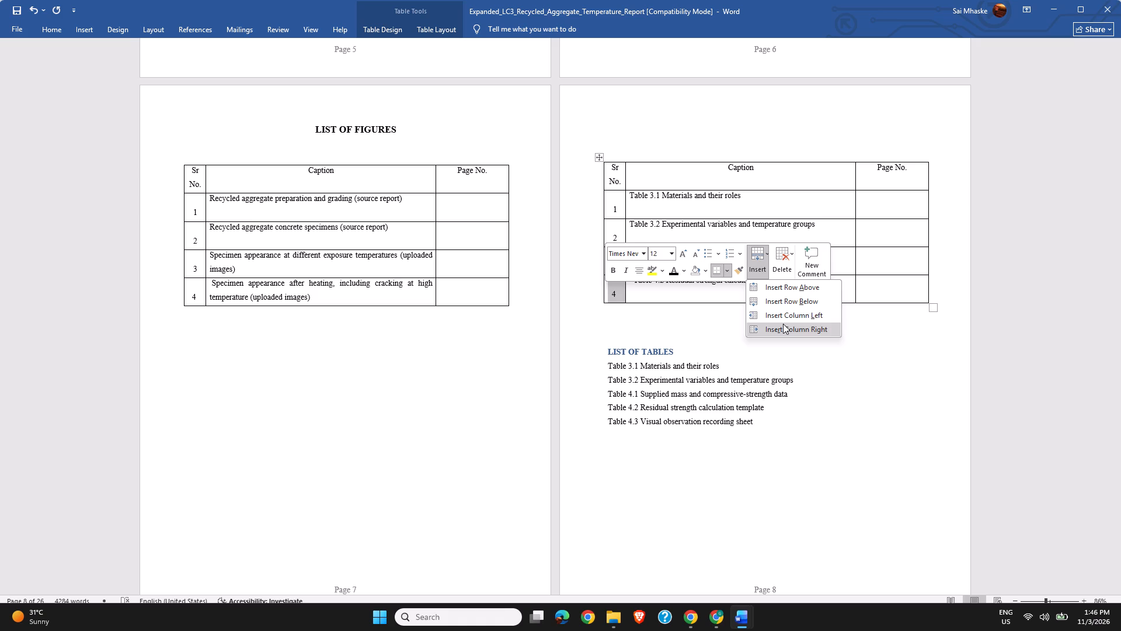
click(393, 28)
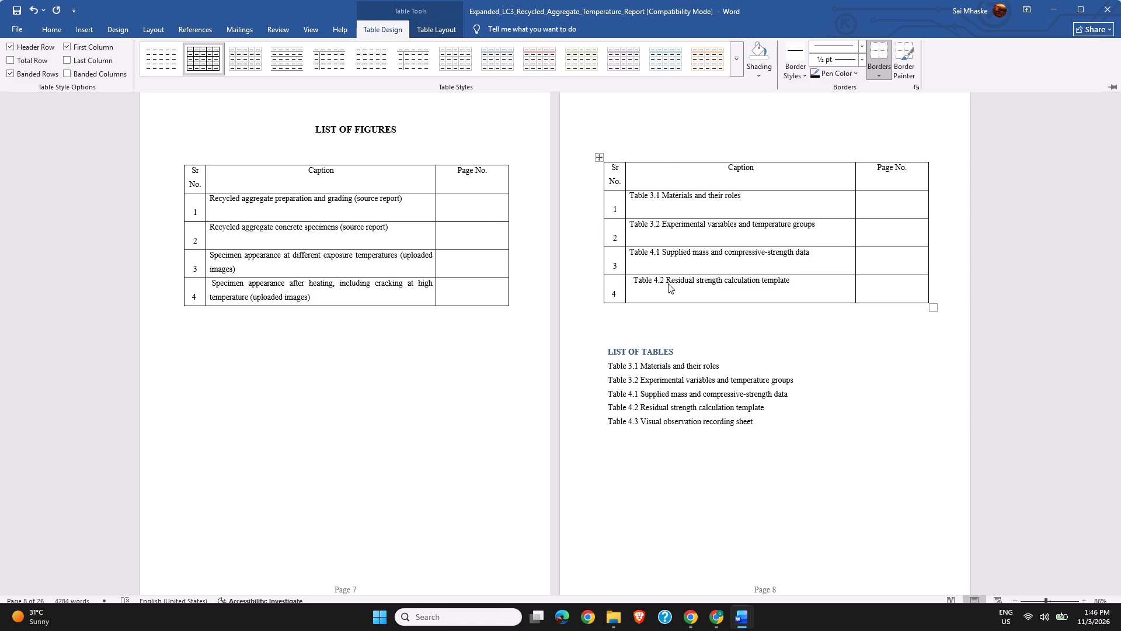
click(436, 32)
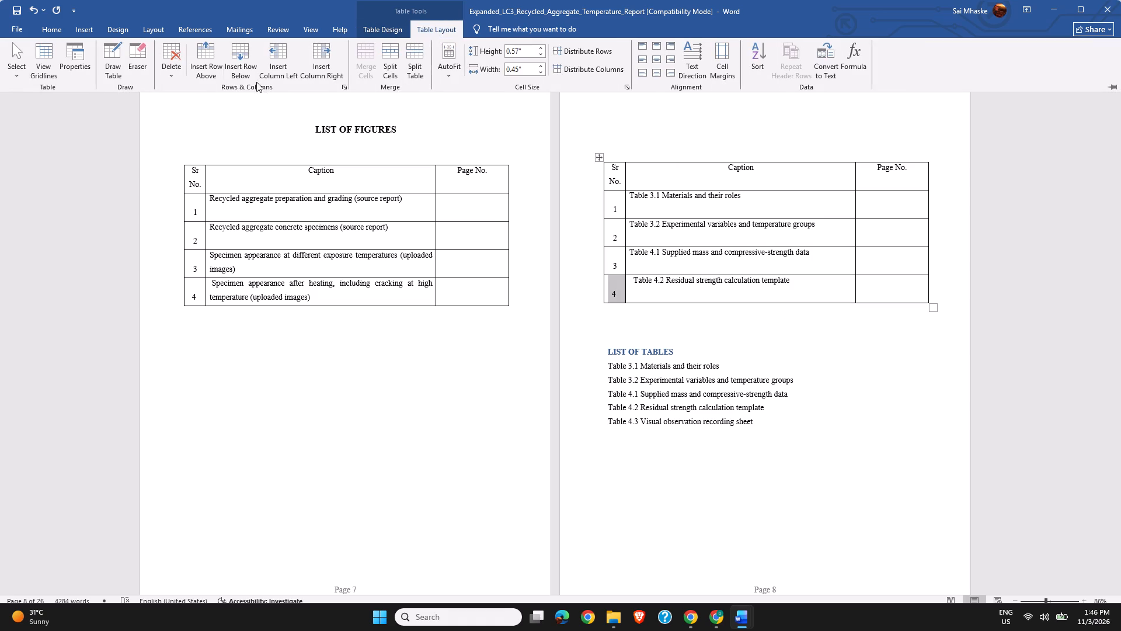
click(238, 74)
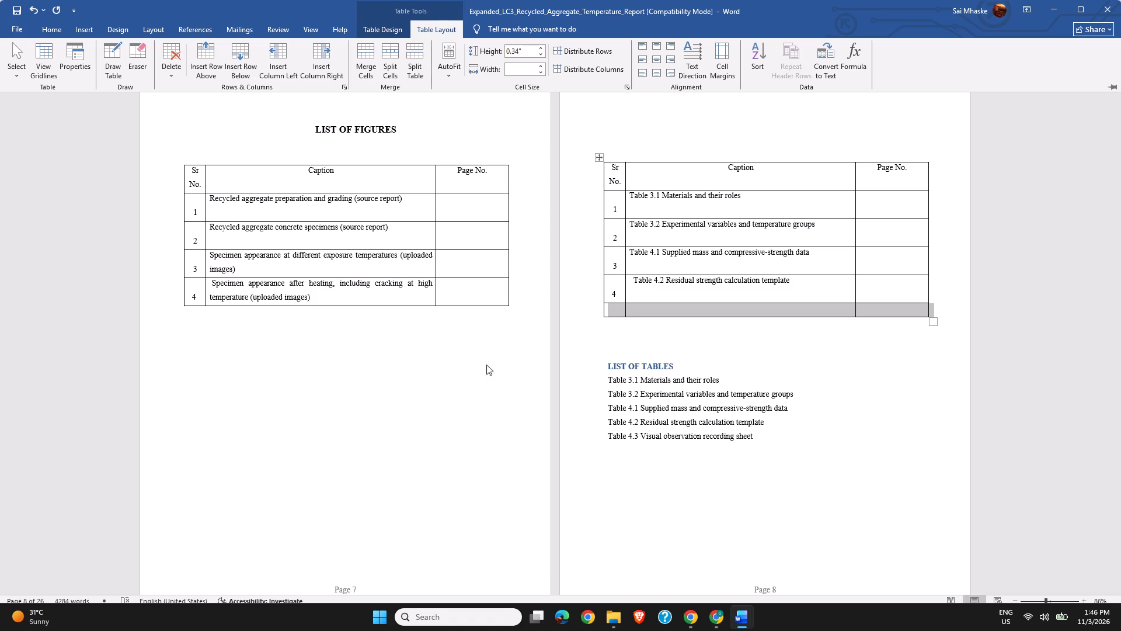
Fill the new row with the copied caption "Table 4.3 Visual observation recording sheet" and number it 5.
click(663, 307)
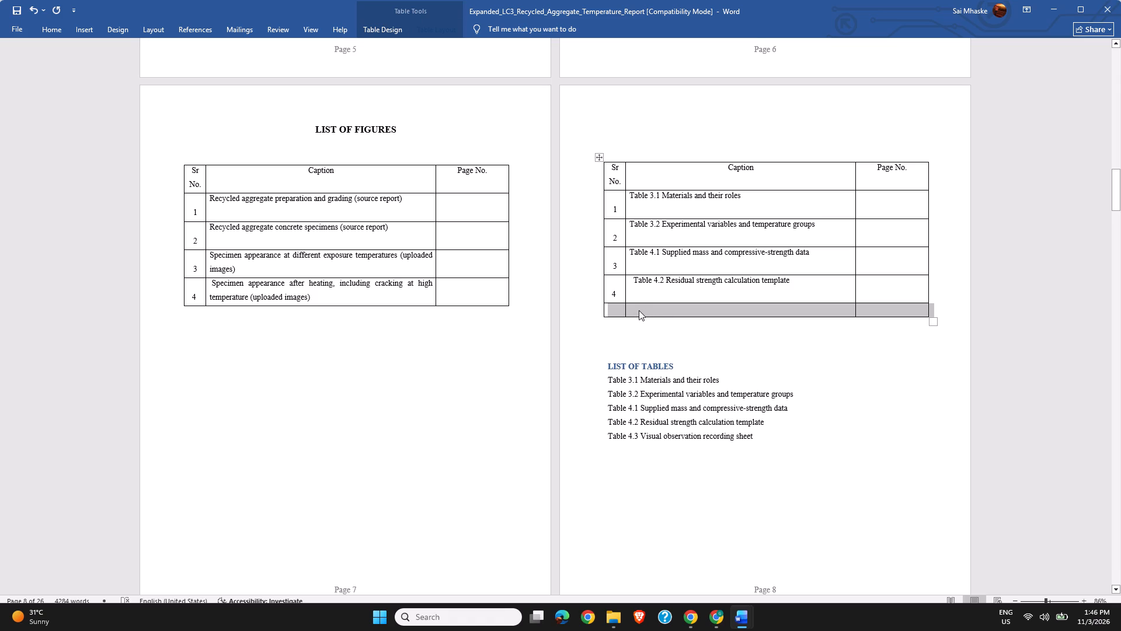
click(638, 313)
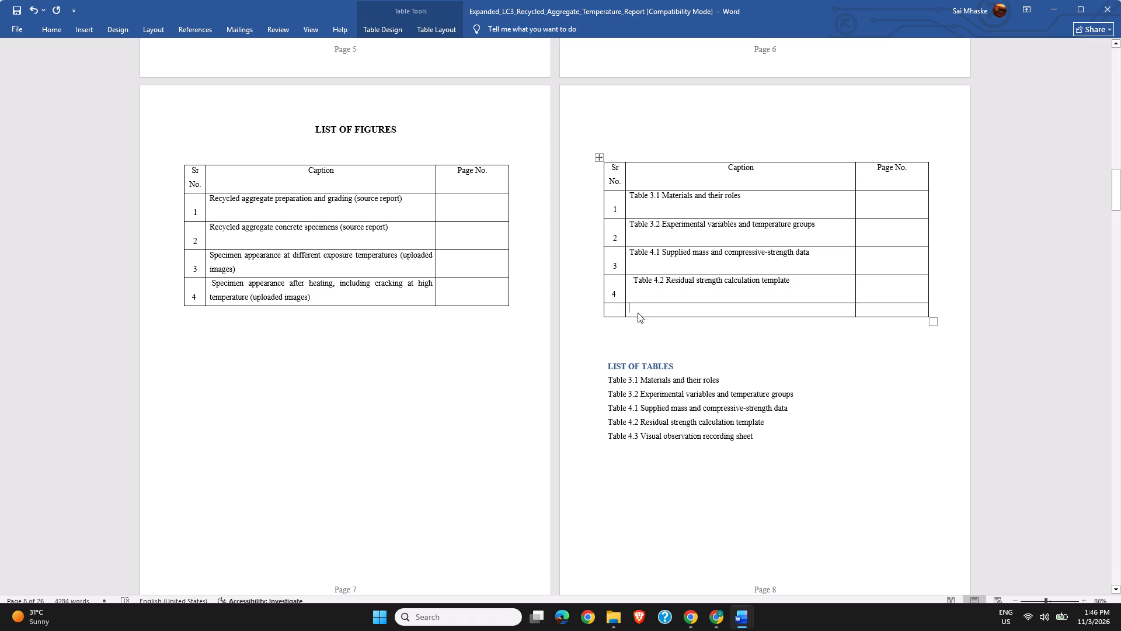
key(ctrl+v)
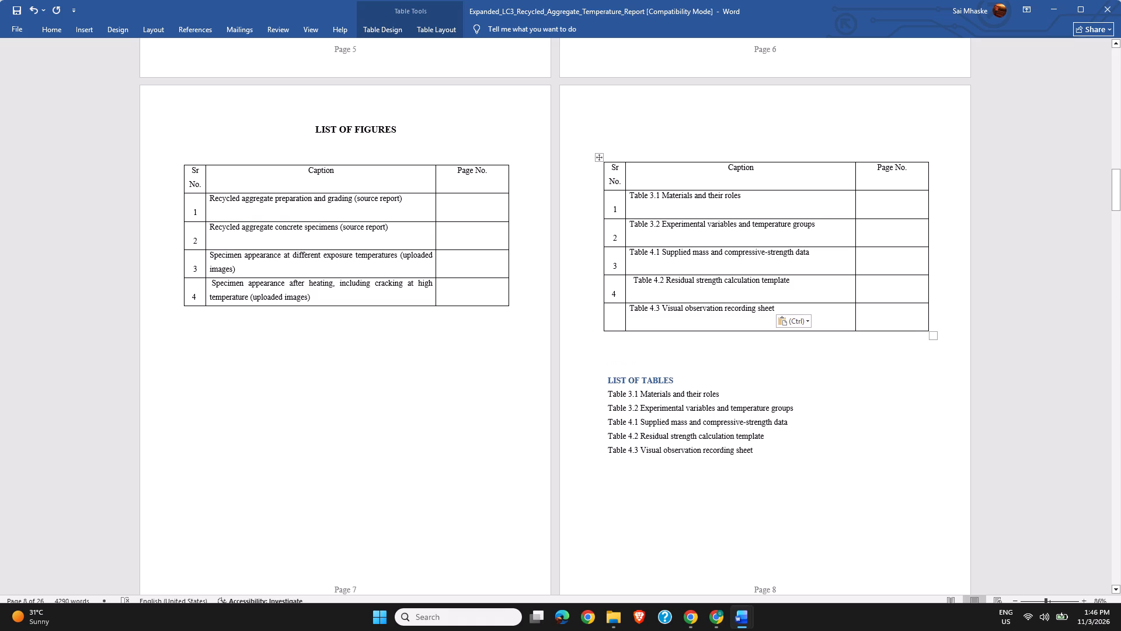
click(620, 315)
key(5)
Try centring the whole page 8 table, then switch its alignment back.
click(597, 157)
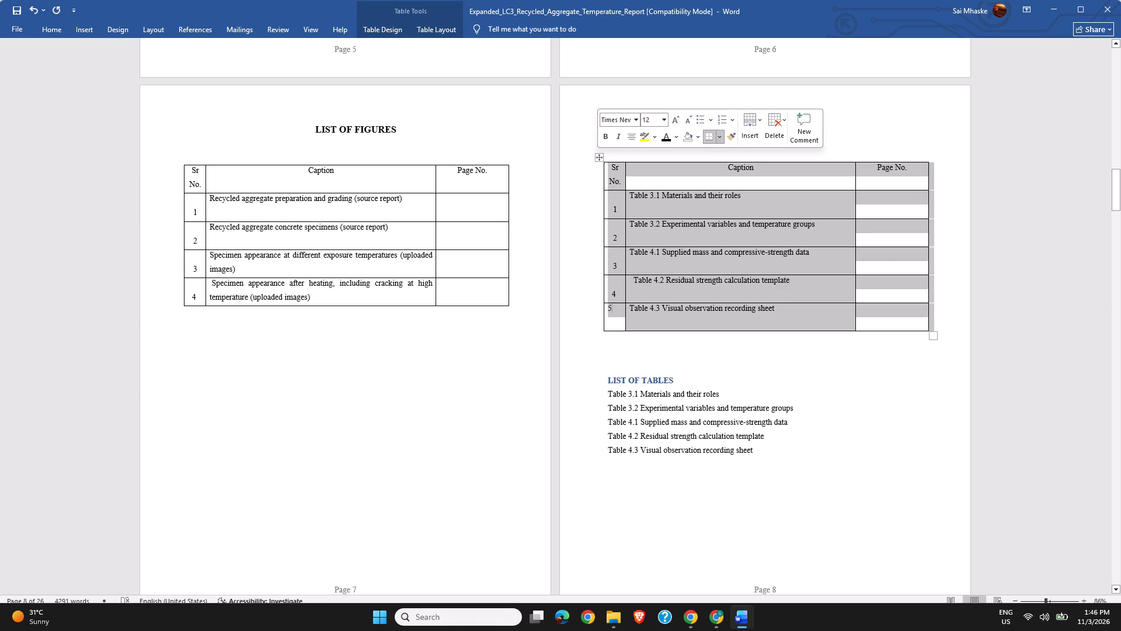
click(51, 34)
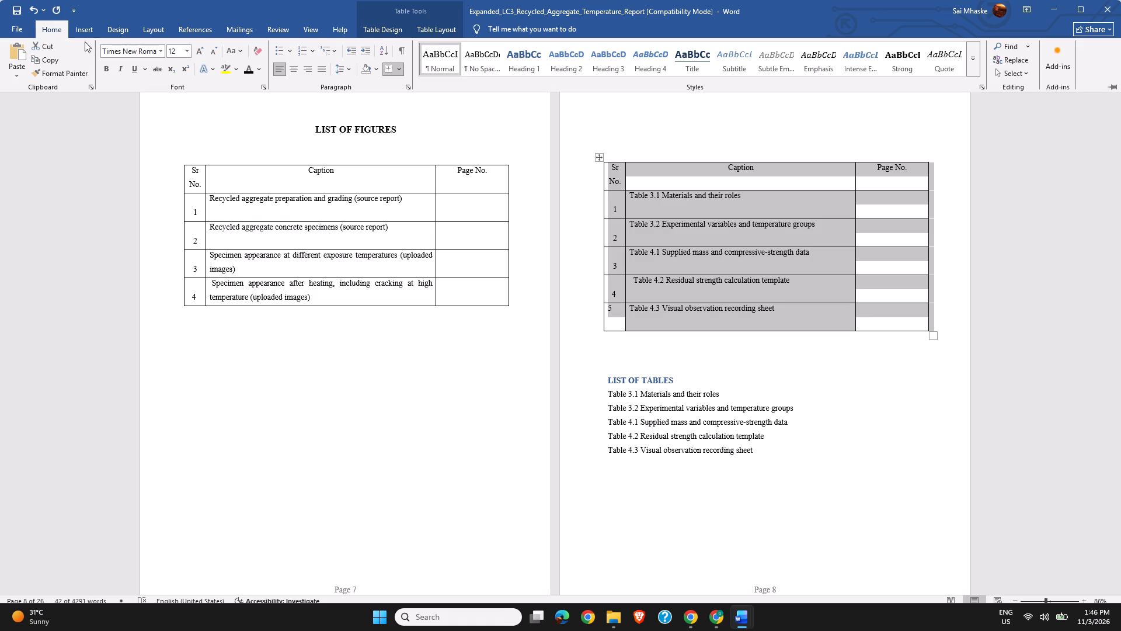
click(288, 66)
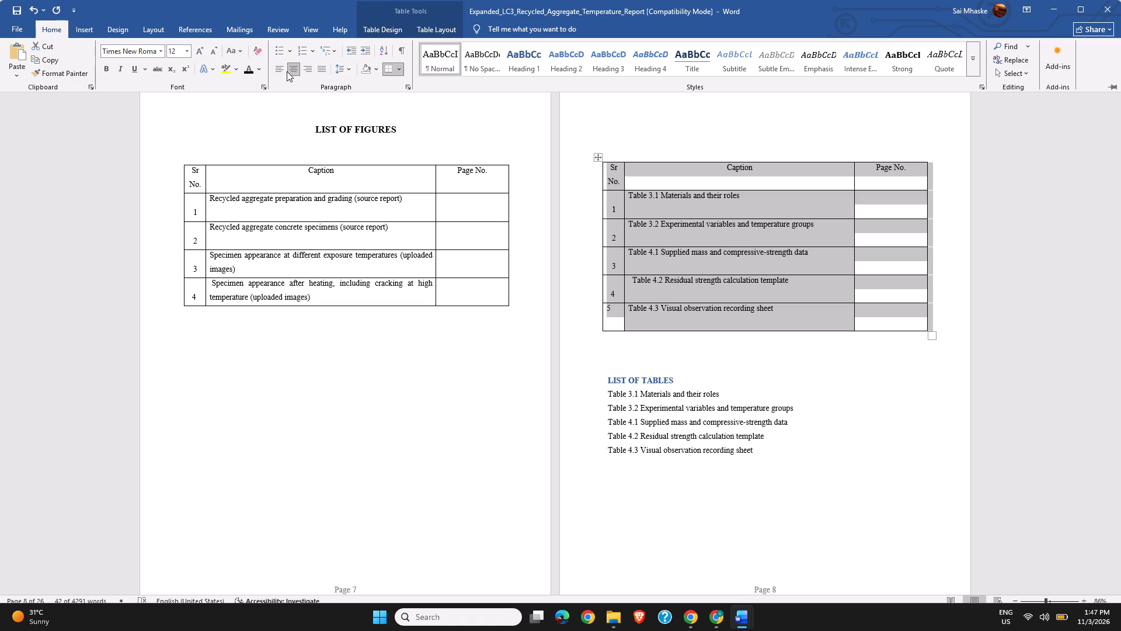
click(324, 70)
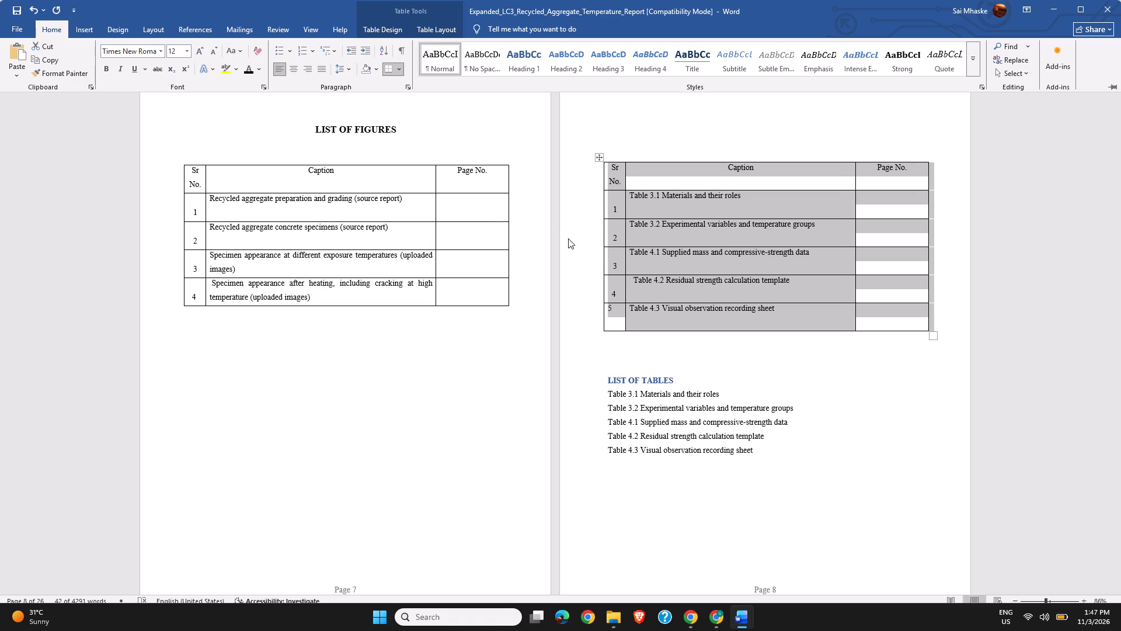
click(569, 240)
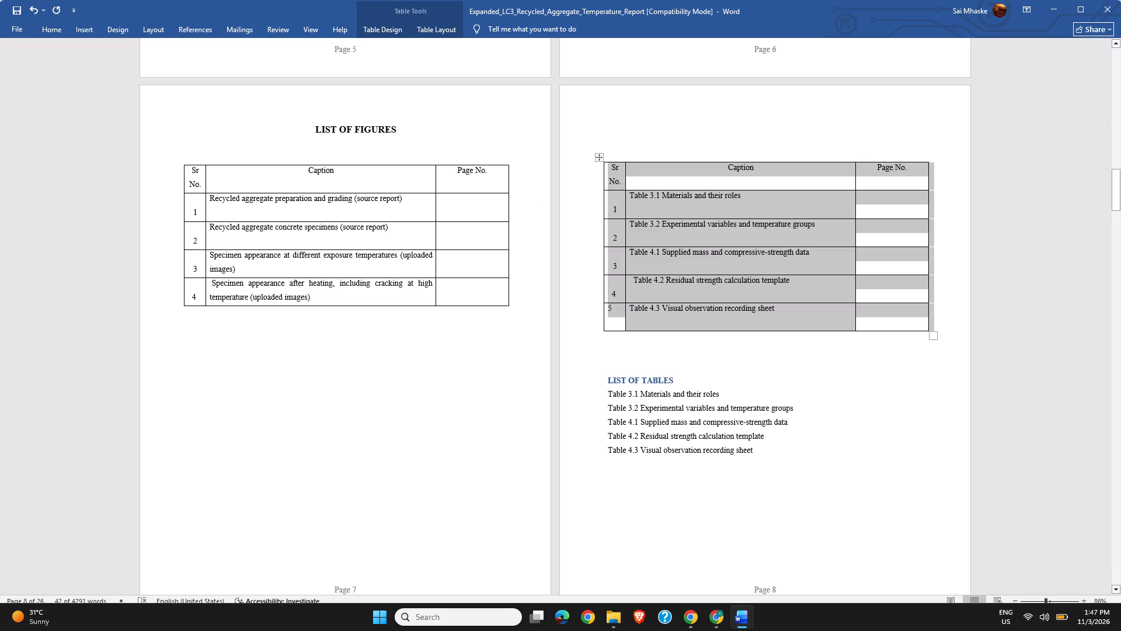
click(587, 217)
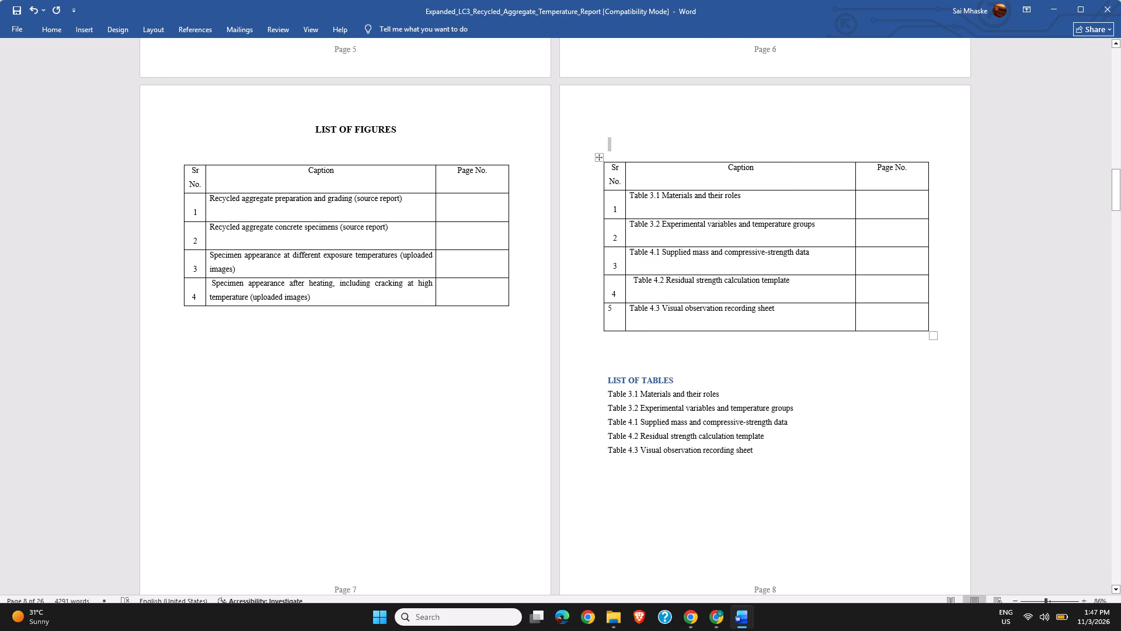
Left-align the five captions in rows 1 to 5 of the page 8 table, trying centre and right alignment first.
click(893, 398)
ctrl+scroll(893, 398, down, 2)
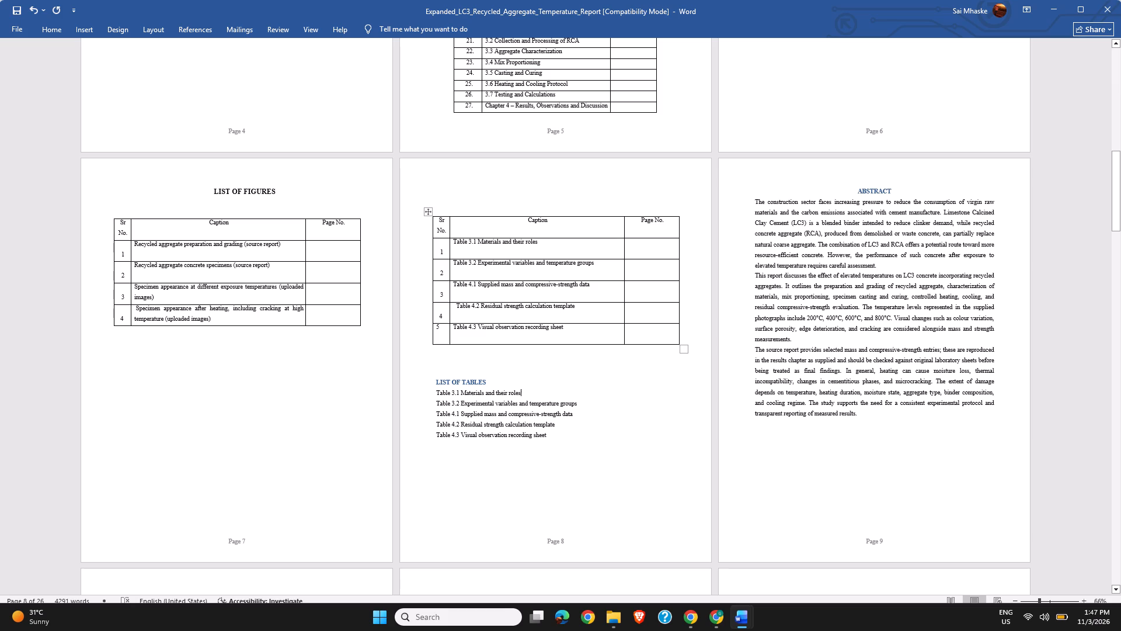
drag(455, 244, 528, 315)
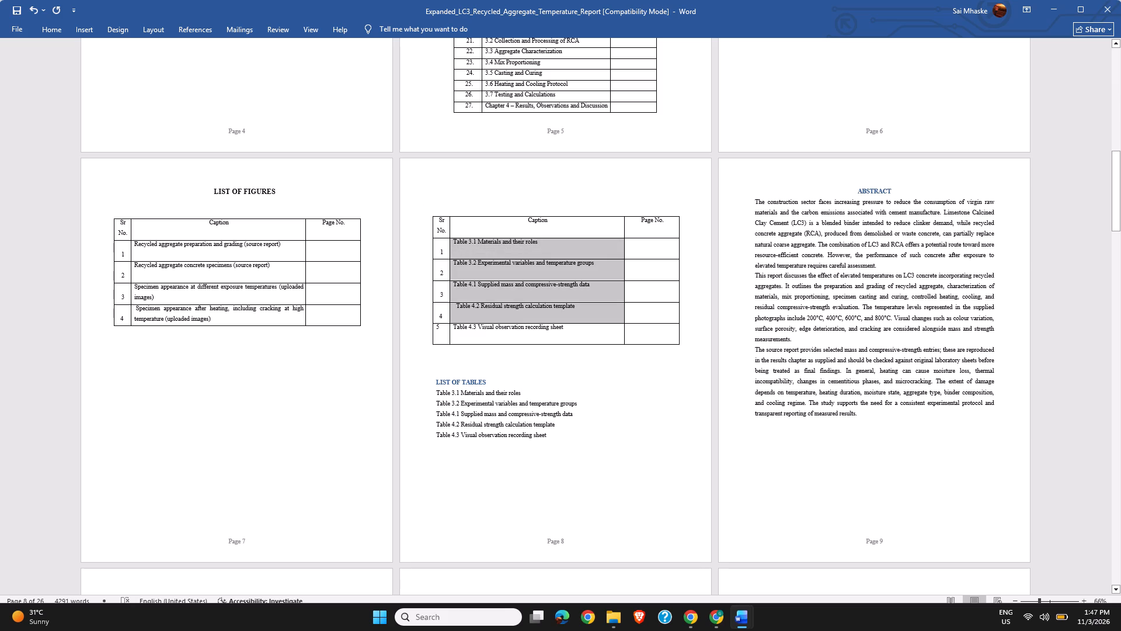
drag(528, 315, 533, 326)
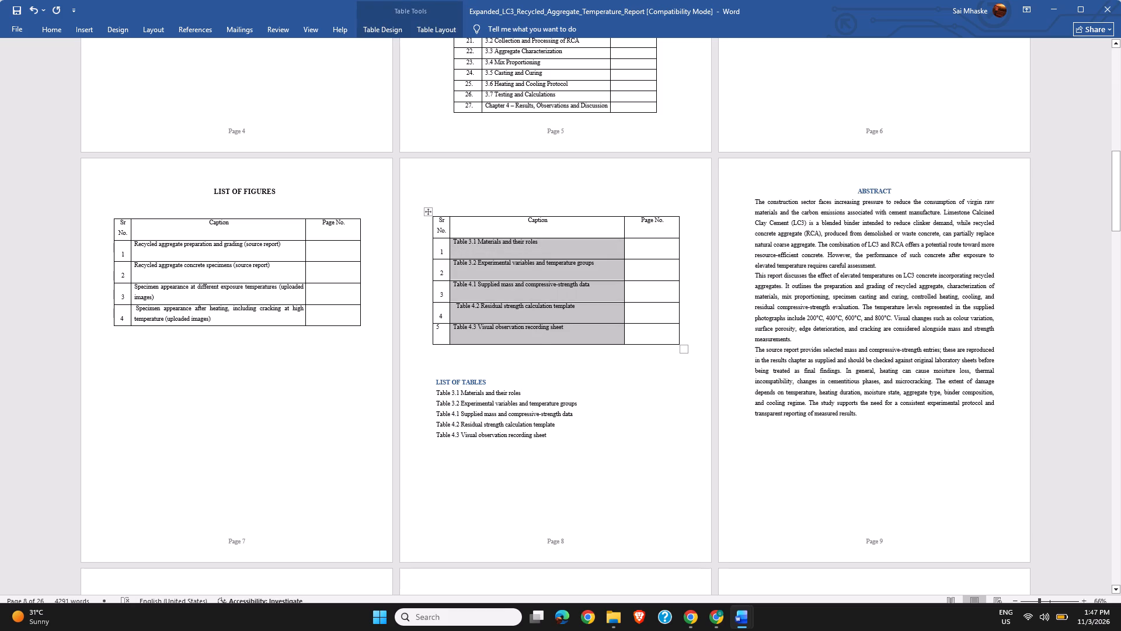
click(52, 32)
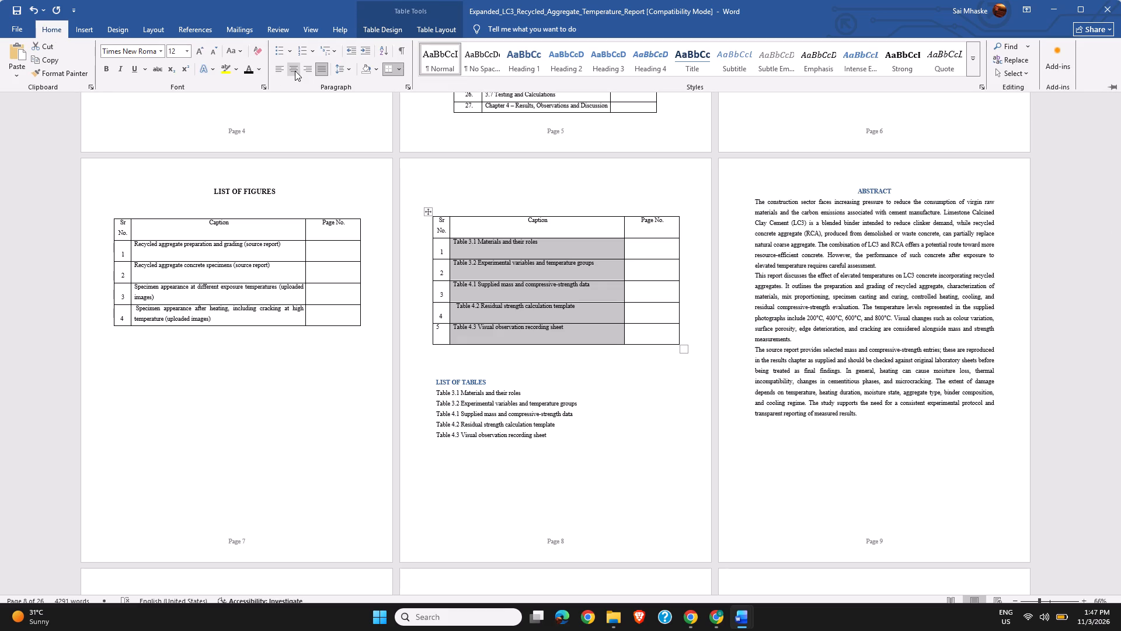
click(295, 68)
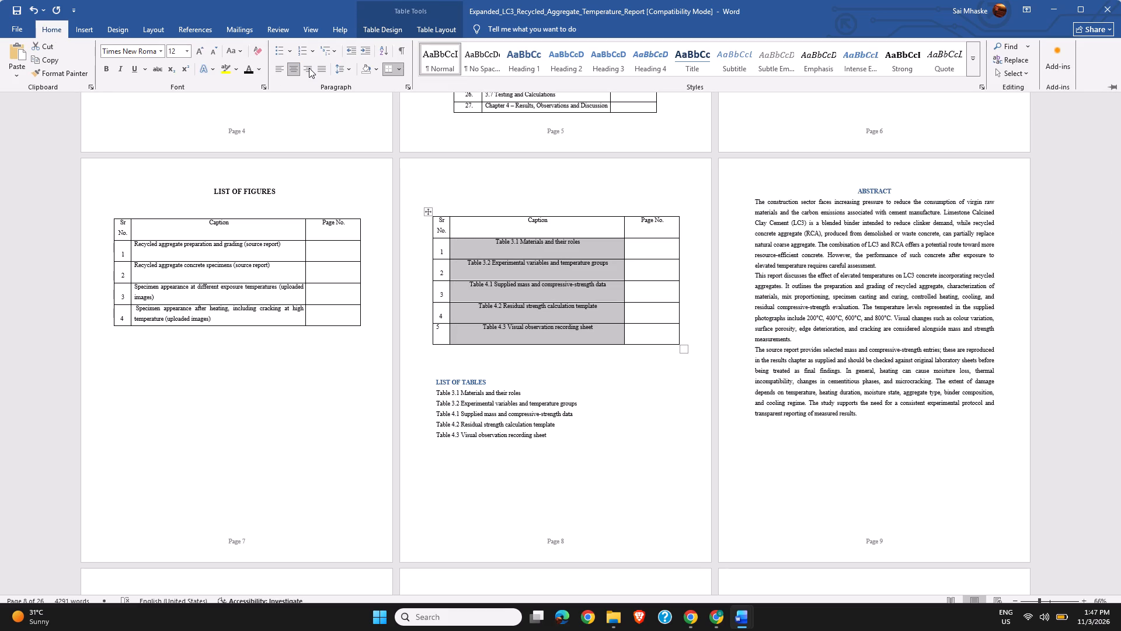
click(309, 68)
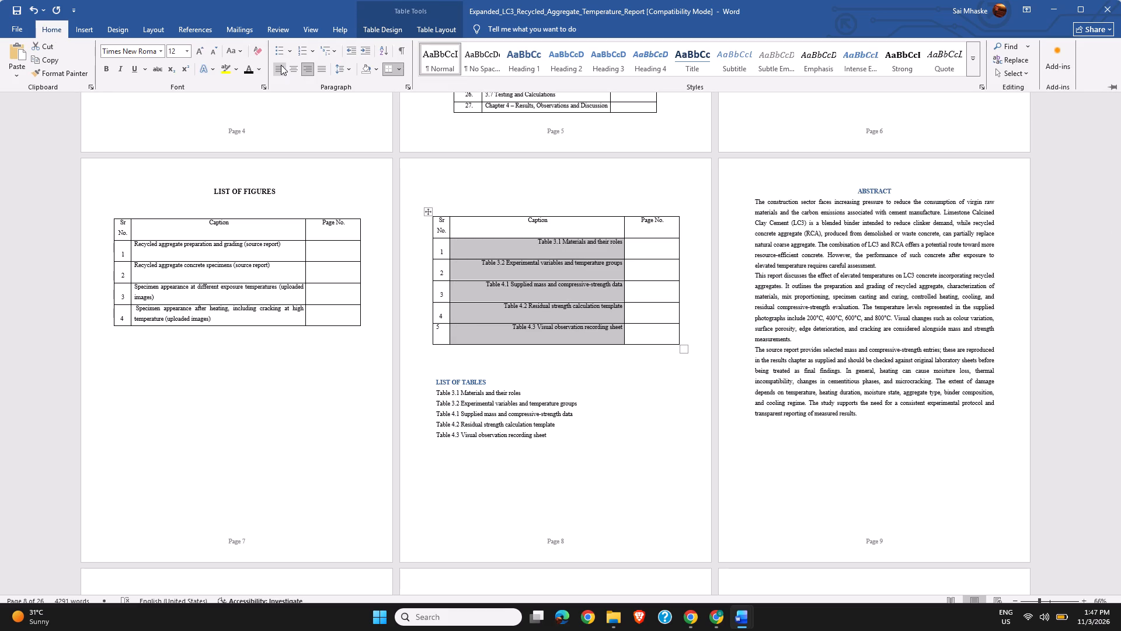
click(281, 65)
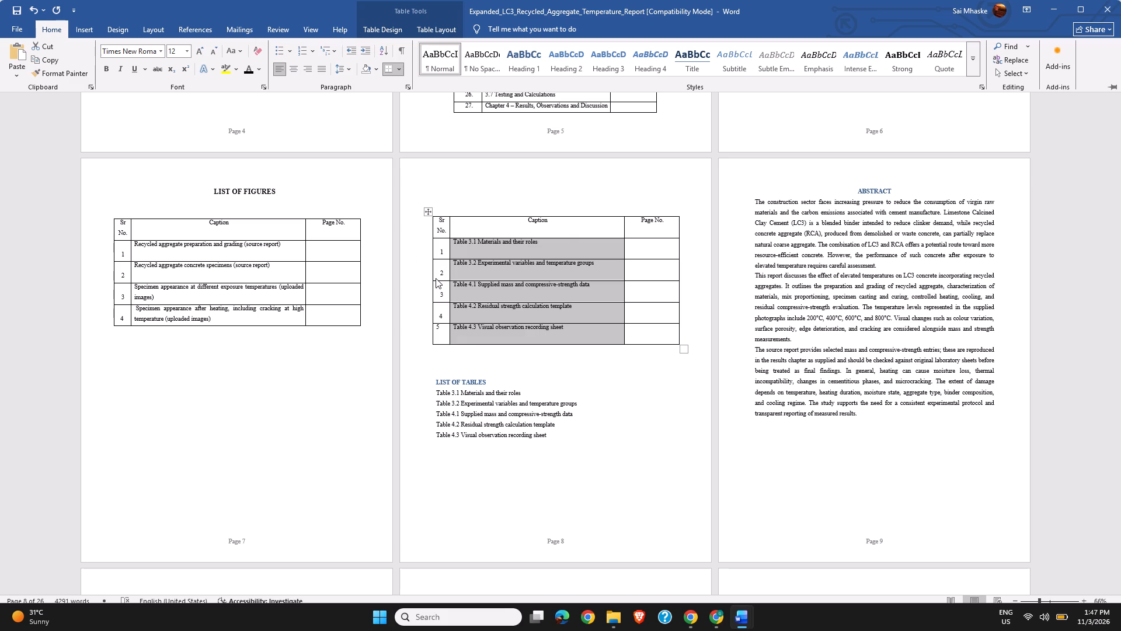
click(413, 269)
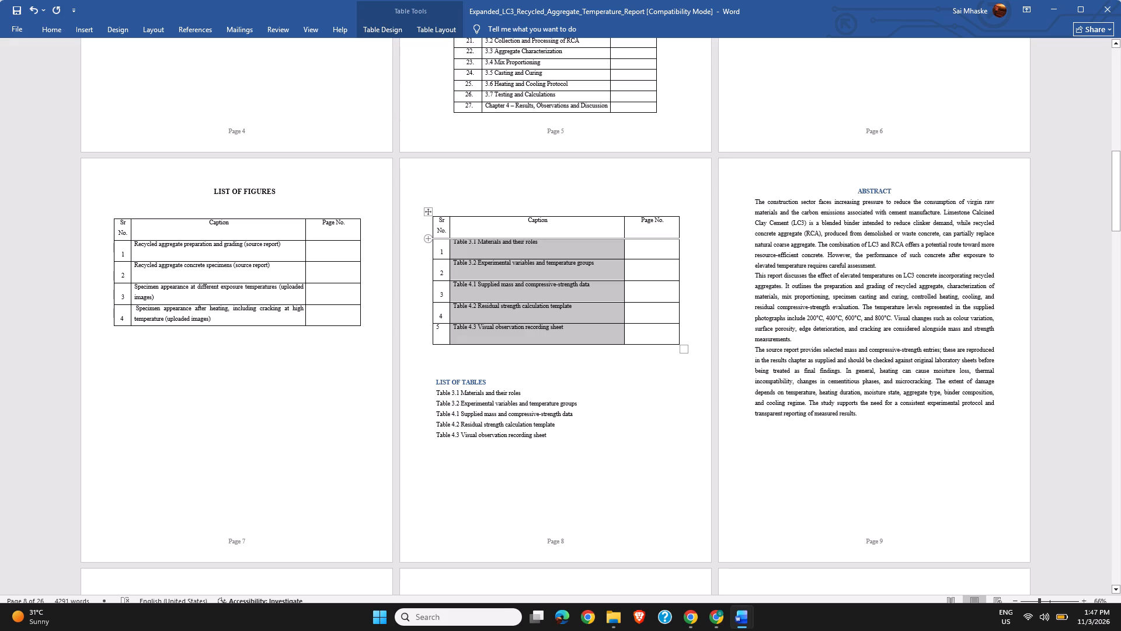
Centre the serial numbers 1 to 5 in the Sr No. column of the page 8 table.
drag(434, 246, 434, 339)
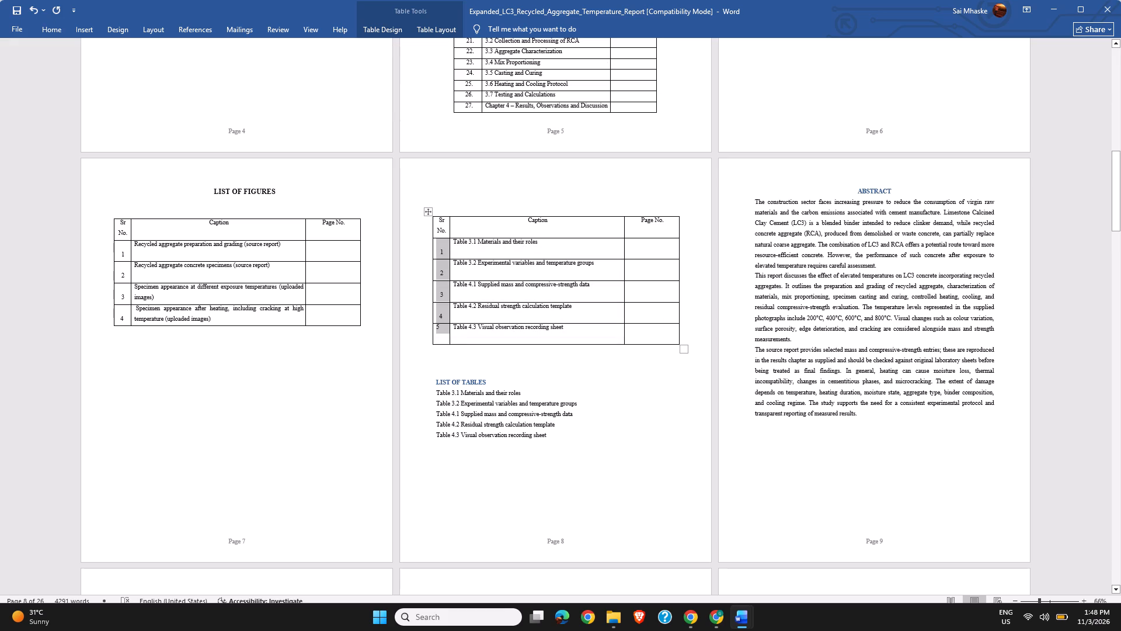
click(64, 28)
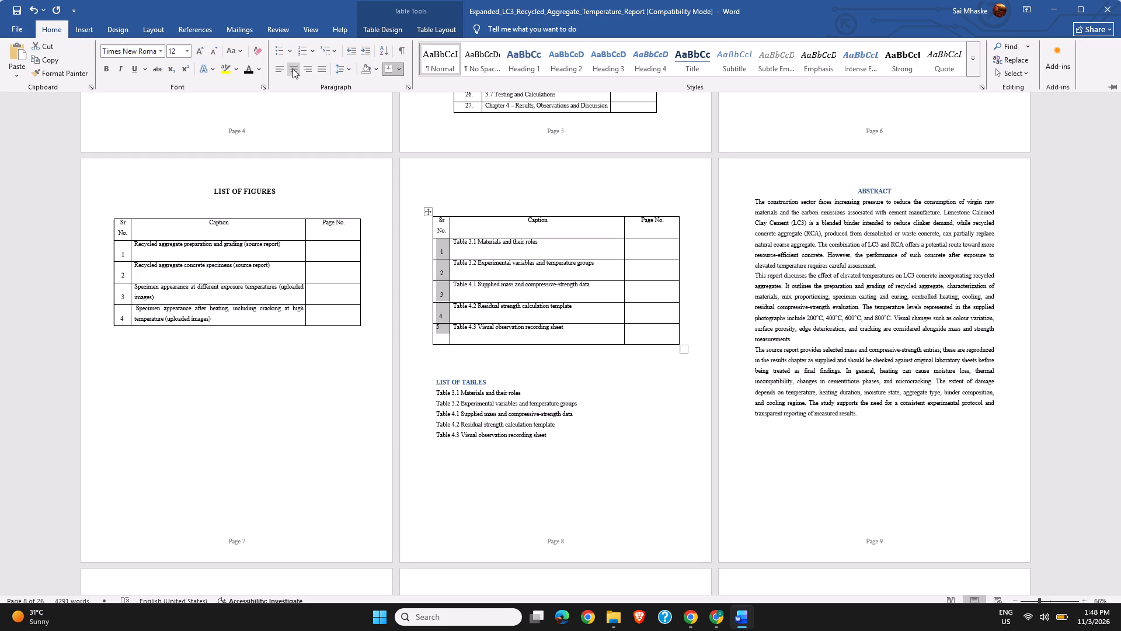
click(282, 68)
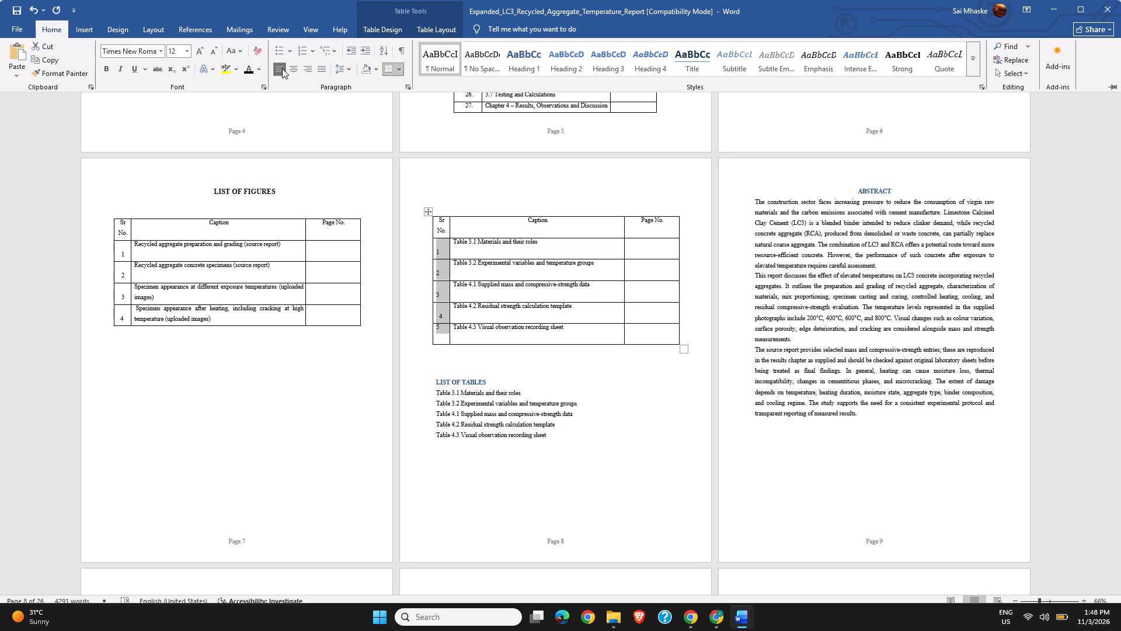
click(292, 69)
click(394, 244)
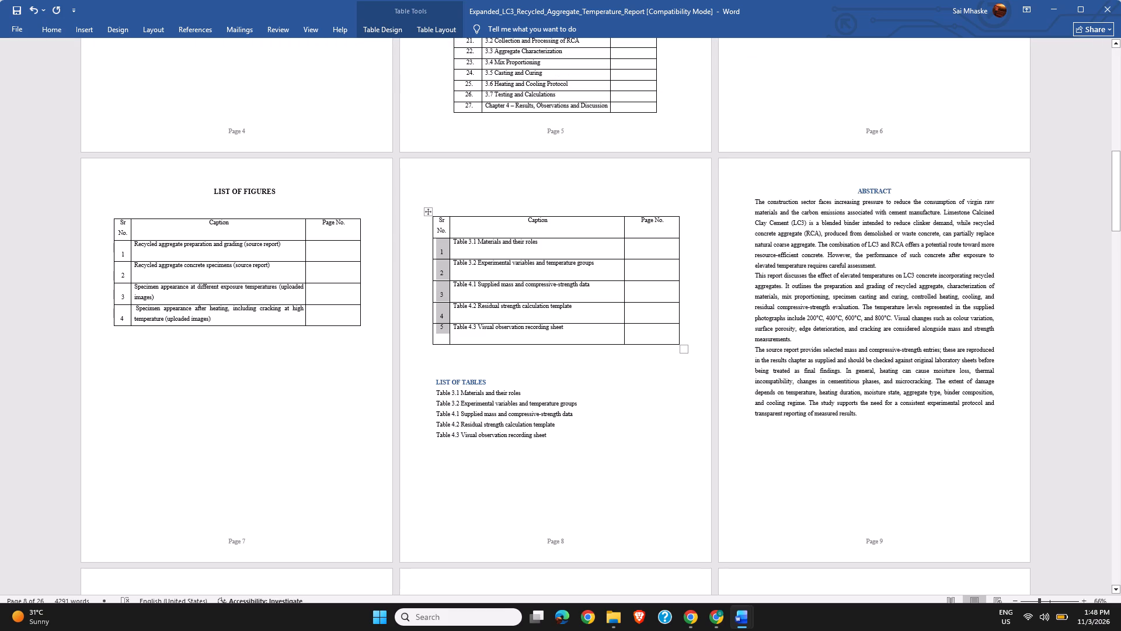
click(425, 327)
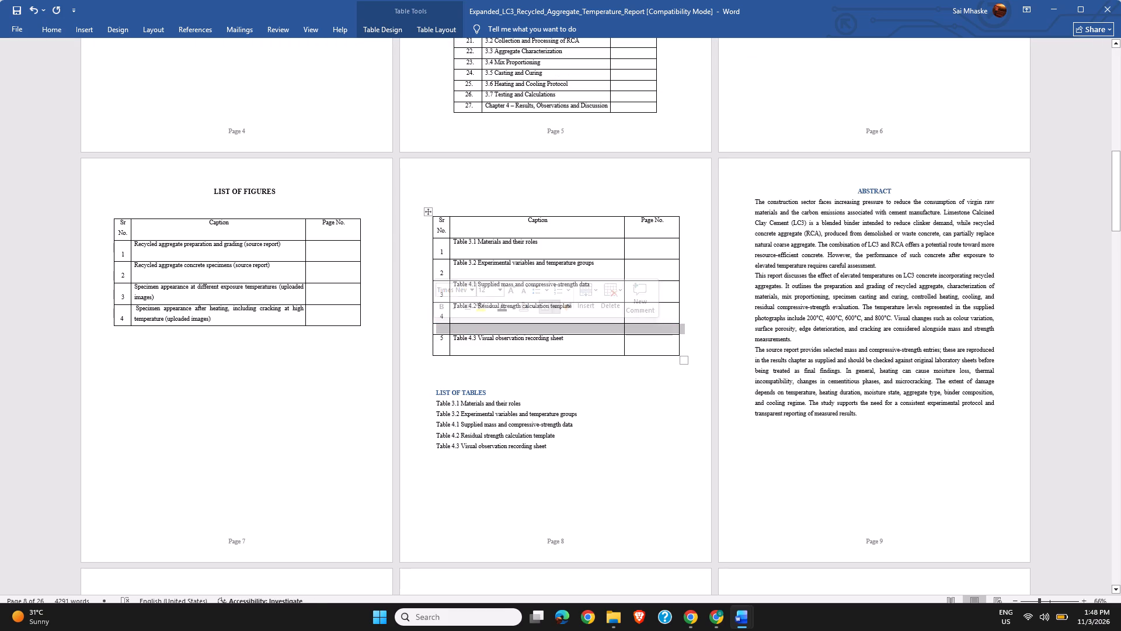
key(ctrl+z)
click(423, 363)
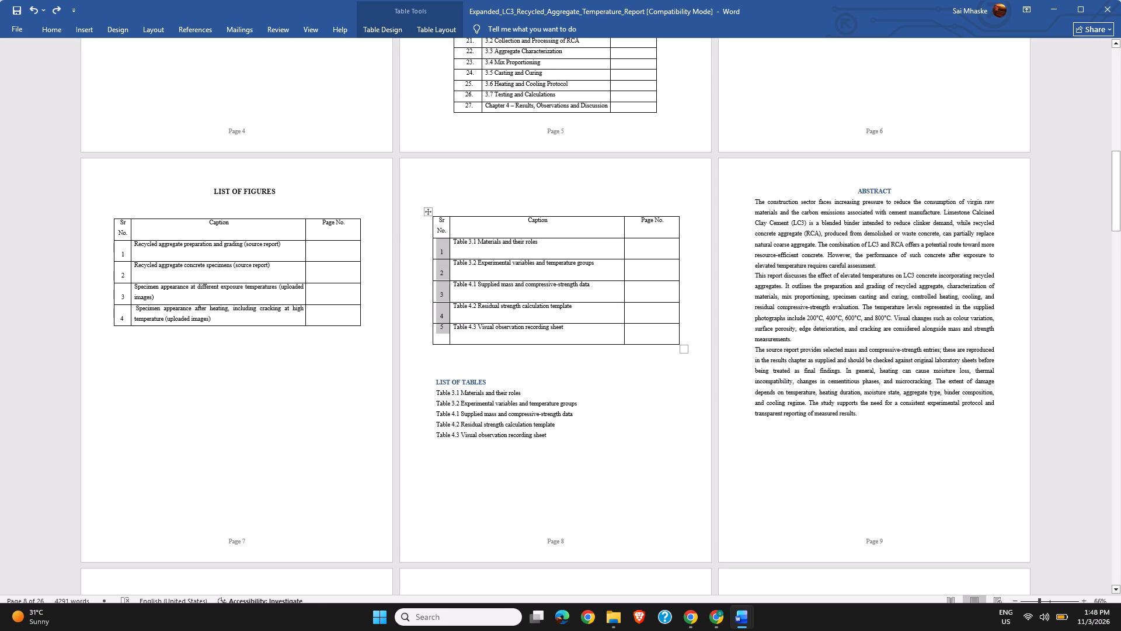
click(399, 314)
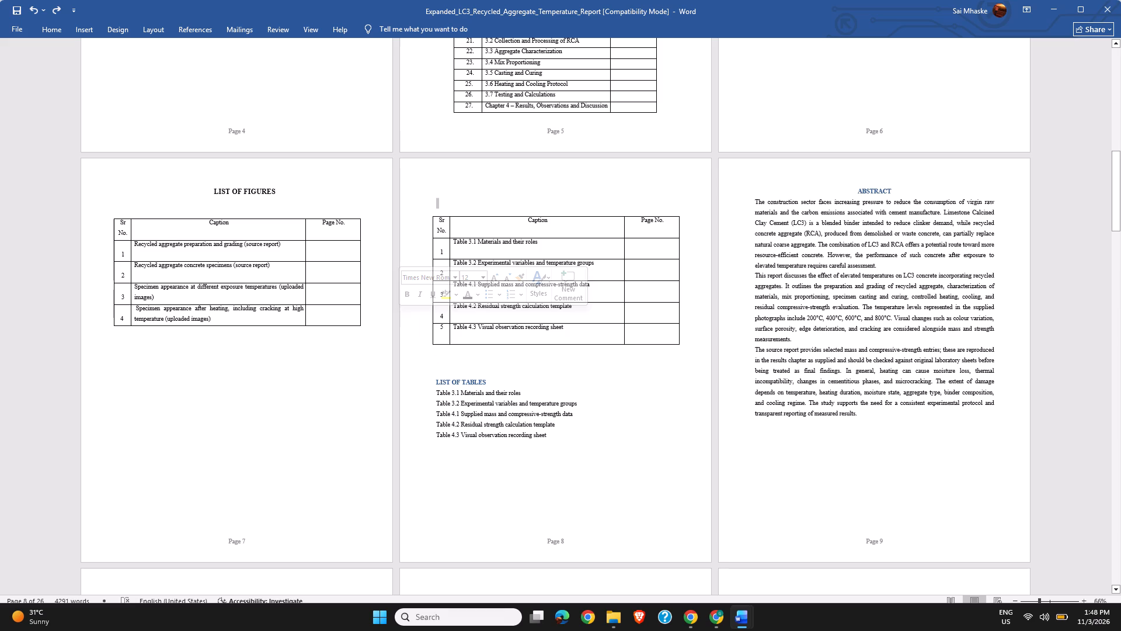
Remove the blank line above the number 4 in row 4's Sr No. cell of the page 8 table.
click(438, 316)
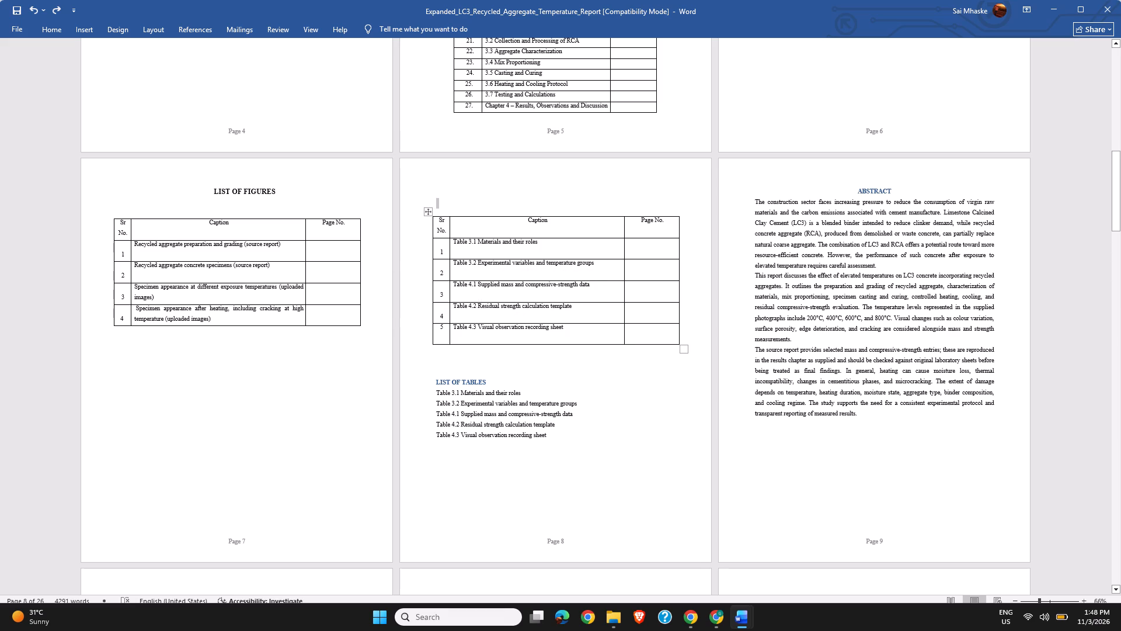
key(BackSpace)
key(BackSpace)
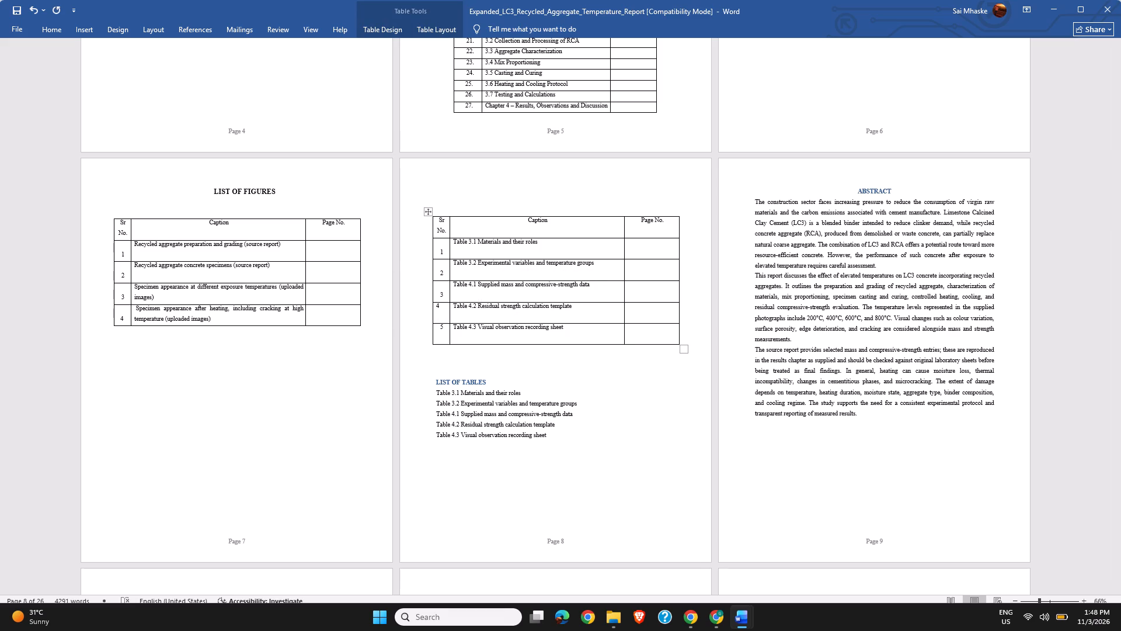
key(m)
key(BackSpace)
Indent the number 4 by two spaces in row 4's Sr No. cell of the page 8 table.
key(space)
key(space)
Remove the blank line above the number 1 in the page 8 table's Sr No. column and indent it by two spaces.
click(436, 254)
key(BackSpace)
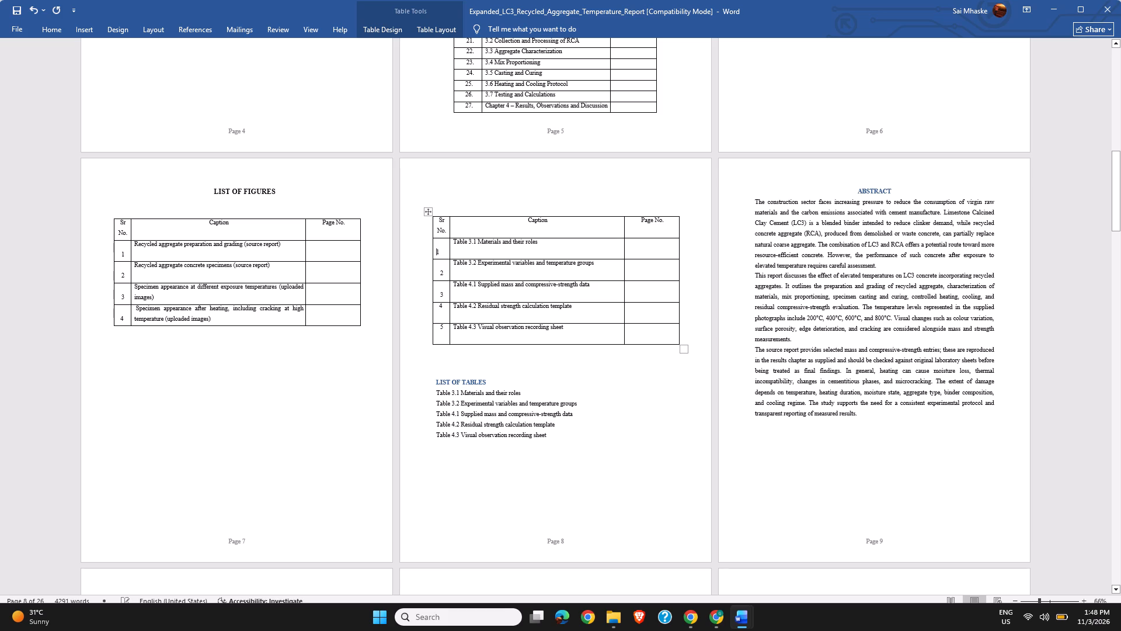
key(BackSpace)
key(space)
key(space)
key(space)
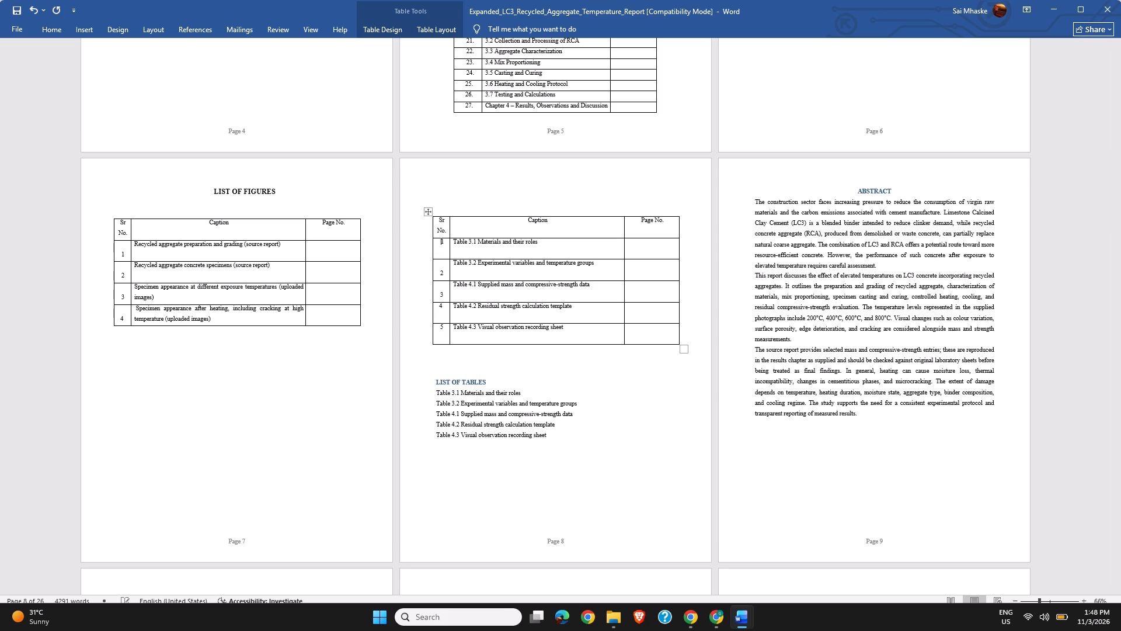
key(BackSpace)
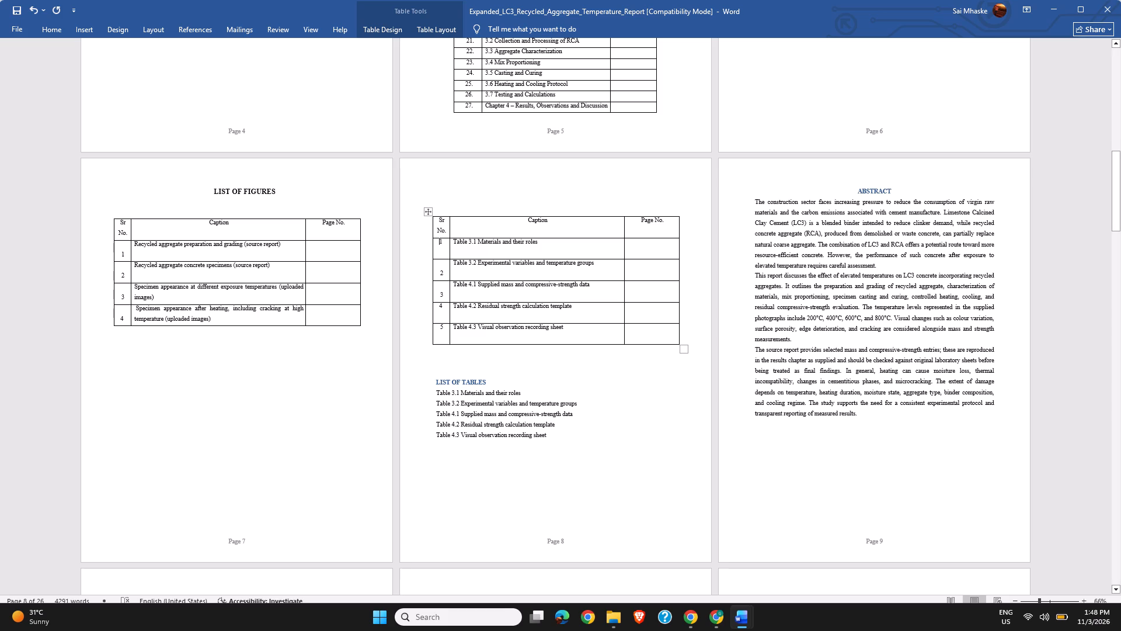
Remove the blank lines above the numbers 2 and 3 in the page 8 table and indent each number by two spaces.
click(440, 271)
key(BackSpace)
key(BackSpace)
key(space)
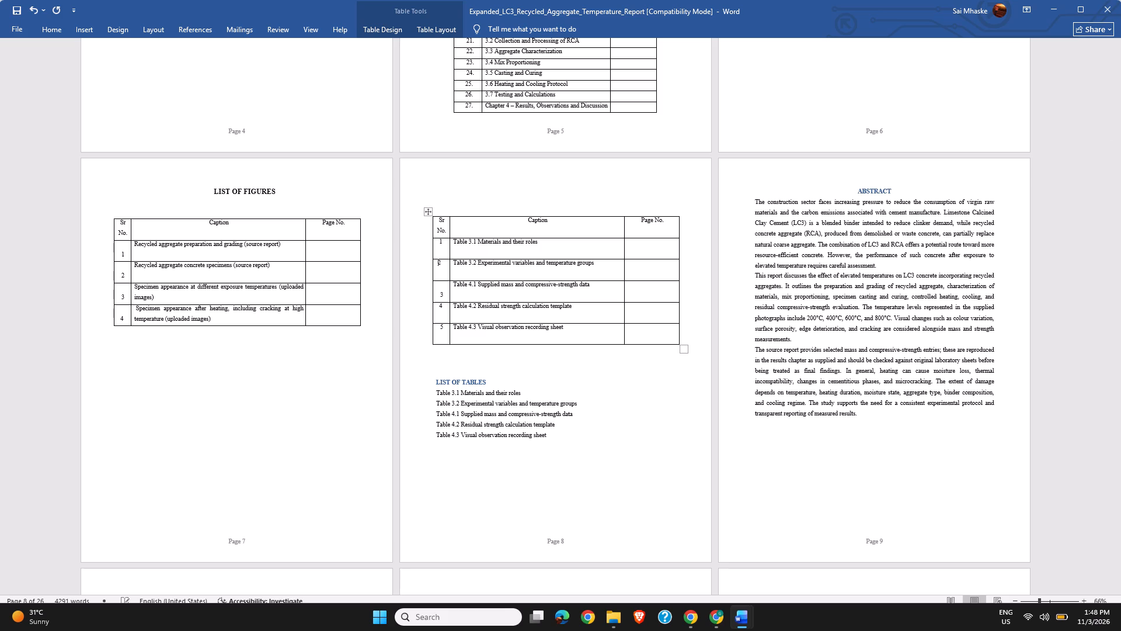
key(space)
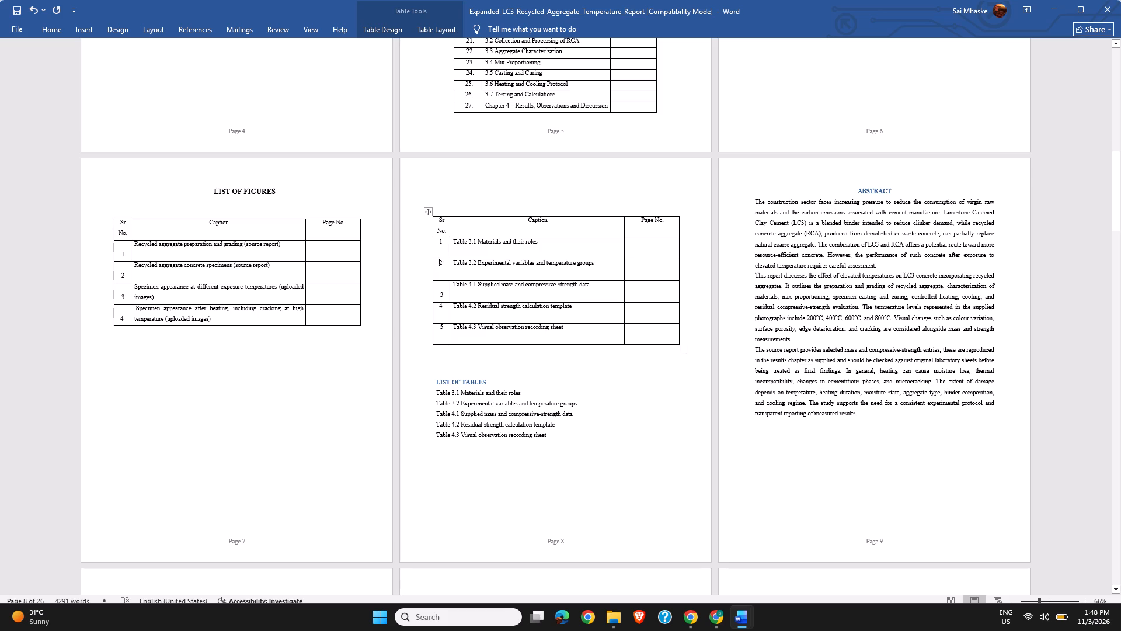
click(439, 294)
key(BackSpace)
key(BackSpace)
key(space)
key(space)
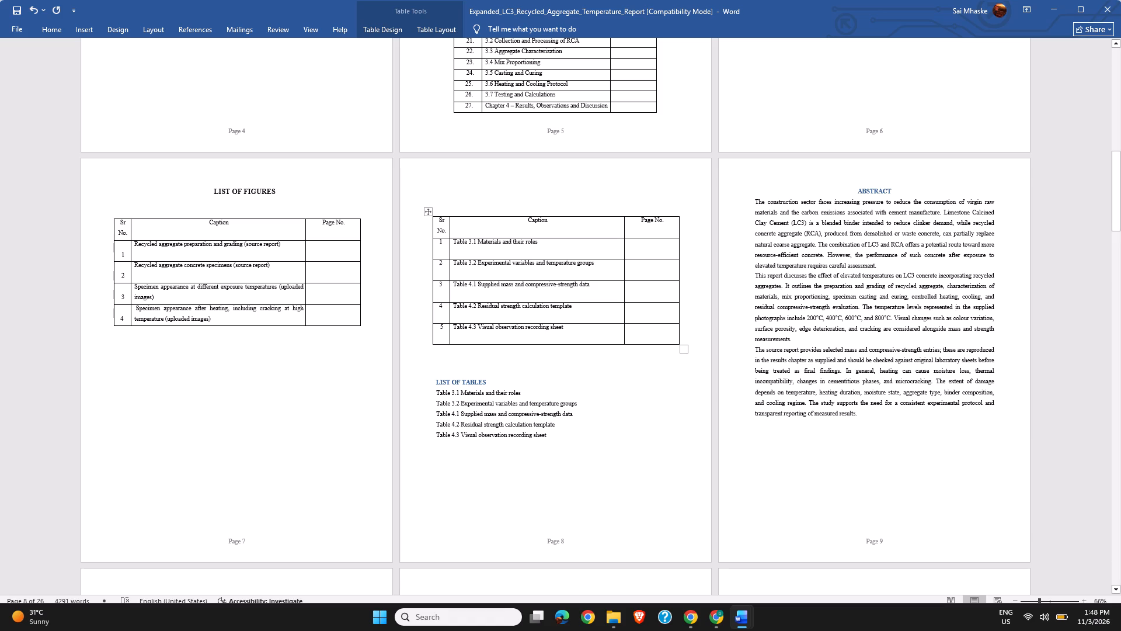
Adjust the spaces before the numbers 4 and 5 in the page 8 table so they line up with the numbers above.
click(438, 305)
key(BackSpace)
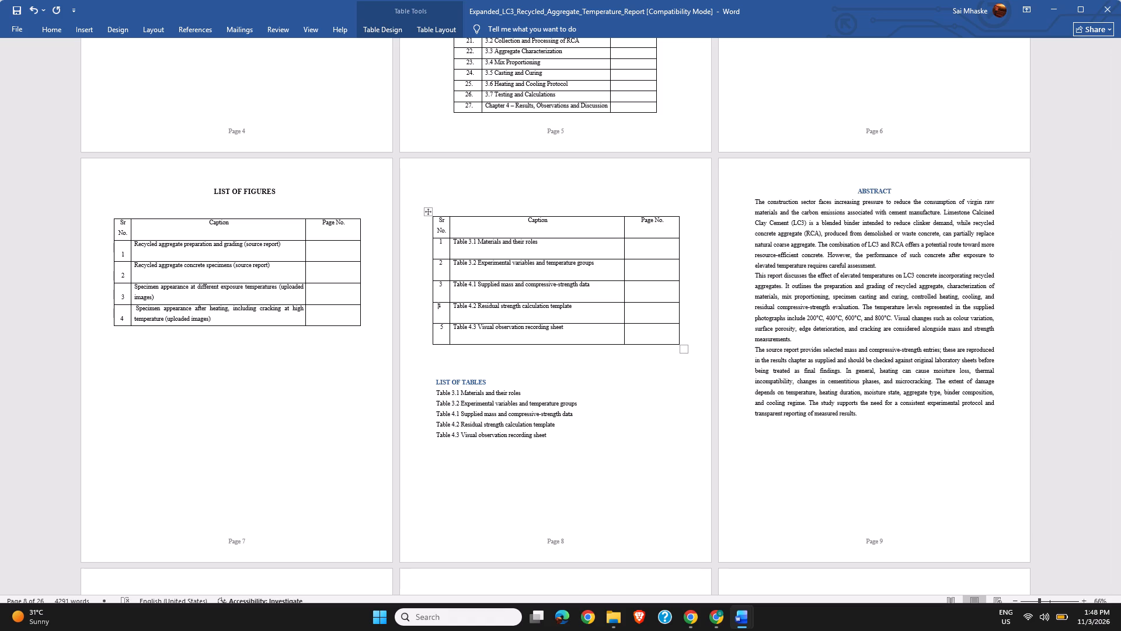
key(space)
click(440, 333)
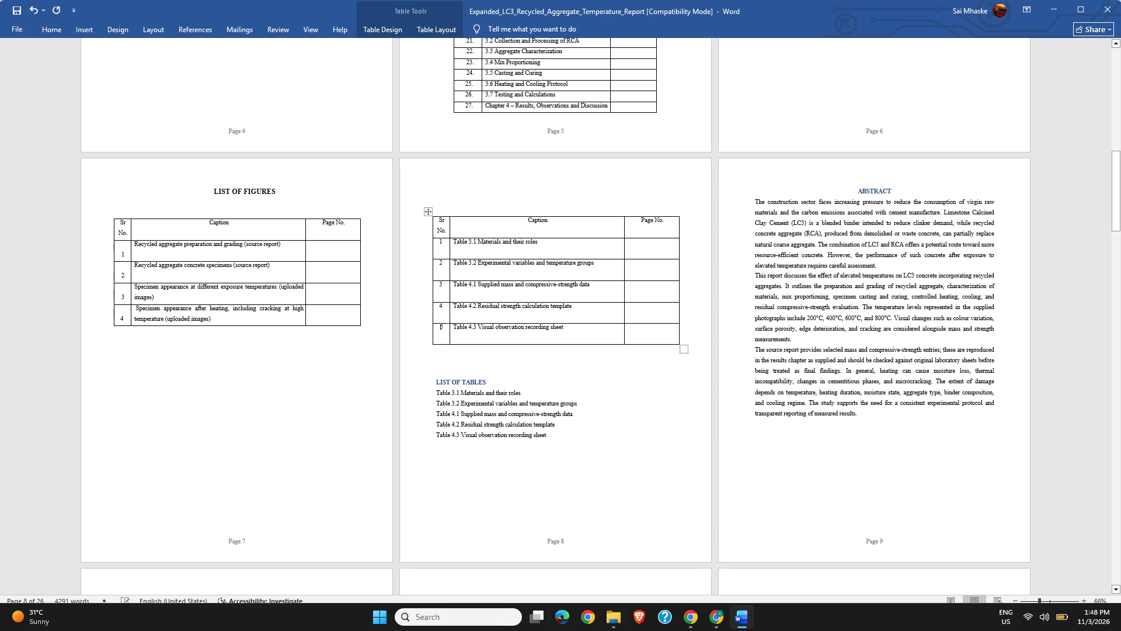
key(BackSpace)
key(space)
key(space)
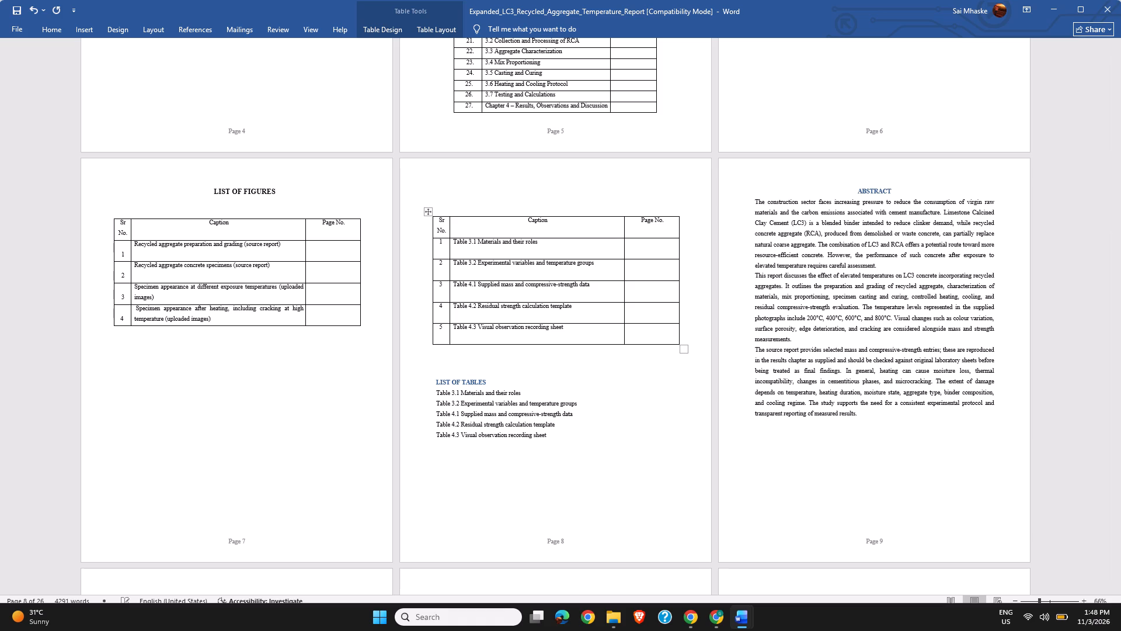
key(space)
key(BackSpace)
Remove the blank lines above the numbers 1 and 2 in the page 7 table and indent each number by two spaces.
click(121, 254)
key(BackSpace)
key(BackSpace)
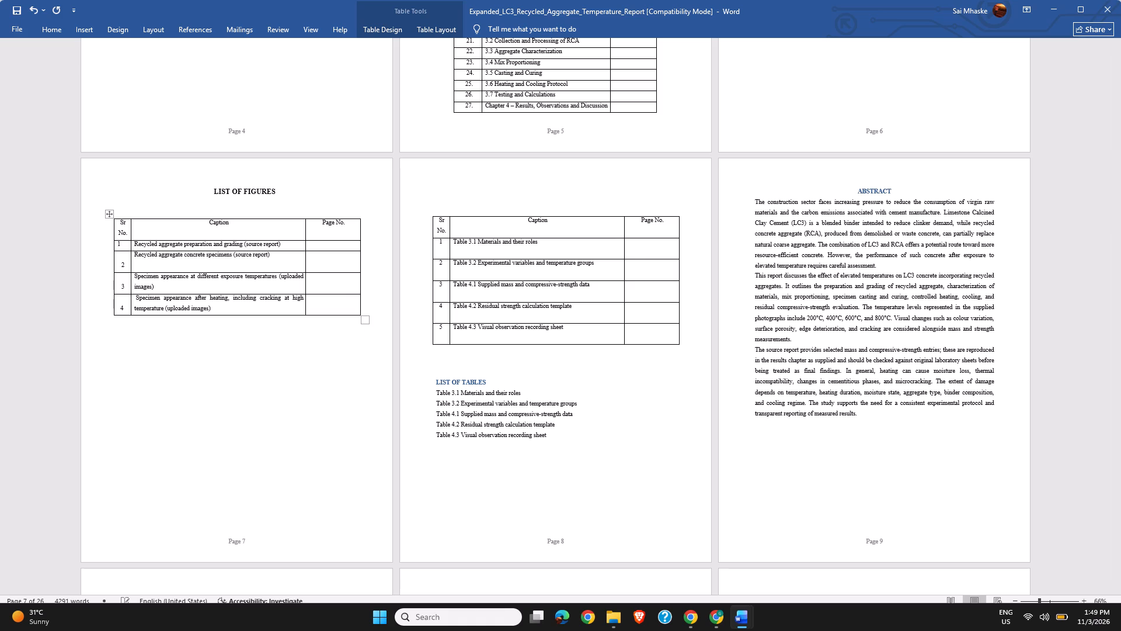
key(space)
key(space)
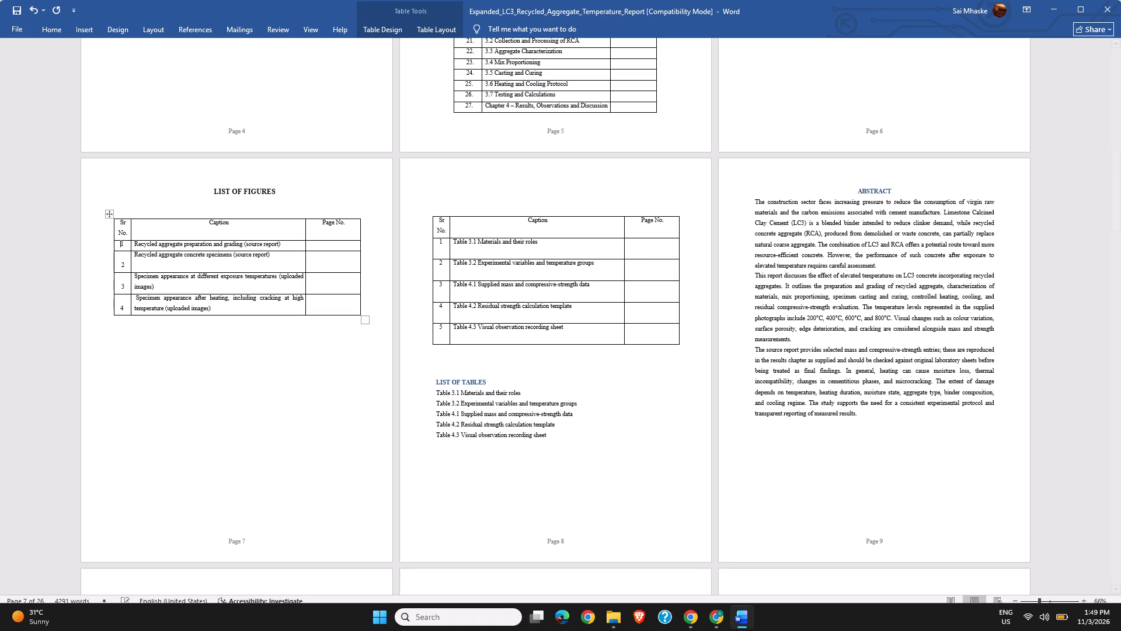
click(121, 265)
key(BackSpace)
key(BackSpace)
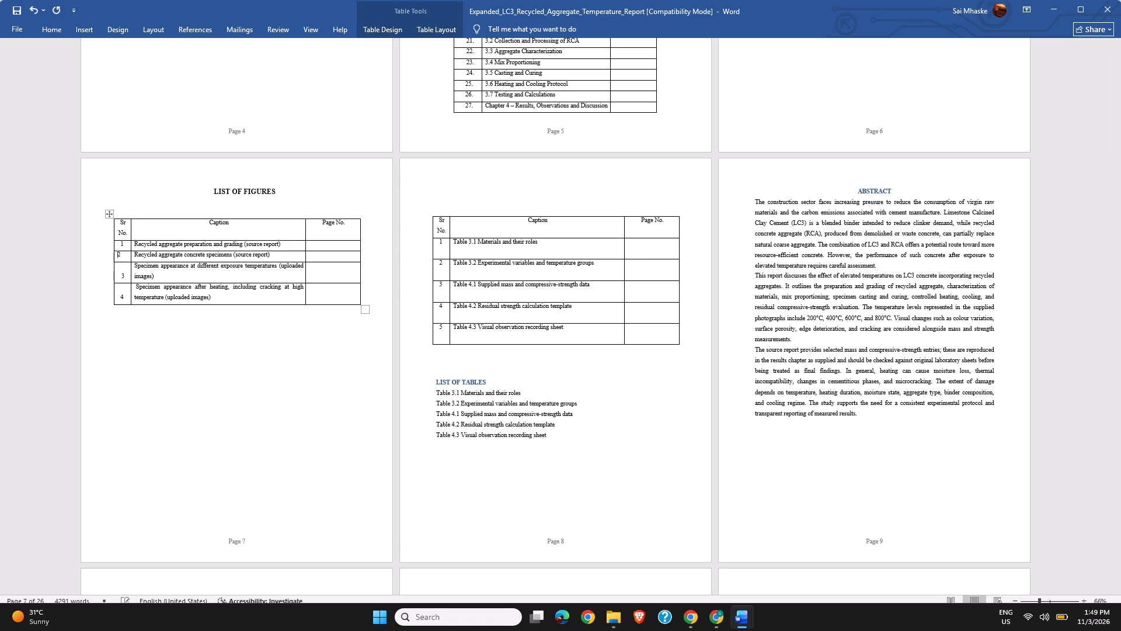
key(space)
key(space)
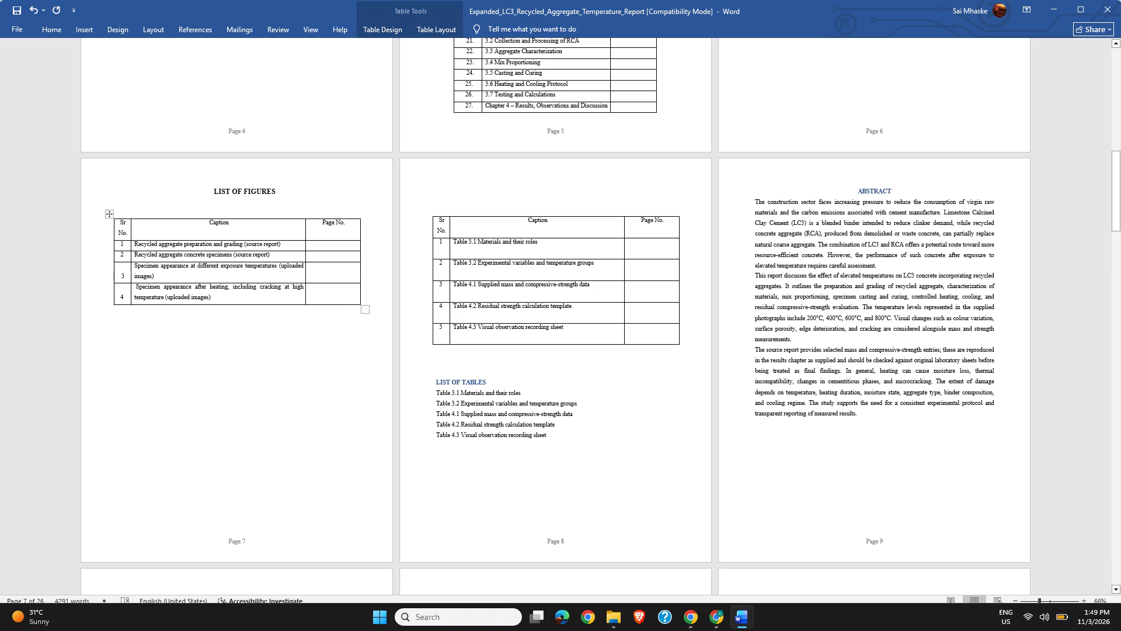
Remove the blank lines above the numbers 3 and 4 in the page 7 table, indenting the 3 by two spaces.
click(121, 275)
key(BackSpace)
key(BackSpace)
key(space)
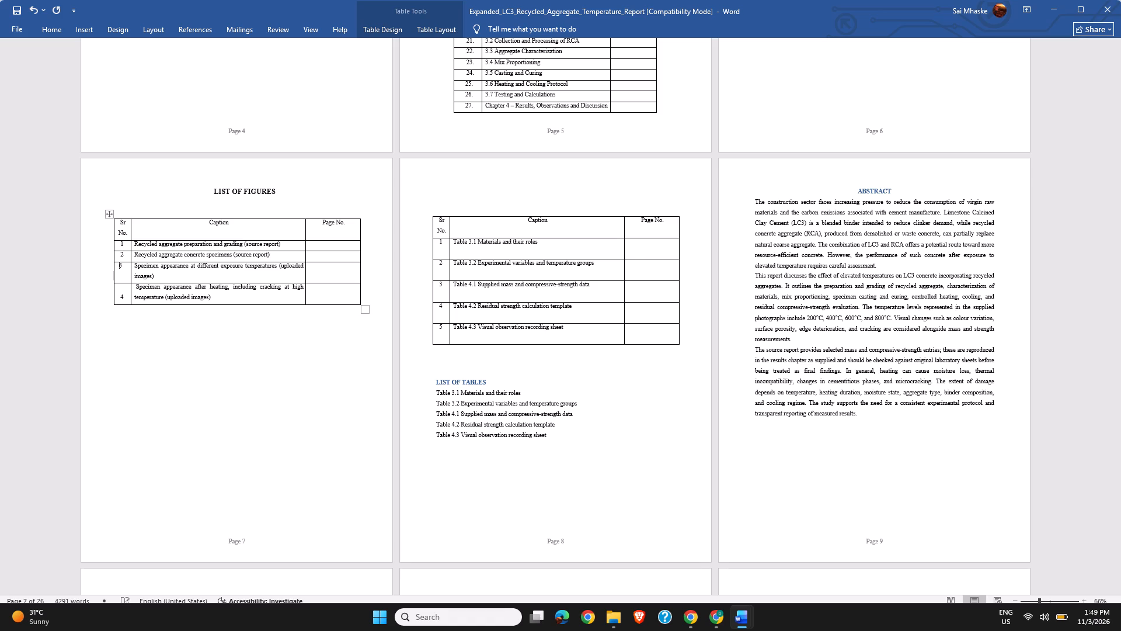
key(space)
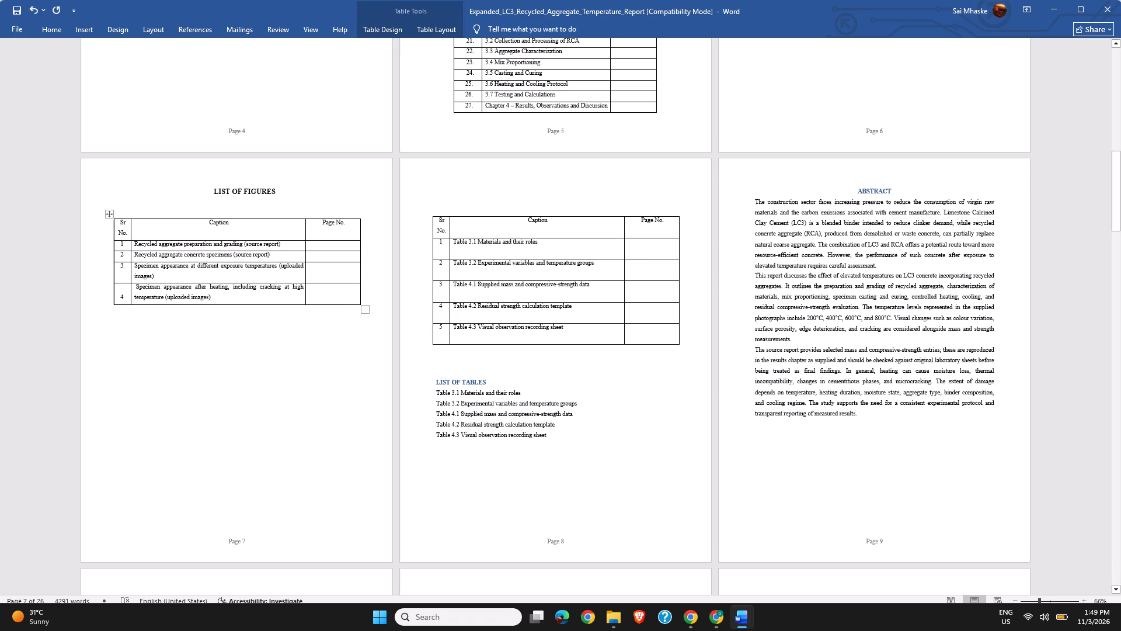
click(118, 297)
key(BackSpace)
key(BackSpace)
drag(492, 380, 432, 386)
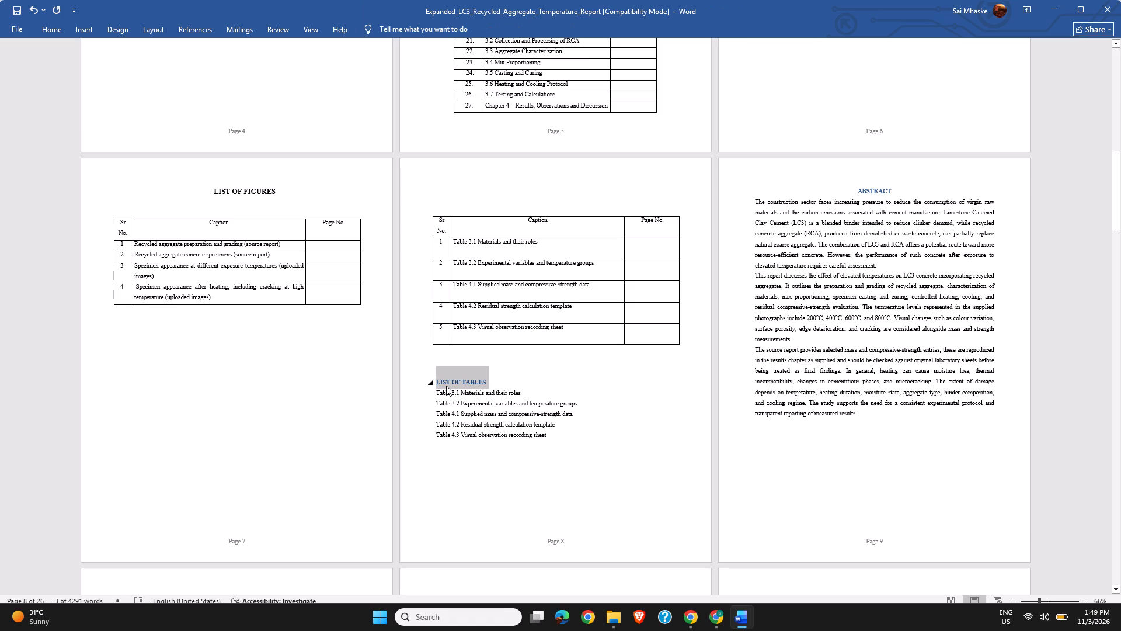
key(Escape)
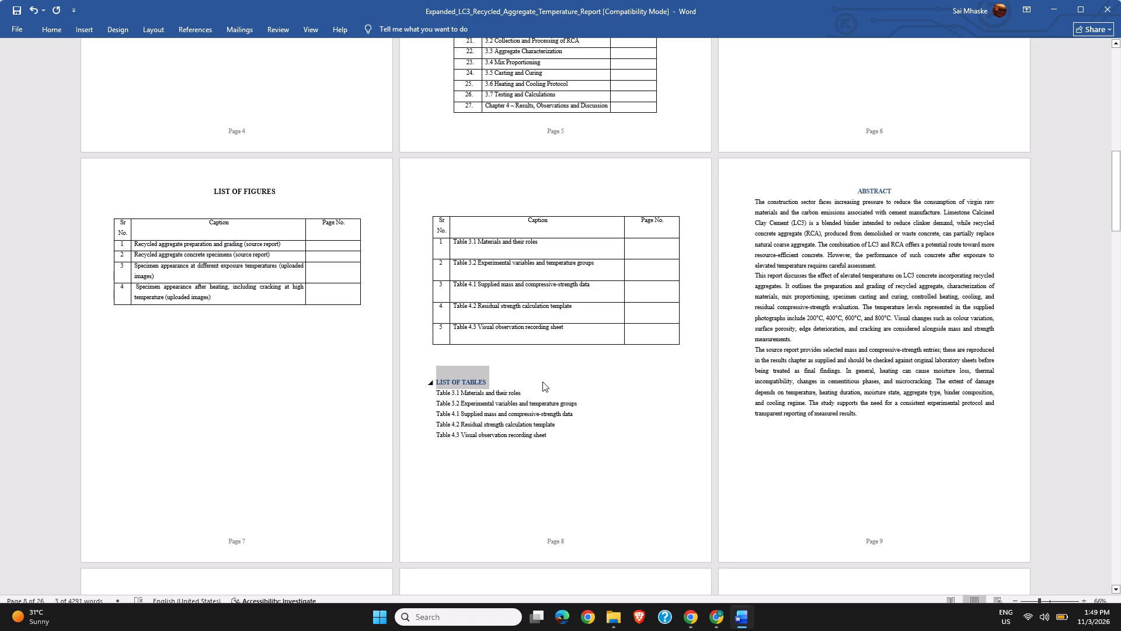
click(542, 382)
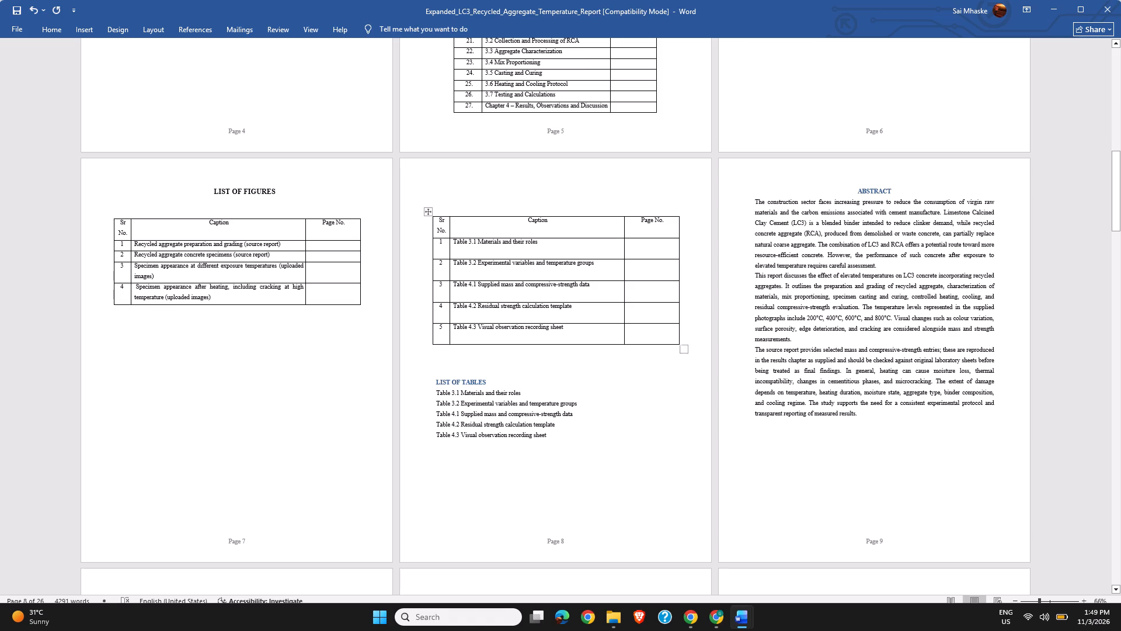
Copy the LIST OF FIGURES heading from page 7 to the blank line above the page 8 table.
drag(281, 192, 200, 200)
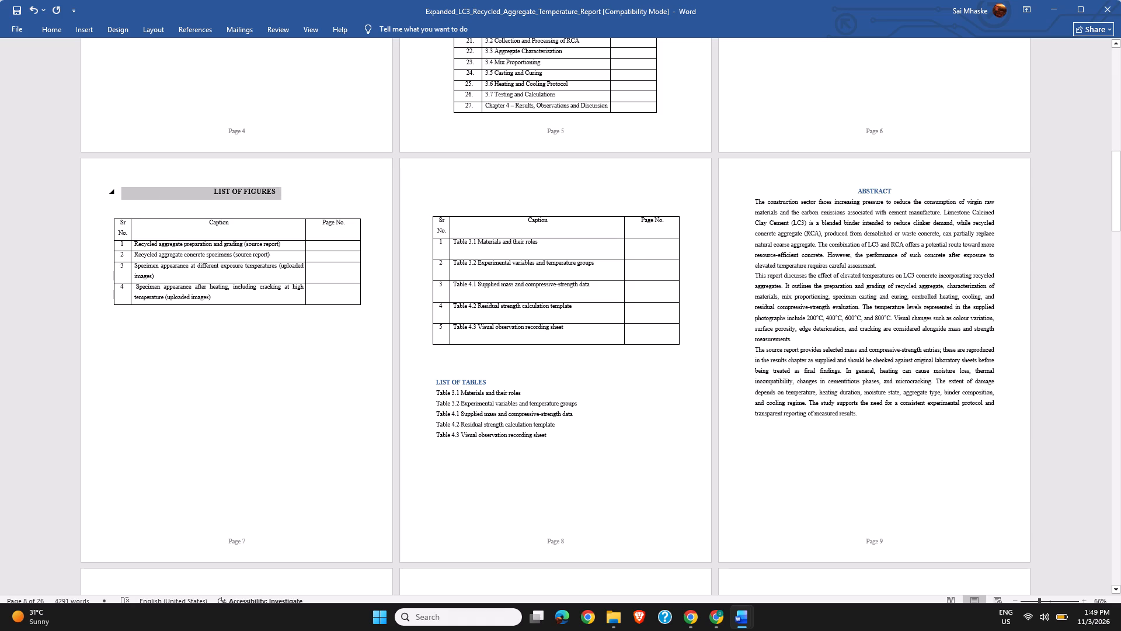
drag(200, 200, 200, 200)
key(c)
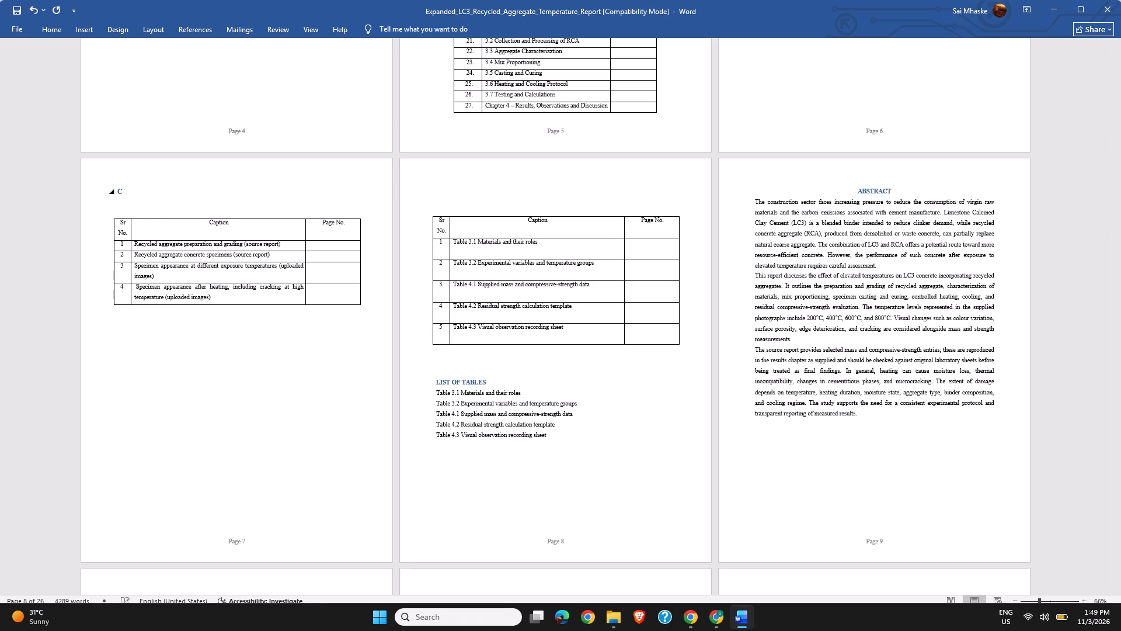
key(BackSpace)
key(ctrl+z)
key(BackSpace)
key(ctrl+z)
key(ctrl+z)
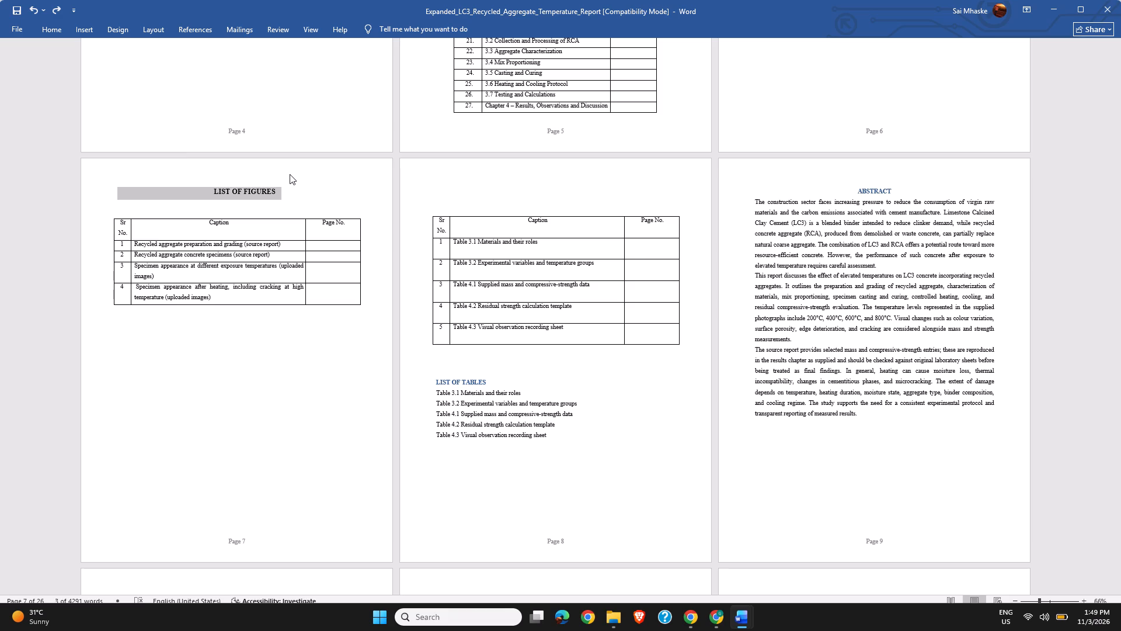
key(ctrl+c)
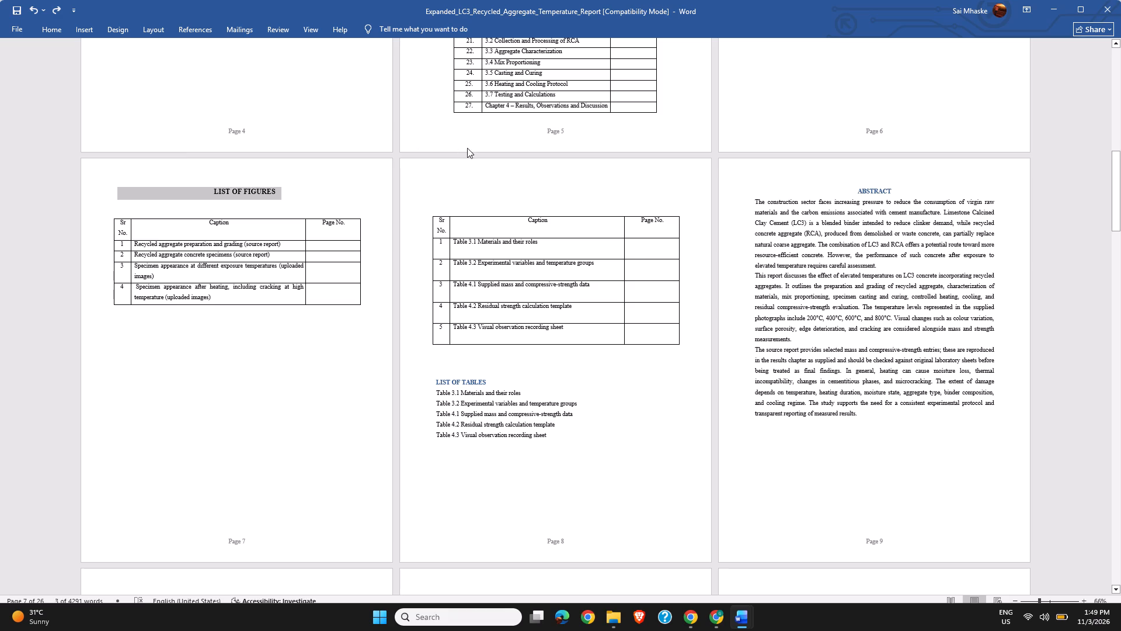
click(483, 185)
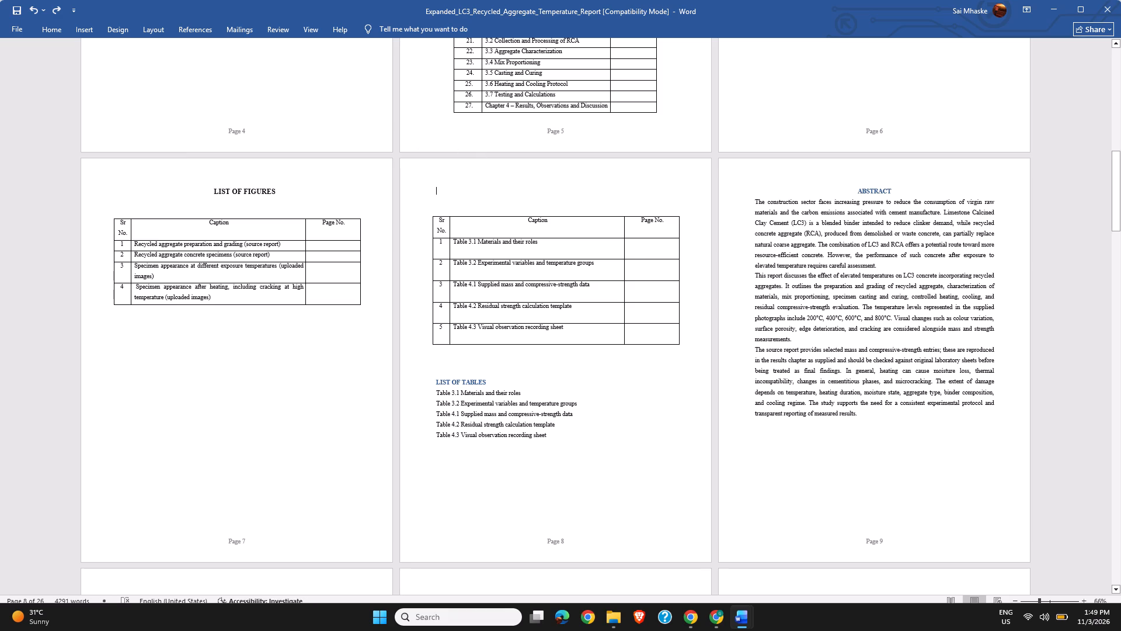
key(ctrl+v)
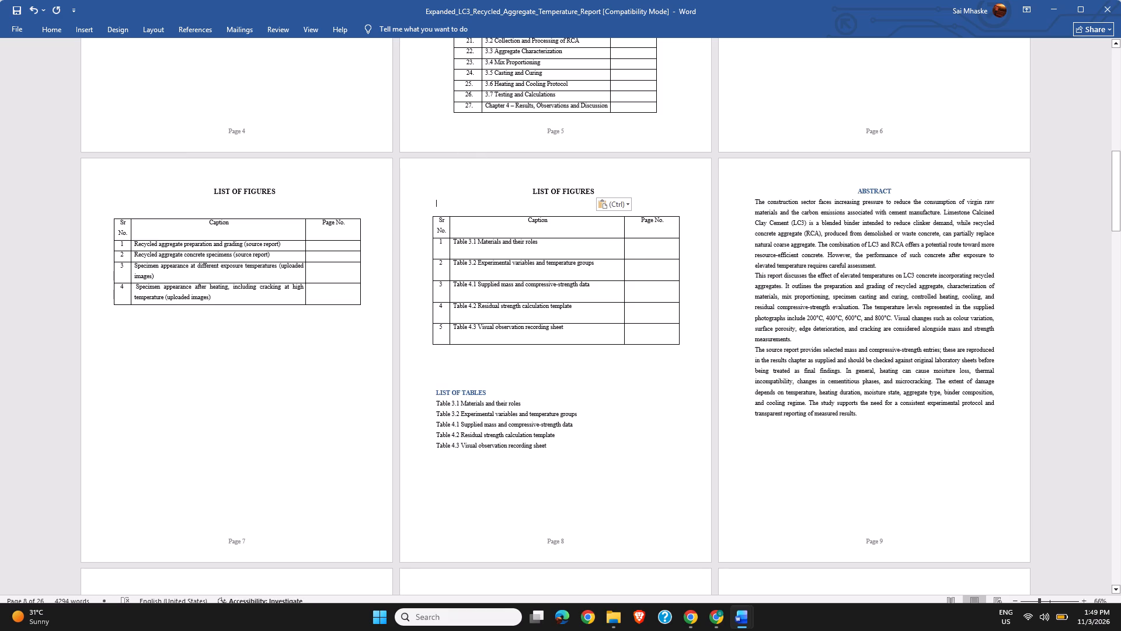
Change the copied heading above the page 8 table to LIST OF TABLES.
click(599, 191)
key(BackSpace)
key(BackSpace)
key(BackSpace)
key(BackSpace)
key(BackSpace)
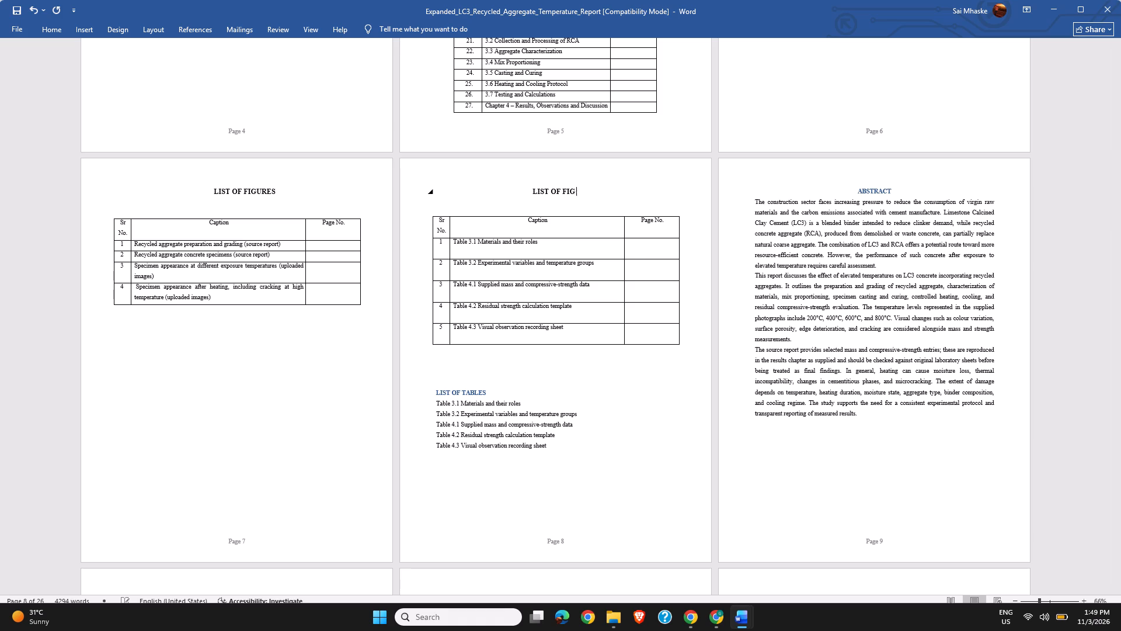
key(BackSpace)
key(BackSpace)
key(BackSpace)
text(TAN)
key(BackSpace)
text(BLES)
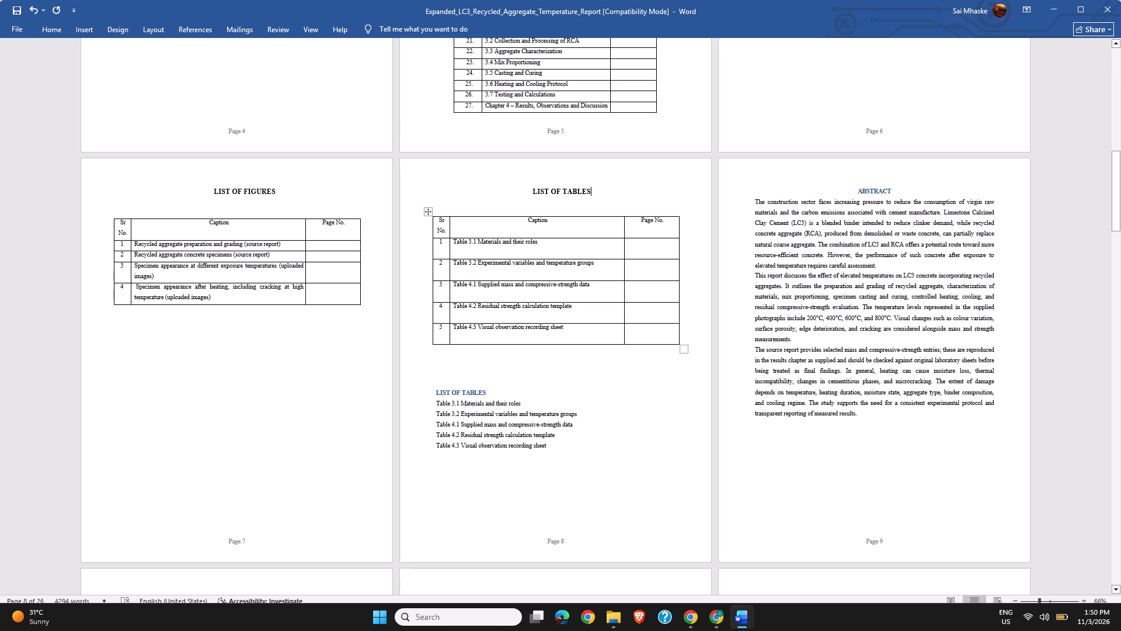
Delete the old LIST OF TABLES heading and its five plain-text captions below the page 8 table.
drag(435, 393, 534, 511)
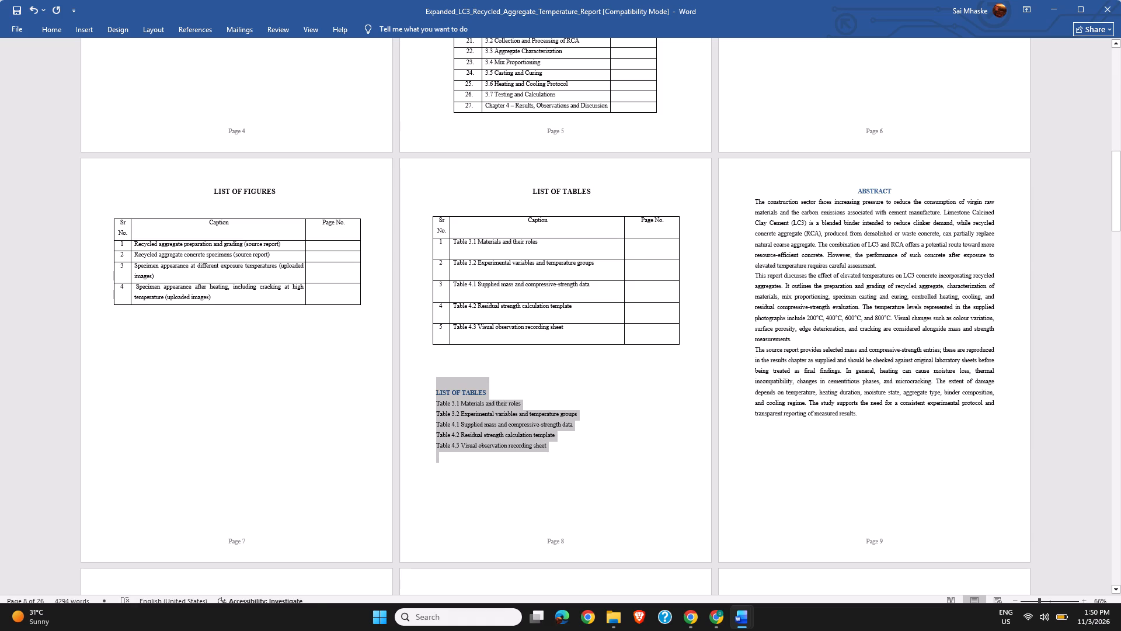
drag(534, 511, 548, 537)
key(BackSpace)
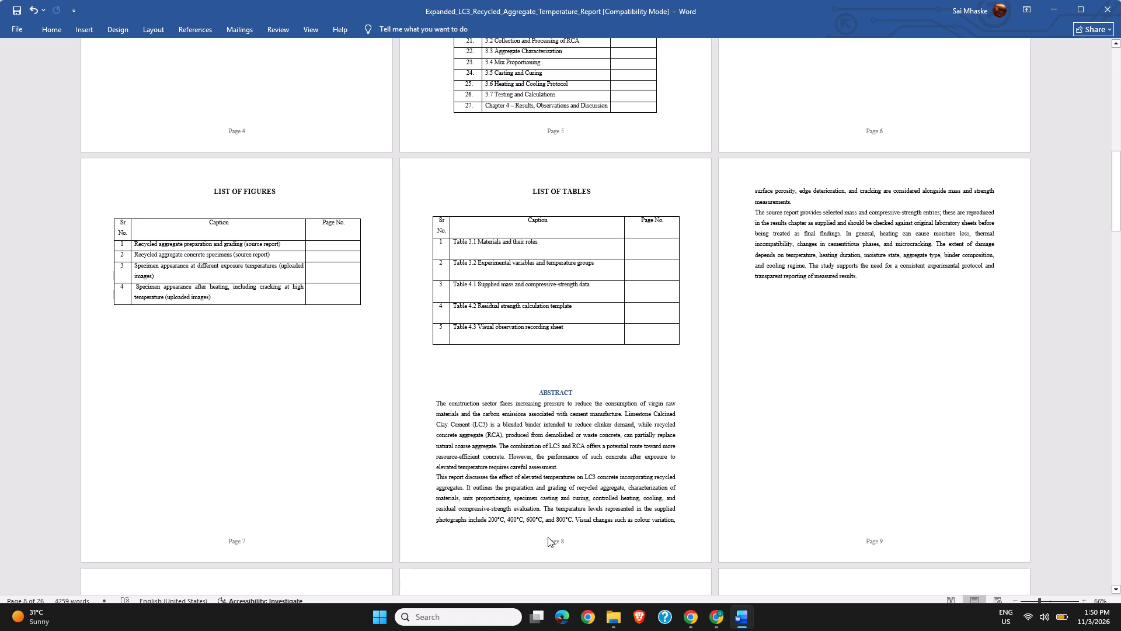
Insert blank lines below the page 8 table to move the ABSTRACT section onto page 9.
key(Return)
key(Return)
key(Return)
key(Return)
key(Return)
key(Return)
key(Return)
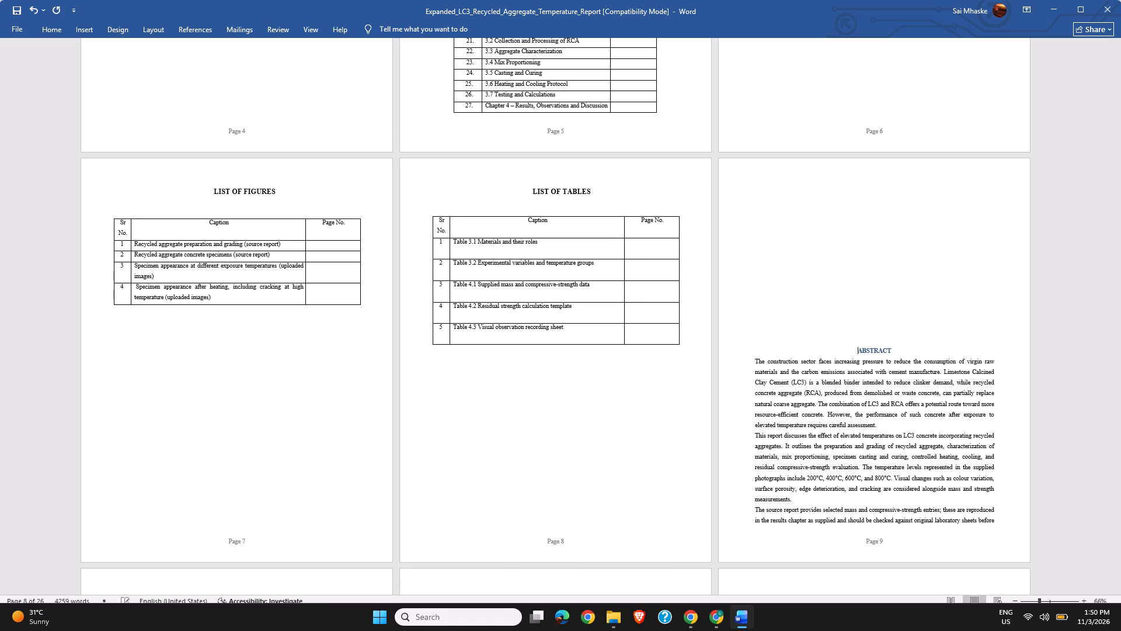
key(BackSpace)
key(BackSpace)
key(BackSpace)
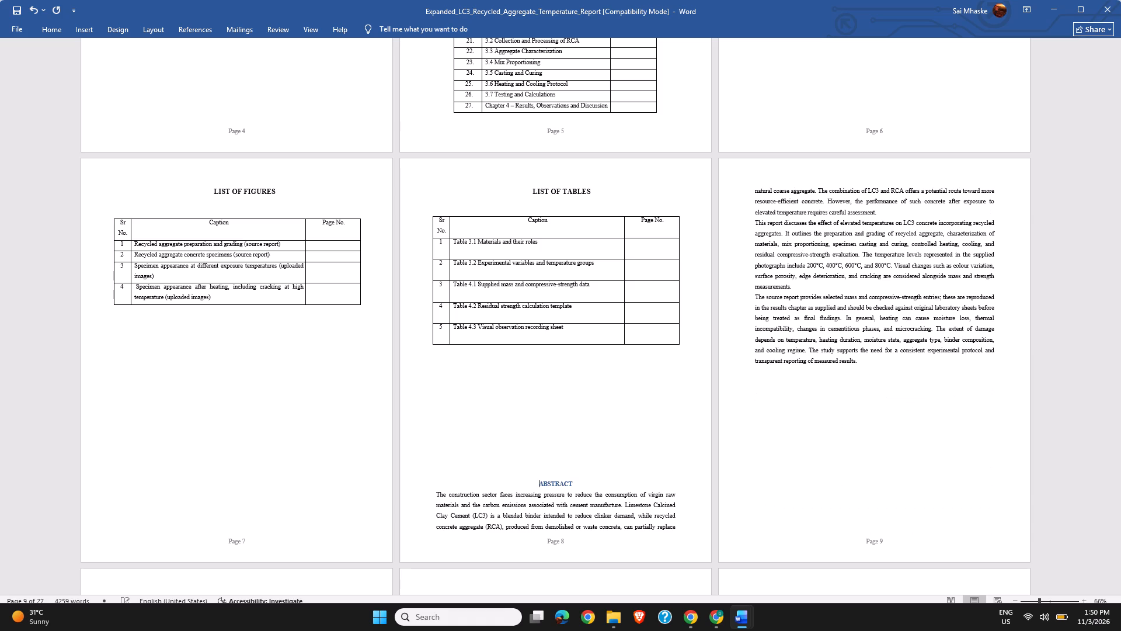
key(Return)
key(Return)
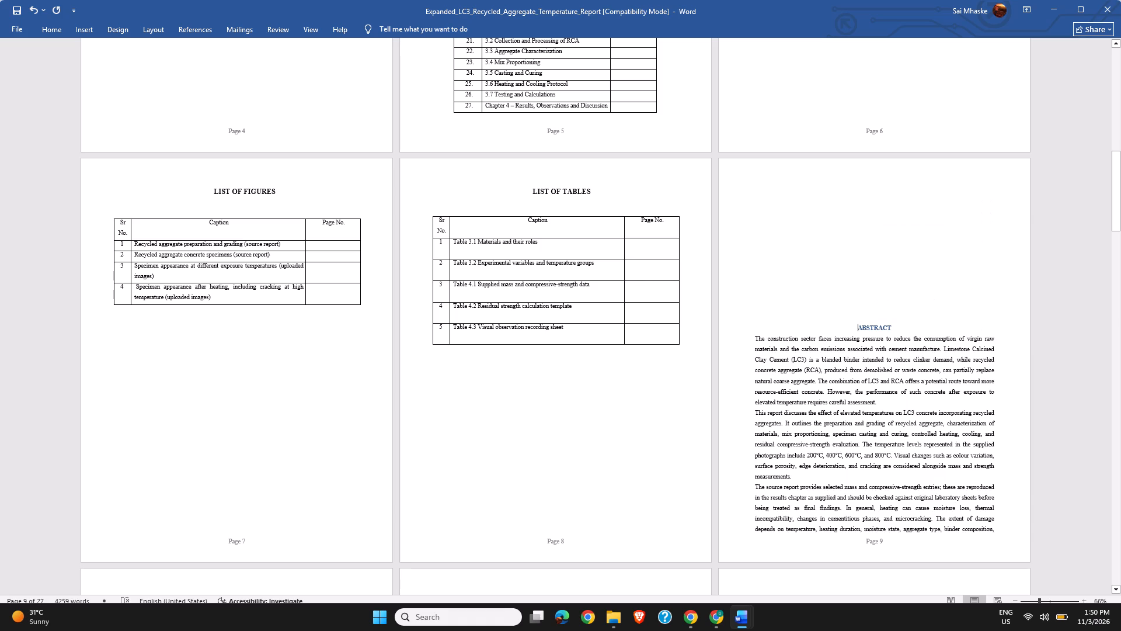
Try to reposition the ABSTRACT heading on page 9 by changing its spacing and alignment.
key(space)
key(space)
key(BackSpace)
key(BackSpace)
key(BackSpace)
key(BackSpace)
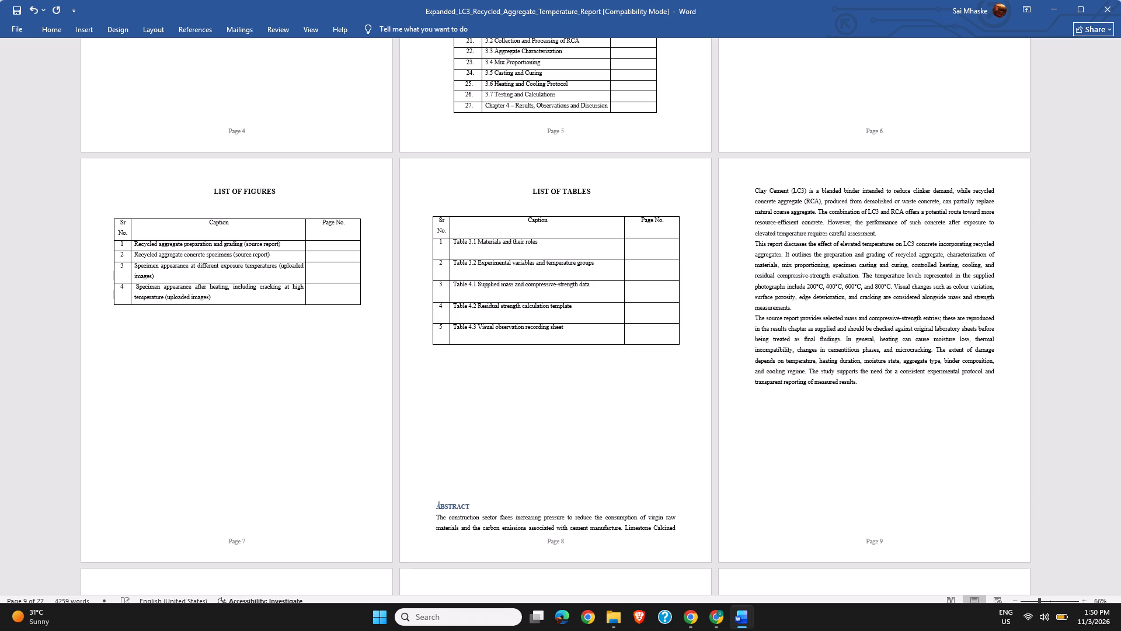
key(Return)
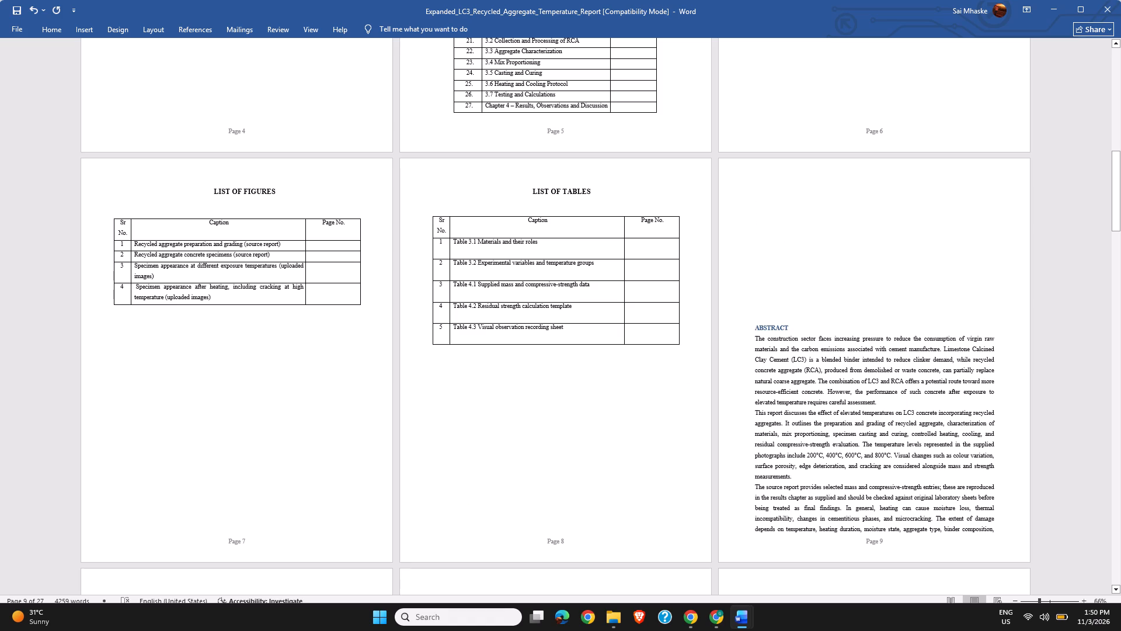
Delete the blue ABSTRACT heading above the abstract text.
drag(796, 325, 736, 330)
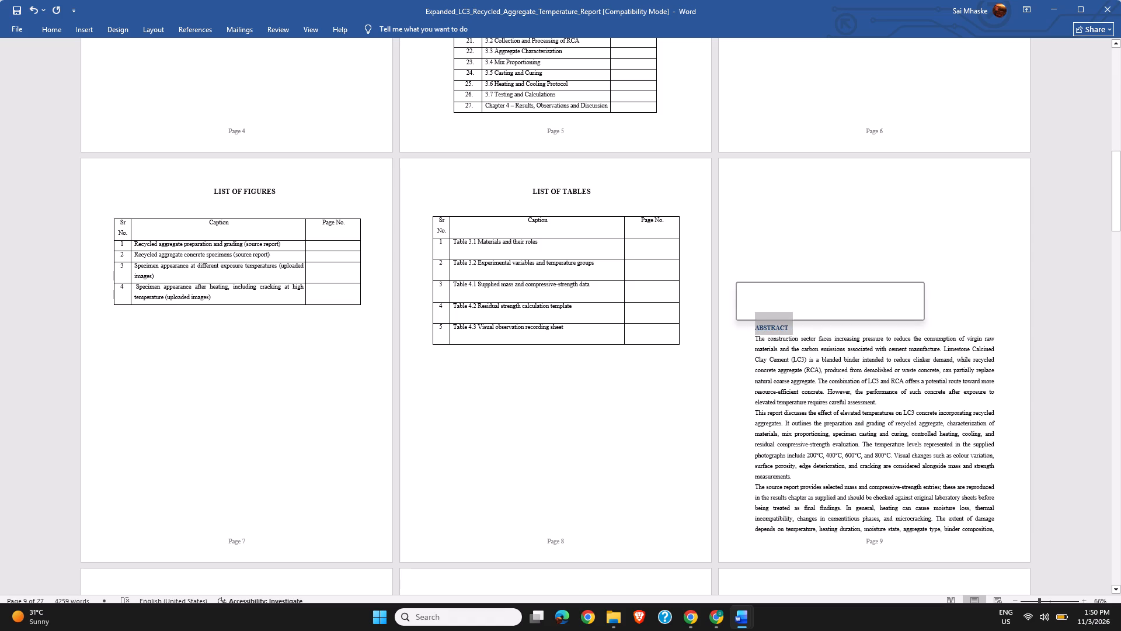
key(BackSpace)
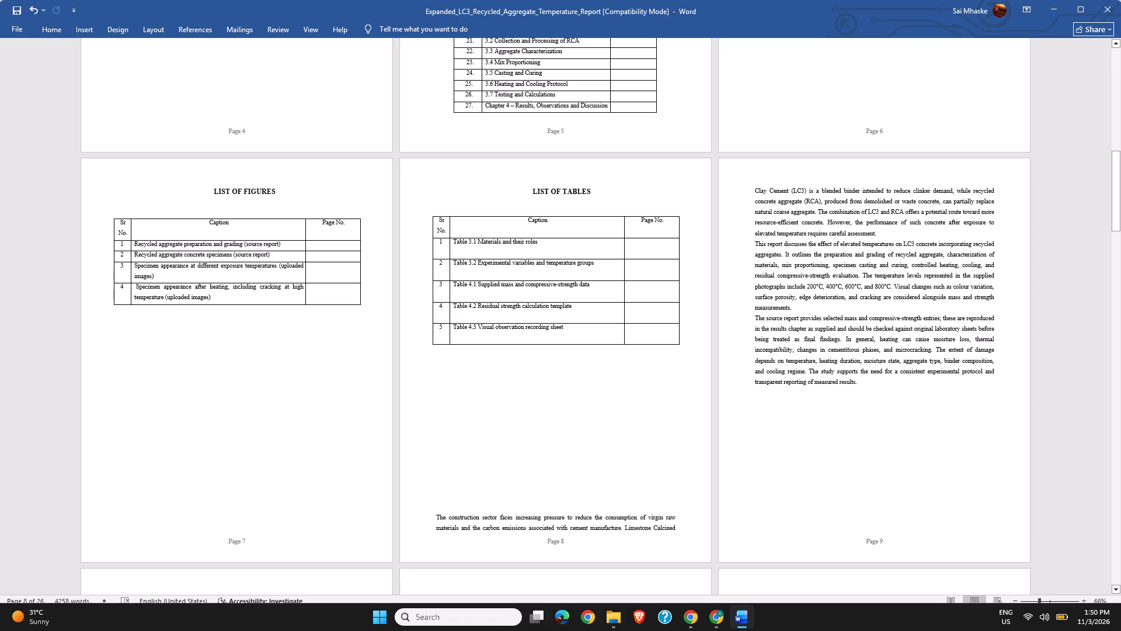
Insert a line break before the abstract's first paragraph so the whole text starts on page 9, undoing any accidental deletion.
click(434, 519)
key(Down)
key(BackSpace)
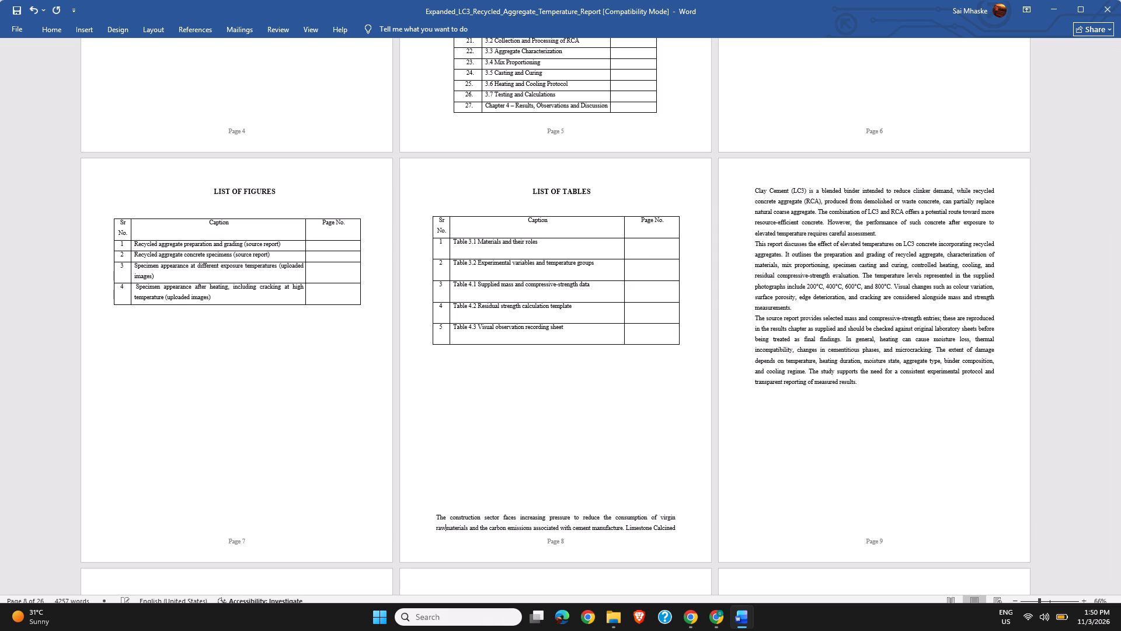
key(ctrl+z)
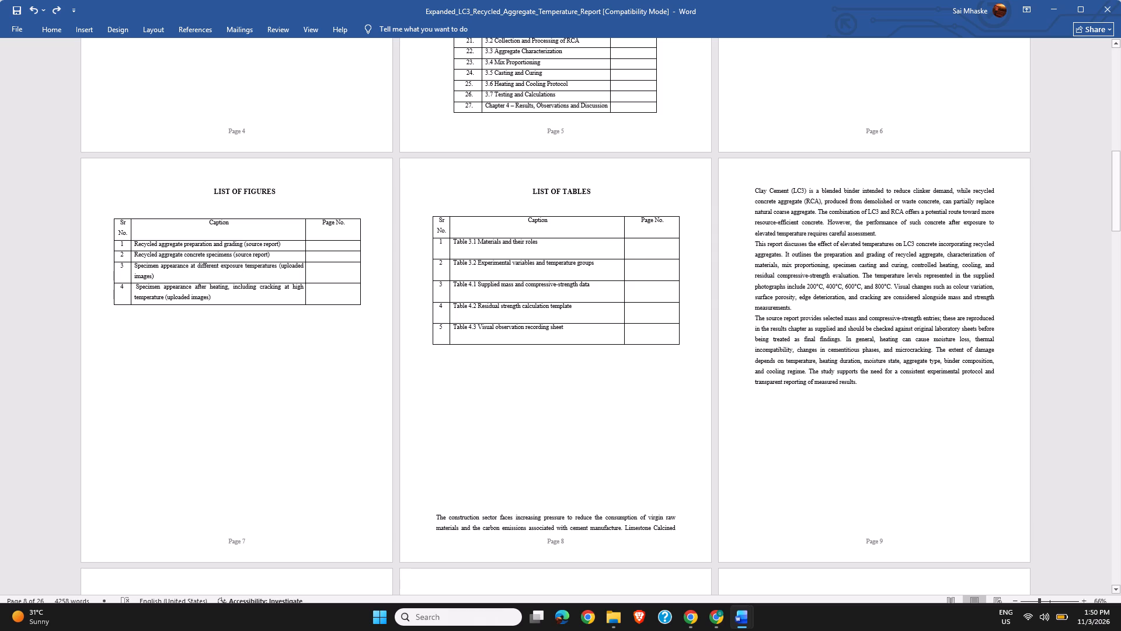
click(432, 519)
key(Return)
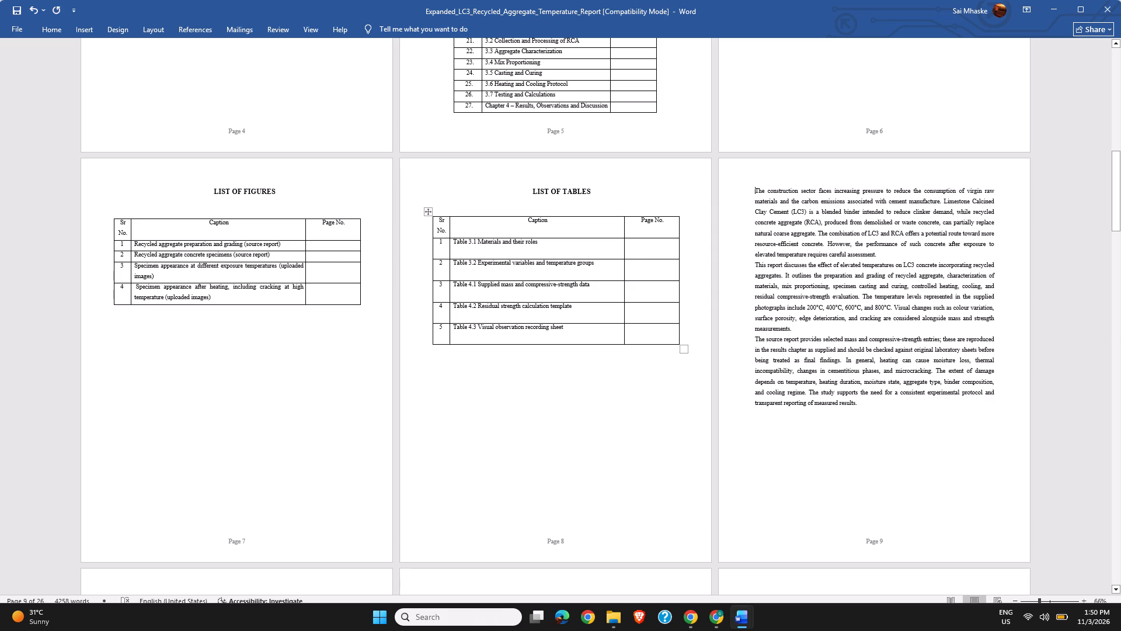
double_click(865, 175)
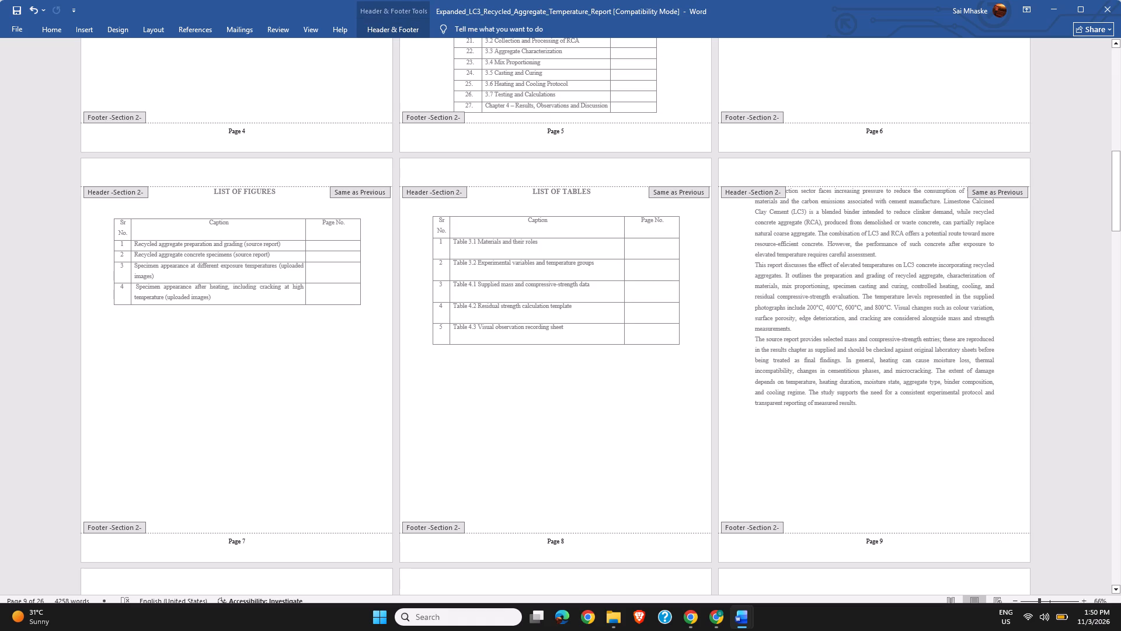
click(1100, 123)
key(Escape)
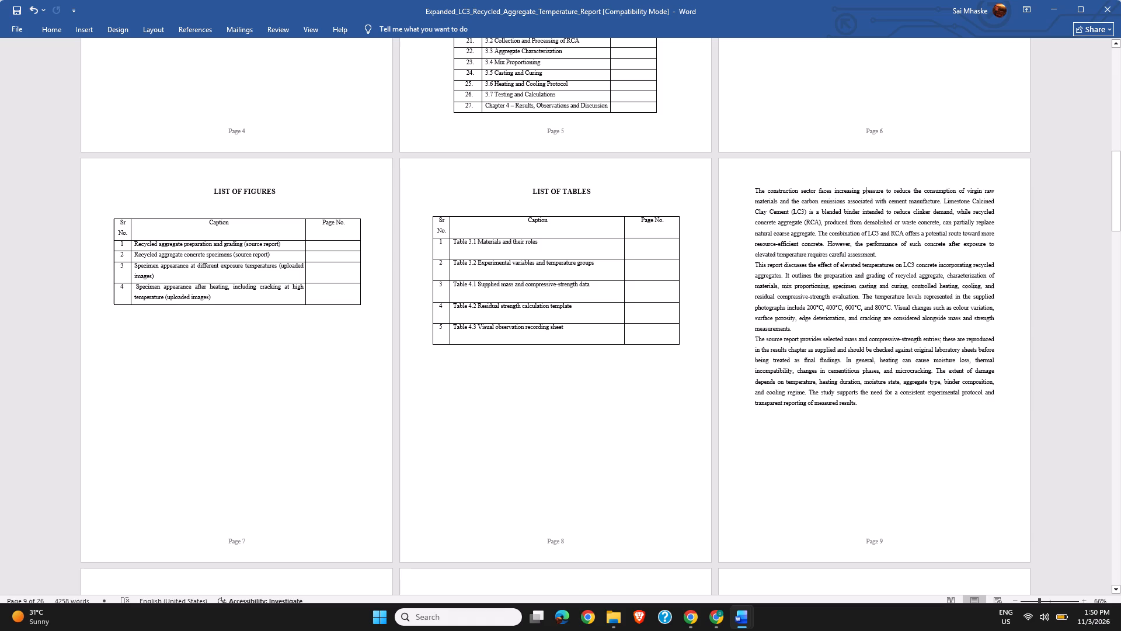
Add a blank line above the abstract's first paragraph at the top of page 9.
click(756, 194)
key(Return)
key(Return)
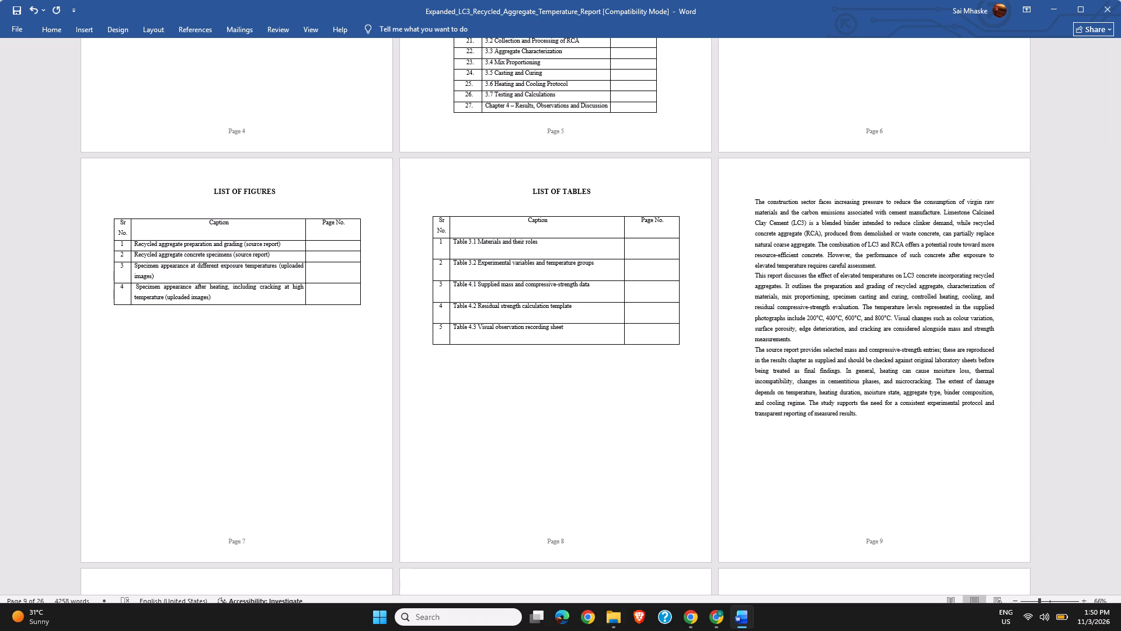
Copy the LIST OF TABLES heading from page 8 to the blank line above the abstract text, keeping it out of the page header.
drag(595, 191, 512, 197)
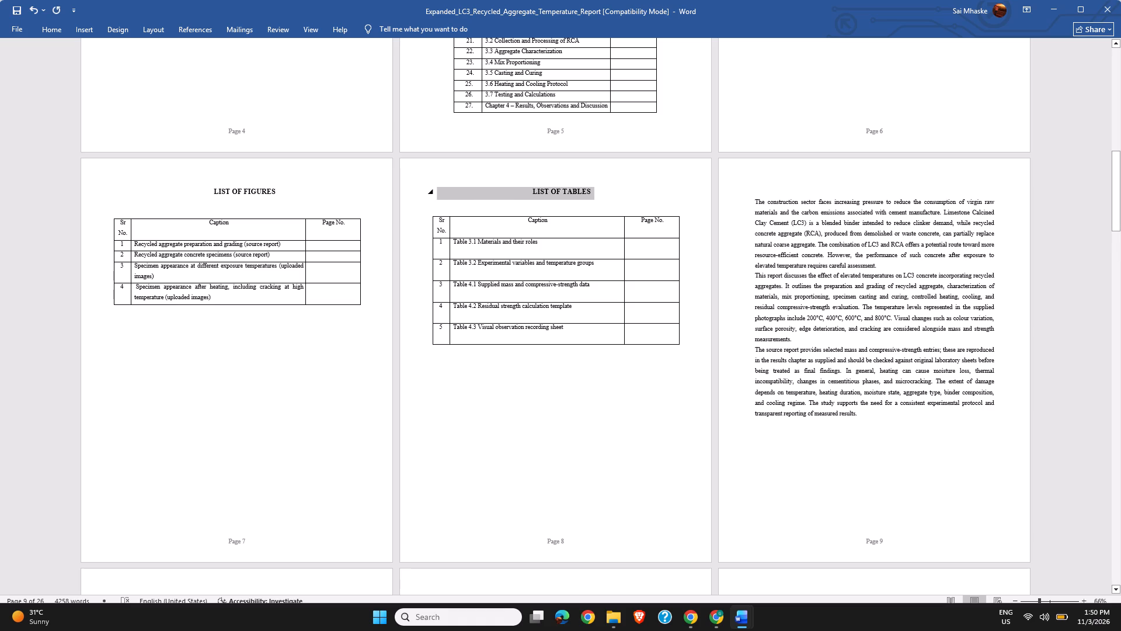
drag(512, 197, 507, 197)
key(ctrl+c)
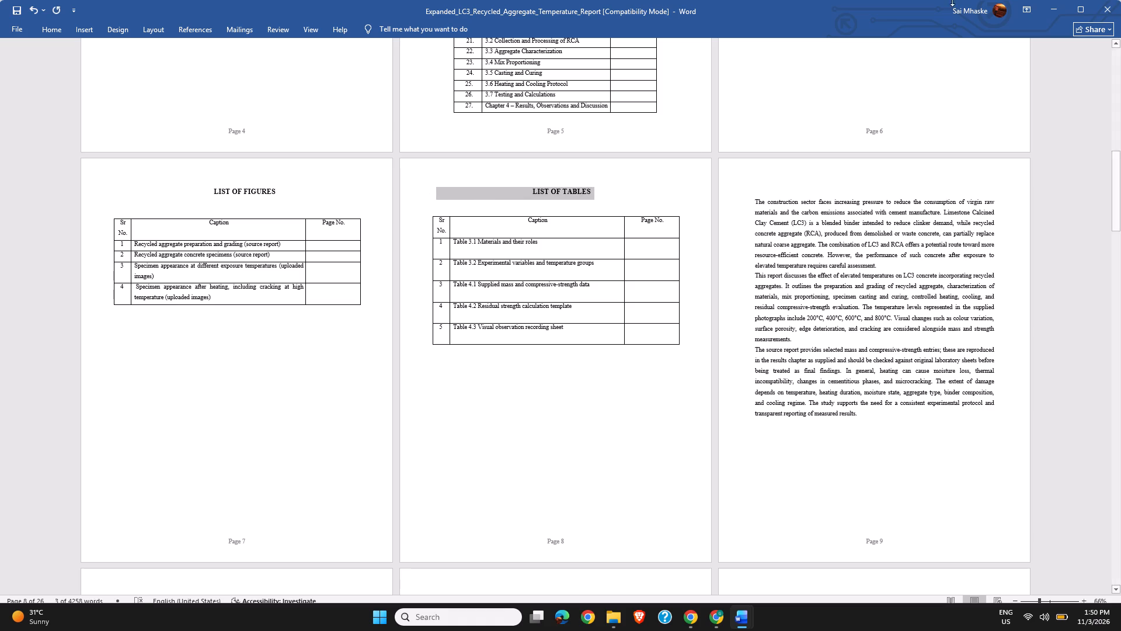
click(873, 184)
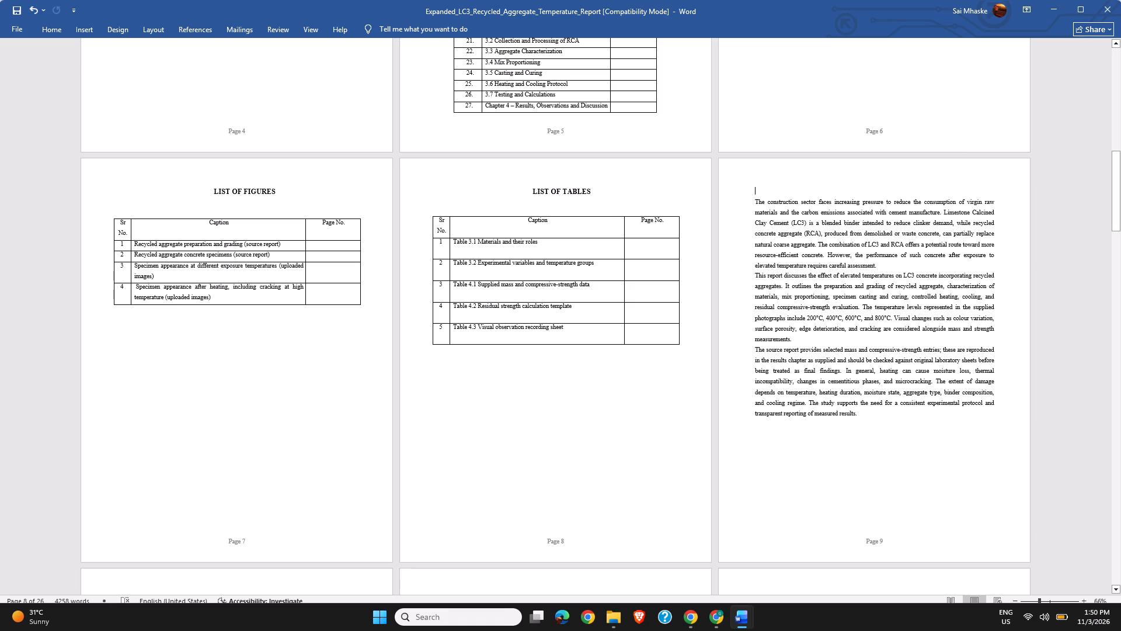
double_click(873, 184)
key(ctrl+v)
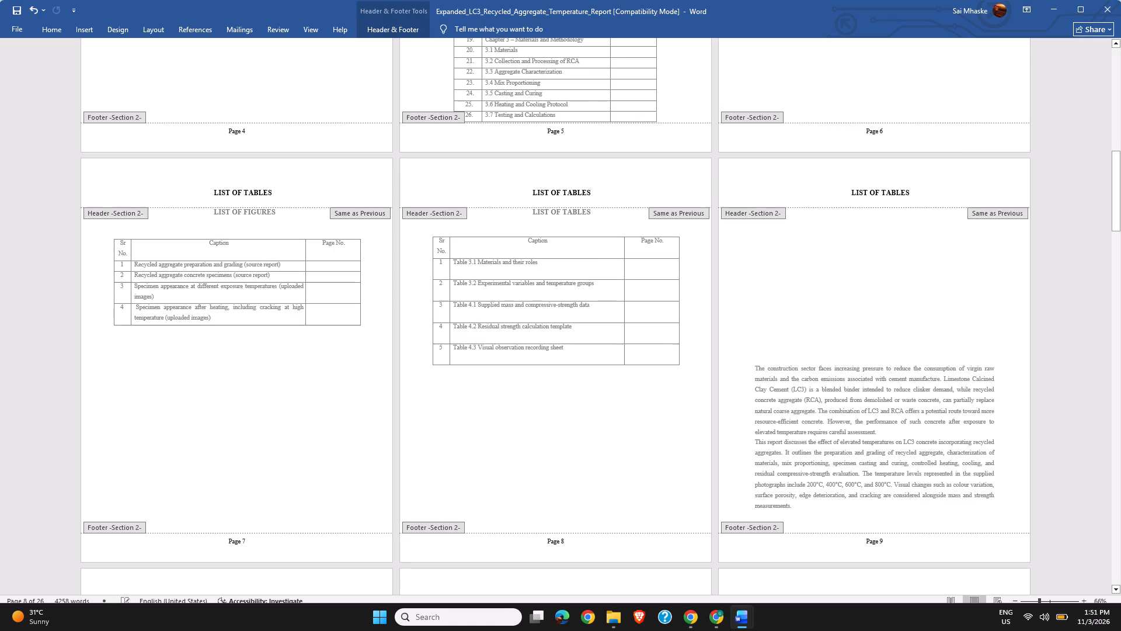
click(1061, 150)
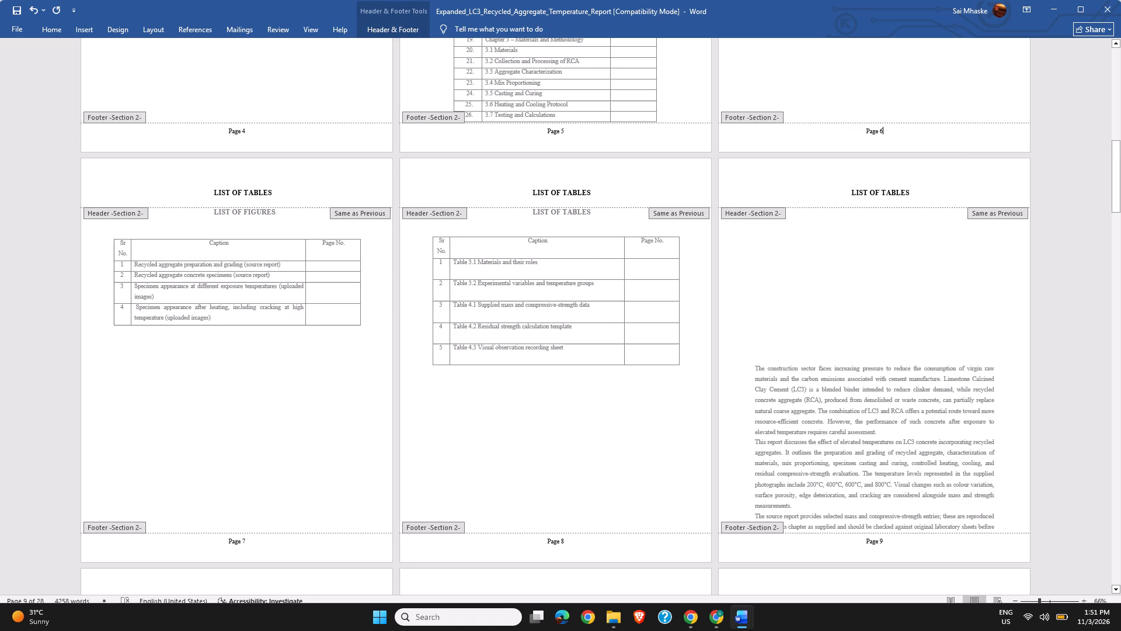
key(Escape)
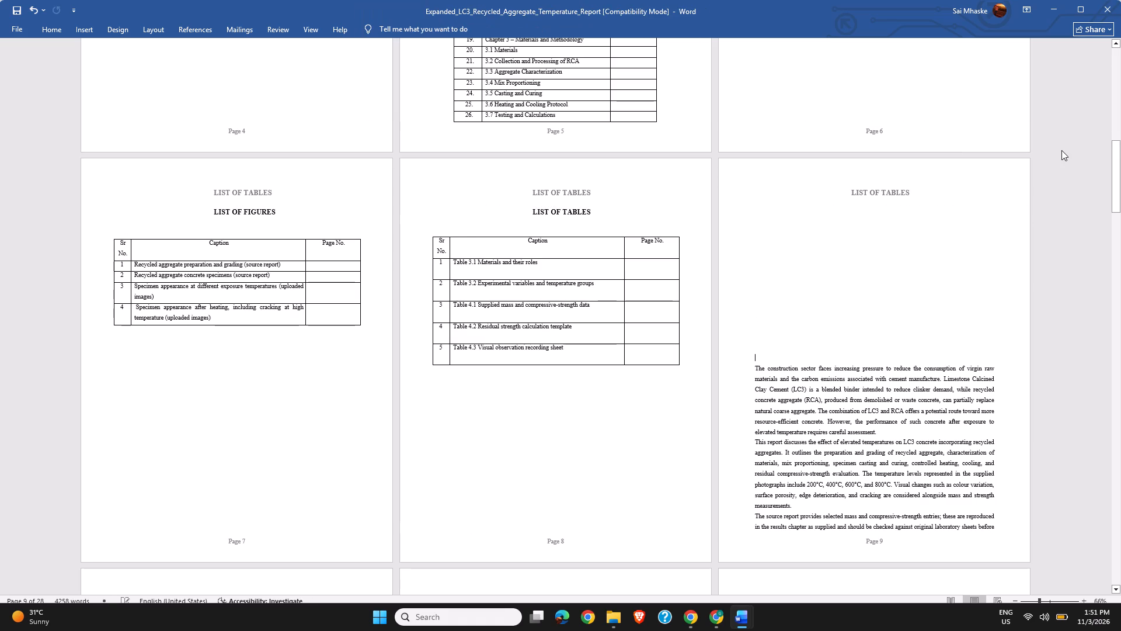
key(ctrl+z)
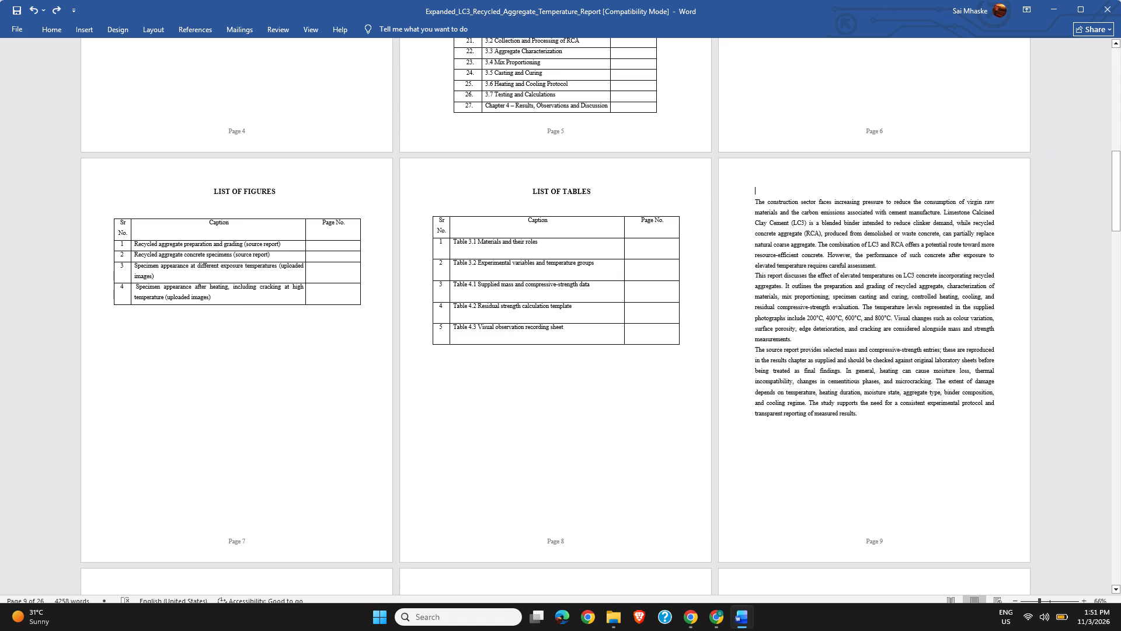
key(ctrl+v)
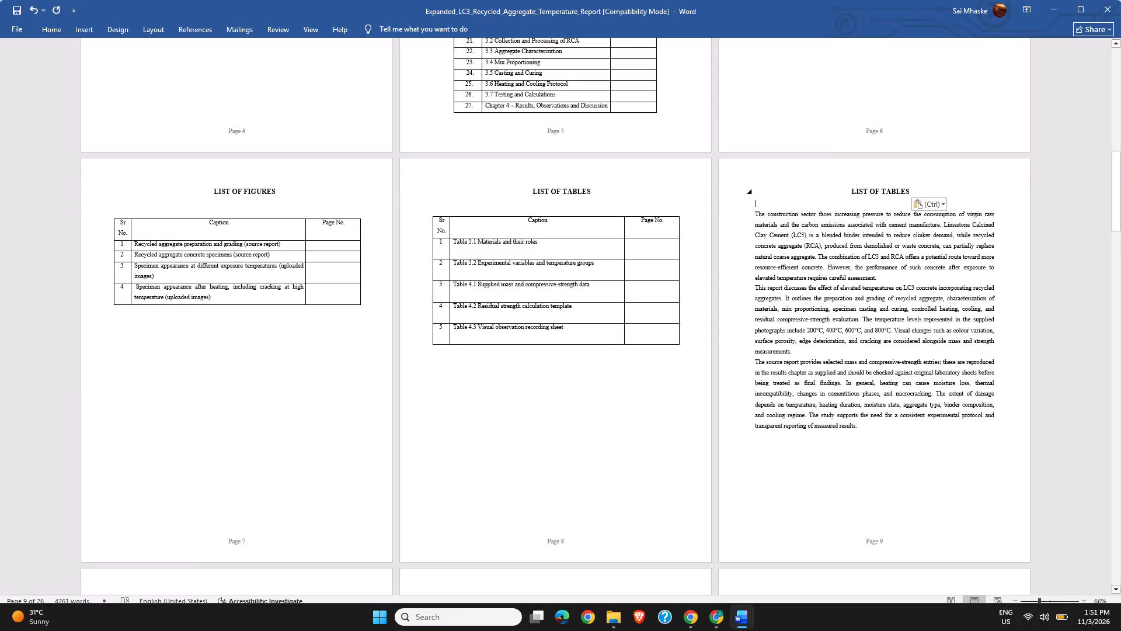
Replace the text of the copied heading on page 9 with ABSTRACT.
click(917, 188)
key(BackSpace)
key(BackSpace)
key(BackSpace)
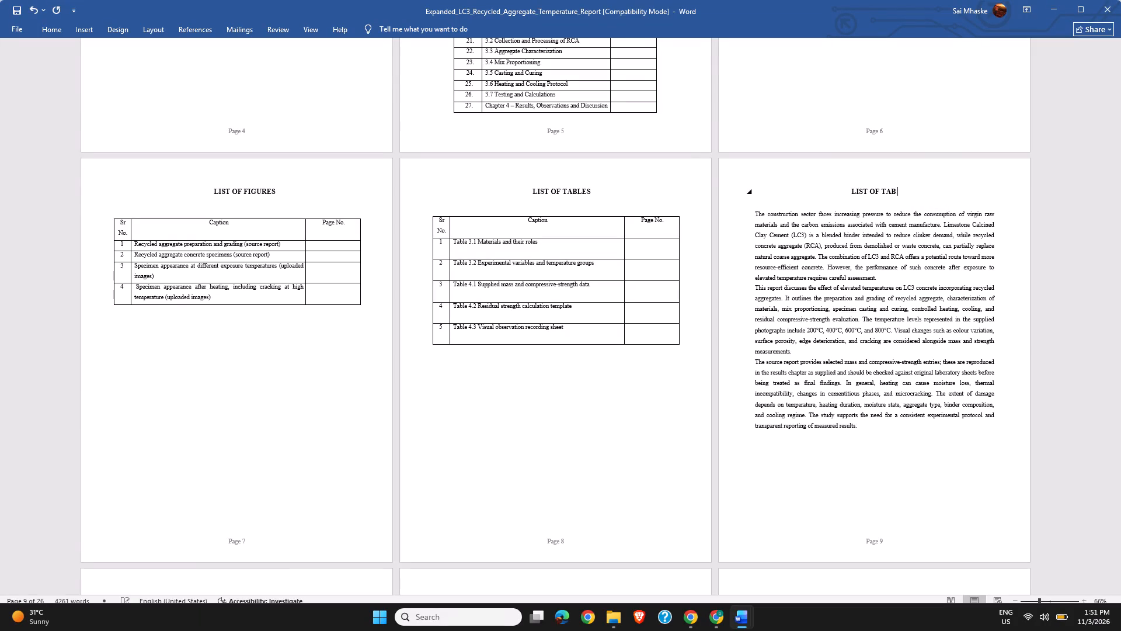
key(BackSpace)
key(BackSpace)
key(BackSpace)
key(BackSpace)
key(BackSpace)
key(BackSpace)
key(BackSpace)
key(BackSpace)
key(BackSpace)
key(BackSpace)
key(BackSpace)
text(ABSTRACT)
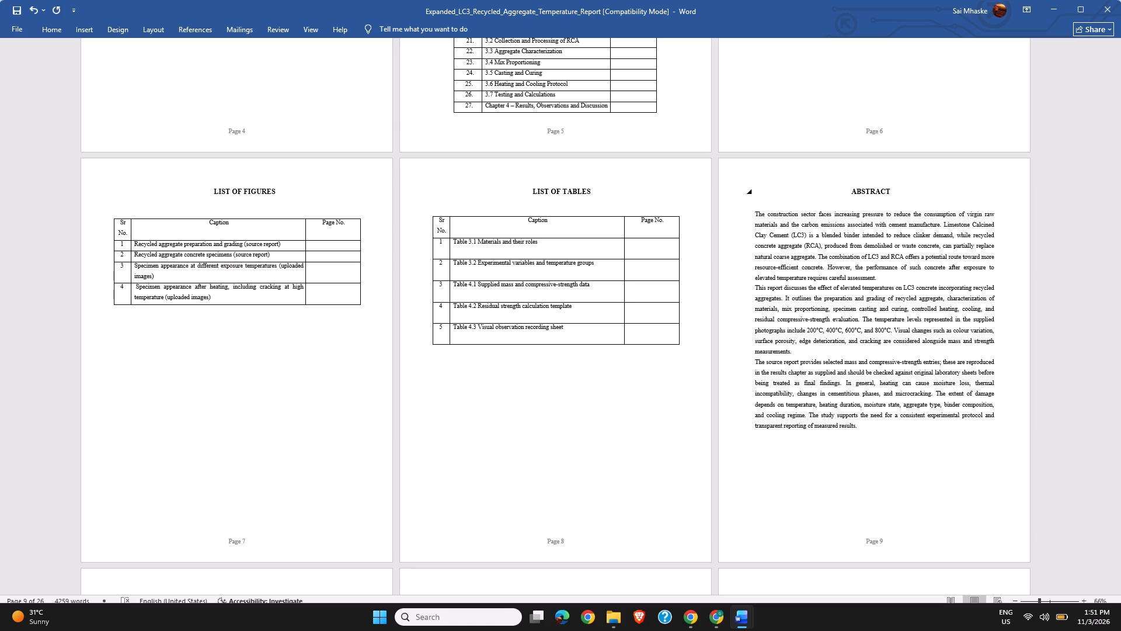
click(1085, 171)
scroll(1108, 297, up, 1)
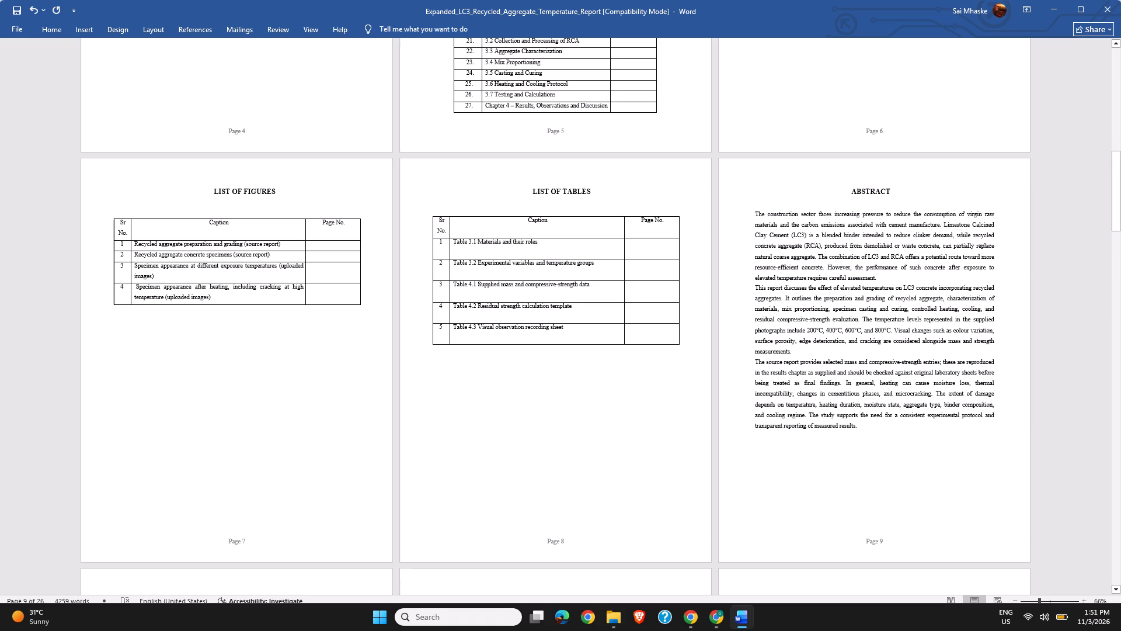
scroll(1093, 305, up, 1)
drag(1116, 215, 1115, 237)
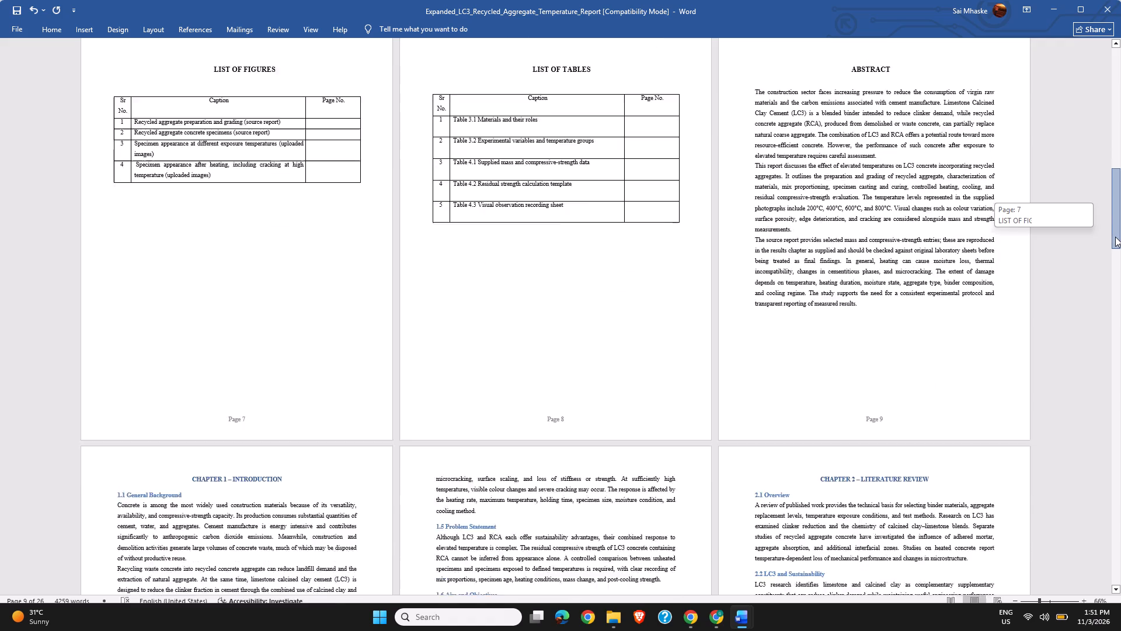
Change the font colour of the CHAPTER 1 – INTRODUCTION heading on page 10 to black.
drag(1115, 237, 1117, 276)
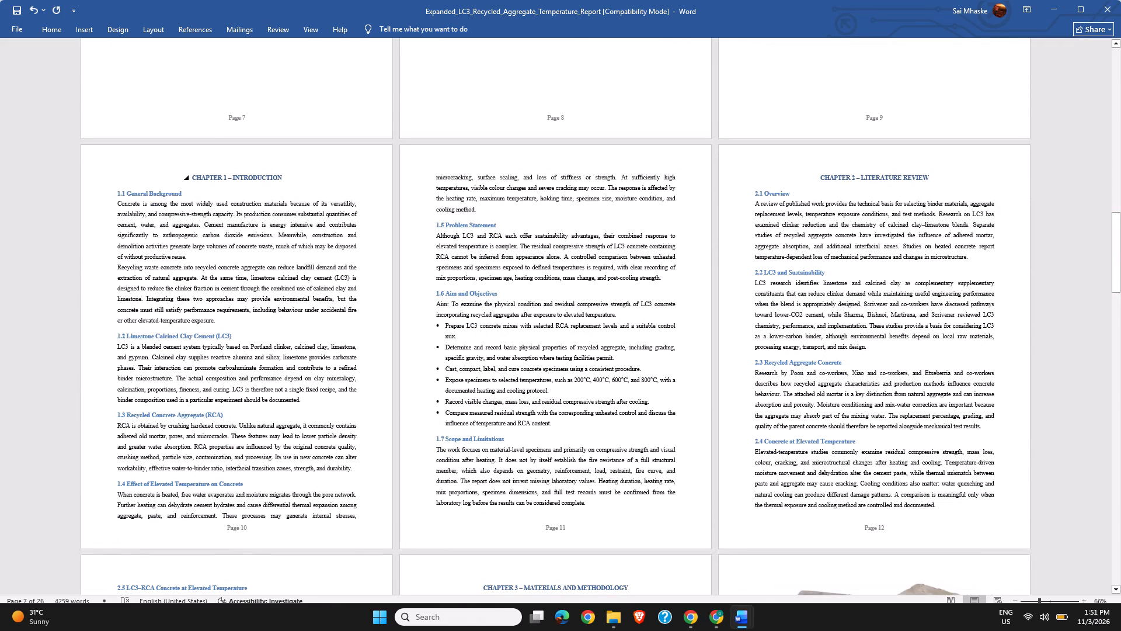
drag(284, 178, 193, 172)
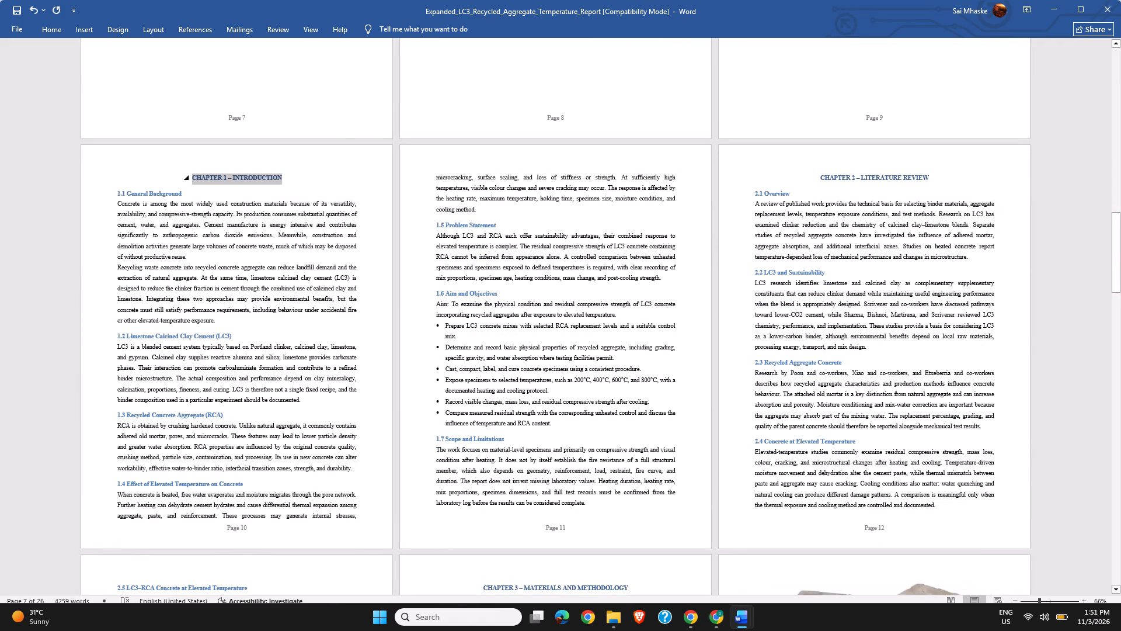
drag(193, 172, 193, 171)
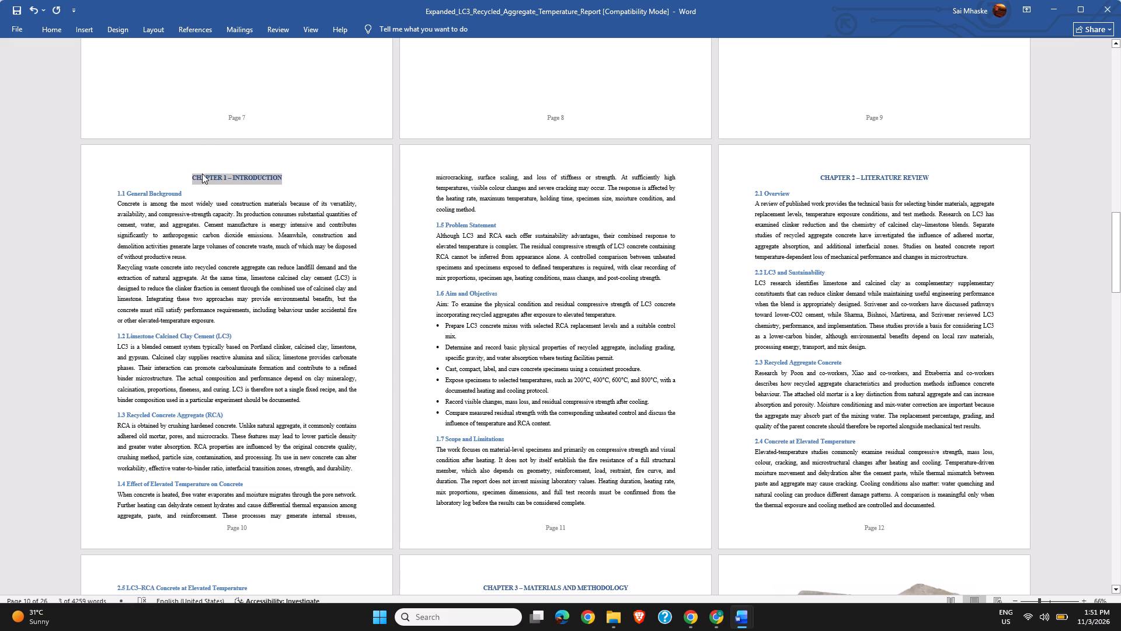
click(203, 176)
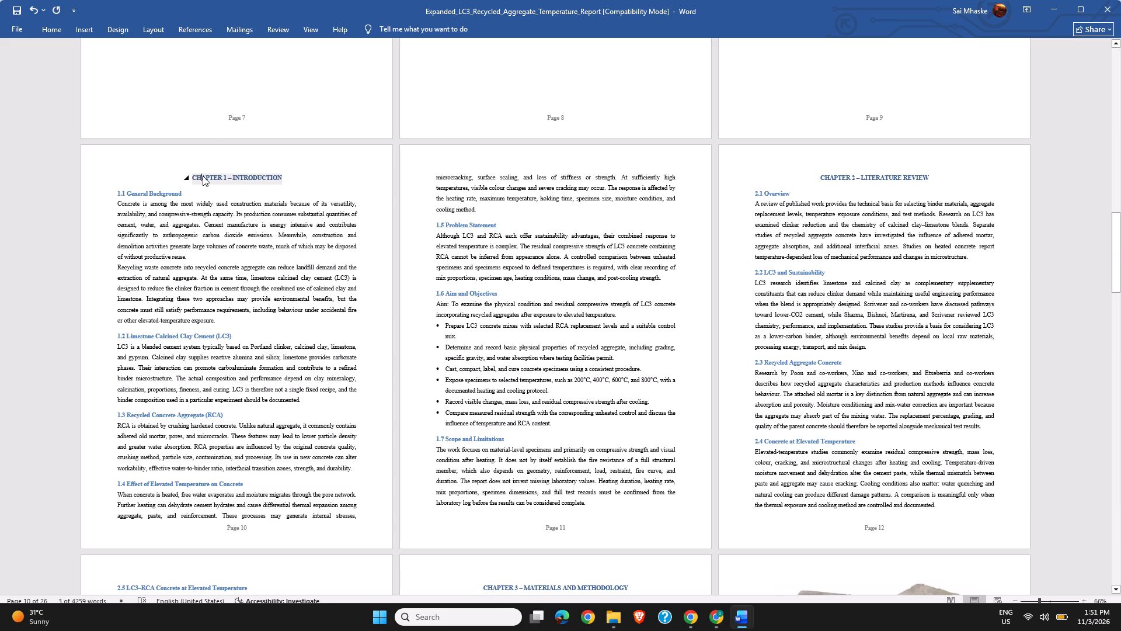
right_click(203, 176)
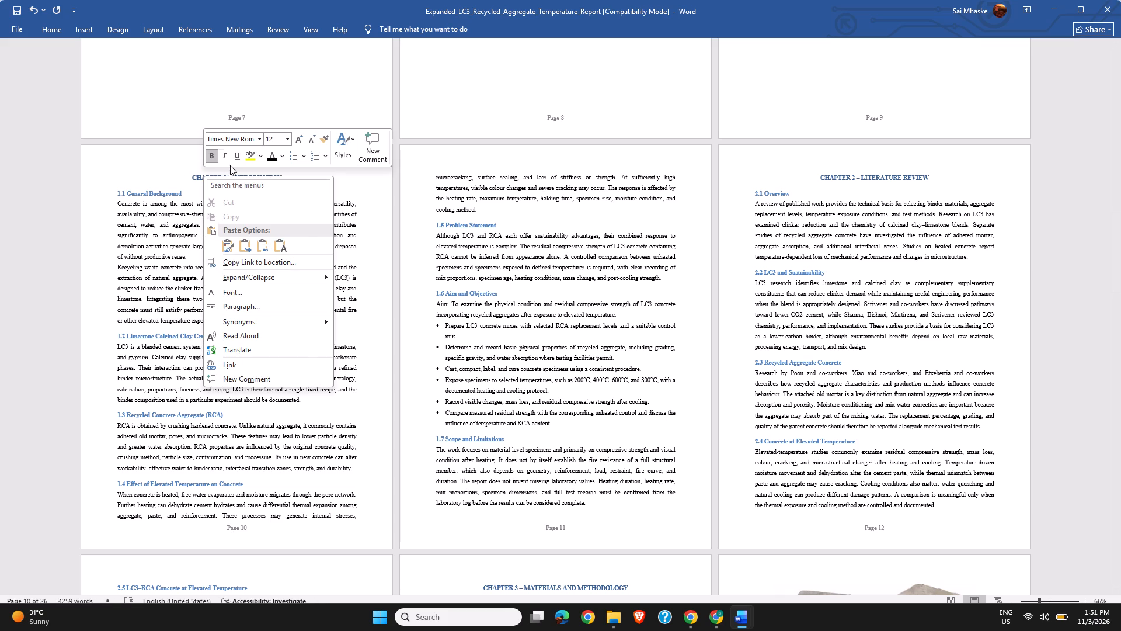
click(213, 157)
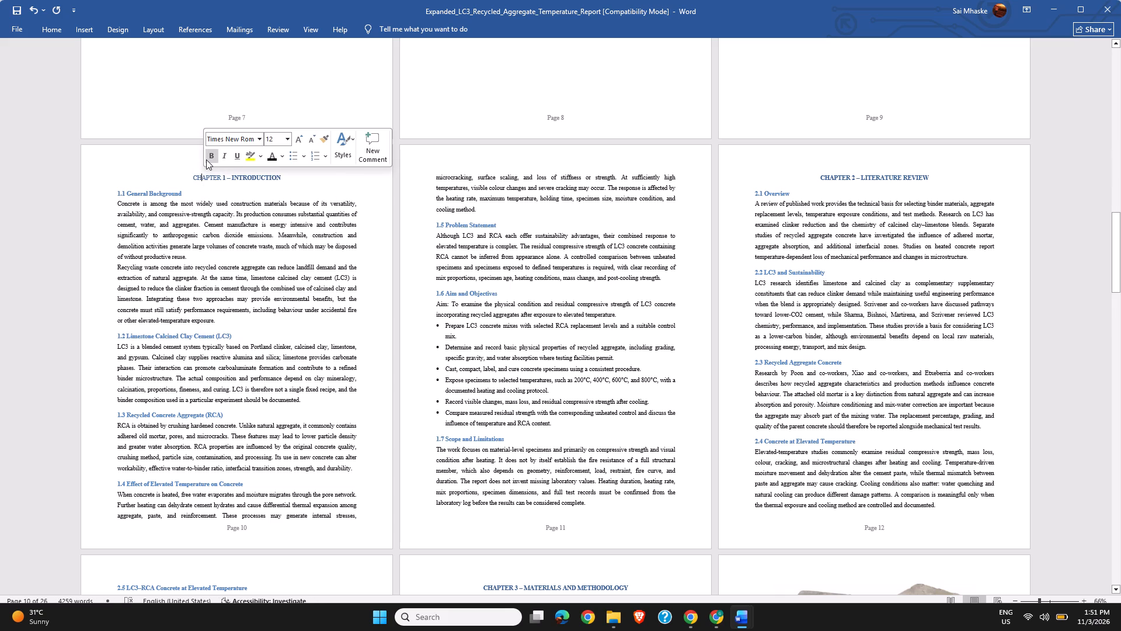
click(206, 160)
drag(288, 177, 273, 177)
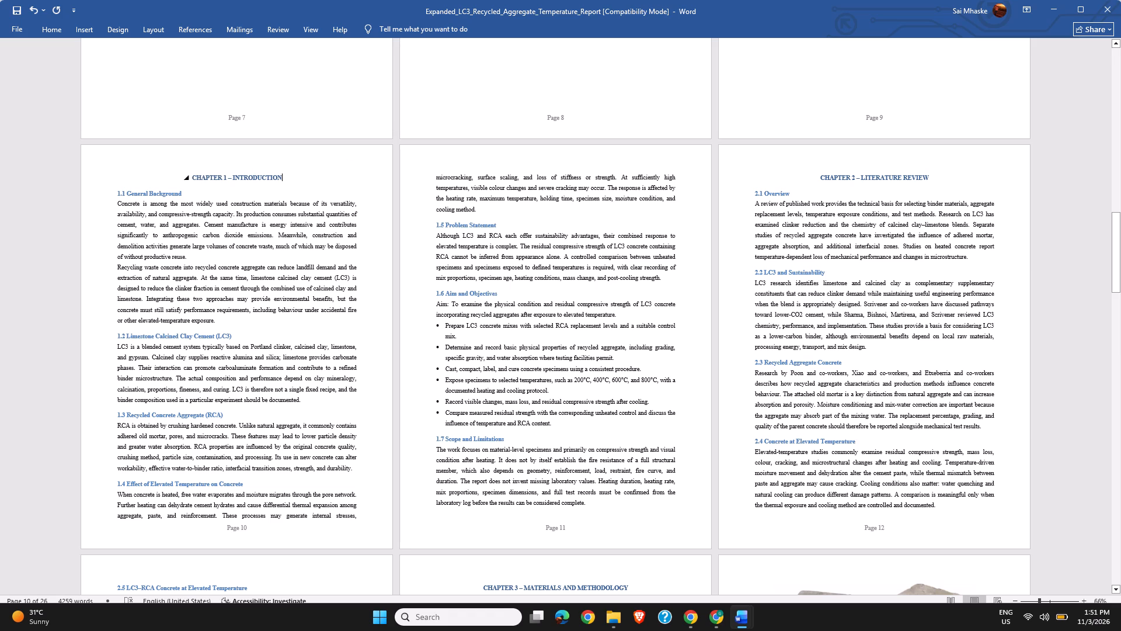
drag(273, 177, 186, 181)
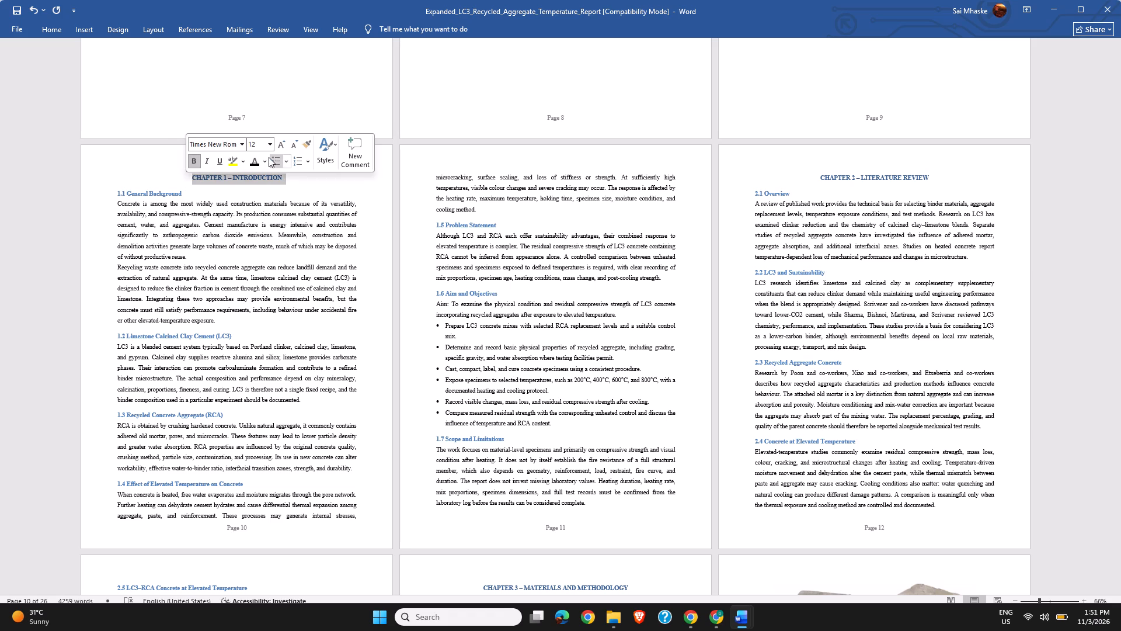
click(257, 165)
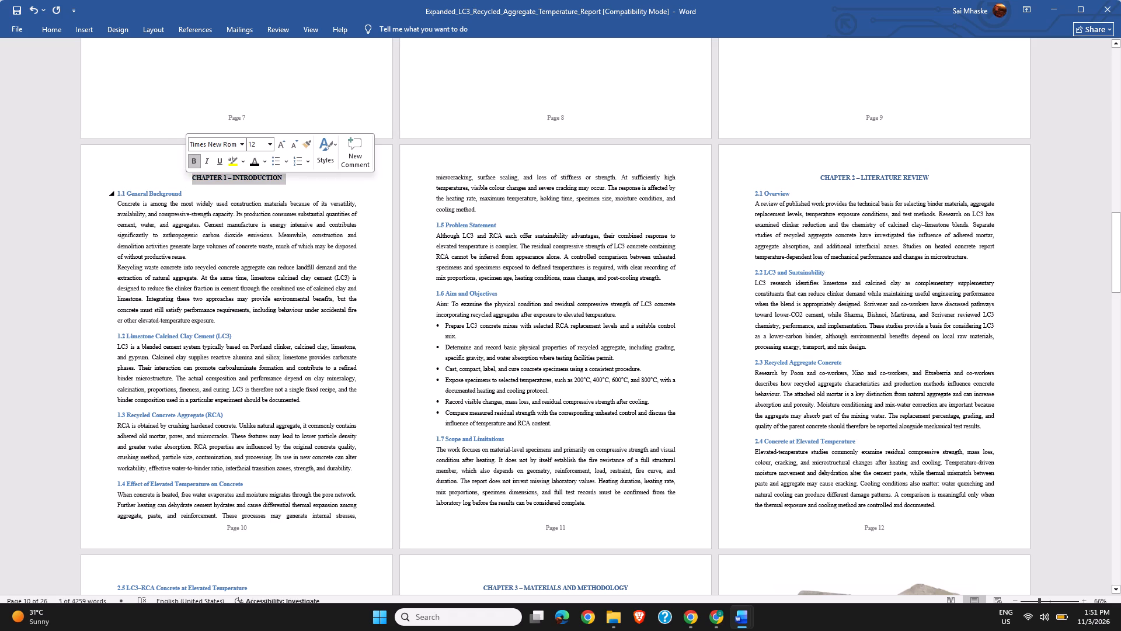
click(77, 208)
click(402, 74)
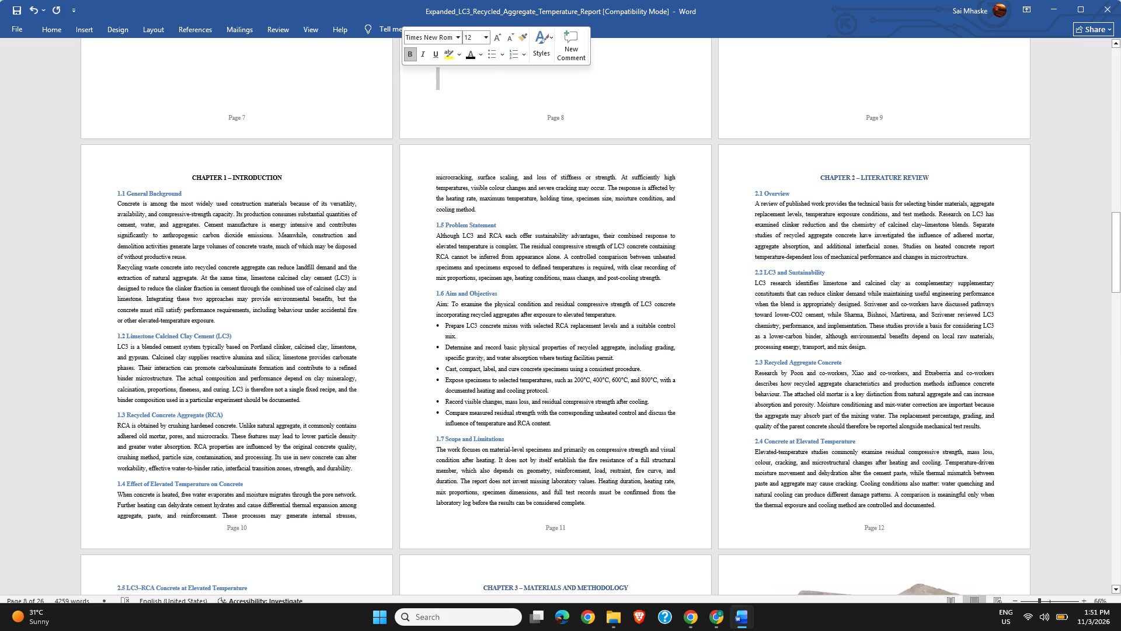
click(460, 106)
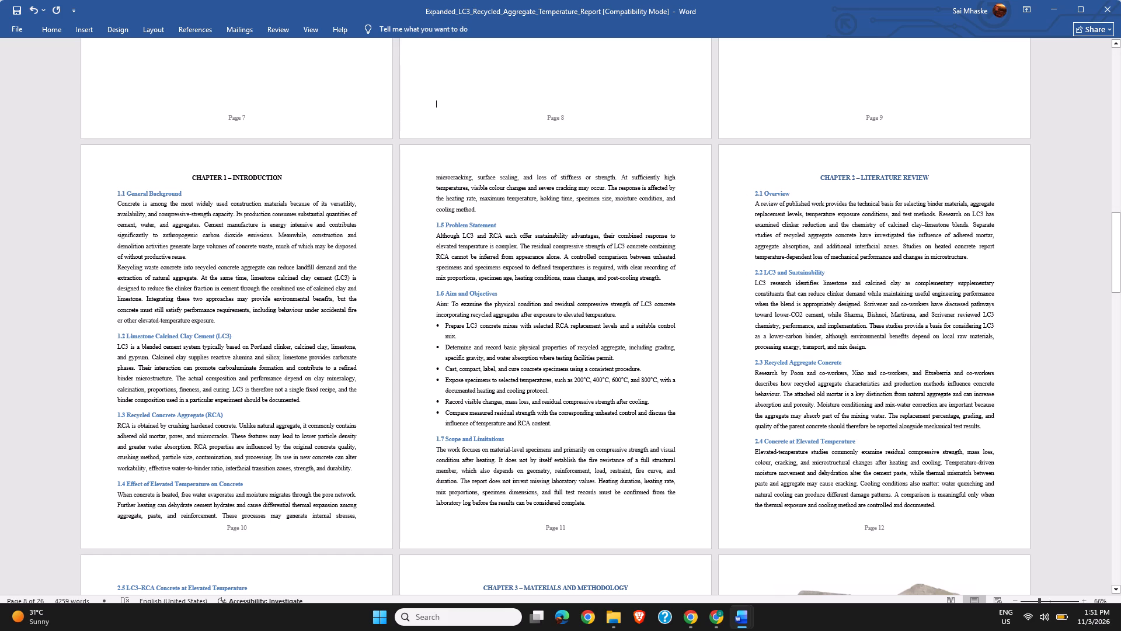
Split the CHAPTER 1 – INTRODUCTION heading so that INTRODUCTION sits on its own centred line below it.
click(1115, 230)
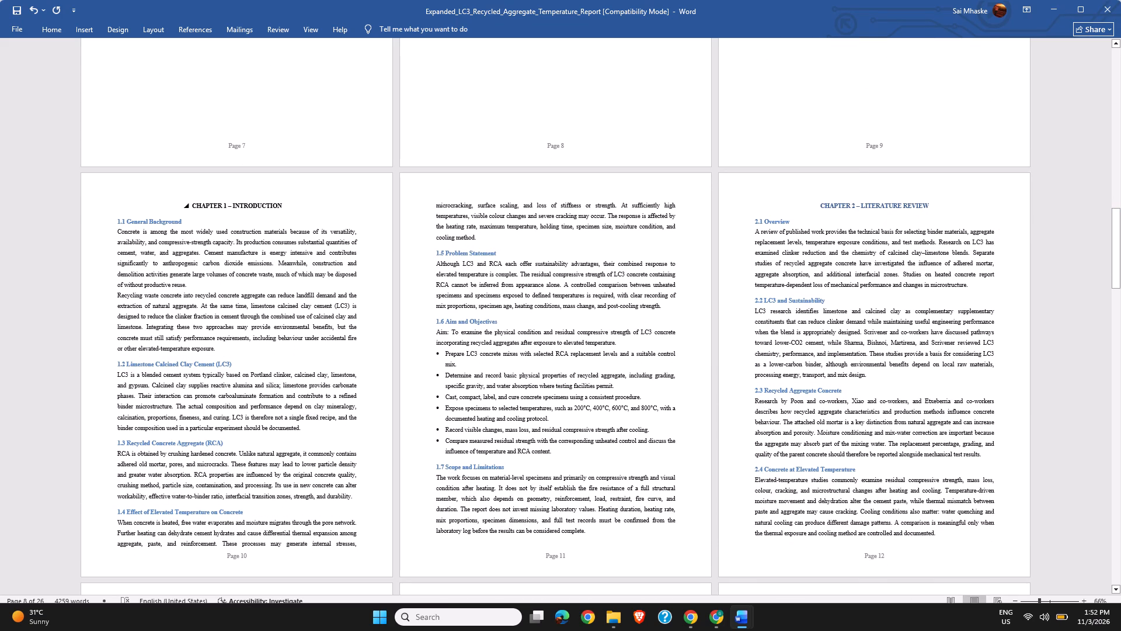
click(232, 204)
key(Return)
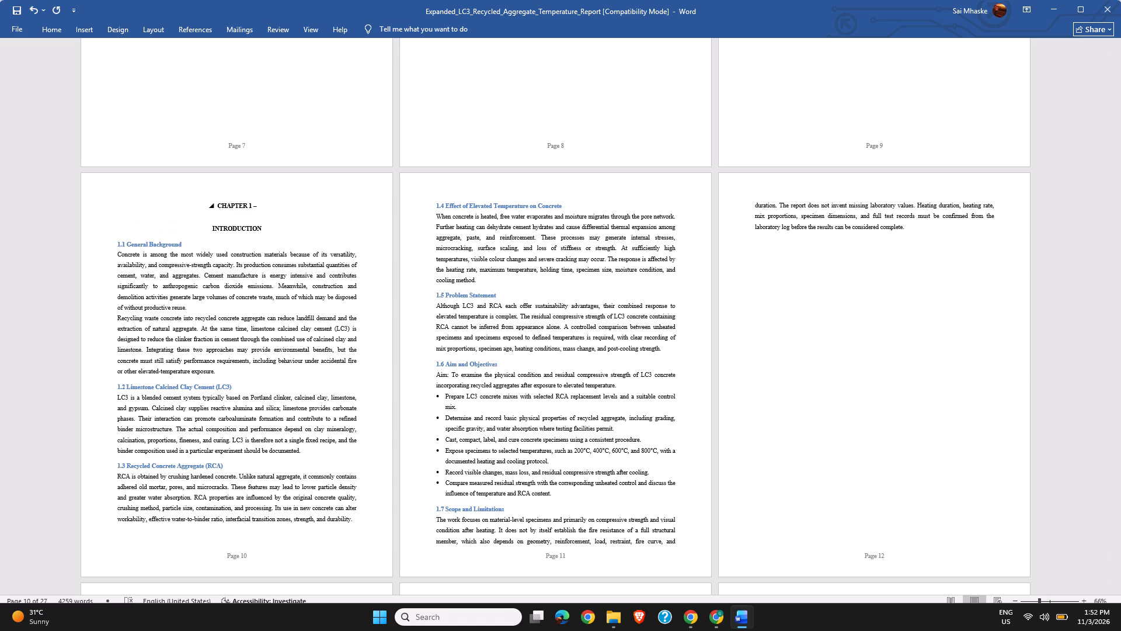
key(space)
key(Tab)
key(BackSpace)
key(BackSpace)
key(BackSpace)
key(BackSpace)
key(Return)
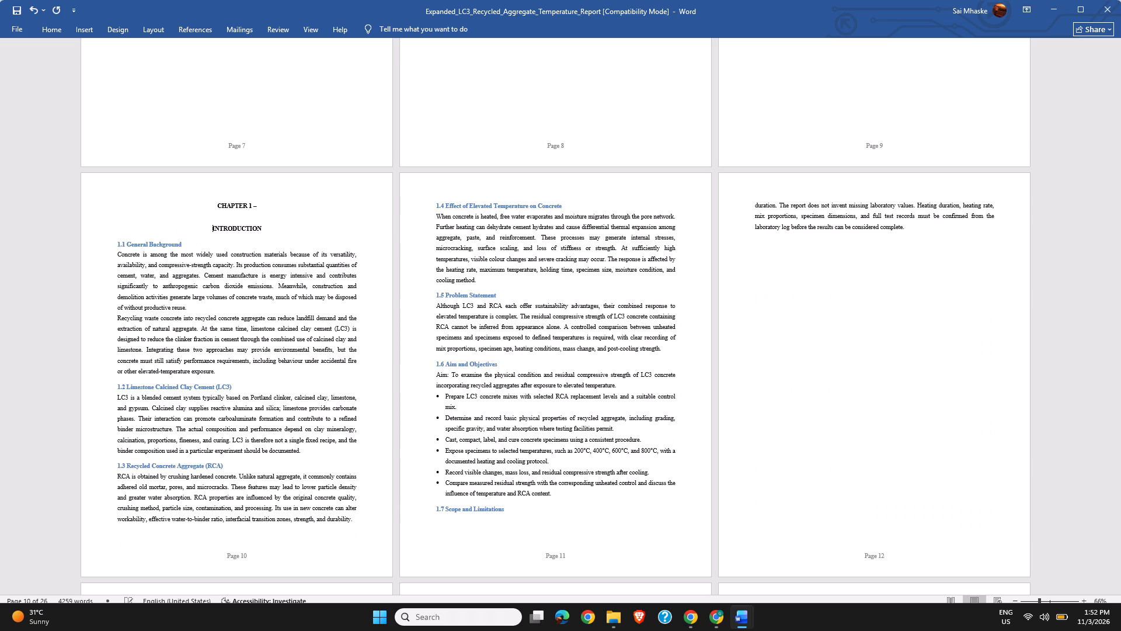
key(BackSpace)
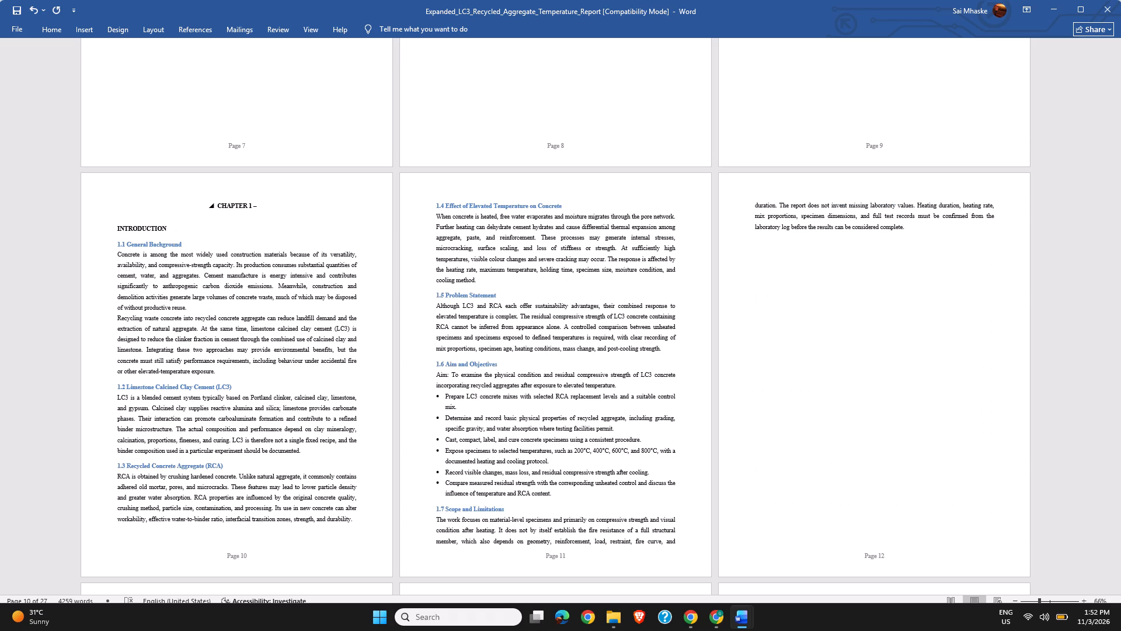
key(BackSpace)
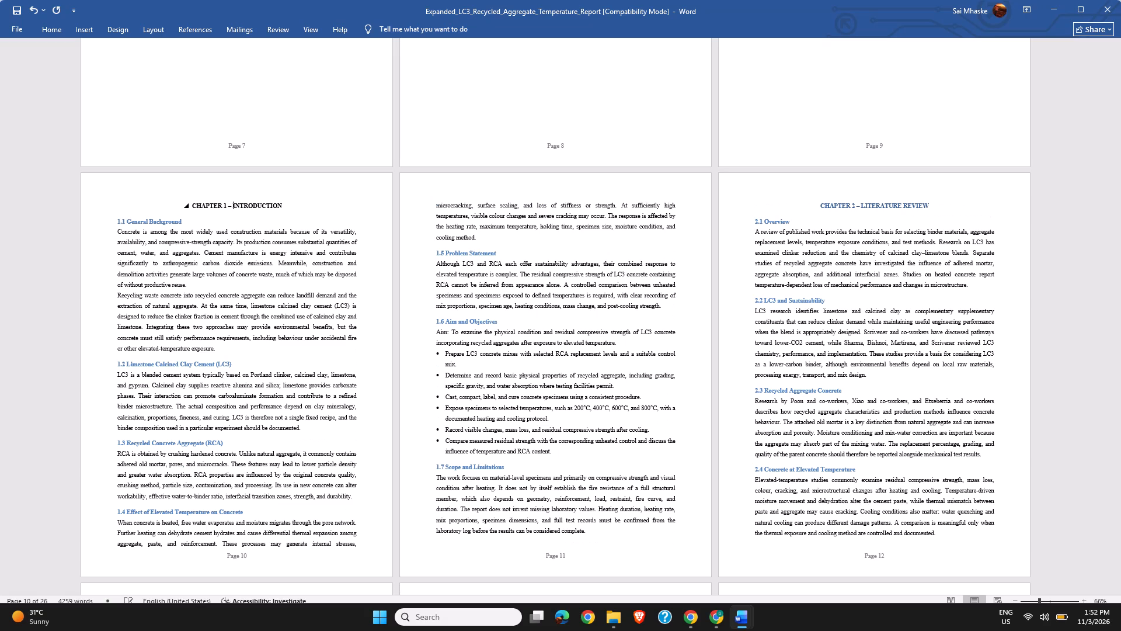
key(Return)
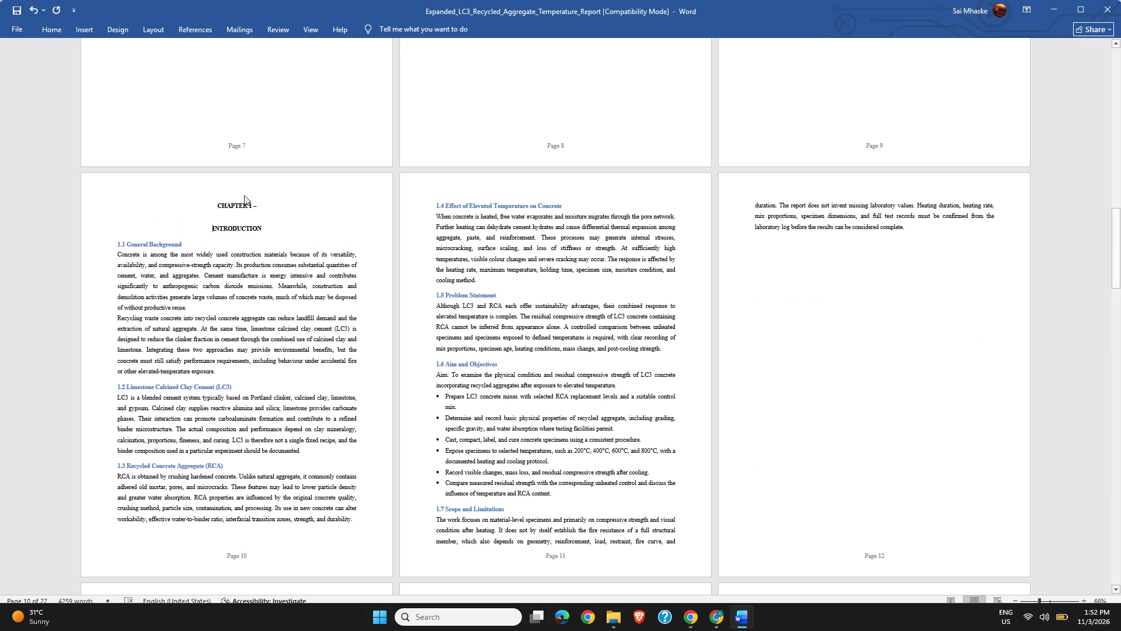
Delete the dash and trailing space after CHAPTER 1, undoing any accidental collapse of the section.
click(263, 212)
key(BackSpace)
key(BackSpace)
click(211, 230)
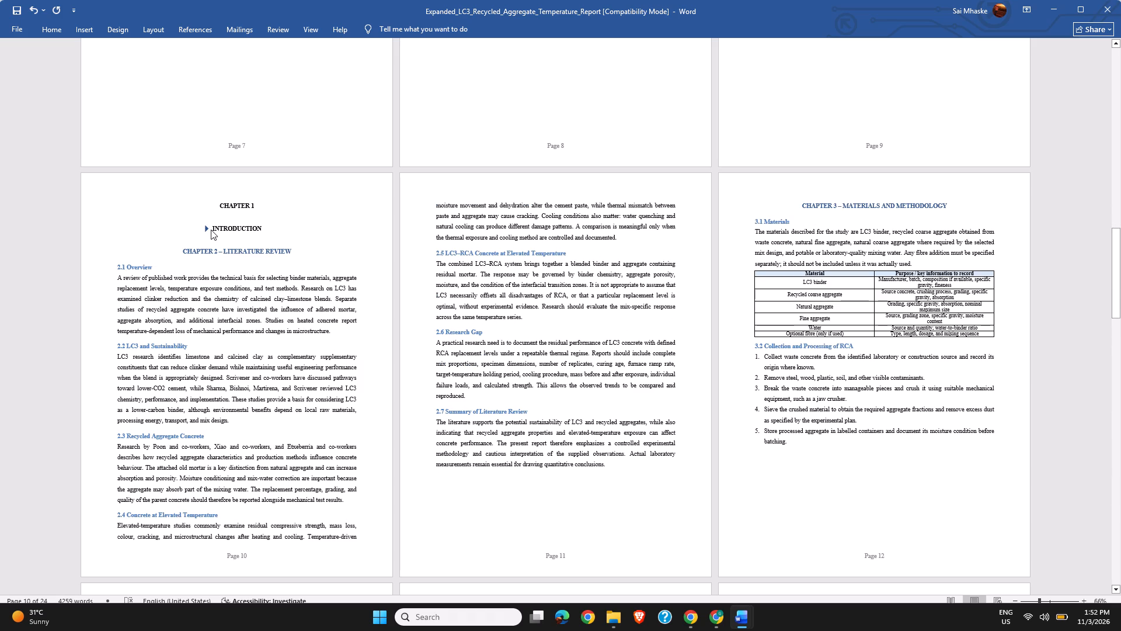
key(ctrl+z)
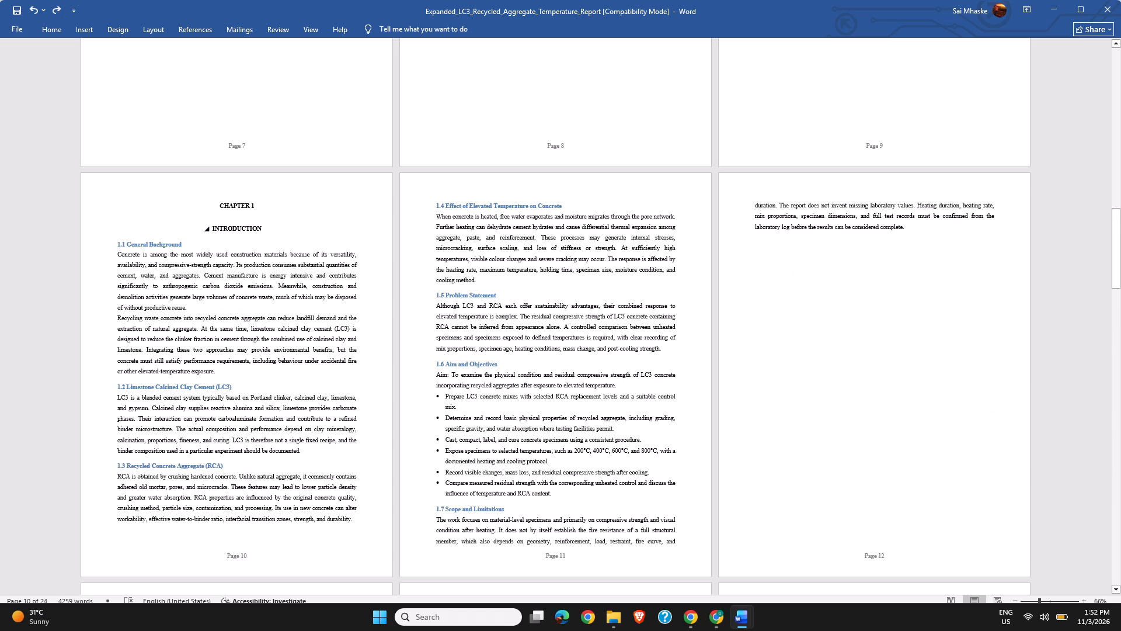
key(BackSpace)
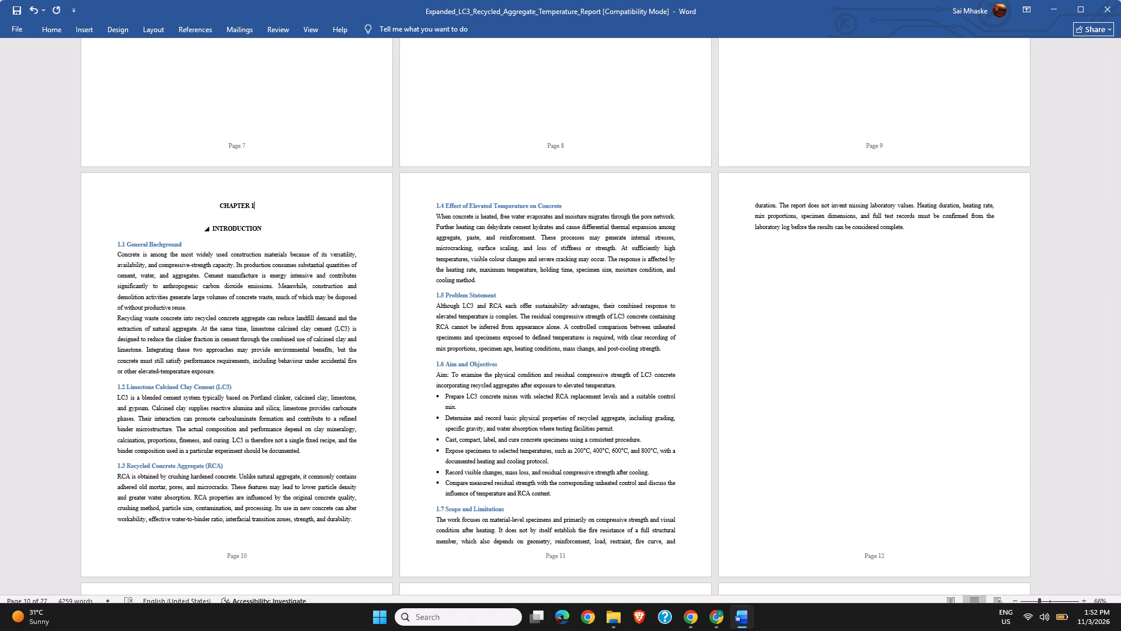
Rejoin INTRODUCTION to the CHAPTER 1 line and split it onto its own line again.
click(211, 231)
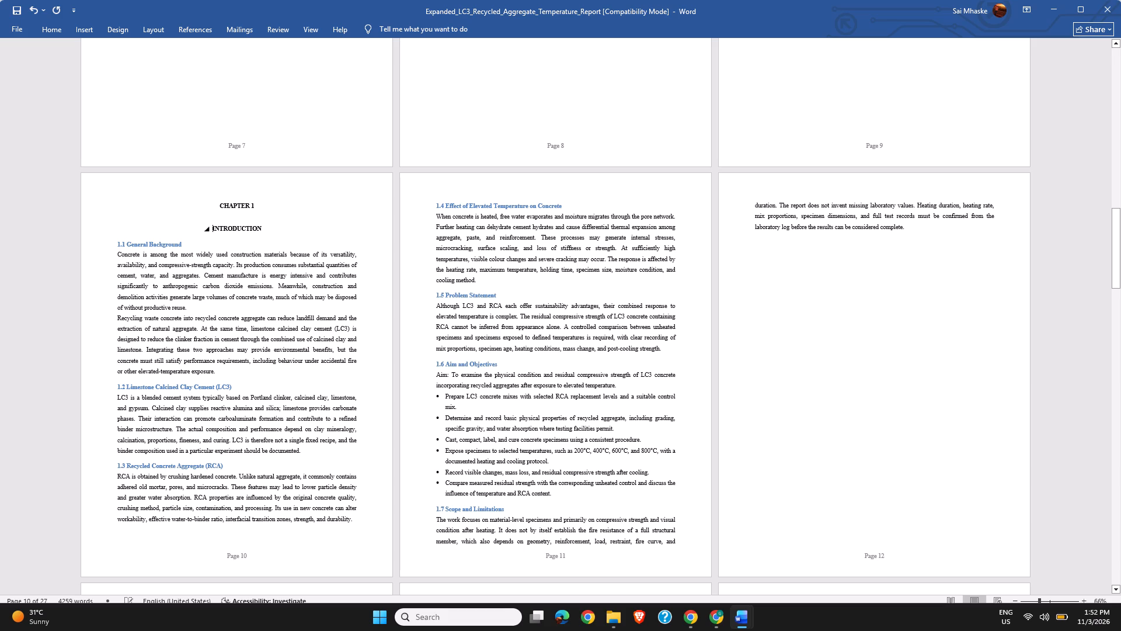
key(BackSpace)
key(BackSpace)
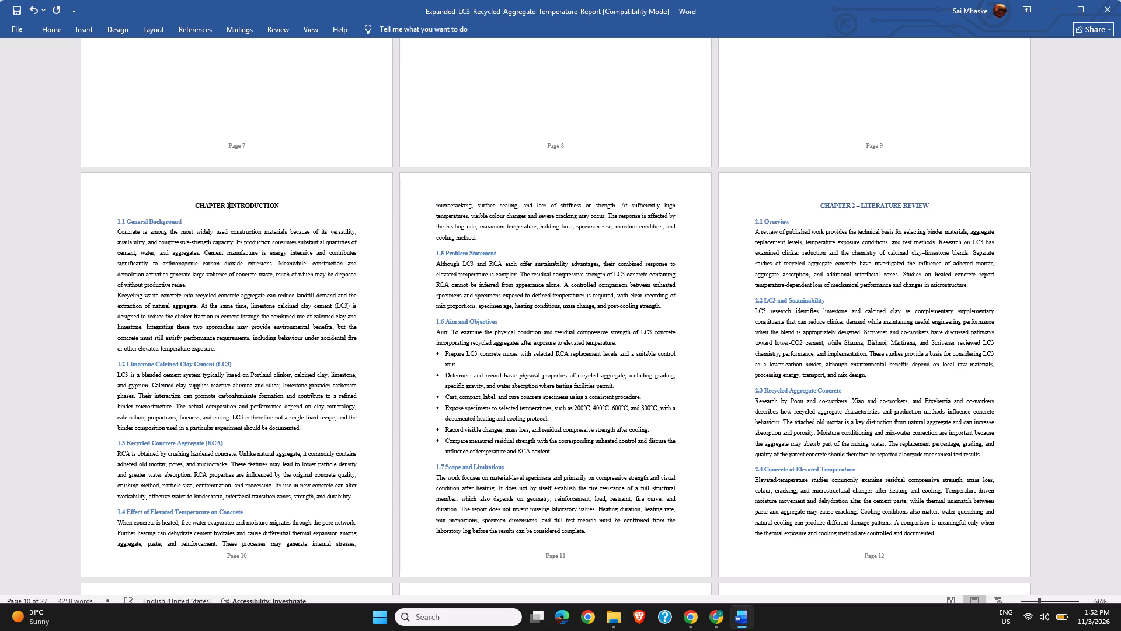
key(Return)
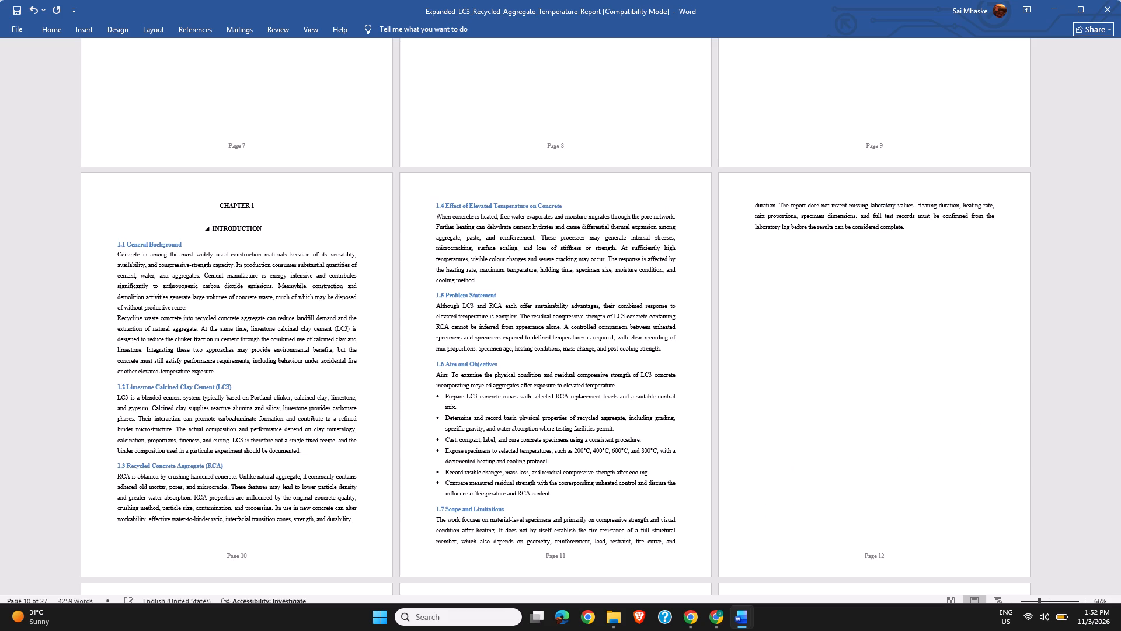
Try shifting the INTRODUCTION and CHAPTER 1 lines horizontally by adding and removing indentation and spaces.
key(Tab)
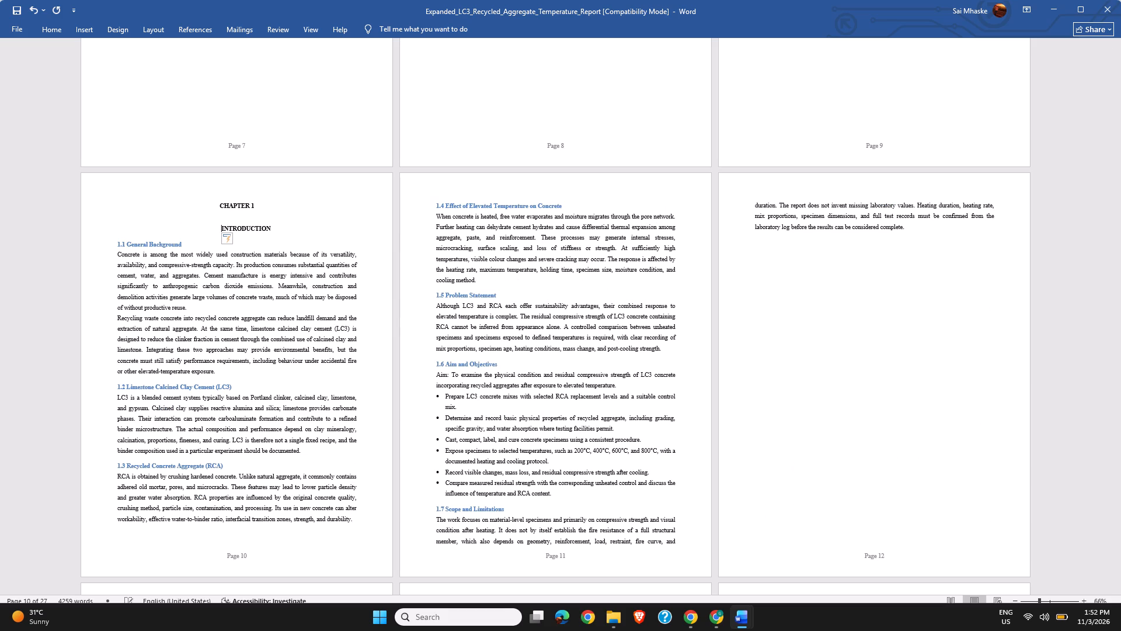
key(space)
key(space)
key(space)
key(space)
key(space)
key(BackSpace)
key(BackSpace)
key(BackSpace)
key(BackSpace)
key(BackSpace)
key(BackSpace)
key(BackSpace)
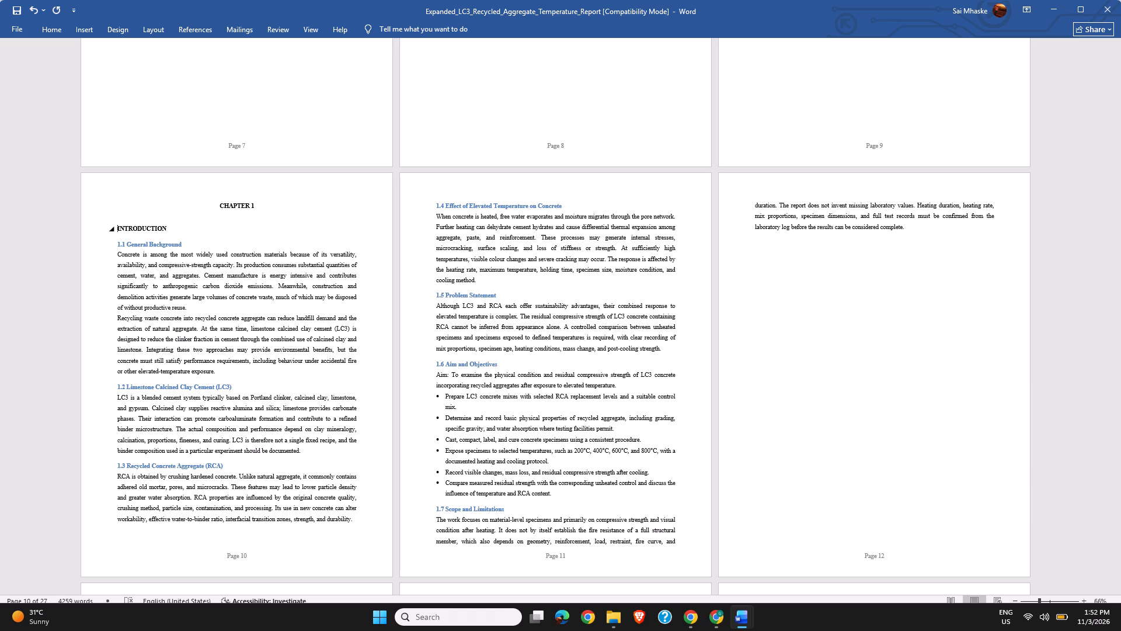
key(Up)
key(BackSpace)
Undo the indentation, spacing and line-split edits until CHAPTER 1 and INTRODUCTION share a single centred line again.
key(ctrl+z)
key(ctrl+z)
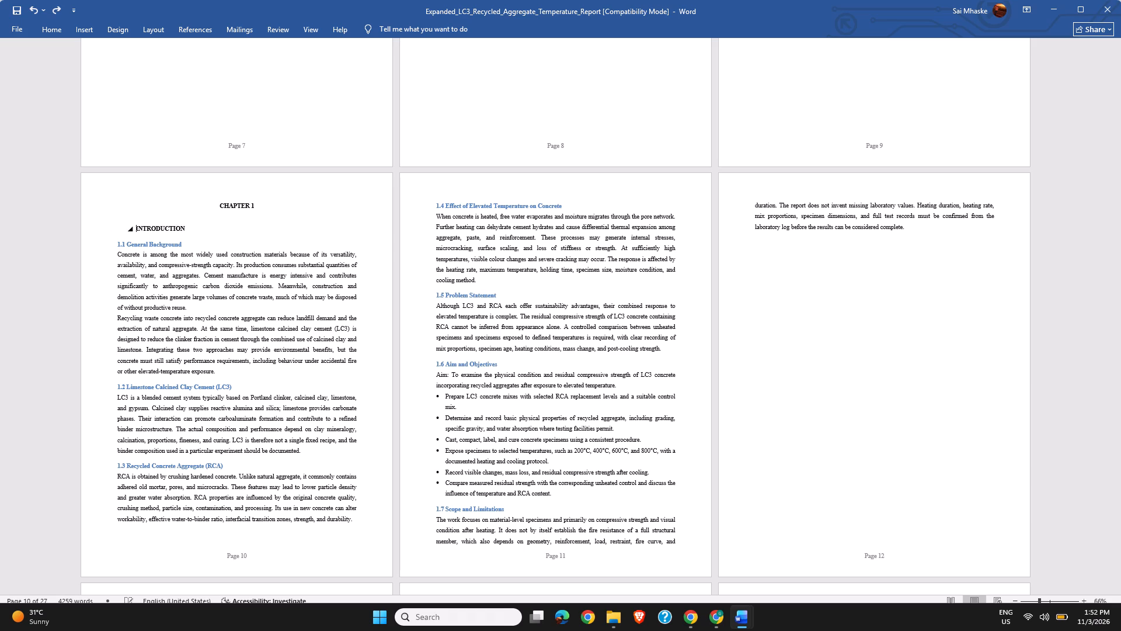
key(ctrl+z)
key(ctrl+z)
key(ctrl+z)
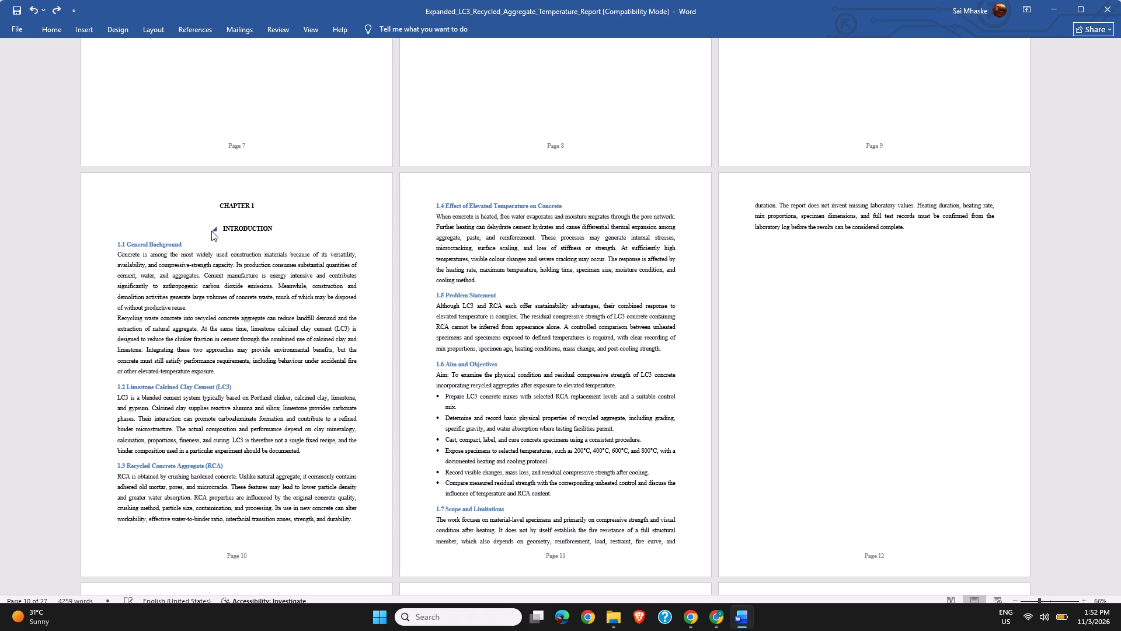
key(ctrl+z)
key(ctrl+z)
key(ctrl+z)
key(ctrl+z)
key(ctrl+z)
key(ctrl+z)
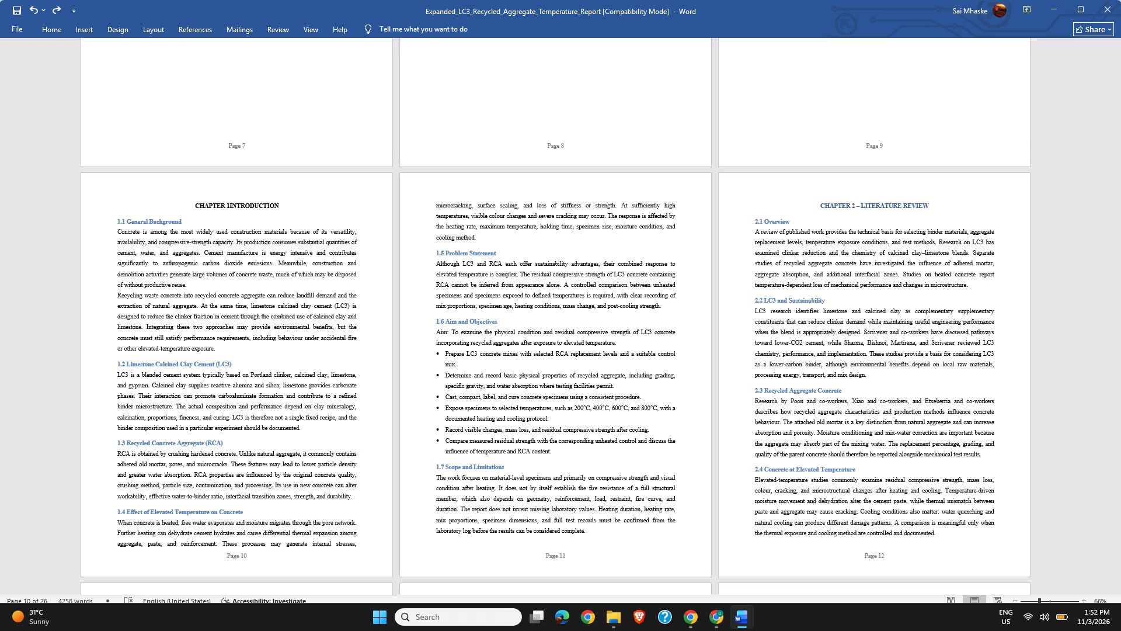
Insert a dash and a space between CHAPTER 1 and INTRODUCTION in the chapter heading.
key(minus)
key(space)
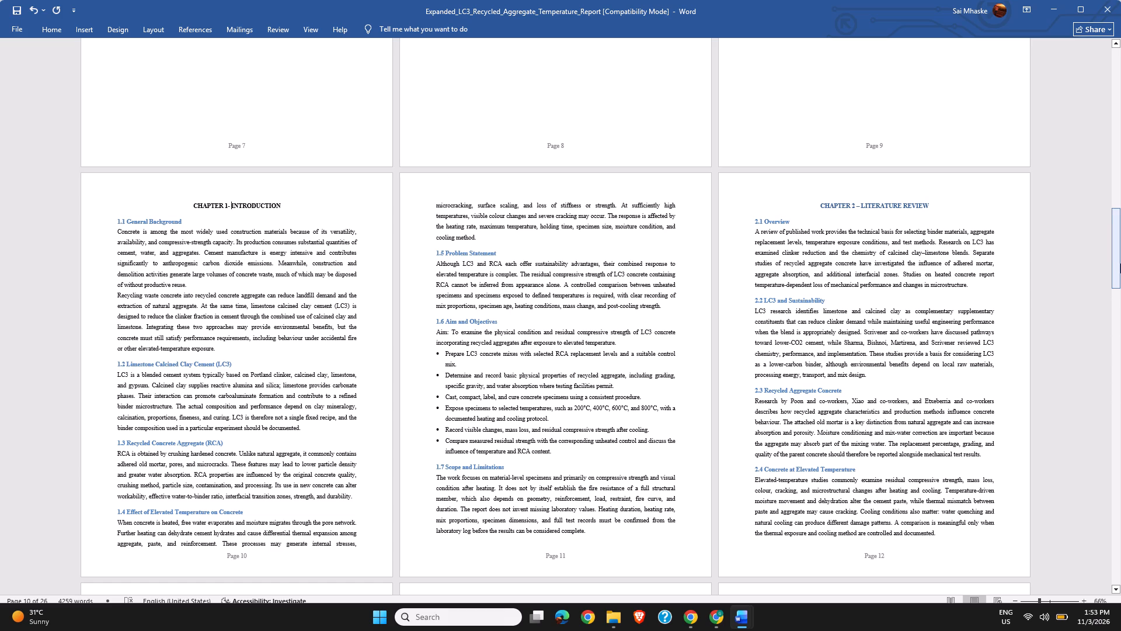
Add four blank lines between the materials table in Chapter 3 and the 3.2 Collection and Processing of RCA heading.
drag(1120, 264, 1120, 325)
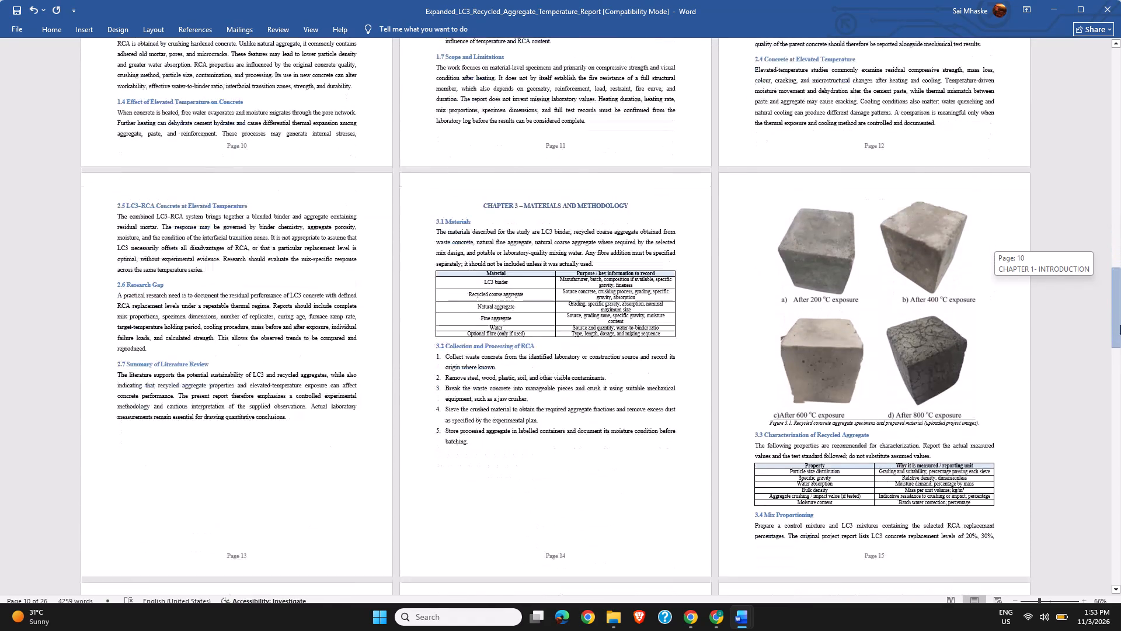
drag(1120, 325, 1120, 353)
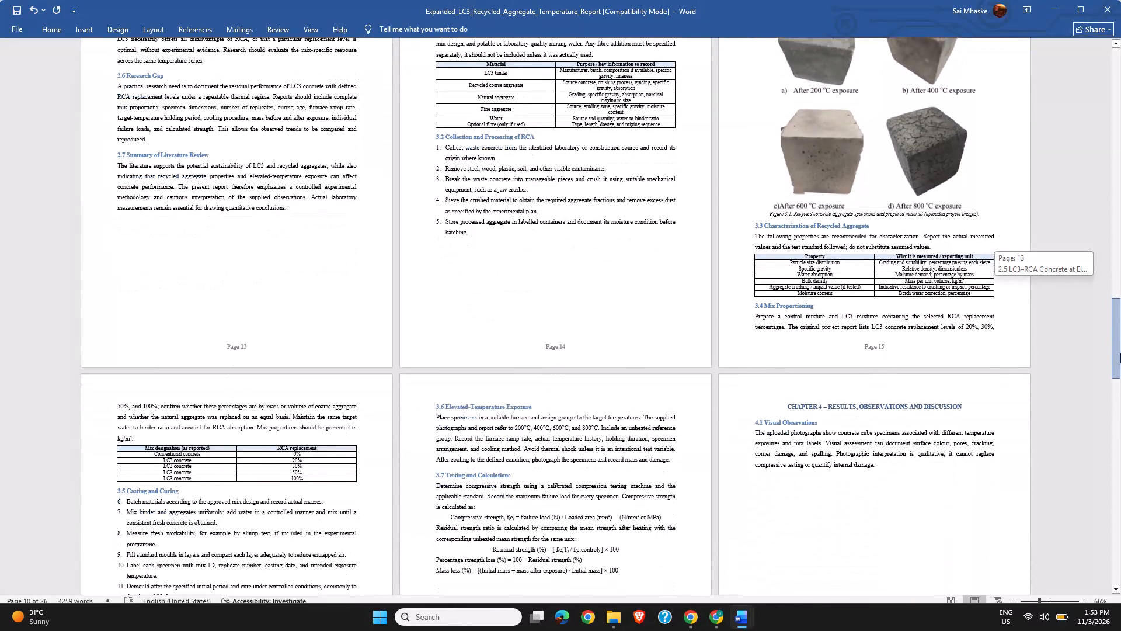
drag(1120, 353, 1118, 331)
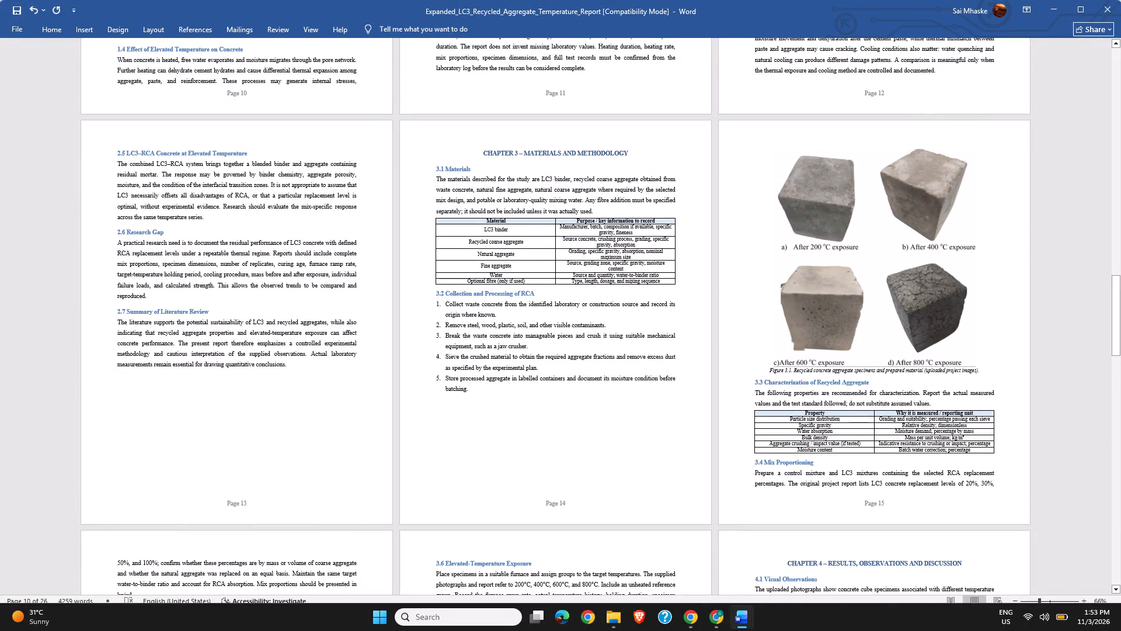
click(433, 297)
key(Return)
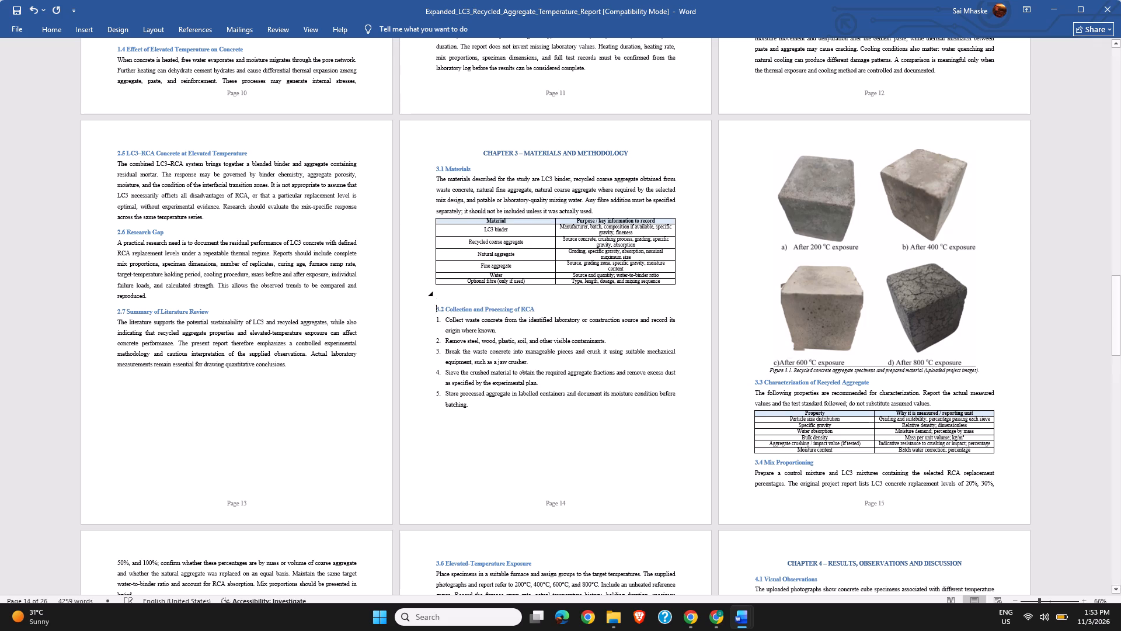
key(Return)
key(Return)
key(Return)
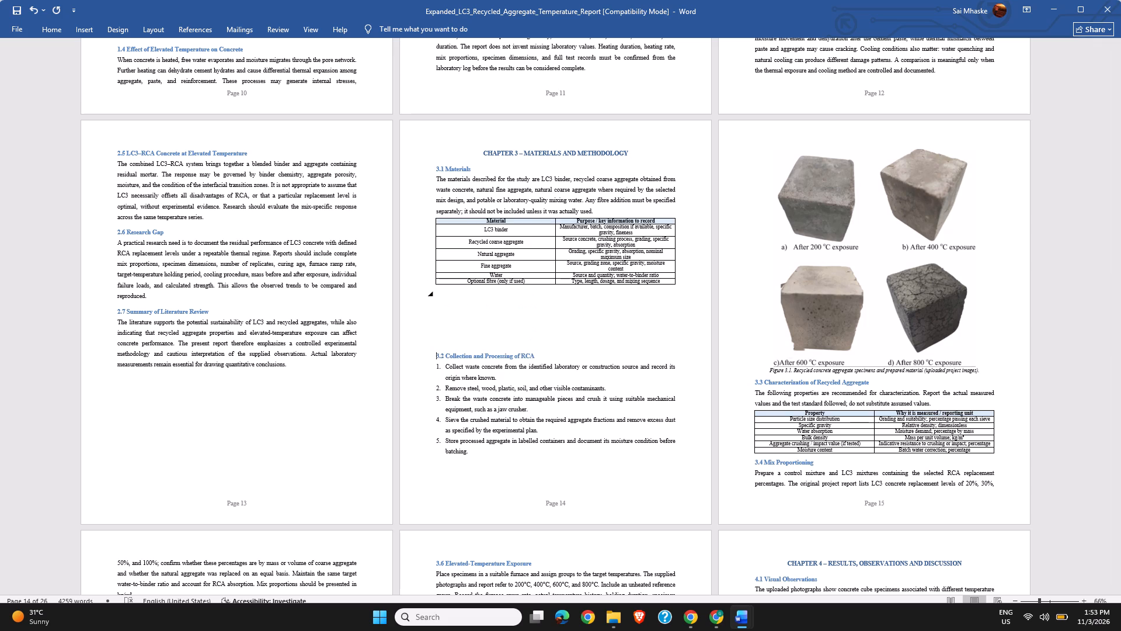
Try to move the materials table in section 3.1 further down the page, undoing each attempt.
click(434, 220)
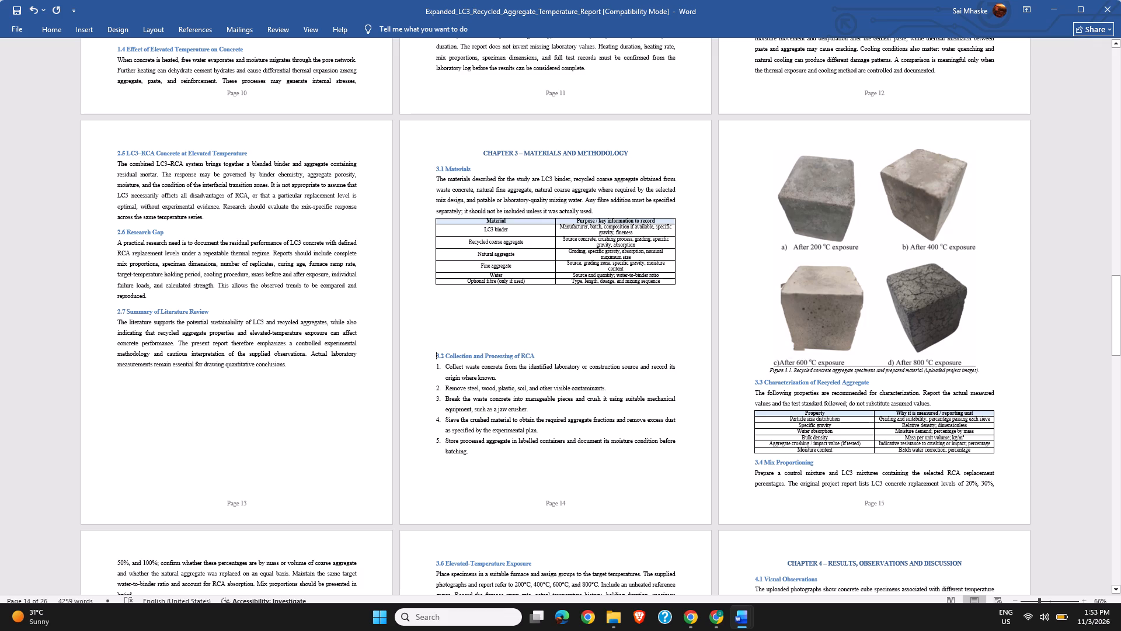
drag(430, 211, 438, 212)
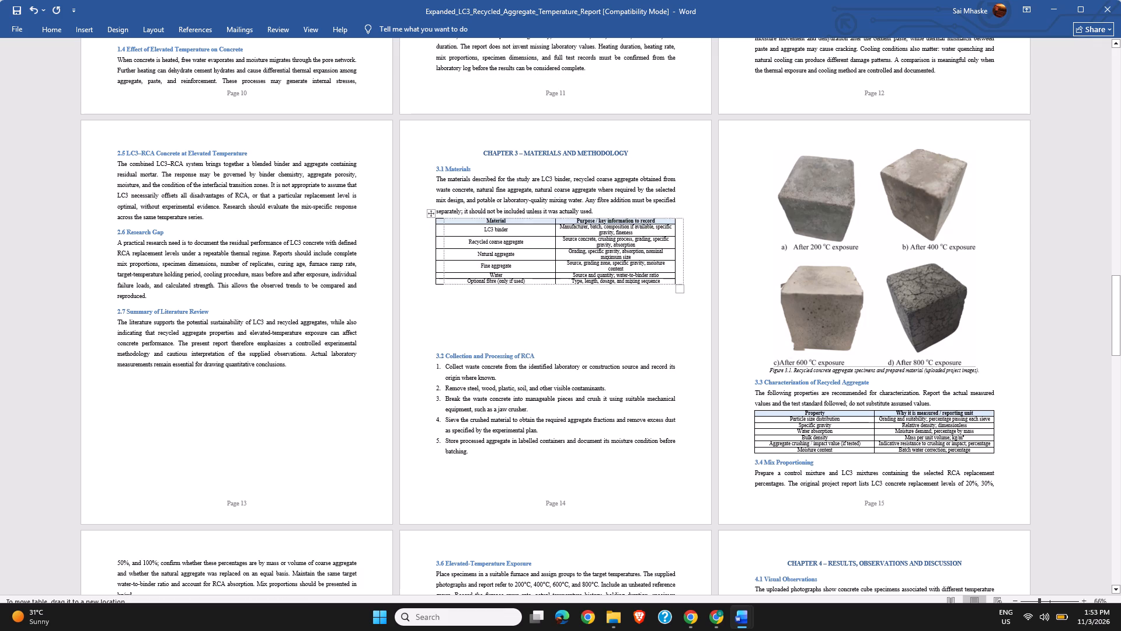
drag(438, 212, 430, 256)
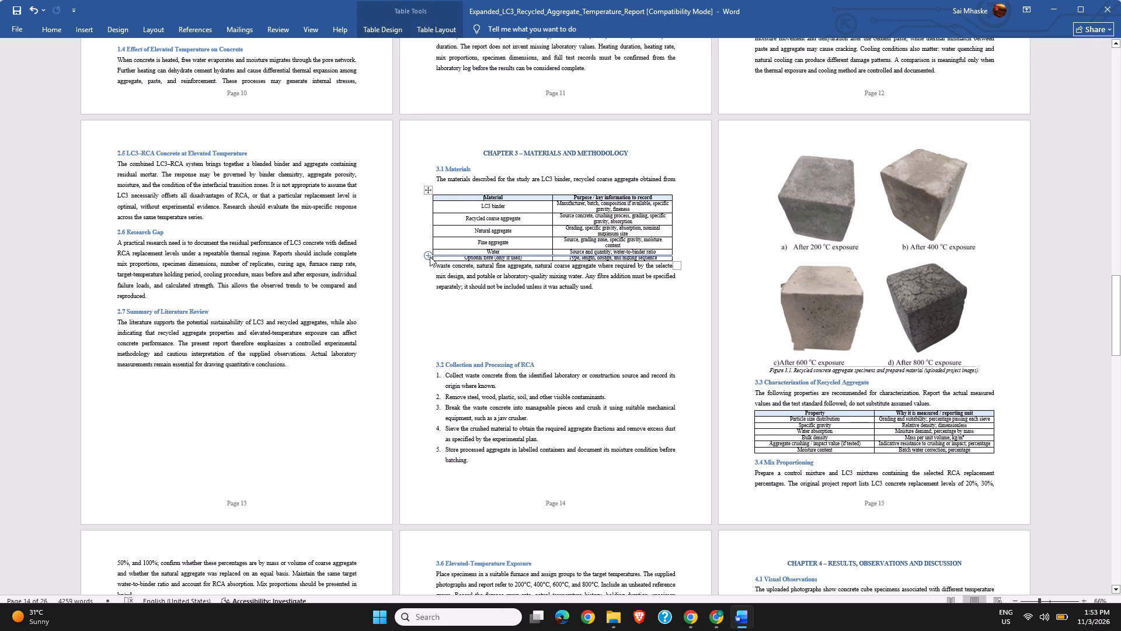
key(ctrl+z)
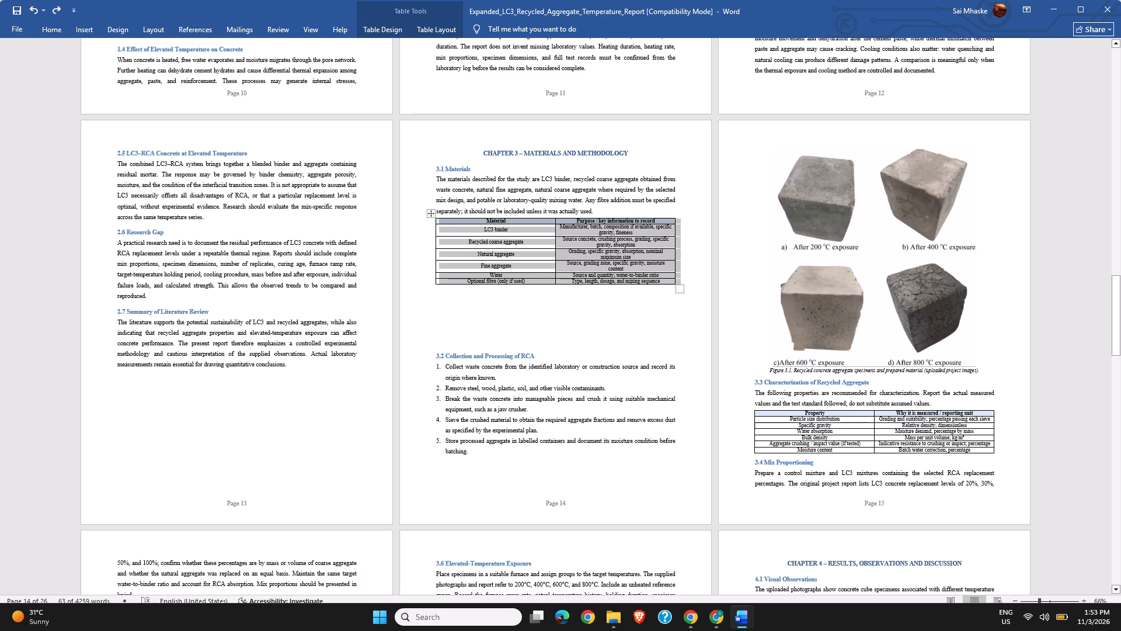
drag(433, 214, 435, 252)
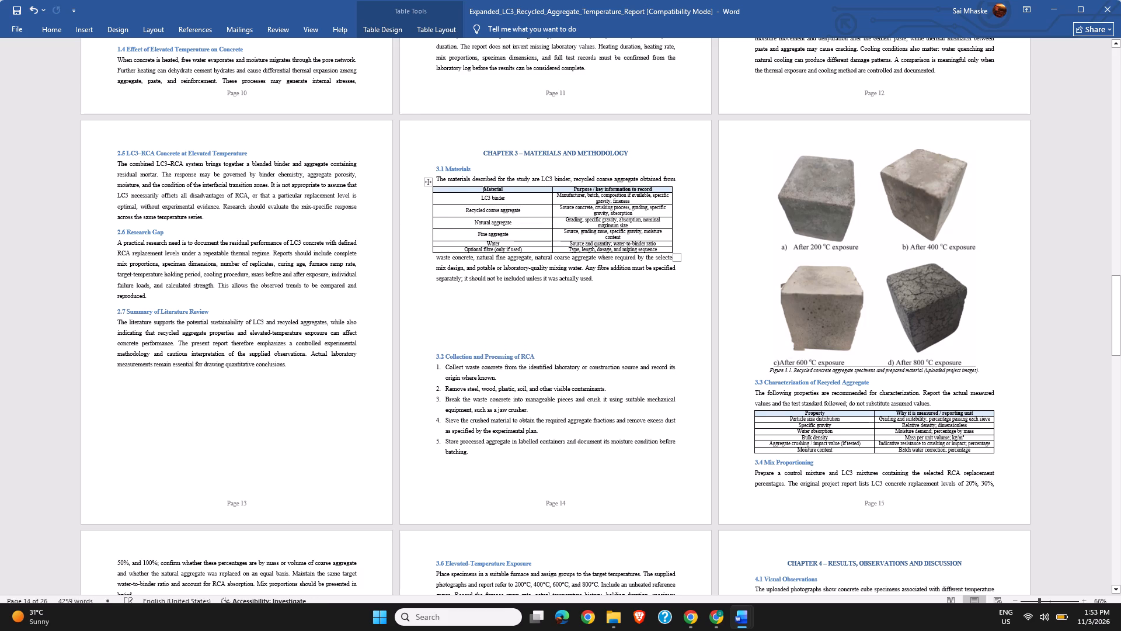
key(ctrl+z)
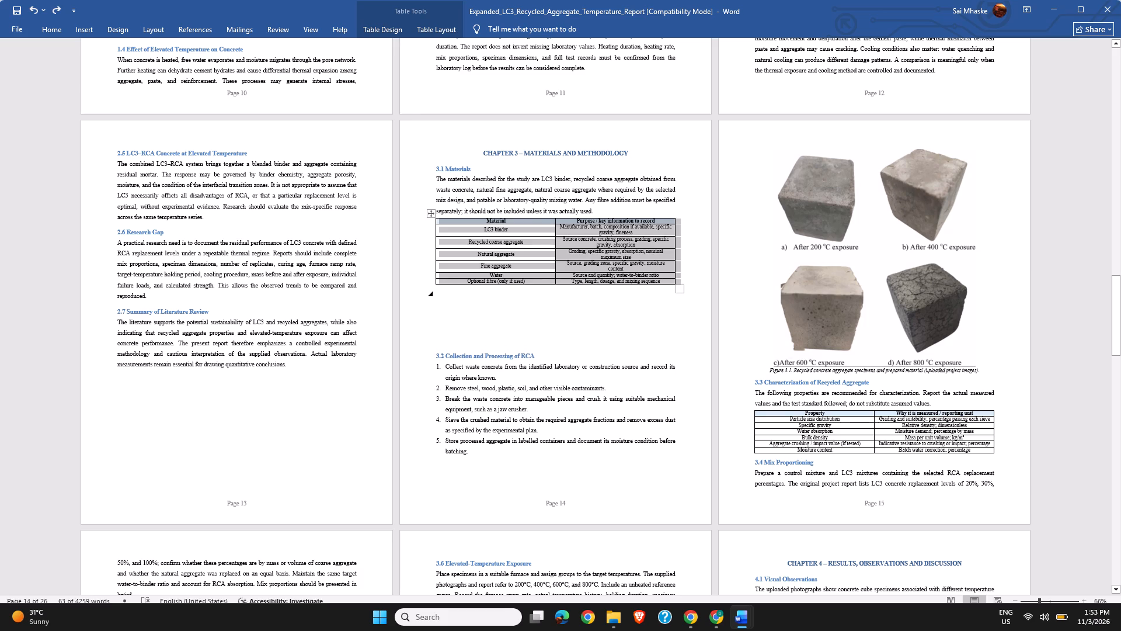
Undo the blank lines above the 3.2 Collection and Processing of RCA heading and insert five new ones there.
click(435, 293)
key(ctrl+z)
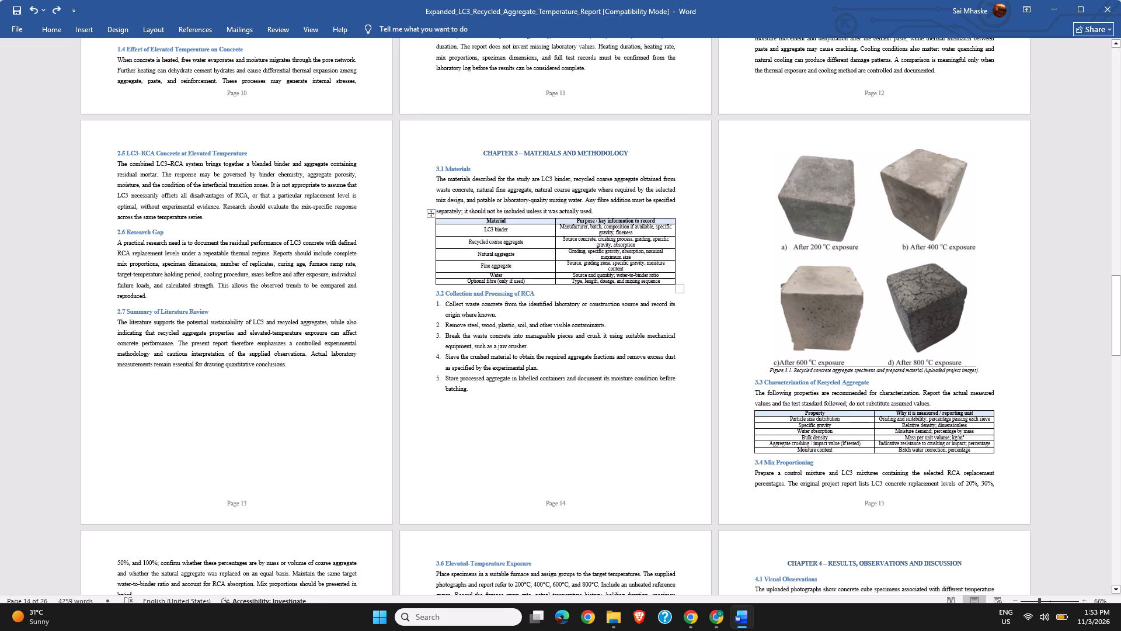
key(Return)
key(Return)
key(Return)
key(Return)
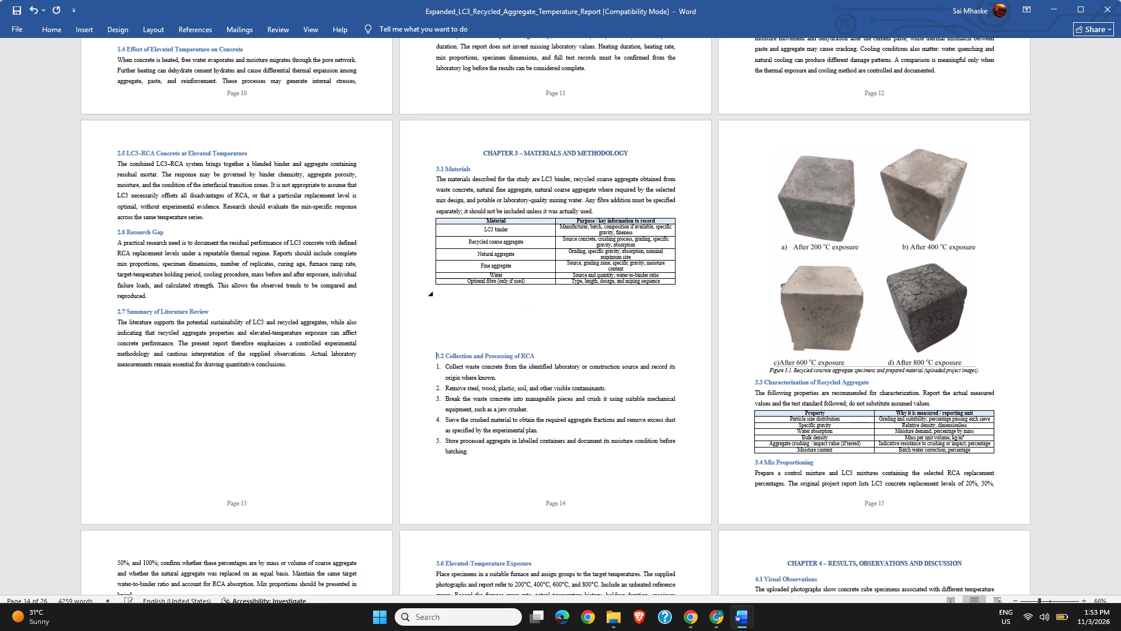
key(Return)
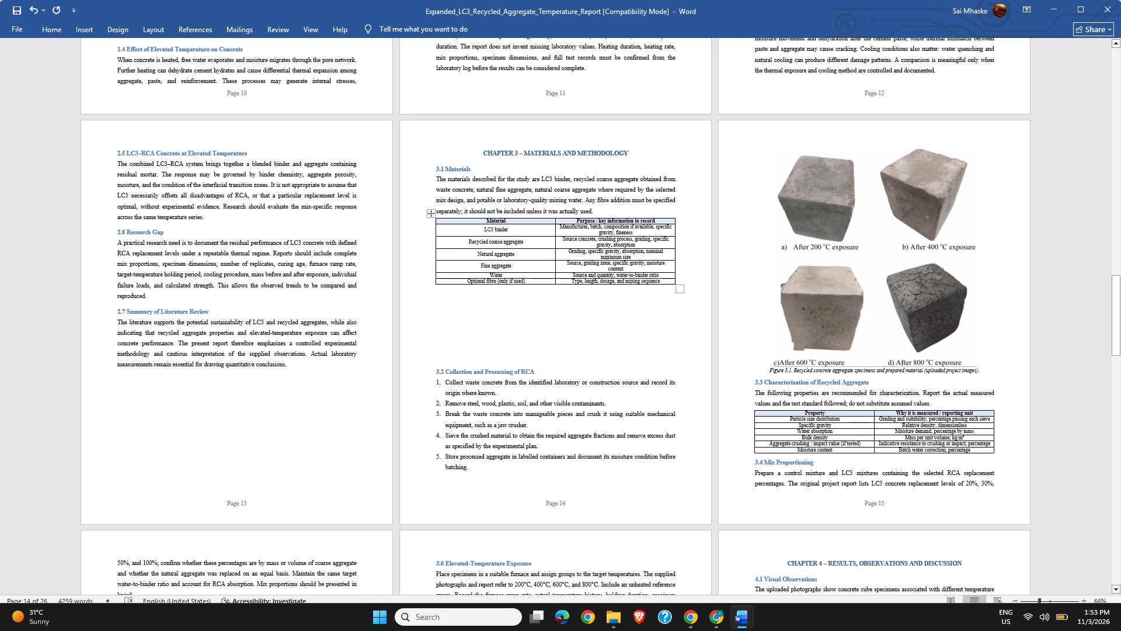
Change the shading of the Material and Purpose / key information to record header cells to white.
ctrl+scroll(448, 221, up, 1)
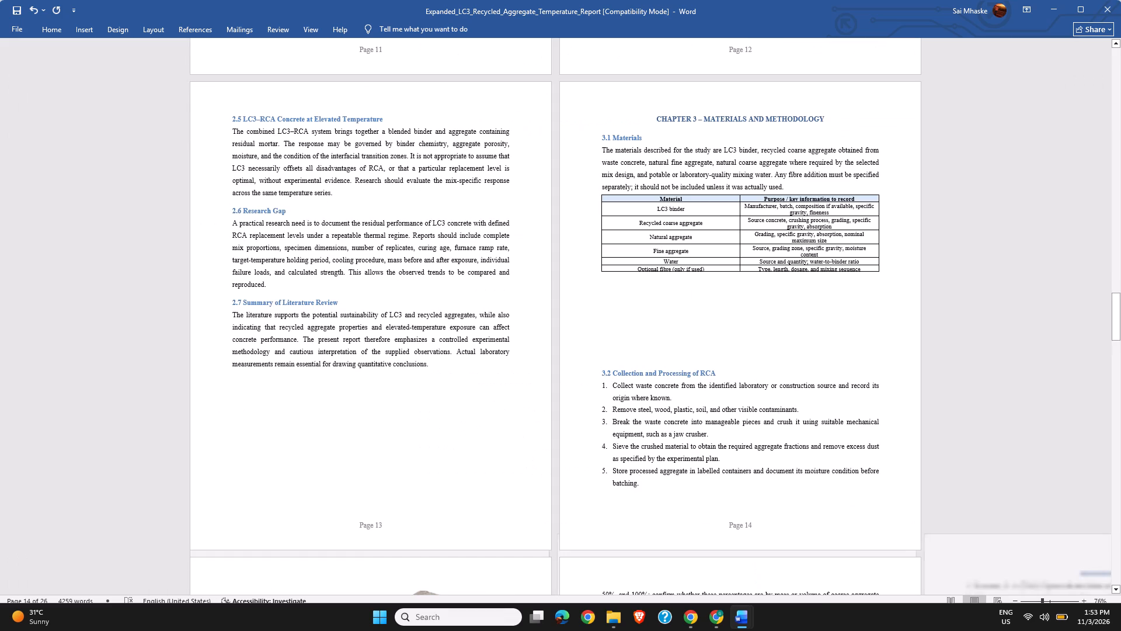
ctrl+scroll(708, 161, up, 2)
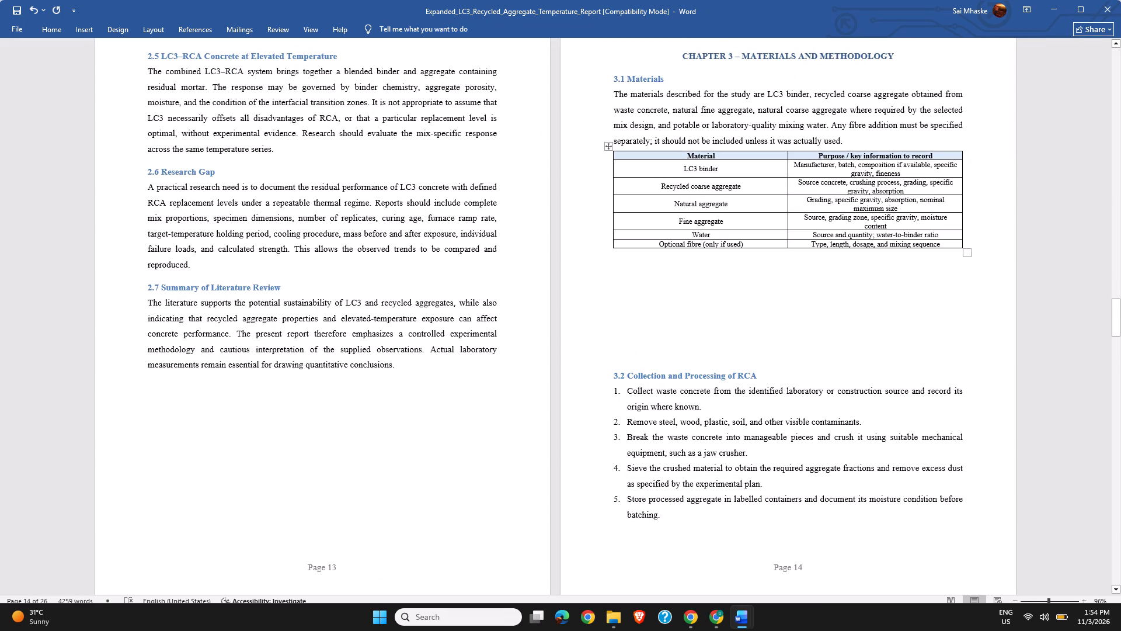
click(614, 155)
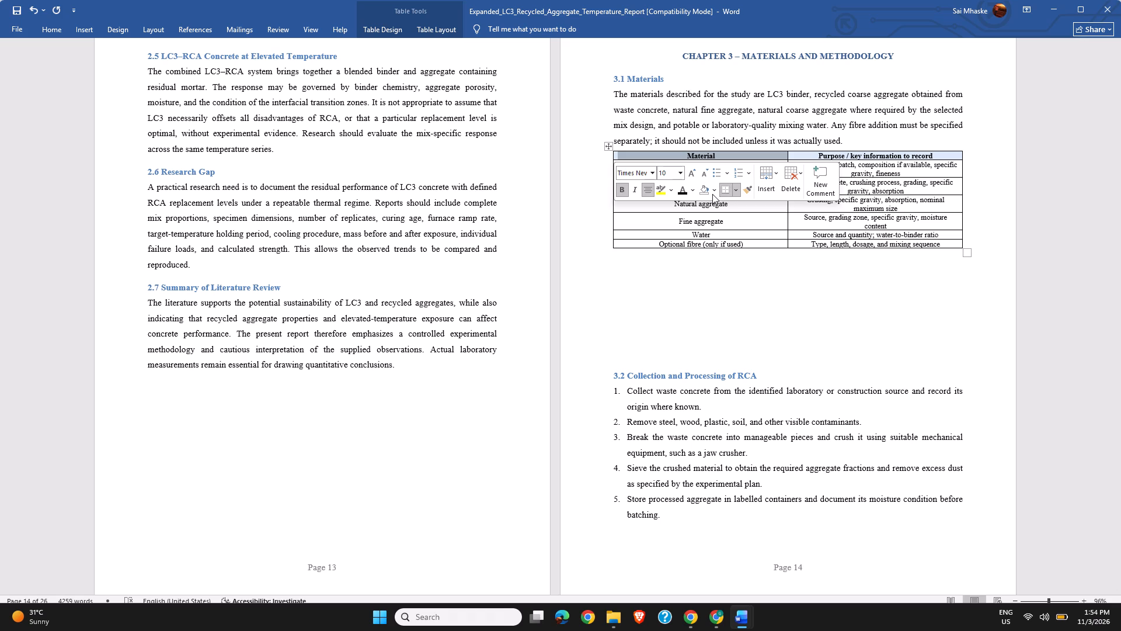
click(712, 194)
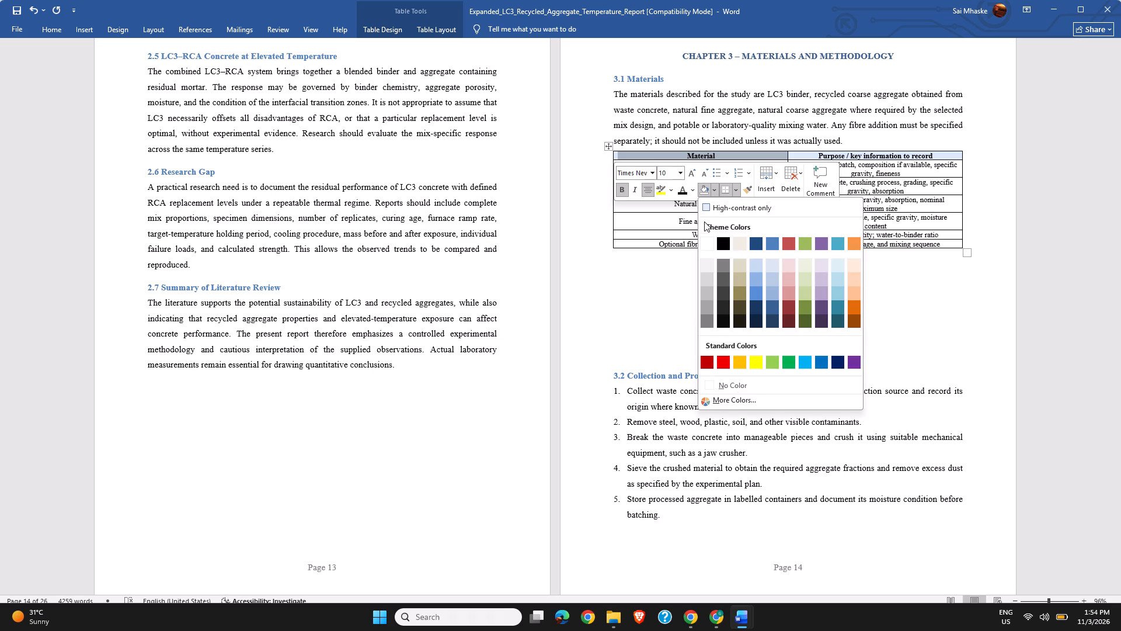
click(705, 238)
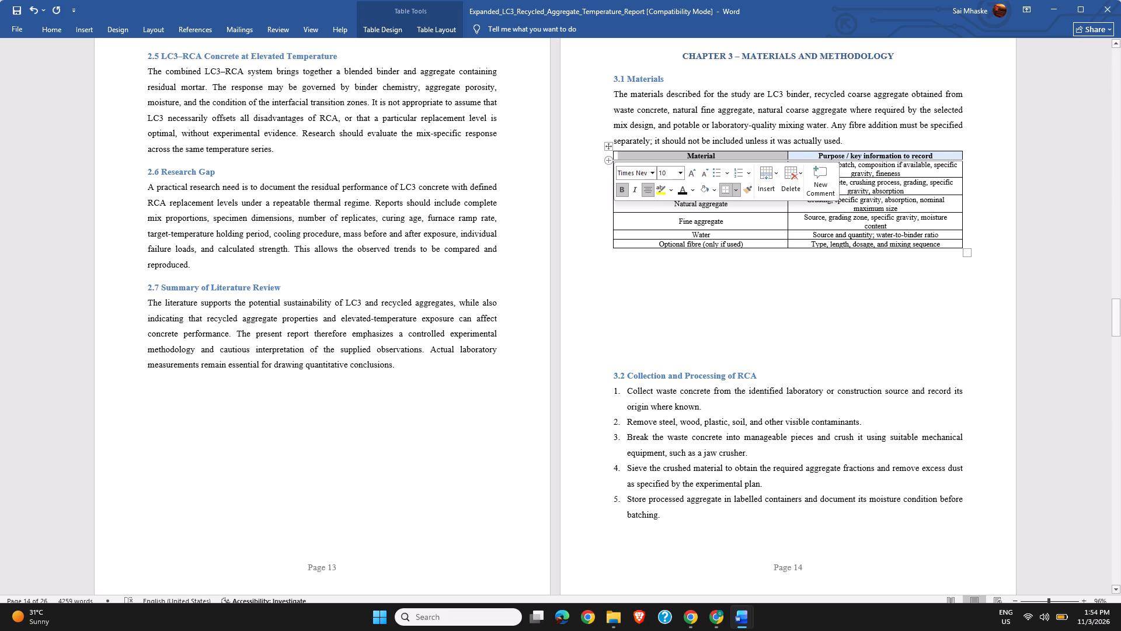
drag(614, 158, 834, 158)
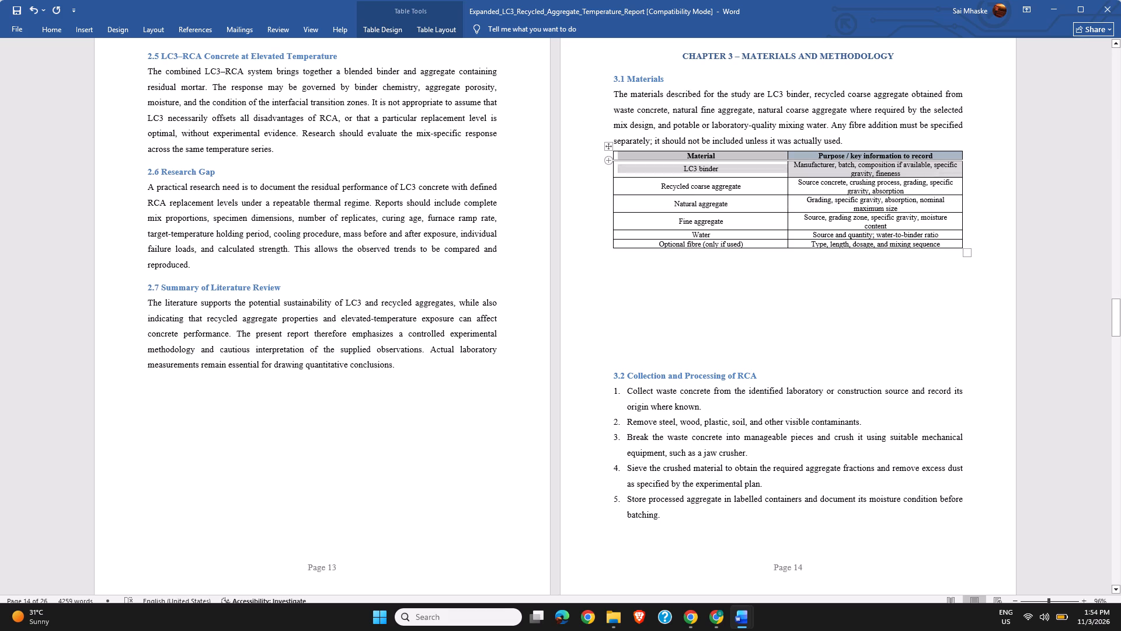
drag(834, 158, 842, 158)
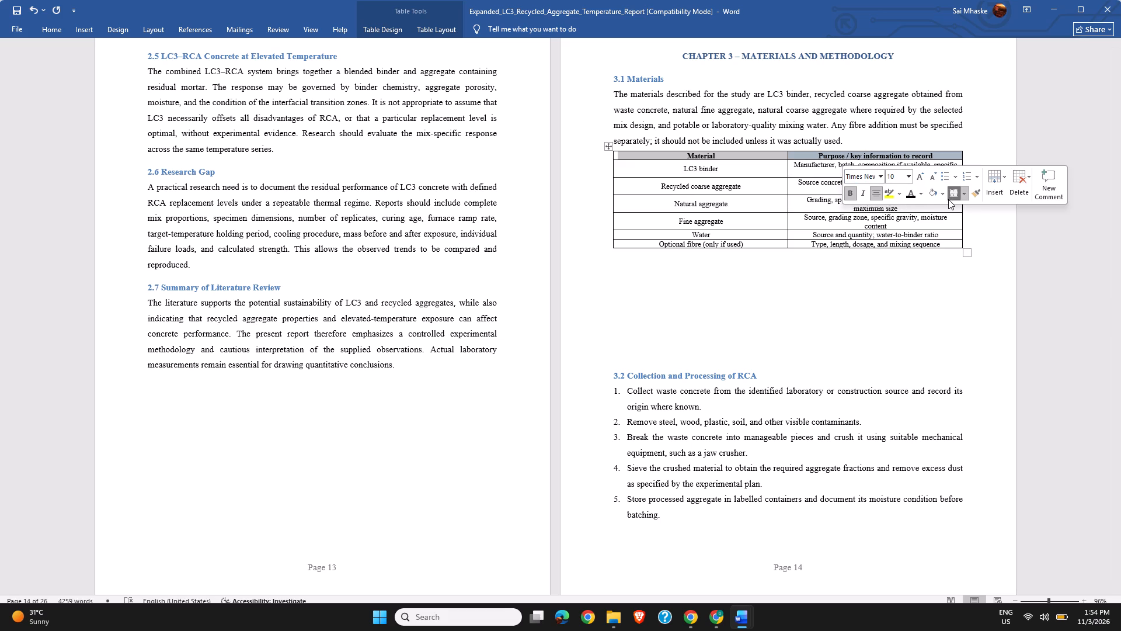
click(931, 192)
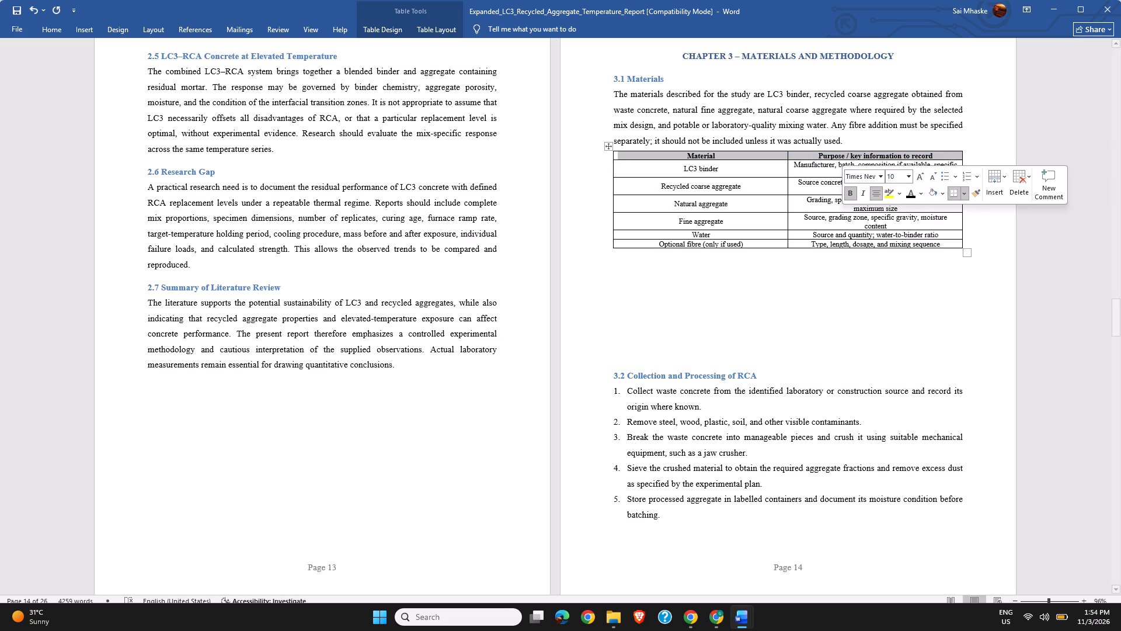
click(695, 296)
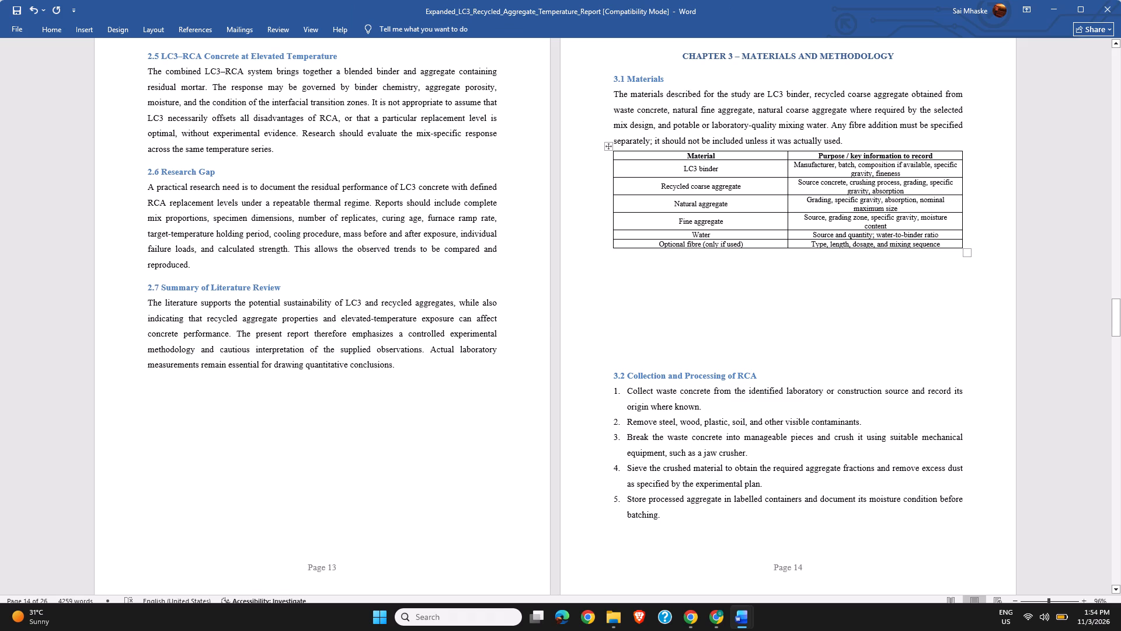
Make the Optional fibre (only if used) row of the materials table several times taller by lowering its bottom border.
drag(780, 250, 781, 283)
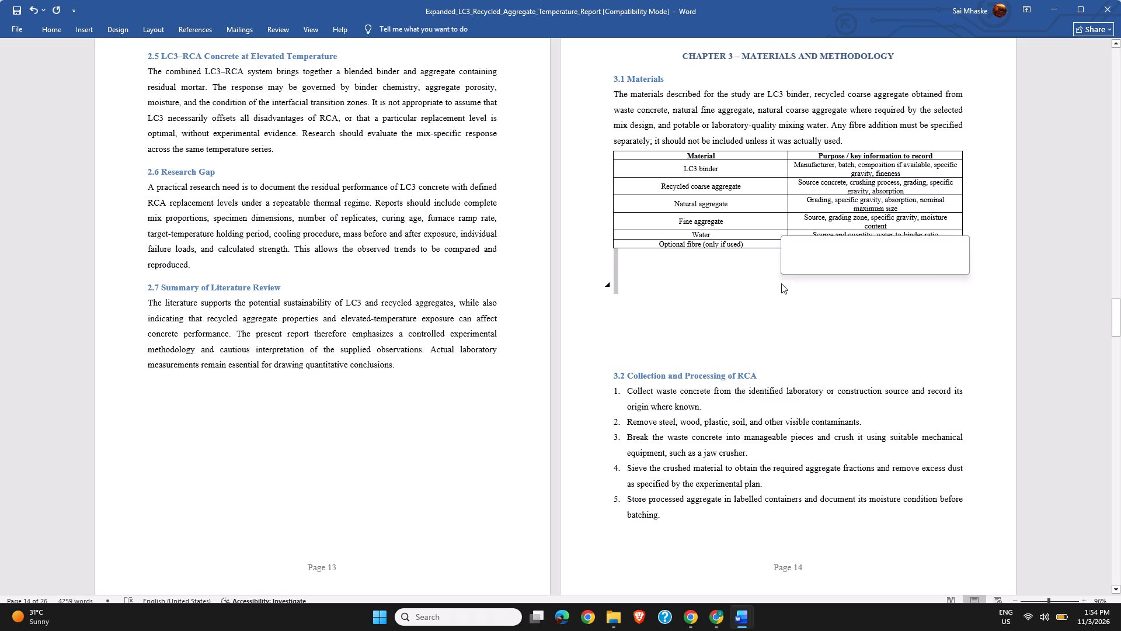
drag(772, 247, 774, 265)
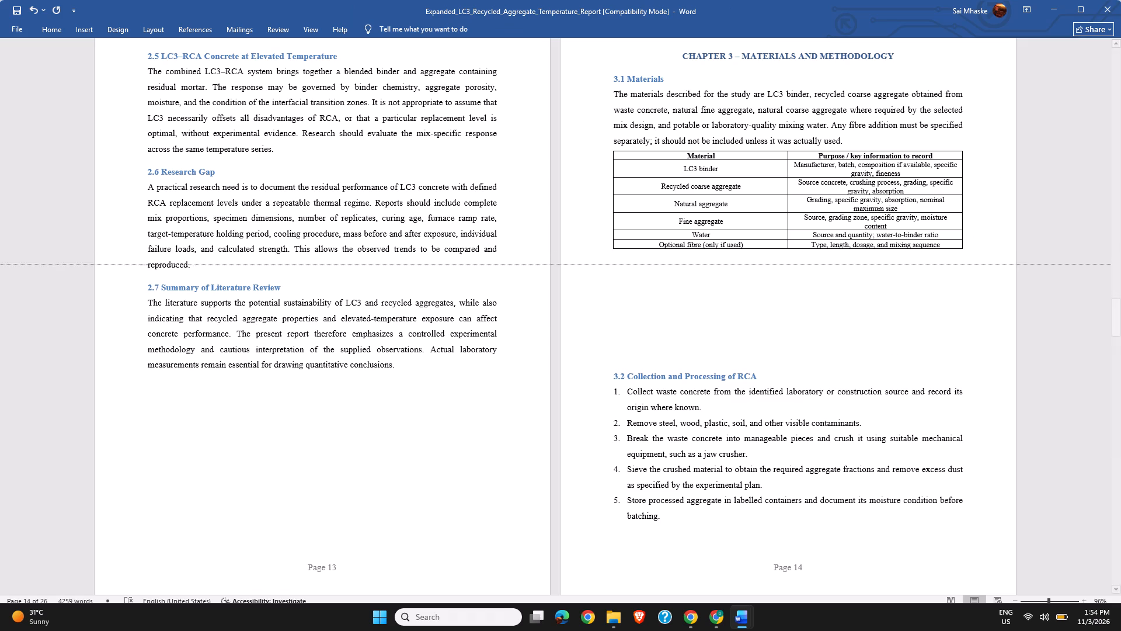
drag(774, 265, 781, 310)
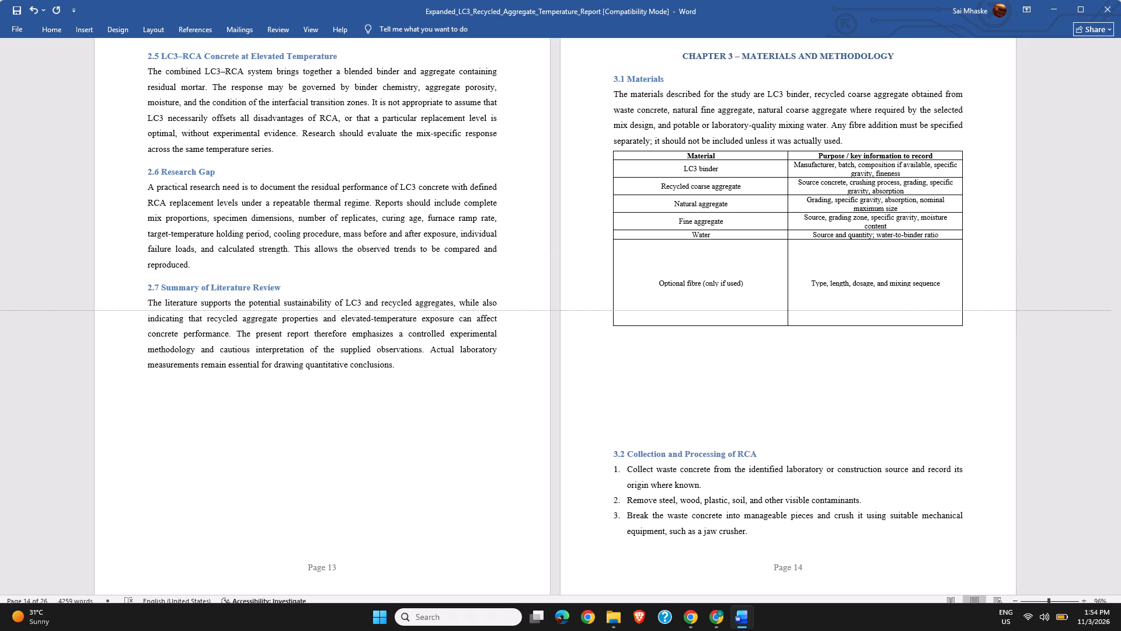
drag(781, 310, 781, 307)
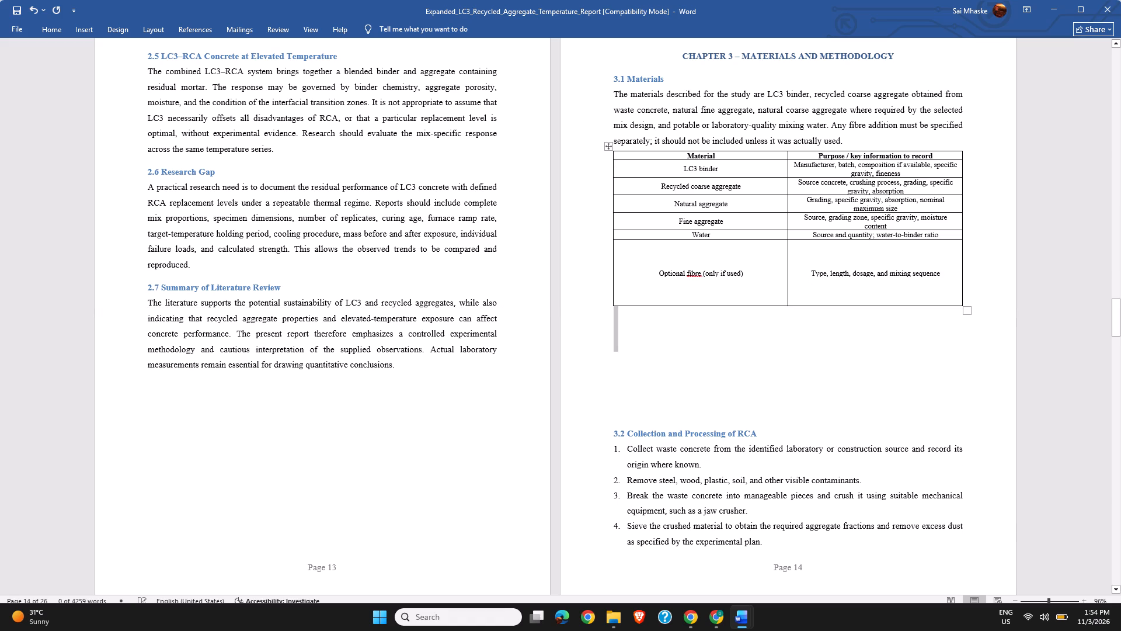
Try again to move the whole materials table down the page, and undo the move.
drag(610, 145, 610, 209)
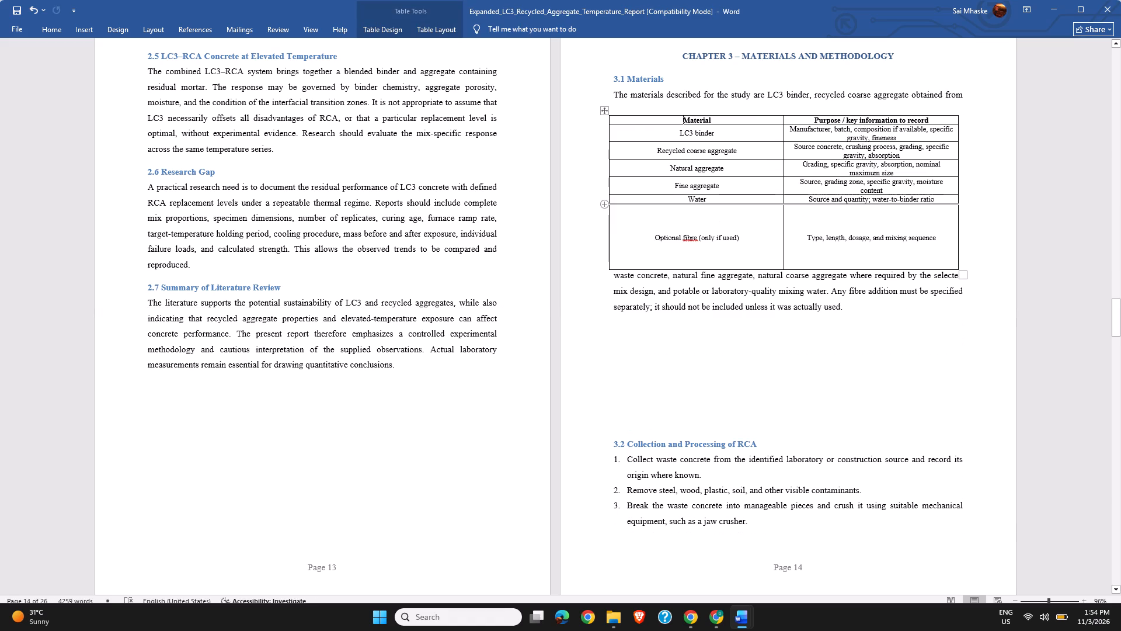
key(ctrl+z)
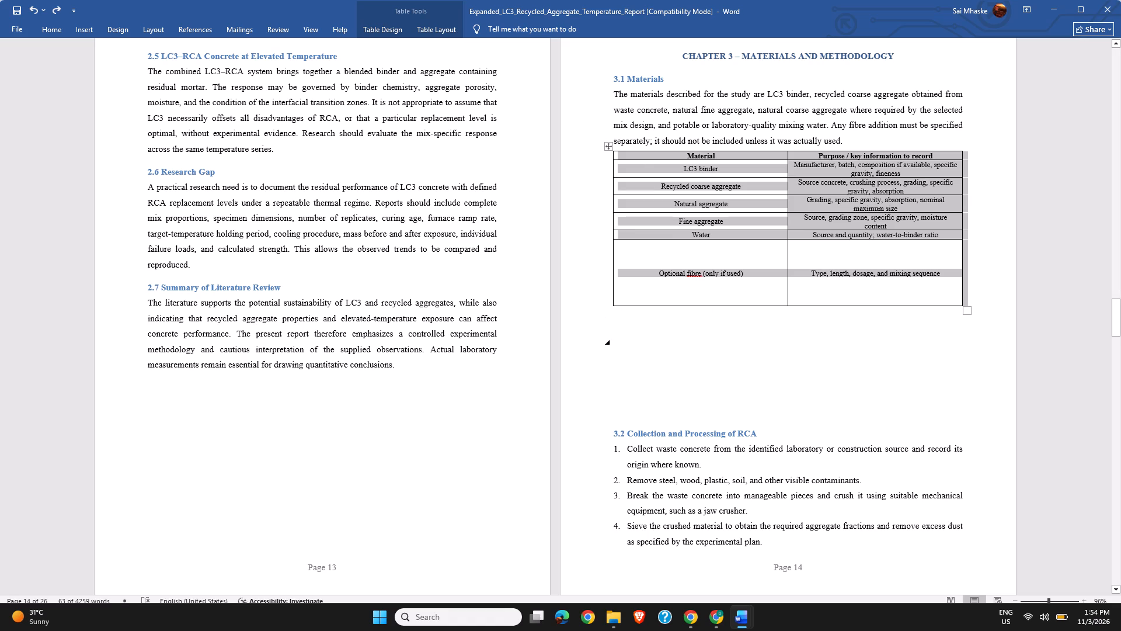
Undo the height increase of the Optional fibre (only if used) row in the materials table.
key(ctrl+z)
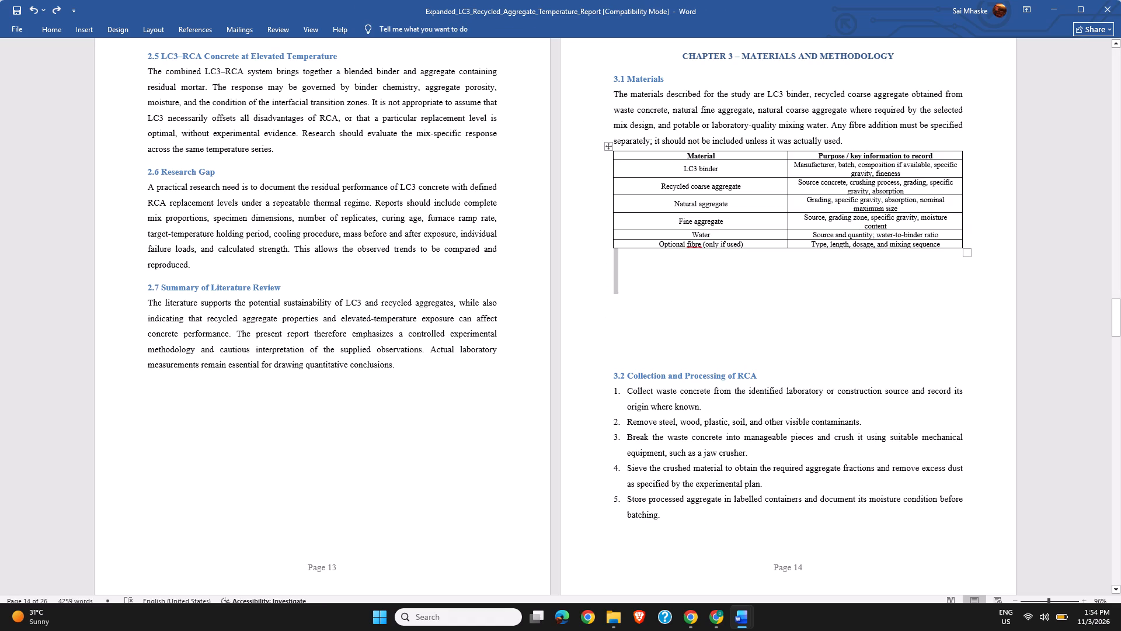
Insert two blank lines between the 3.1 Materials paragraph and the materials table.
click(847, 138)
key(Return)
key(Return)
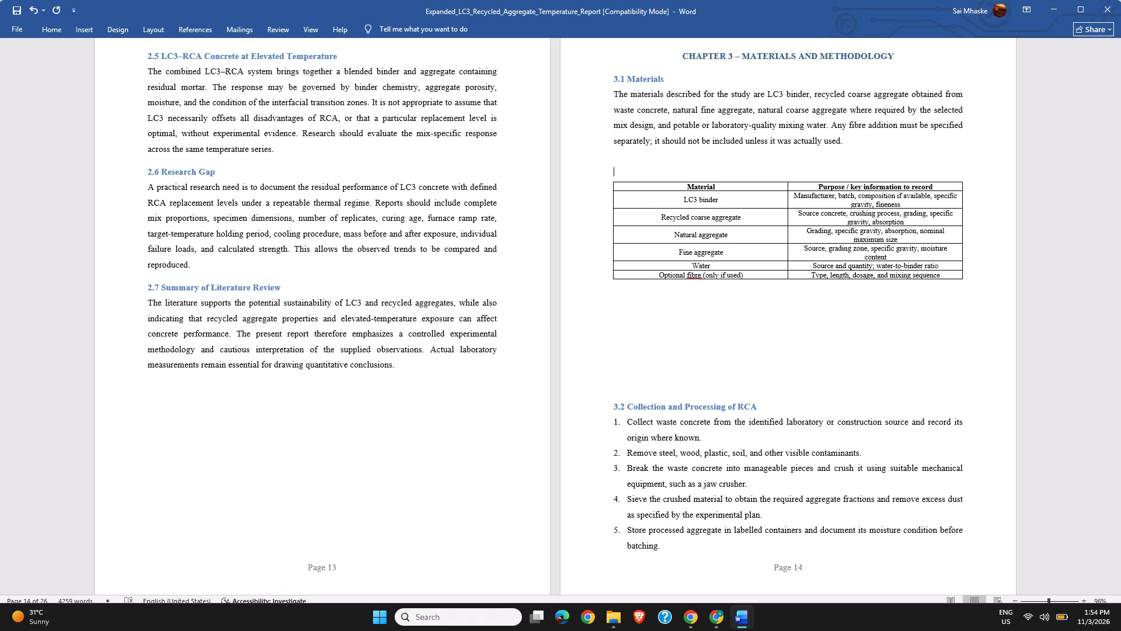
key(Return)
key(BackSpace)
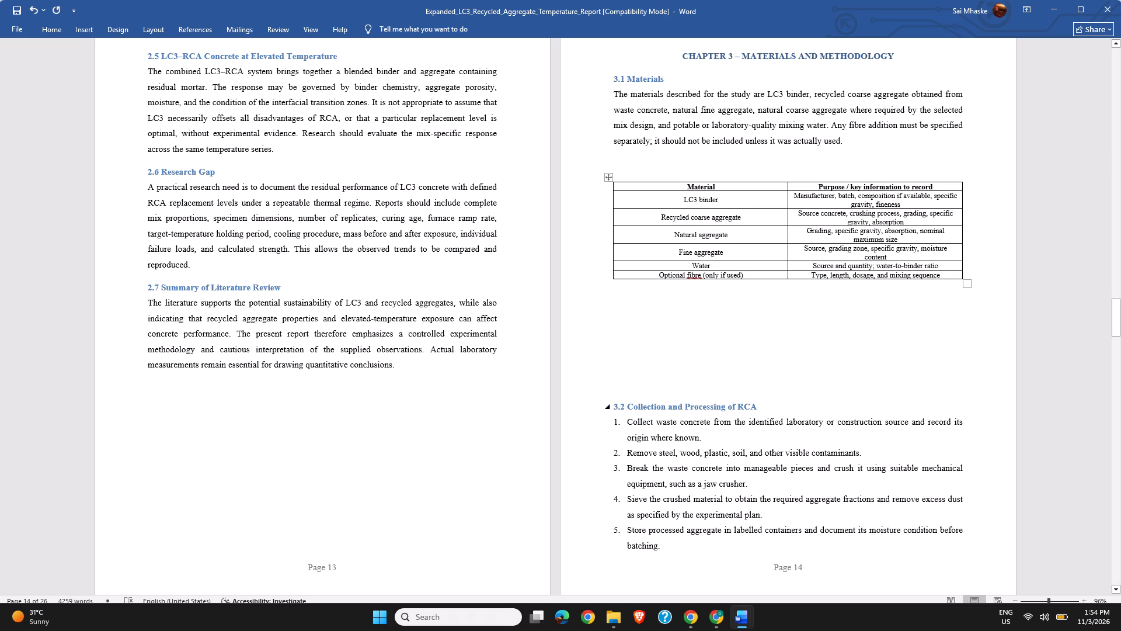
Delete four of the blank lines above the 3.2 Collection and Processing of RCA heading.
click(611, 407)
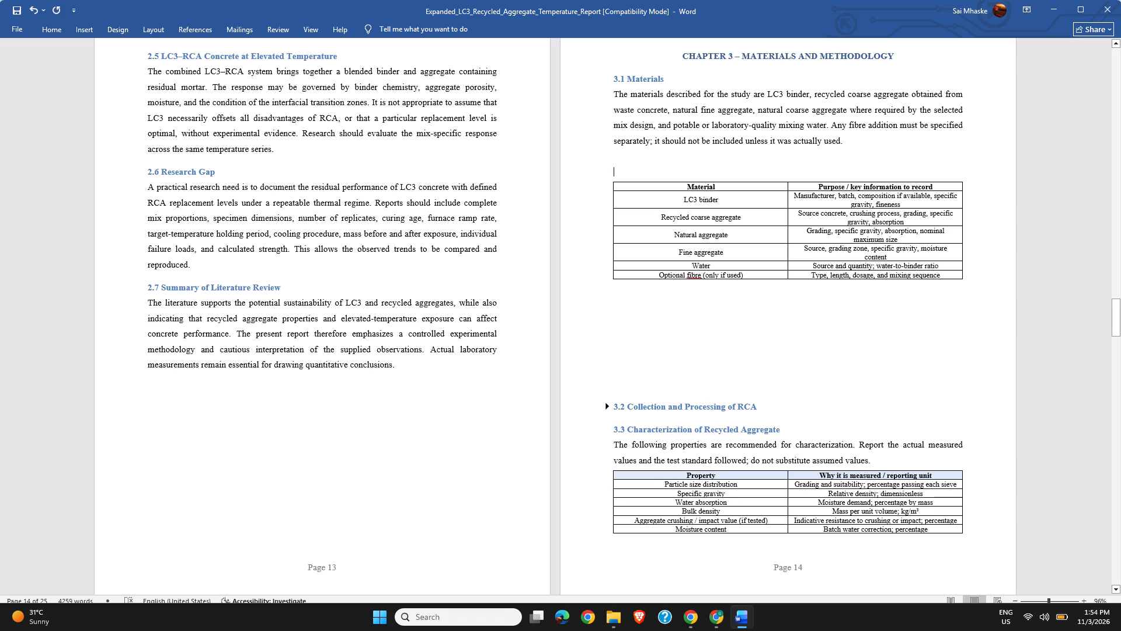
key(ctrl+z)
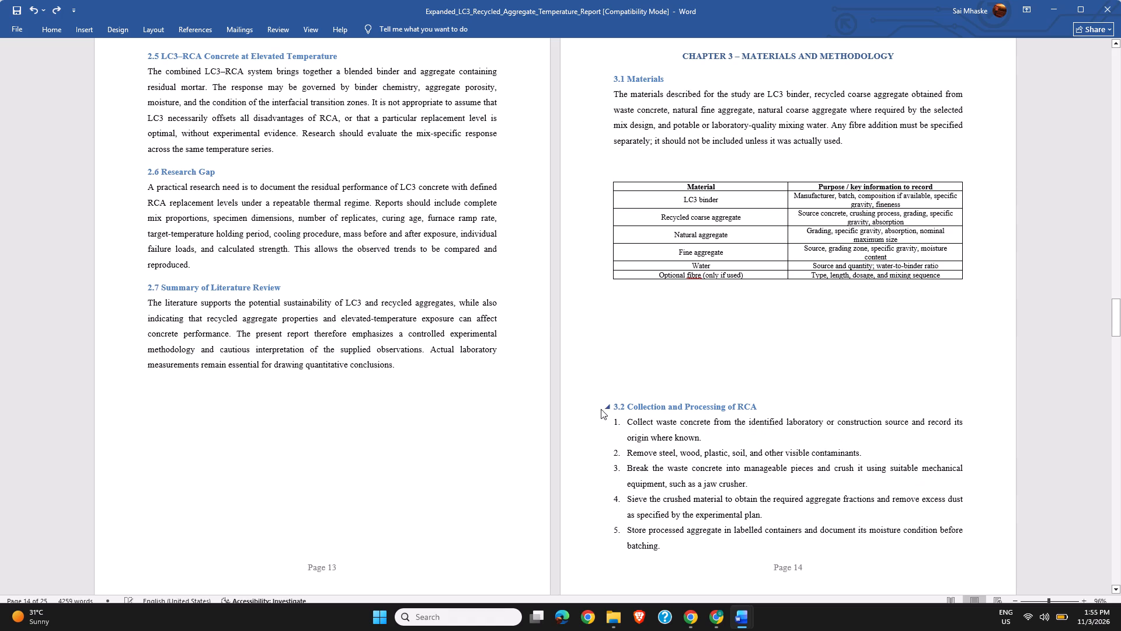
click(615, 407)
key(BackSpace)
key(BackSpace)
key(BackSpace)
key(BackSpace)
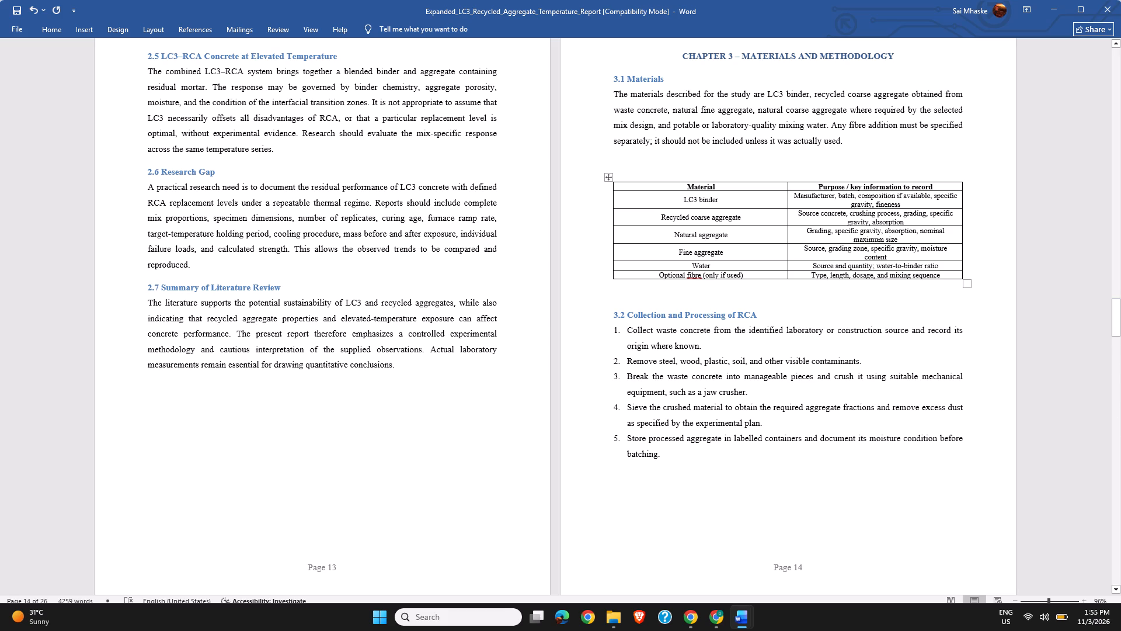
Narrow the Material column of the materials table, giving the extra width to the Purpose / key information to record column.
drag(786, 239, 749, 239)
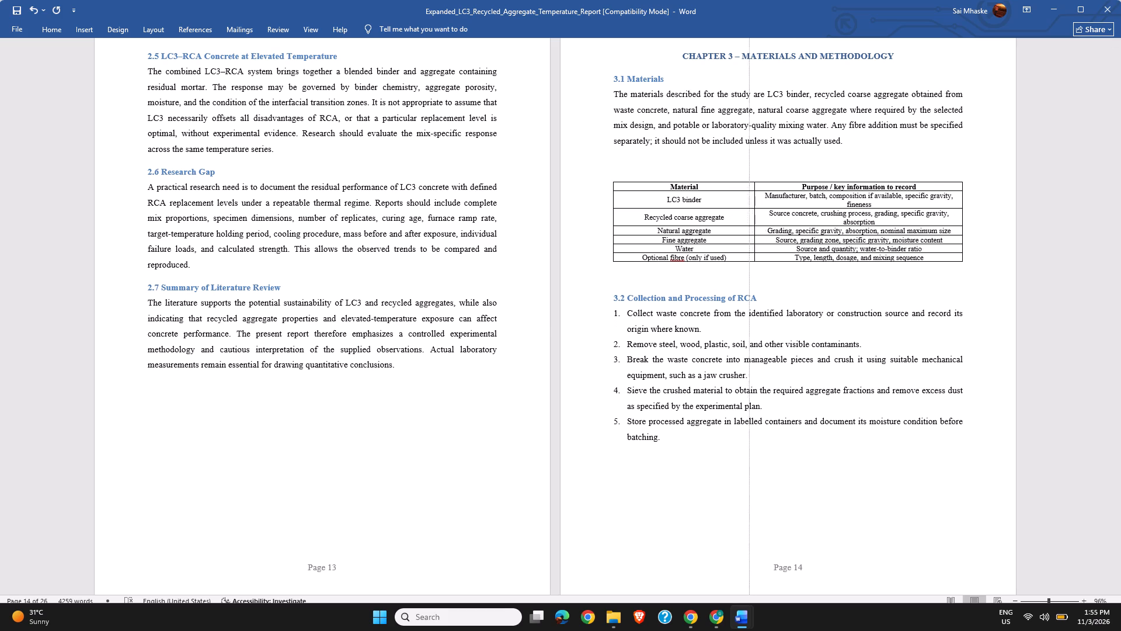
drag(749, 239, 740, 309)
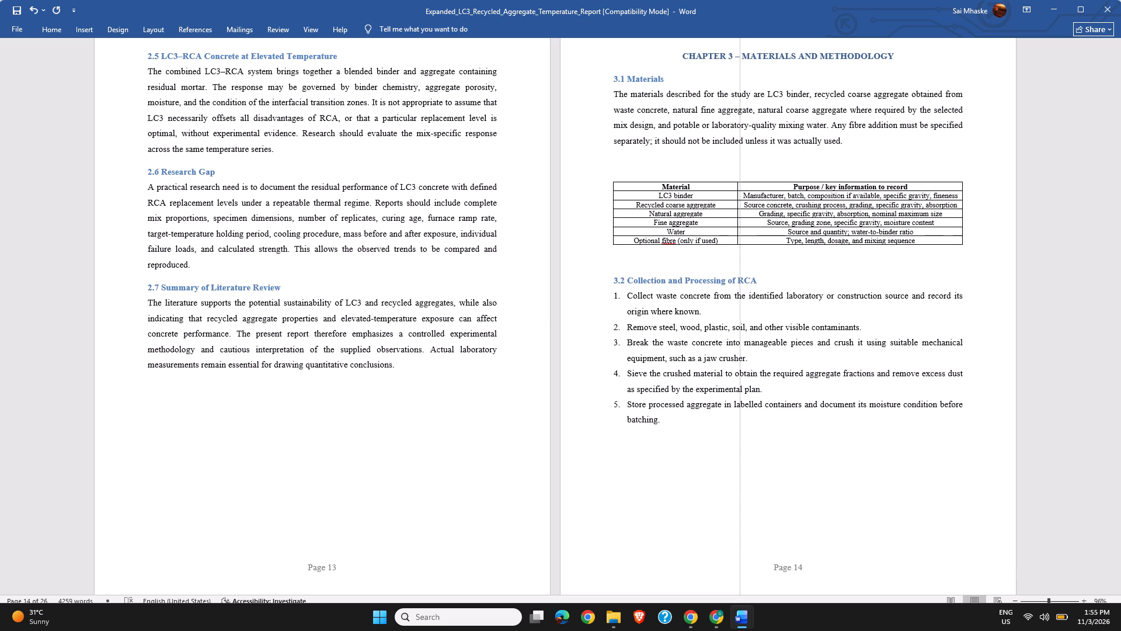
drag(740, 309, 737, 266)
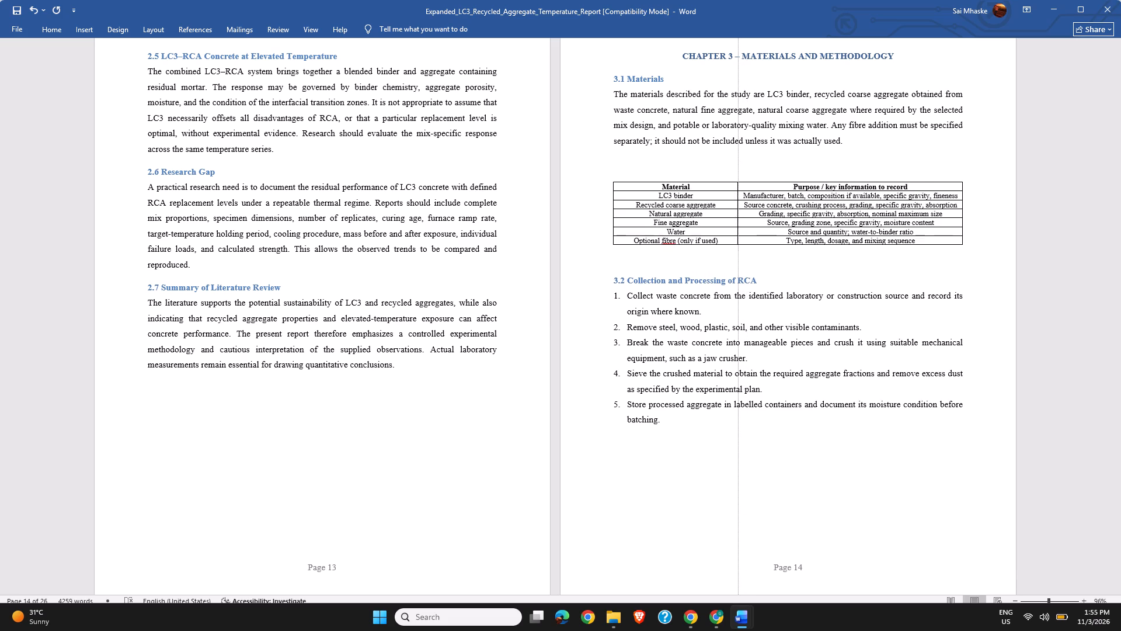
drag(737, 266, 761, 358)
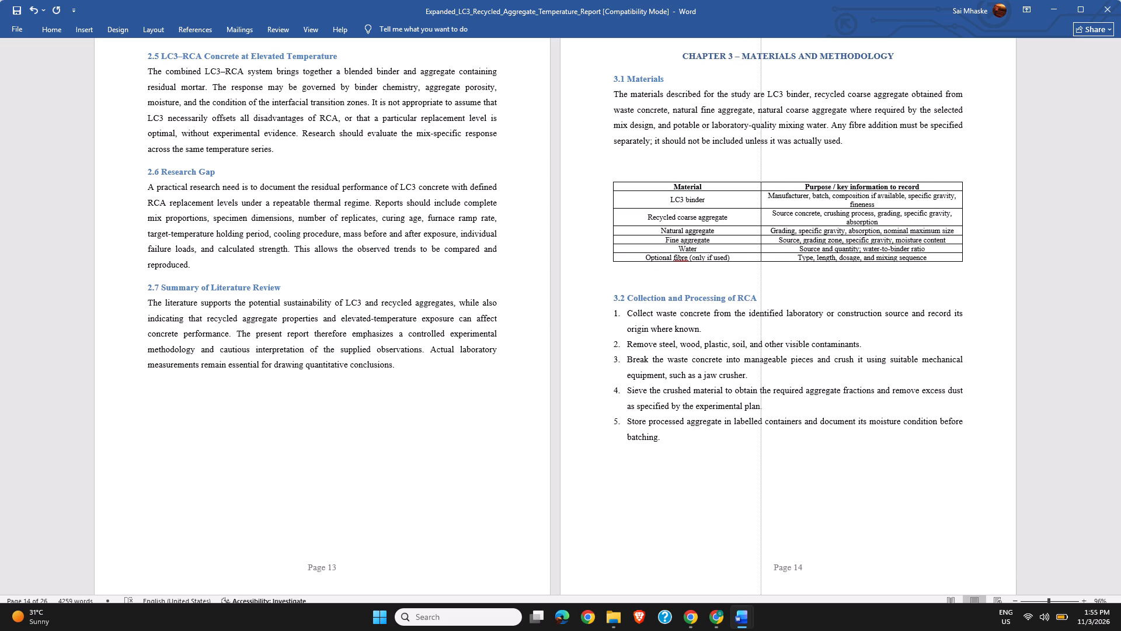
drag(761, 358, 744, 393)
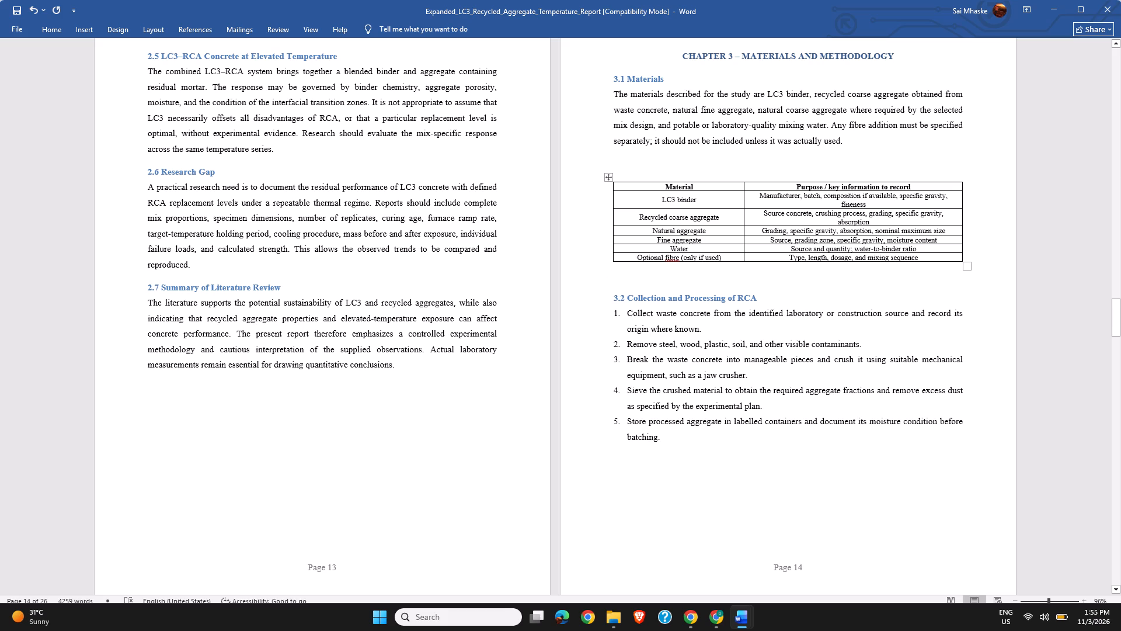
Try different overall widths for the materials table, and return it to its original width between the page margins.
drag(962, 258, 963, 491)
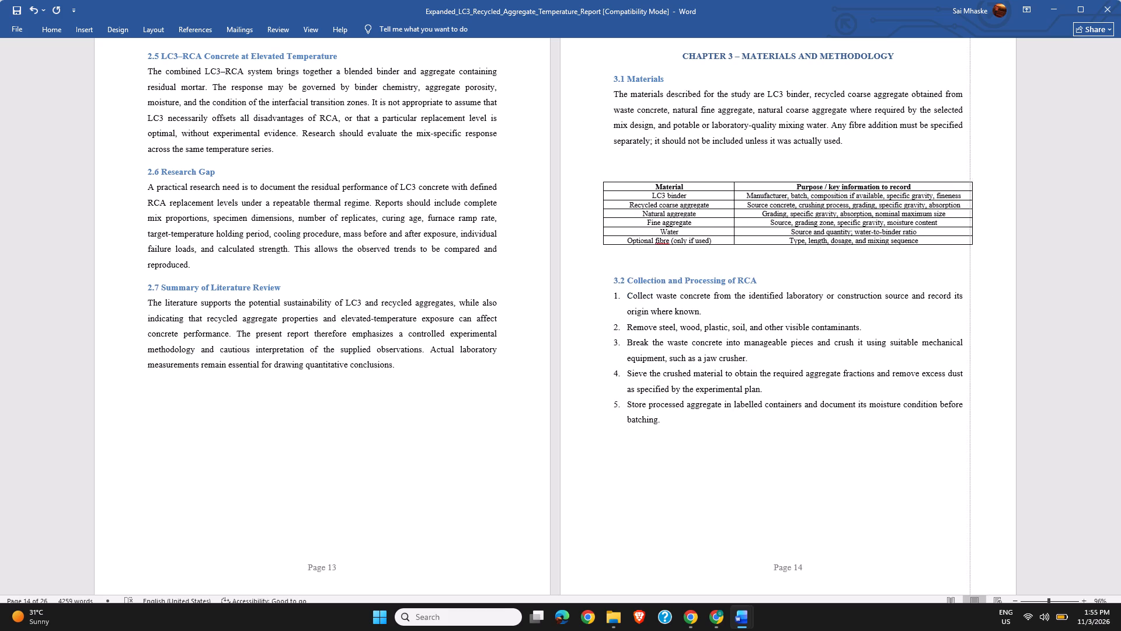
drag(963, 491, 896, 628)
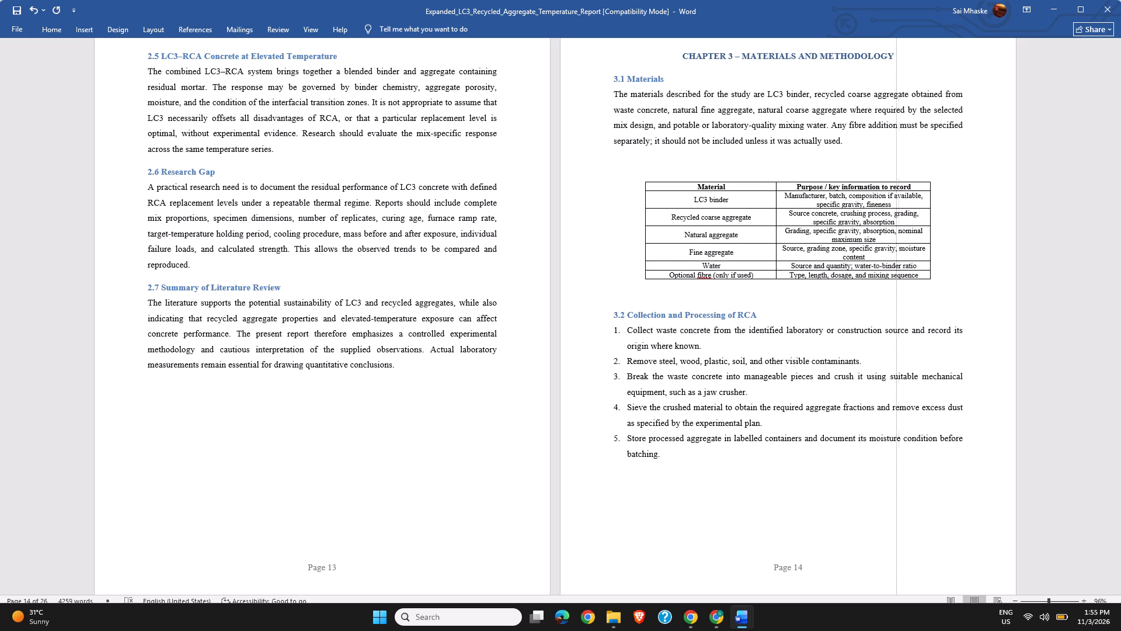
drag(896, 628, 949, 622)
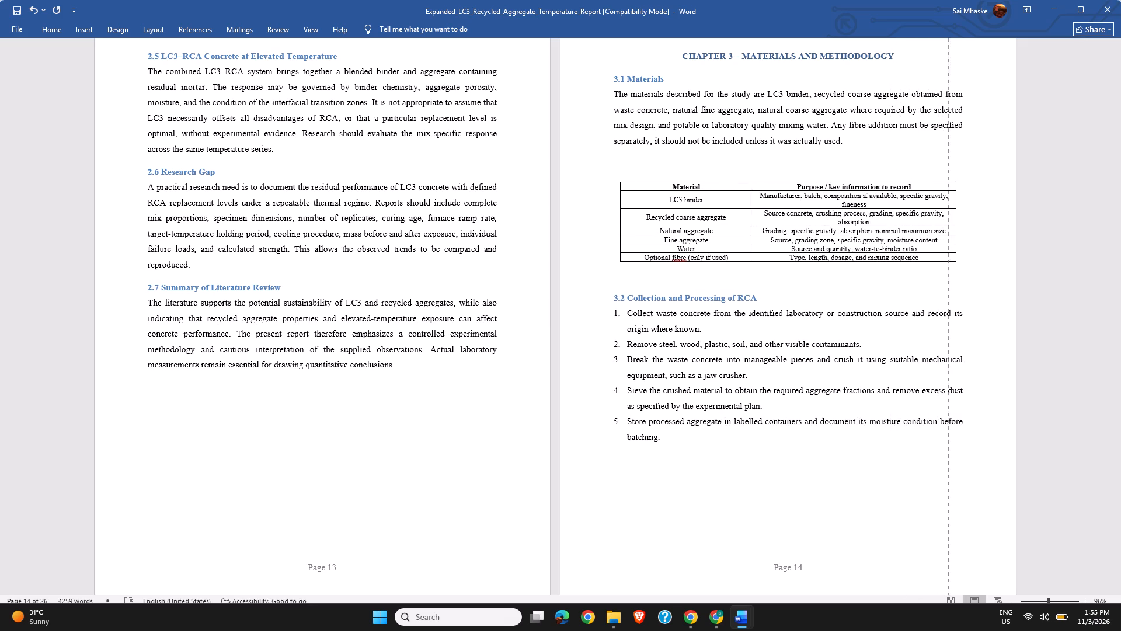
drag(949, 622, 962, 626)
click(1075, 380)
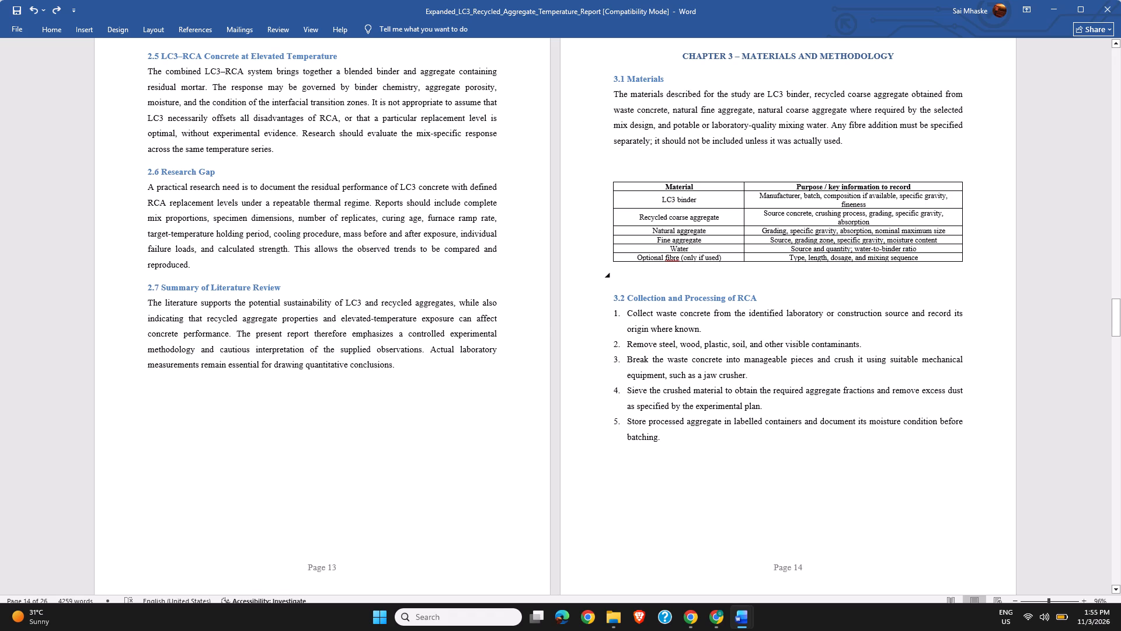
Make the Optional fibre (only if used) row and the Water row of the materials table several times taller.
drag(756, 259, 760, 274)
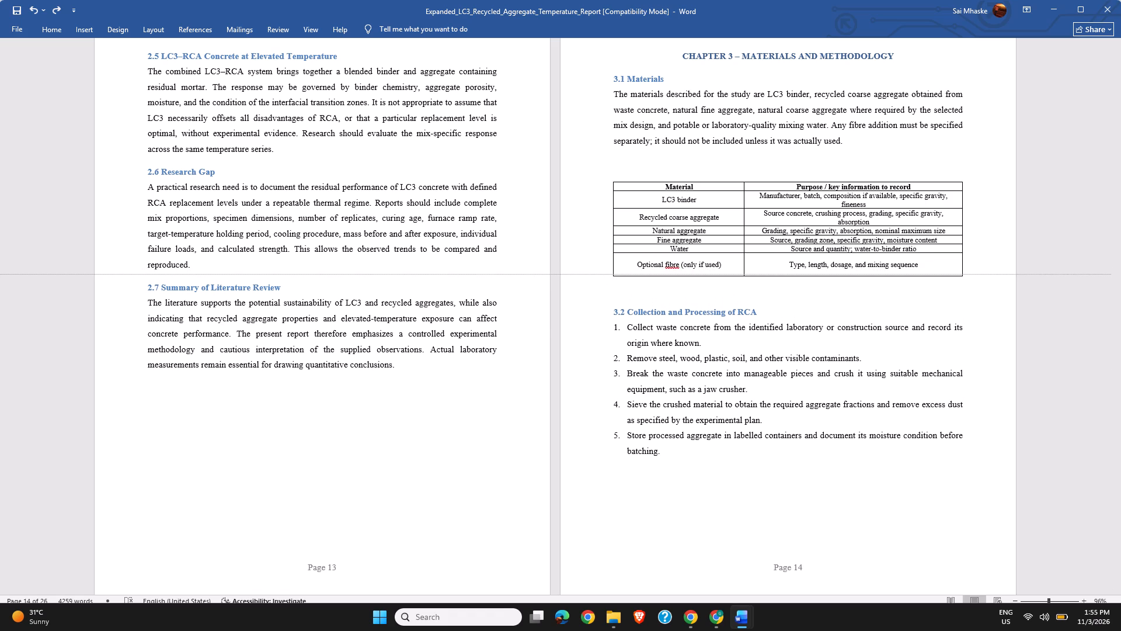
drag(760, 274, 772, 311)
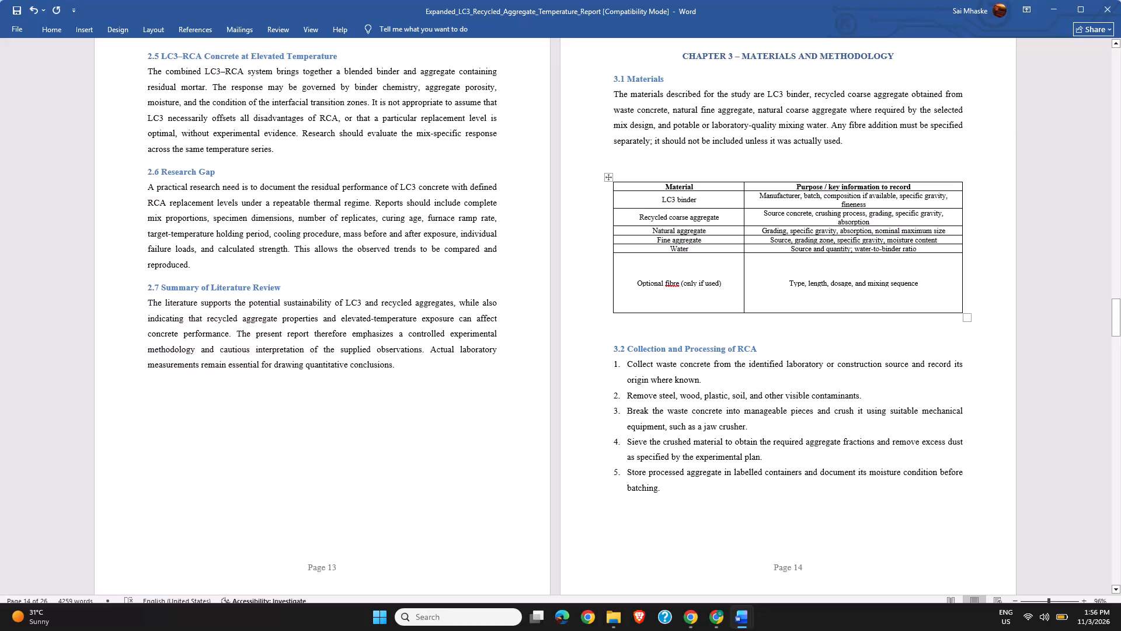
drag(727, 253, 730, 278)
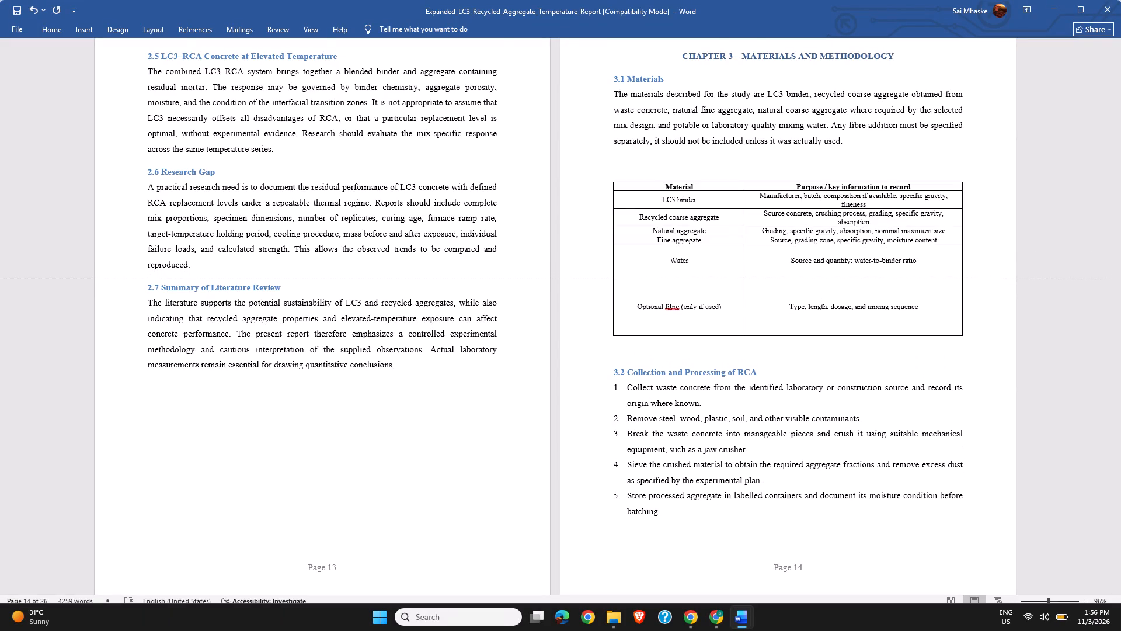
drag(730, 278, 730, 278)
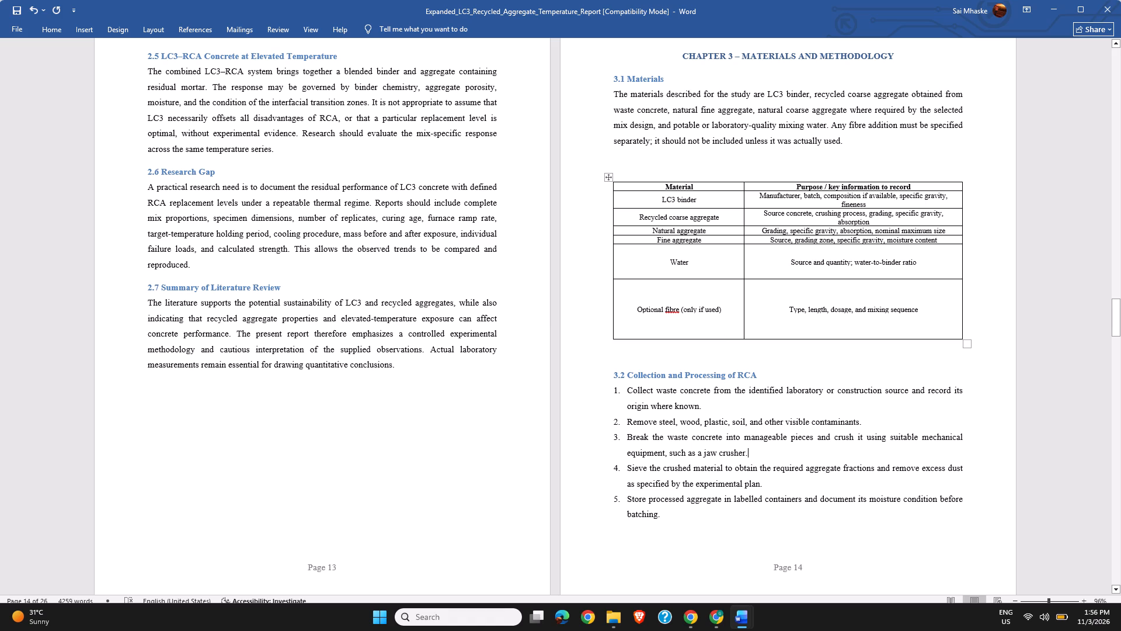
Make the Fine aggregate, Natural aggregate and Recycled coarse aggregate rows taller, at about the height of the Water row.
drag(712, 245, 713, 261)
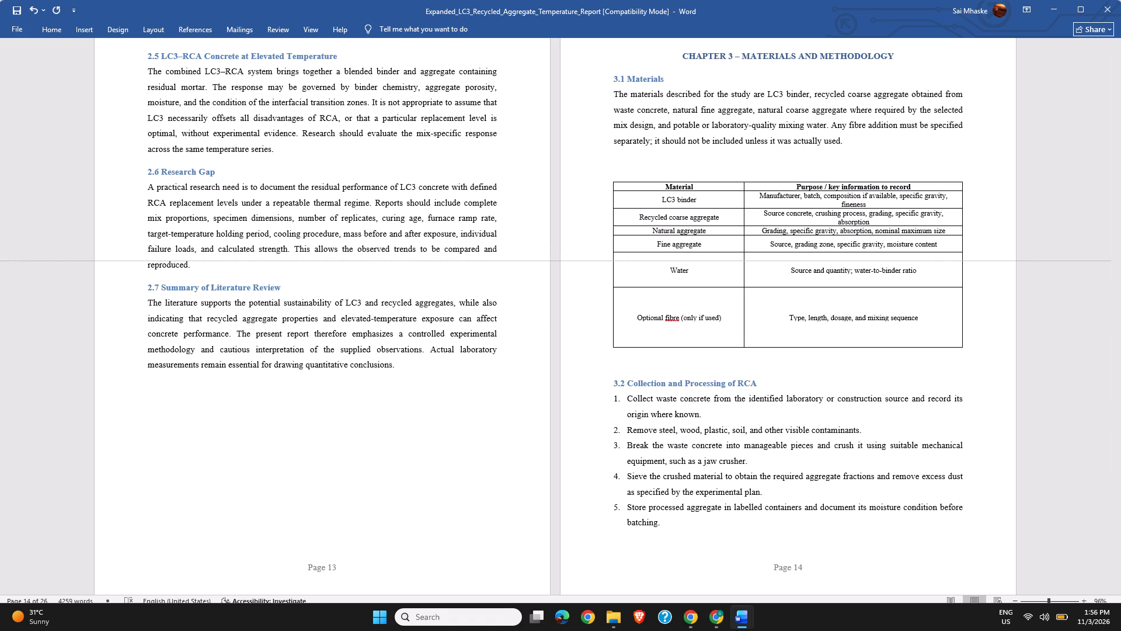
drag(713, 261, 714, 271)
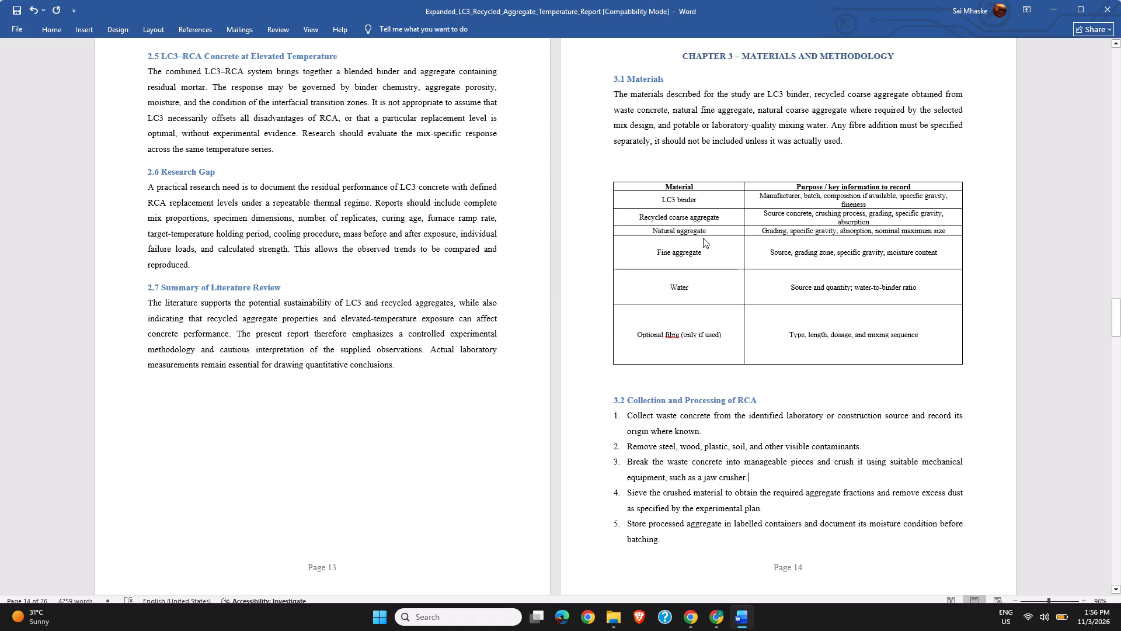
drag(713, 236, 714, 256)
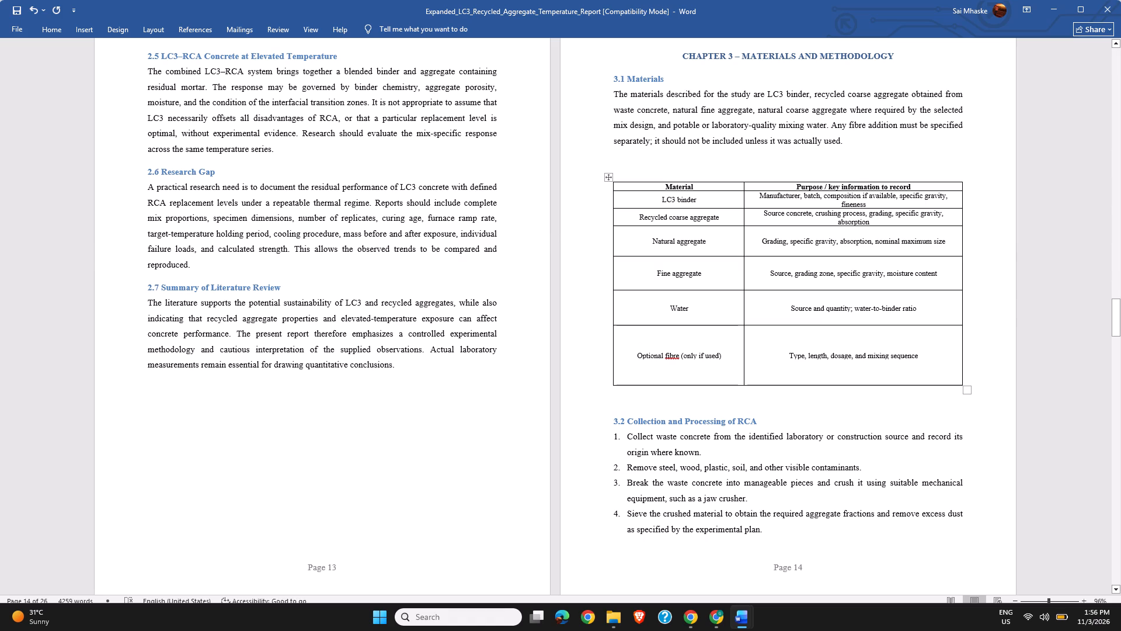
drag(716, 226, 716, 239)
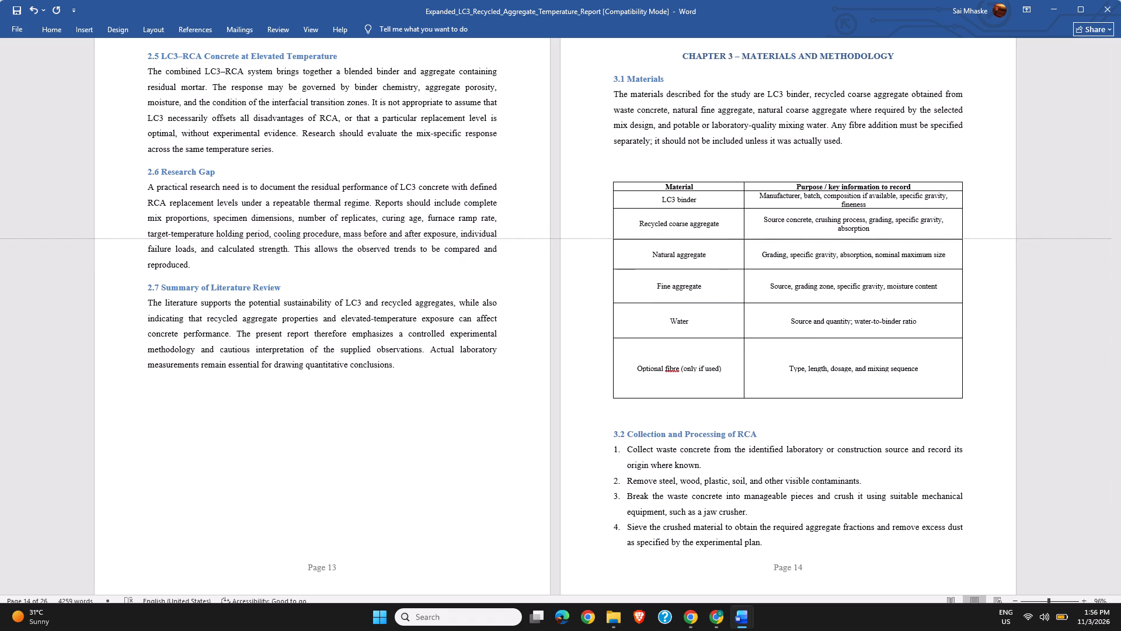
drag(716, 239, 720, 244)
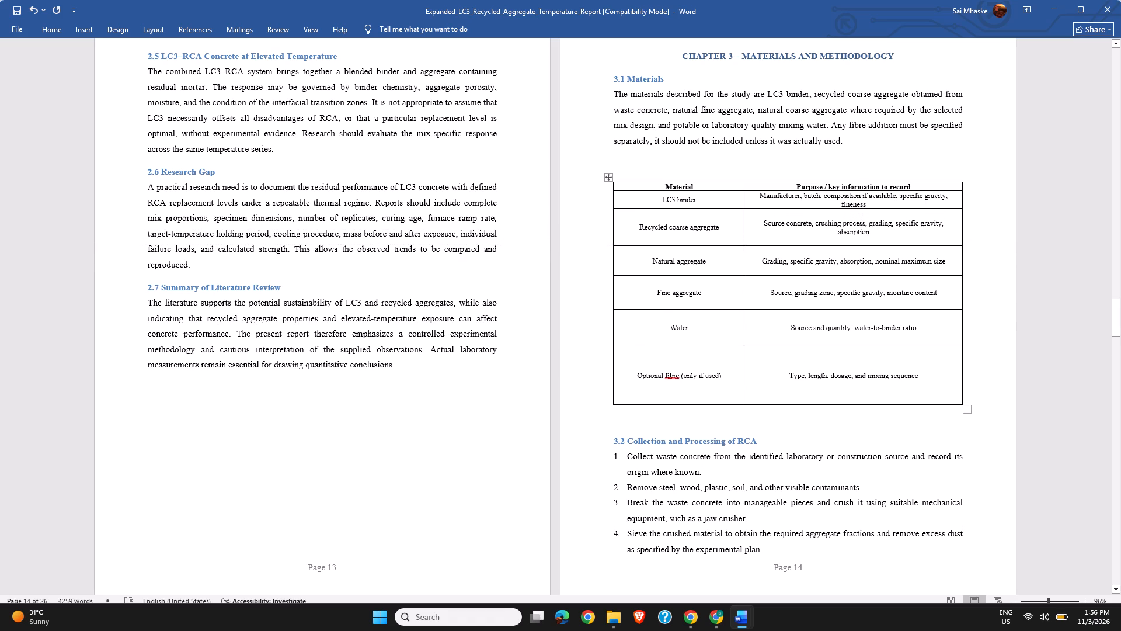
Increase the height of the LC3 binder row to about that of the Water row, and make the header row moderately taller.
drag(722, 209, 722, 218)
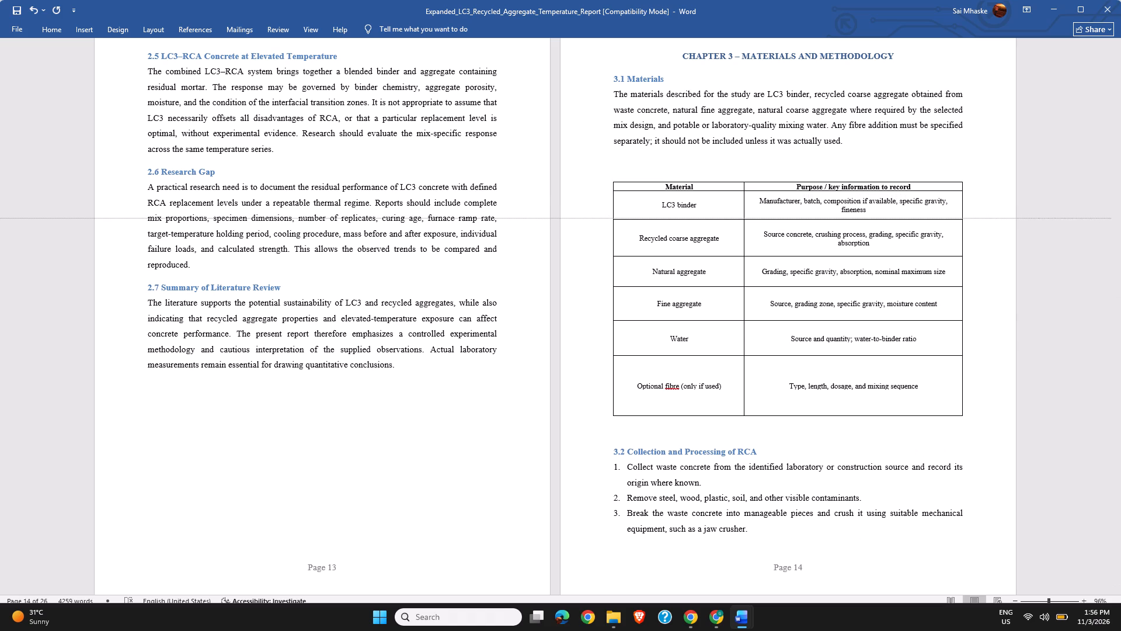
drag(722, 218, 722, 227)
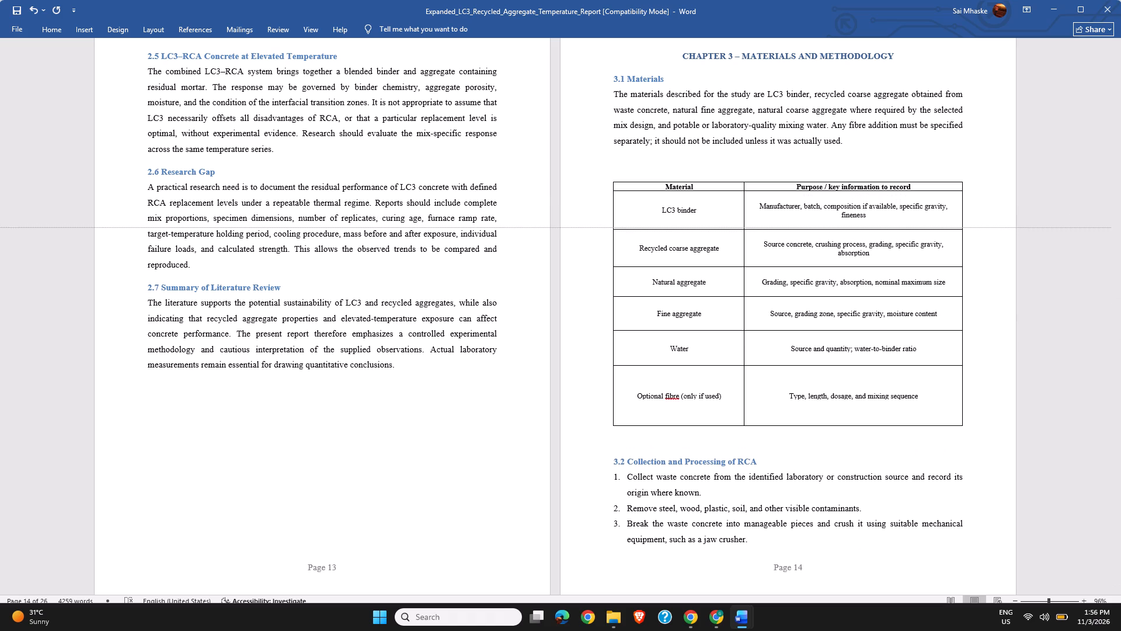
drag(722, 227, 723, 225)
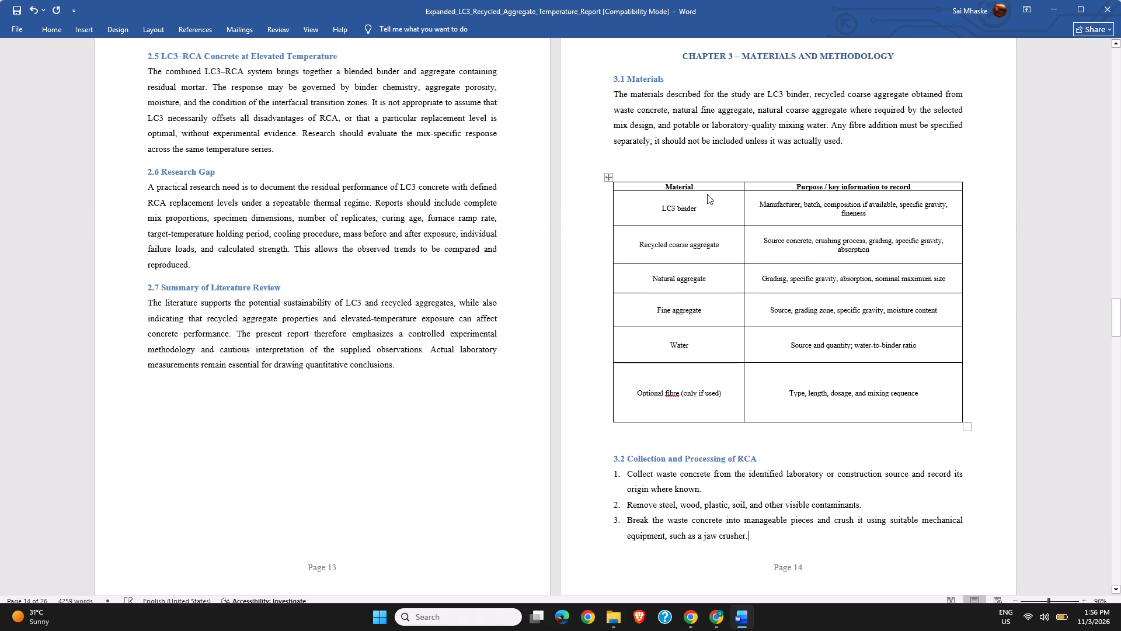
drag(711, 190, 711, 197)
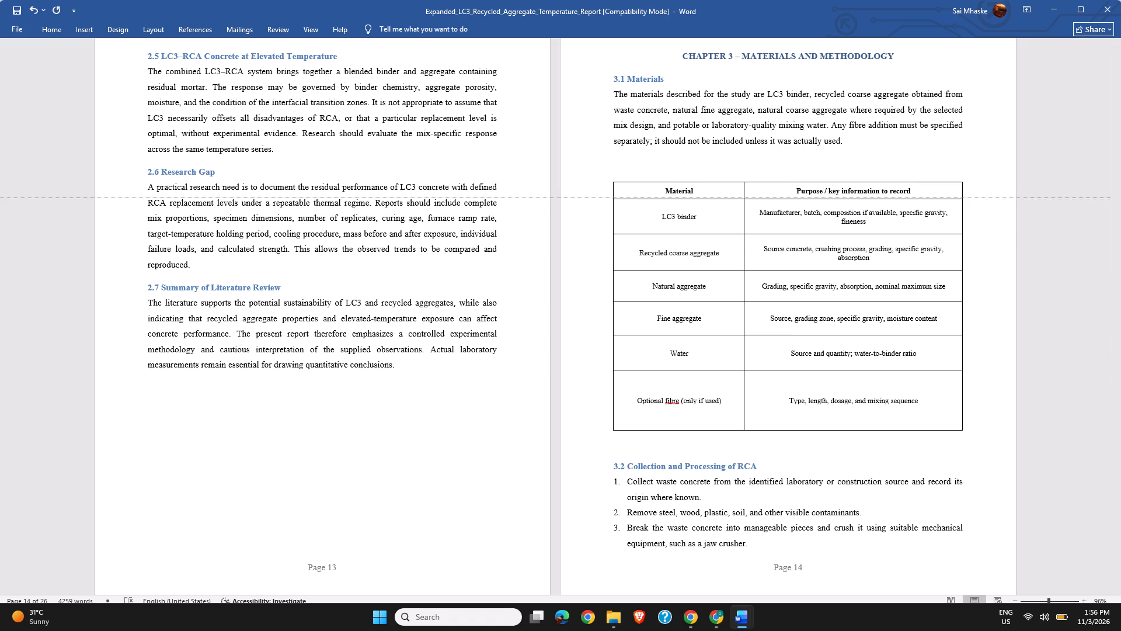
drag(711, 197, 715, 204)
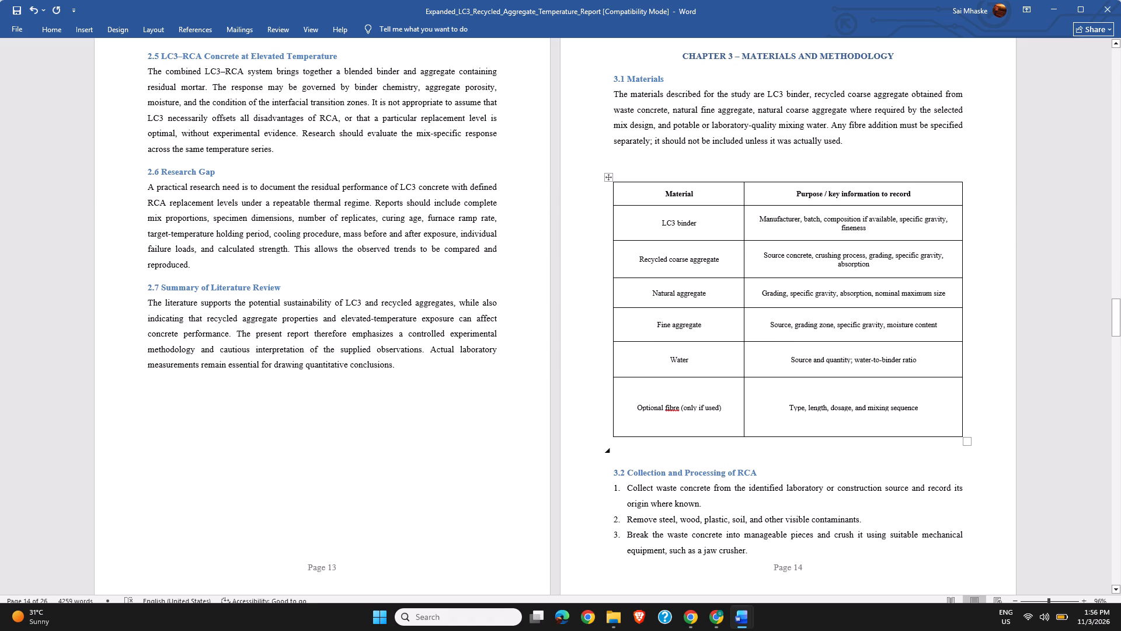
Reduce the Optional fibre (only if used) row to about the same height as the Water row above it.
drag(711, 436, 712, 425)
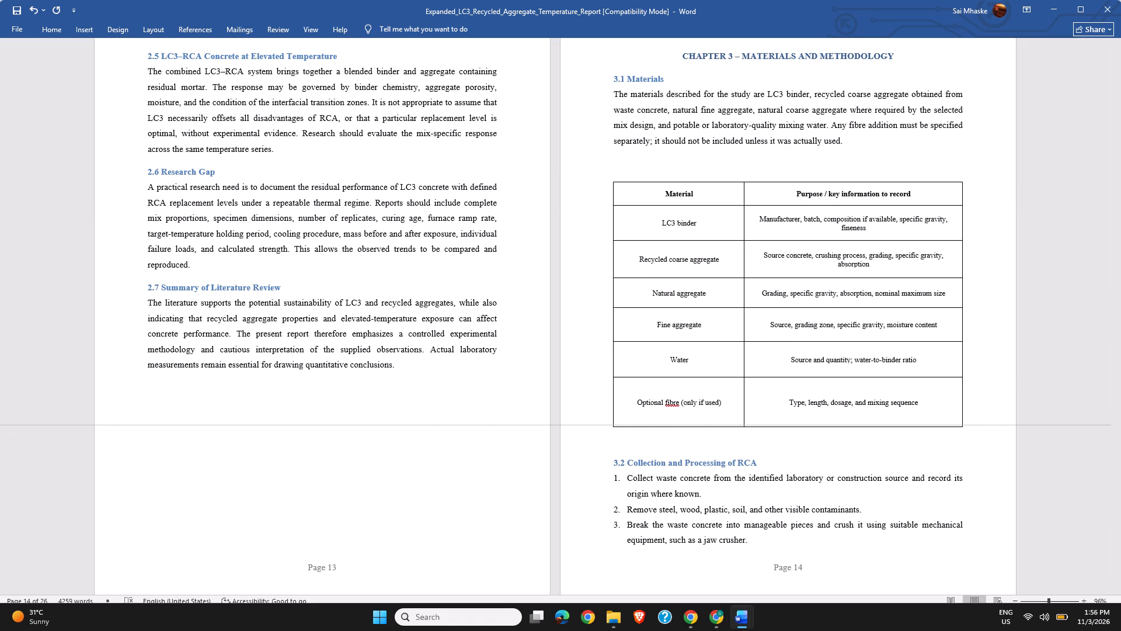
drag(712, 425, 718, 410)
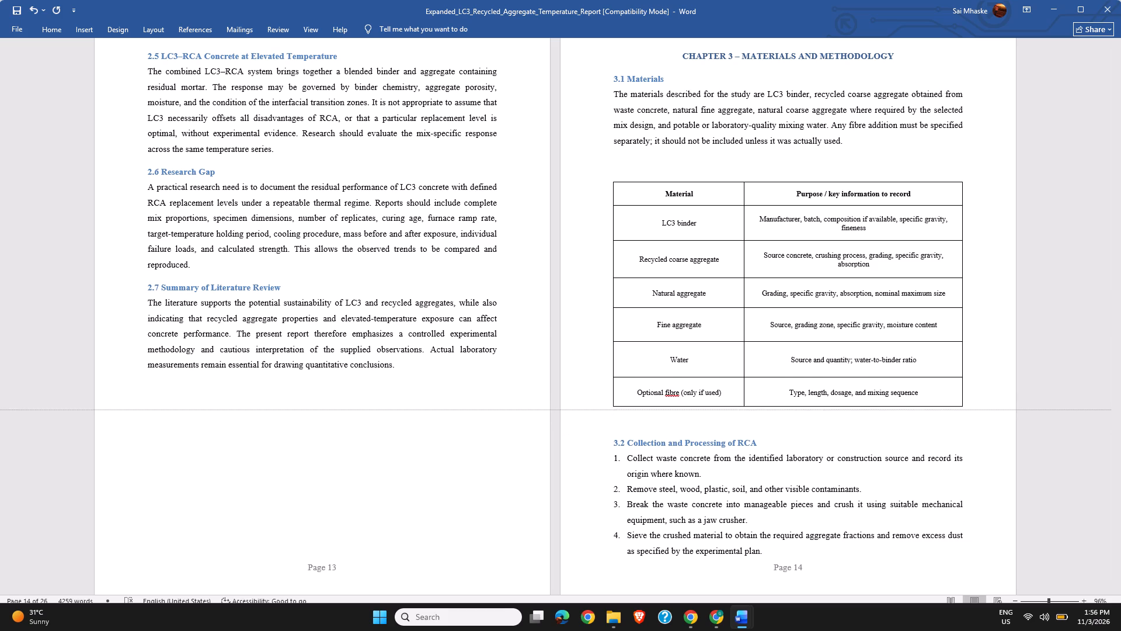
drag(718, 410, 718, 412)
click(1018, 324)
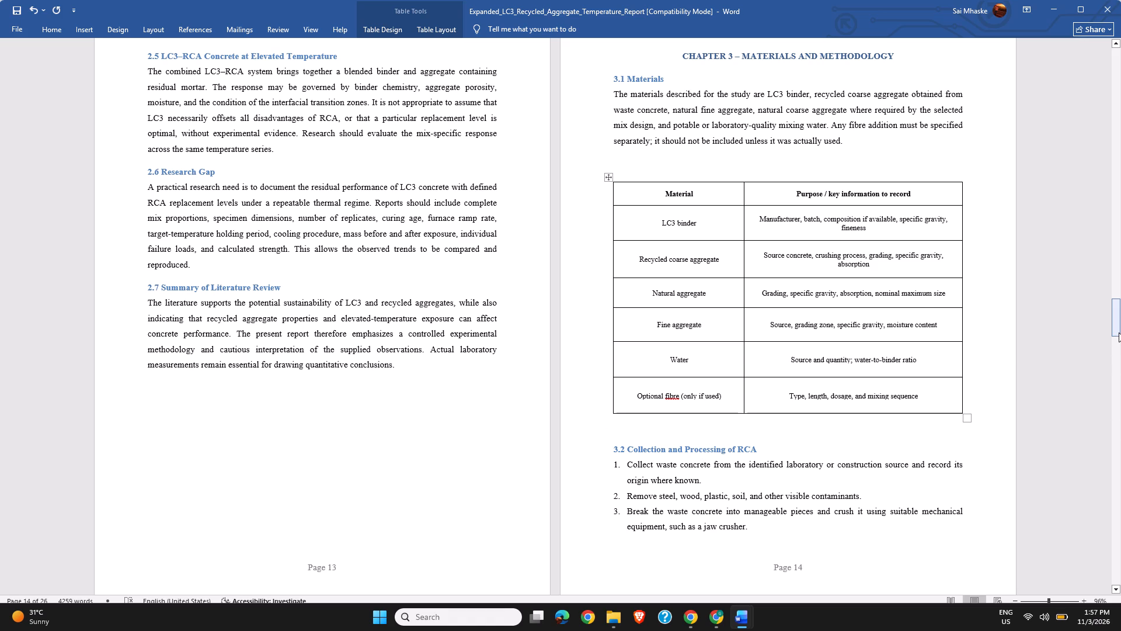
Remove the blank line between the materials table and the 3.2 Collection and Processing of RCA heading.
drag(1117, 335, 1117, 352)
click(617, 196)
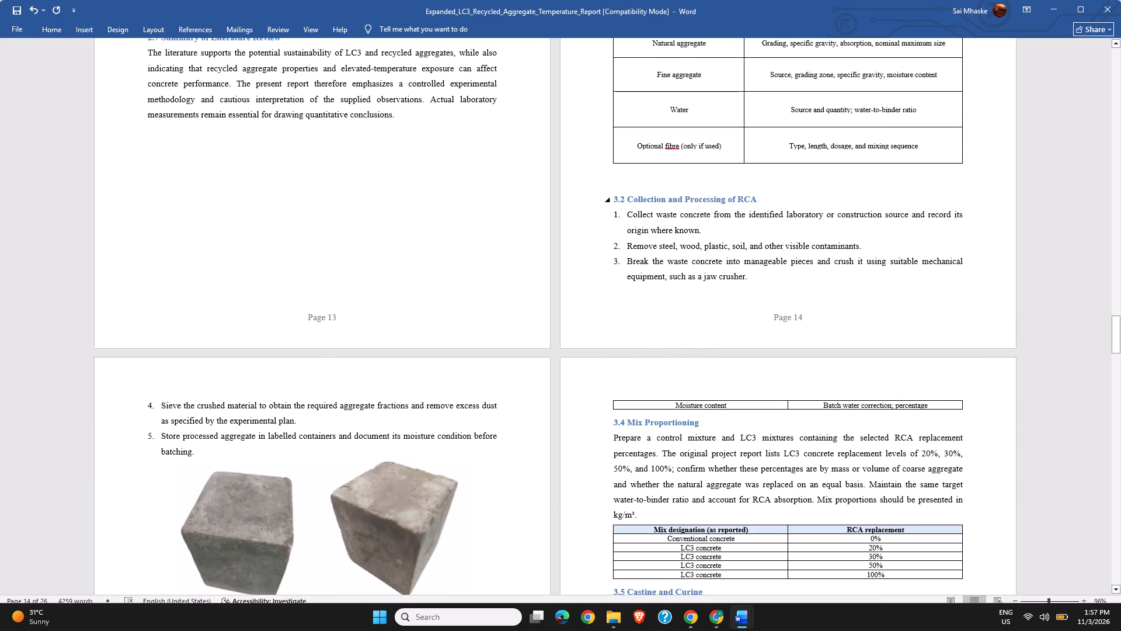
click(615, 197)
key(BackSpace)
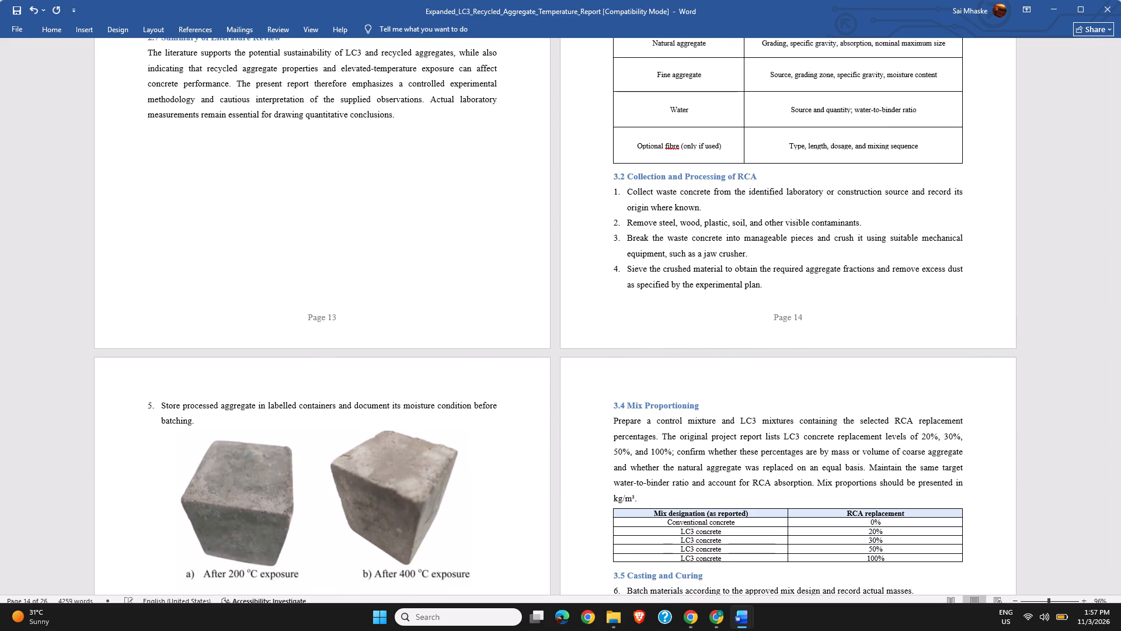
key(BackSpace)
Remove one blank line between the 3.1 Materials paragraph and the materials table.
right_click(1101, 373)
drag(1110, 342, 1118, 320)
right_drag(1118, 320, 1120, 301)
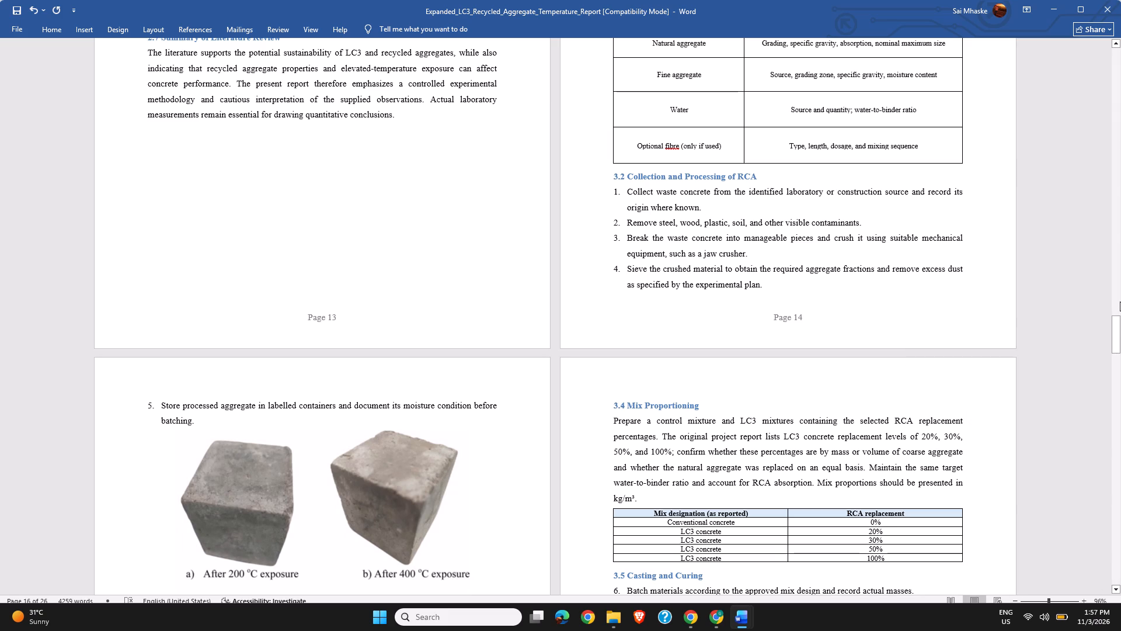
drag(1117, 321, 1117, 313)
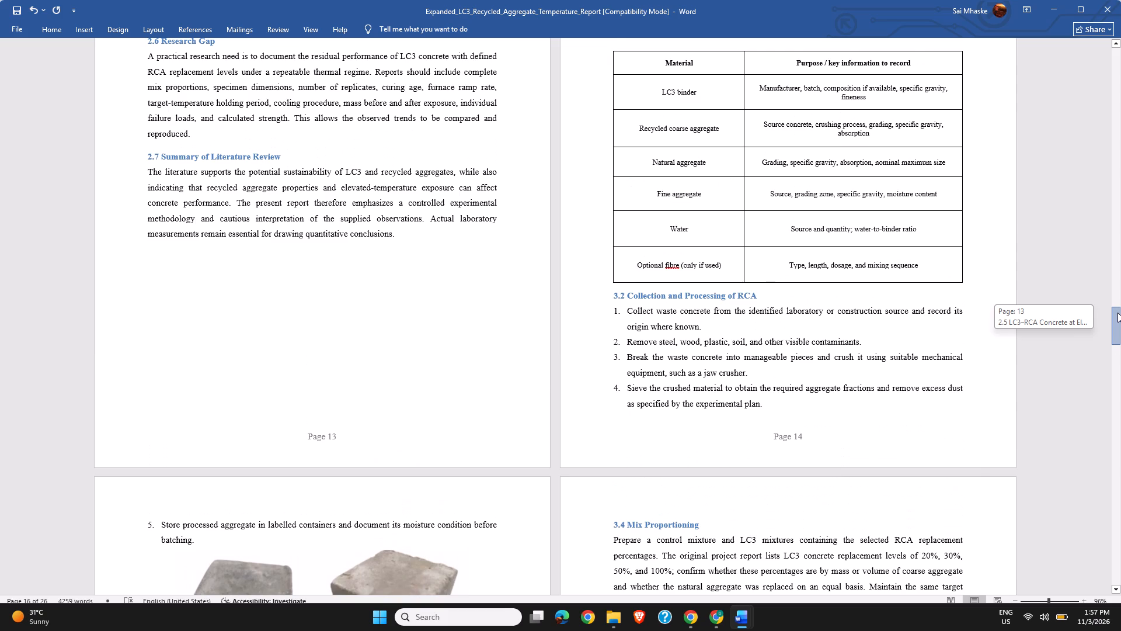
drag(1117, 313, 1117, 301)
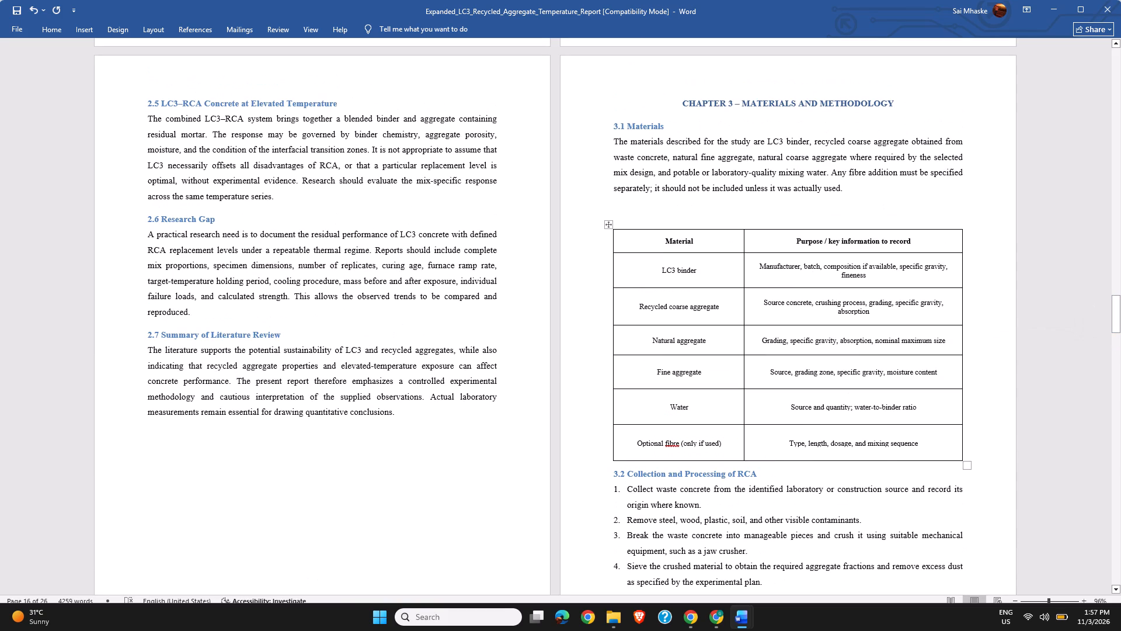
click(623, 213)
key(BackSpace)
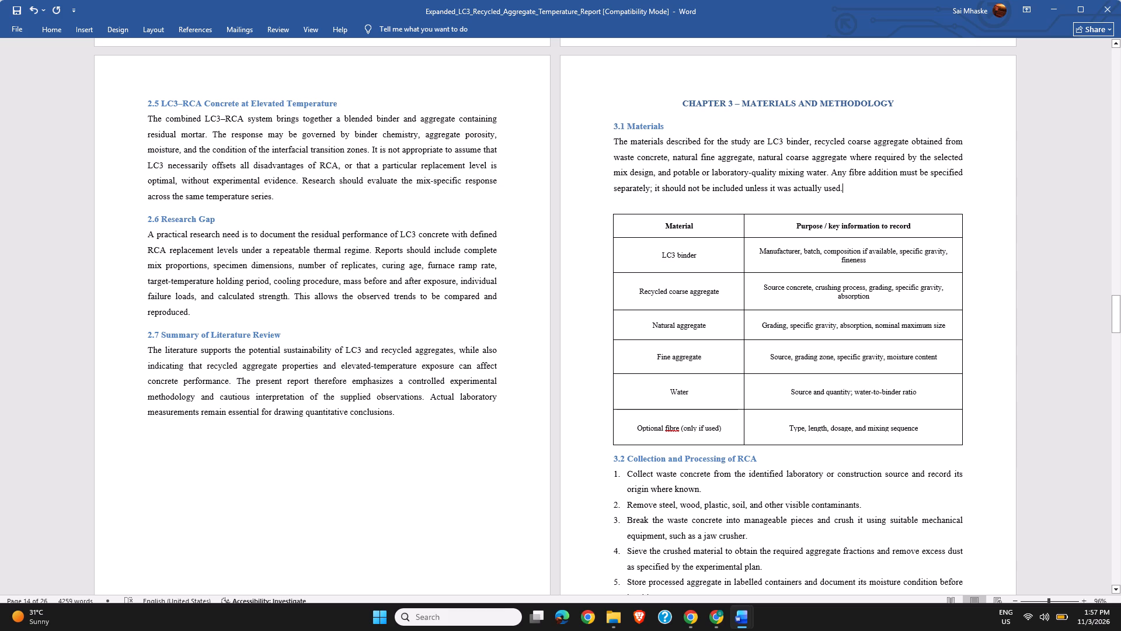
Split the Chapter 3 heading after the dash so that MATERIALS AND METHODOLOGY sits on its own line.
click(740, 106)
key(Return)
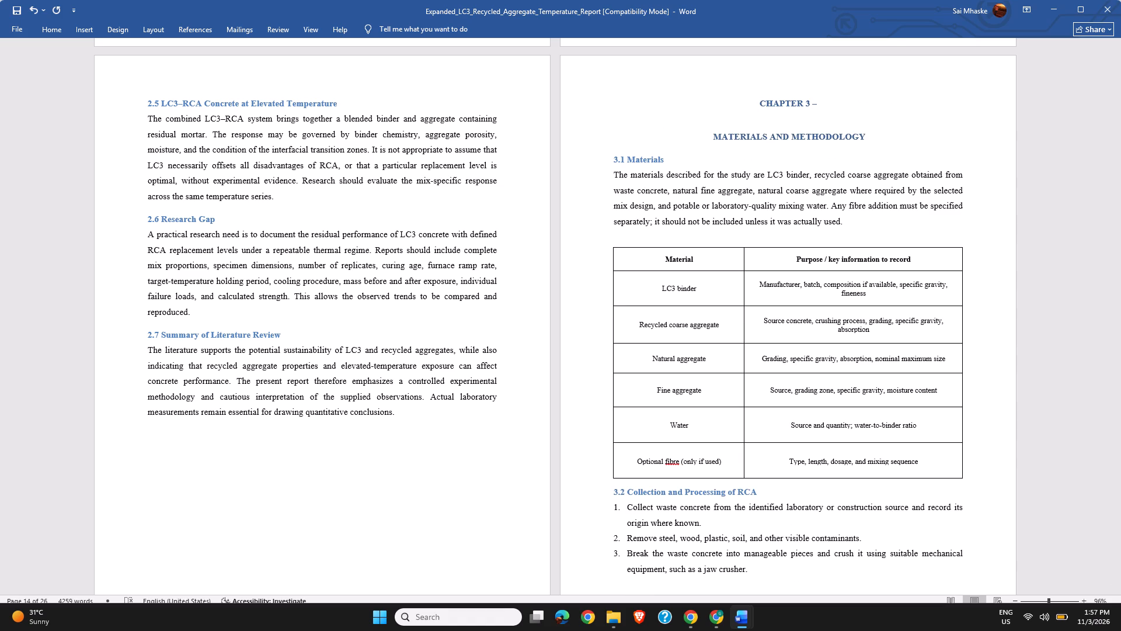
Remove the centring from the MATERIALS AND METHODOLOGY line and position it under CHAPTER 3 with leading spaces.
key(BackSpace)
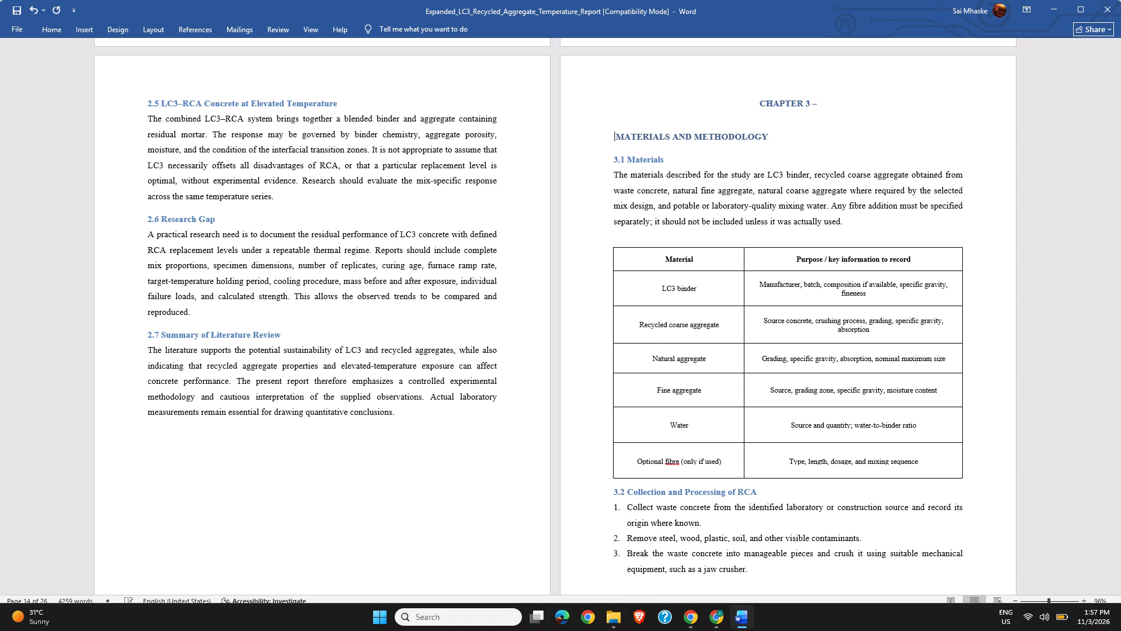
key(space)
key(space)
key(space)
key(space)
key(space)
key(space)
key(space)
key(space)
key(space)
key(space)
key(space)
key(space)
key(space)
key(space)
key(space)
key(space)
key(space)
key(space)
key(space)
key(space)
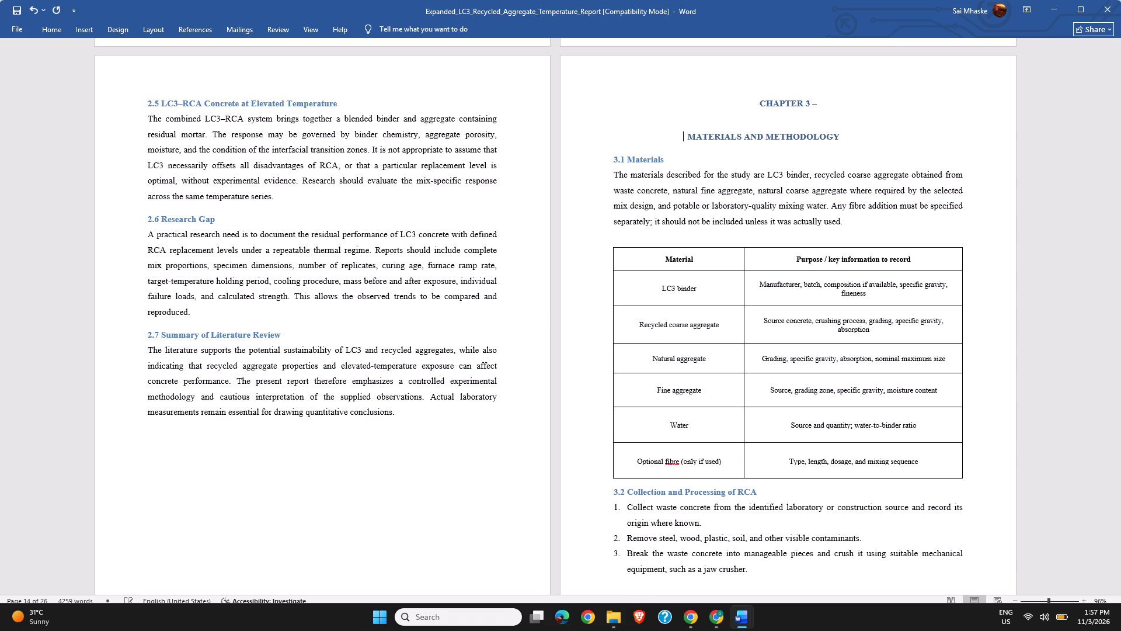
key(space)
key(space)
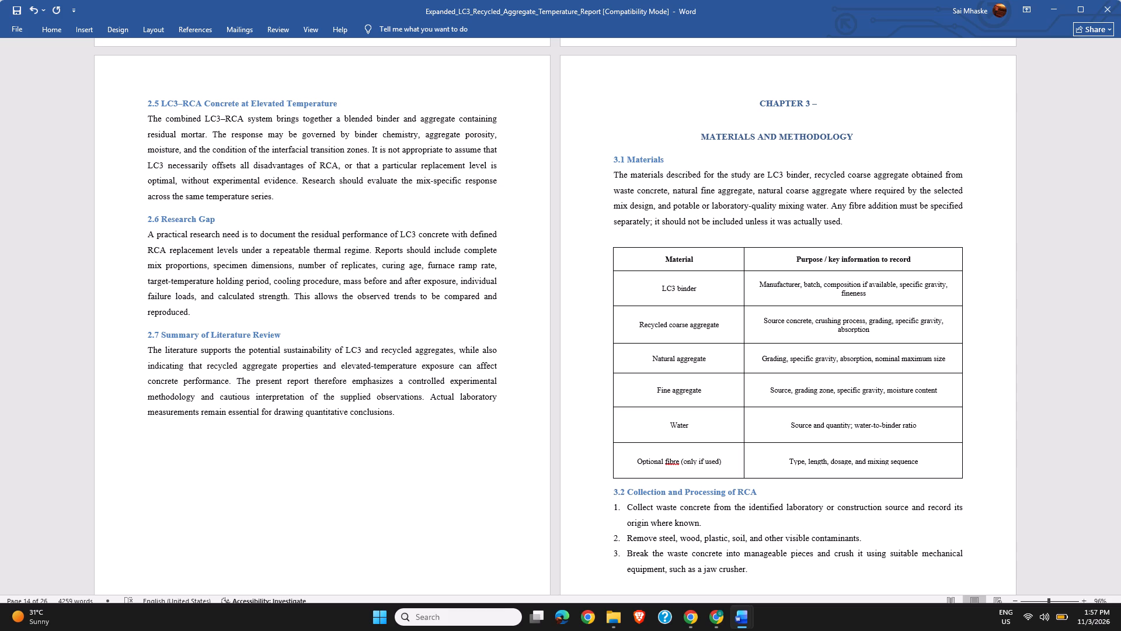
key(space)
key(space)
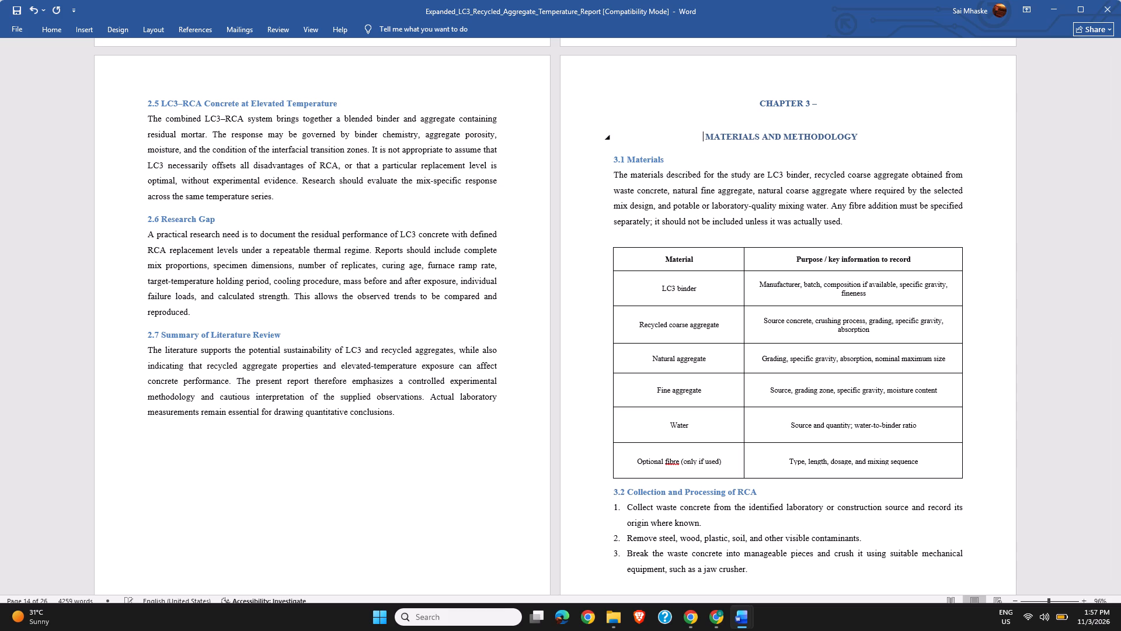
key(space)
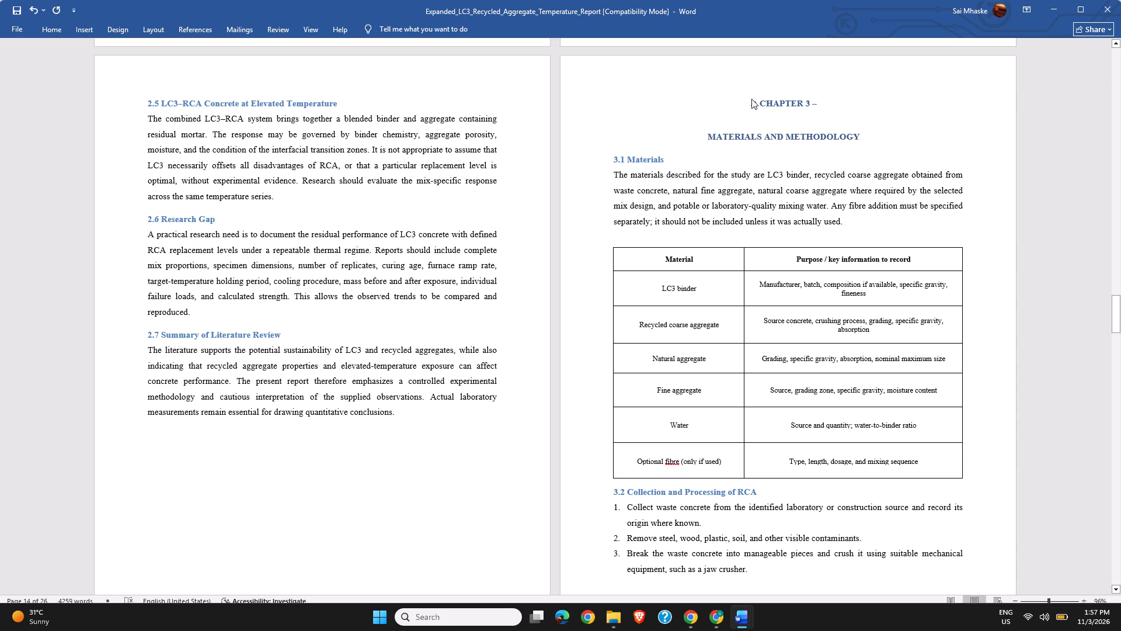
Set the line spacing of the two Chapter 3 heading lines to 1.0.
drag(761, 103, 898, 140)
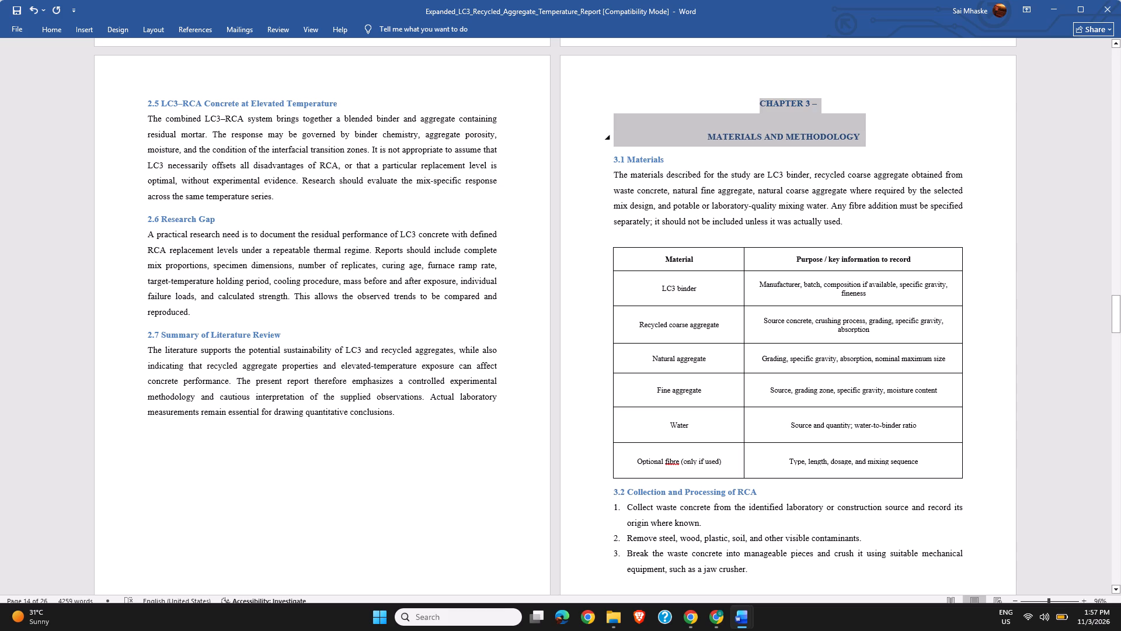
drag(898, 140, 904, 140)
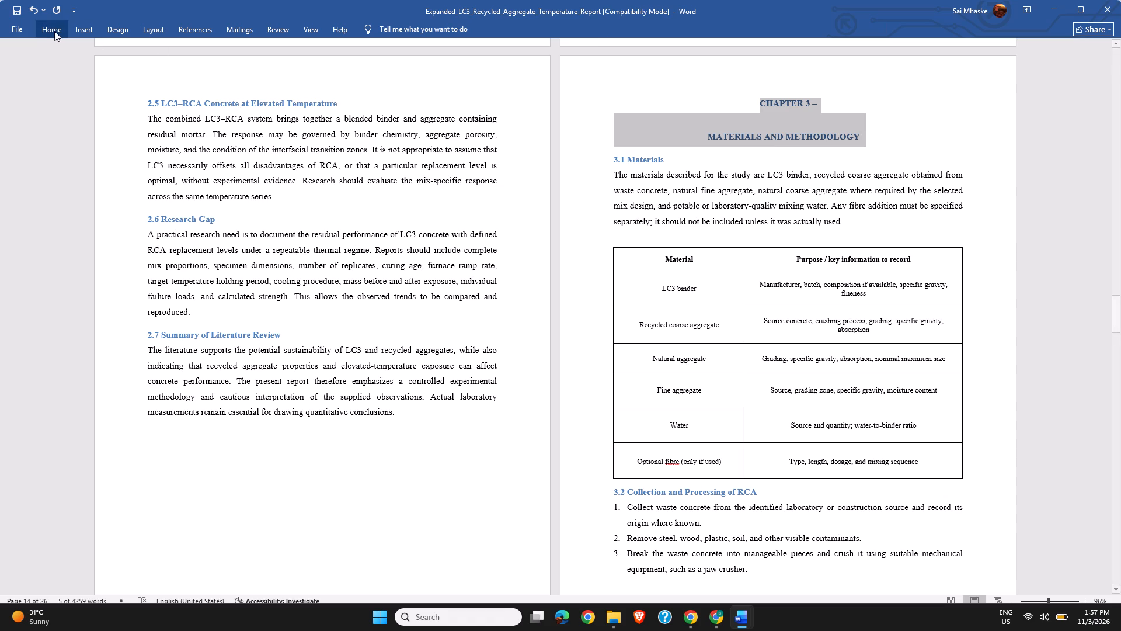
click(43, 27)
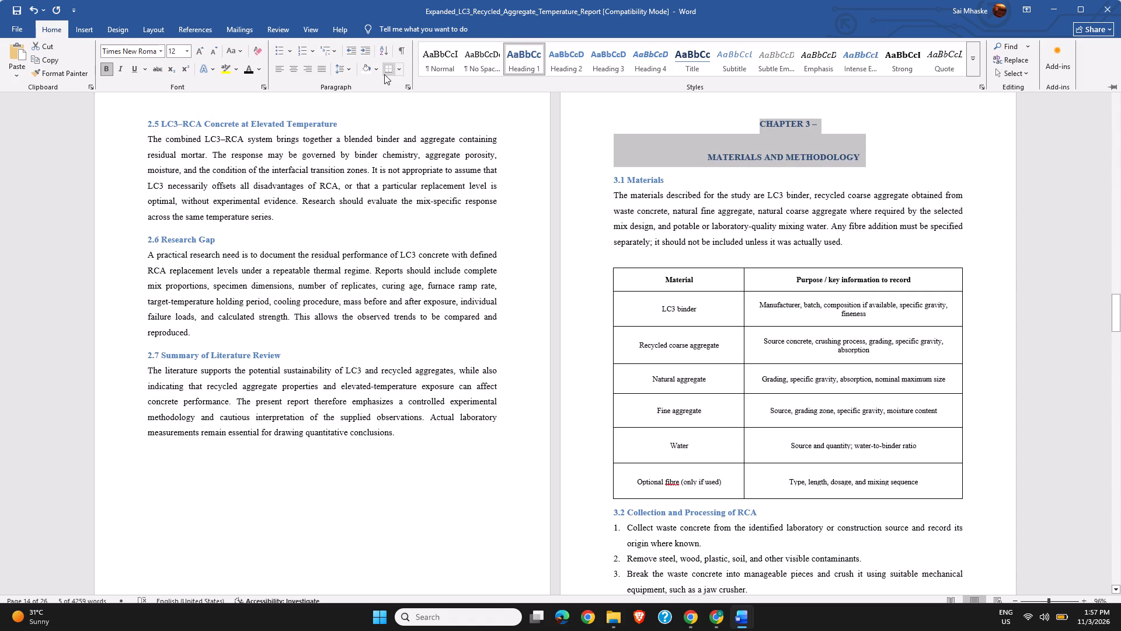
click(351, 72)
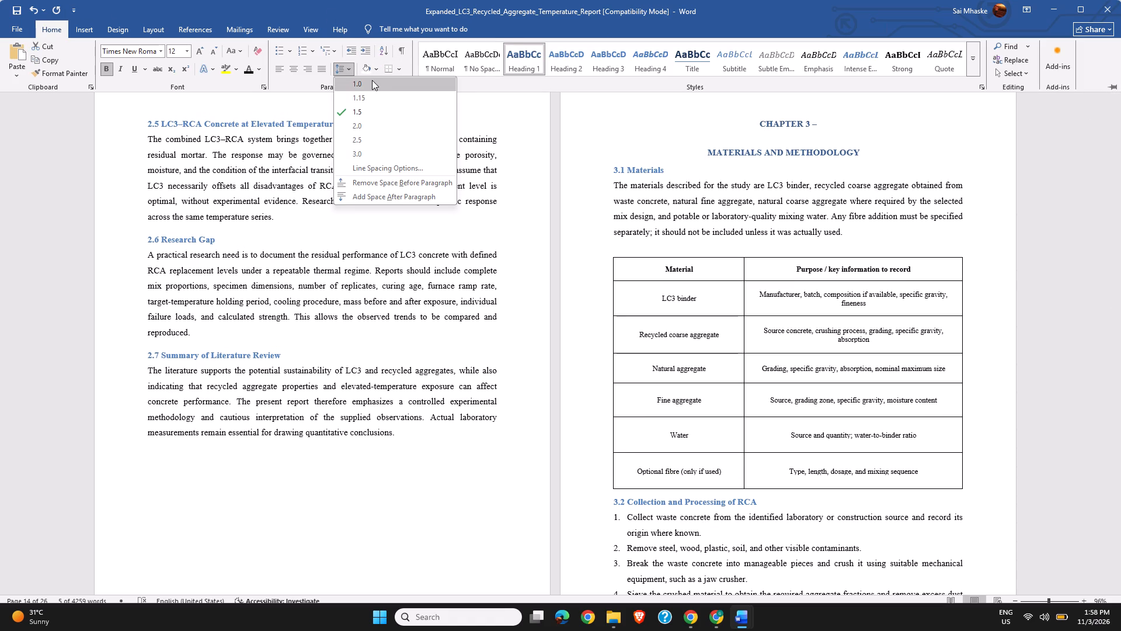
click(372, 80)
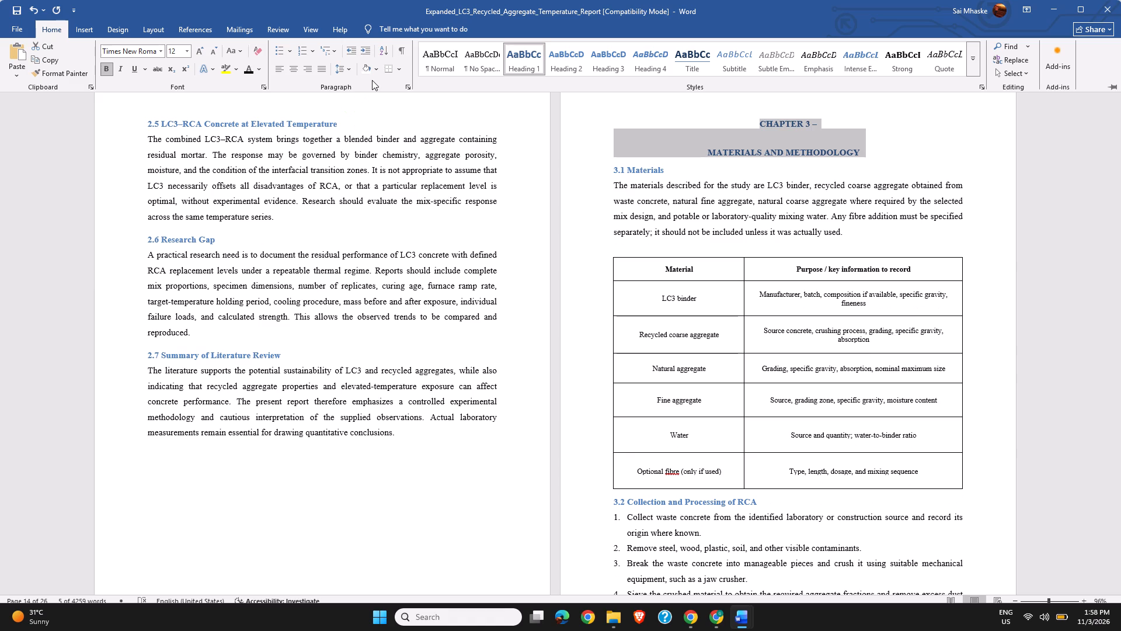
click(354, 70)
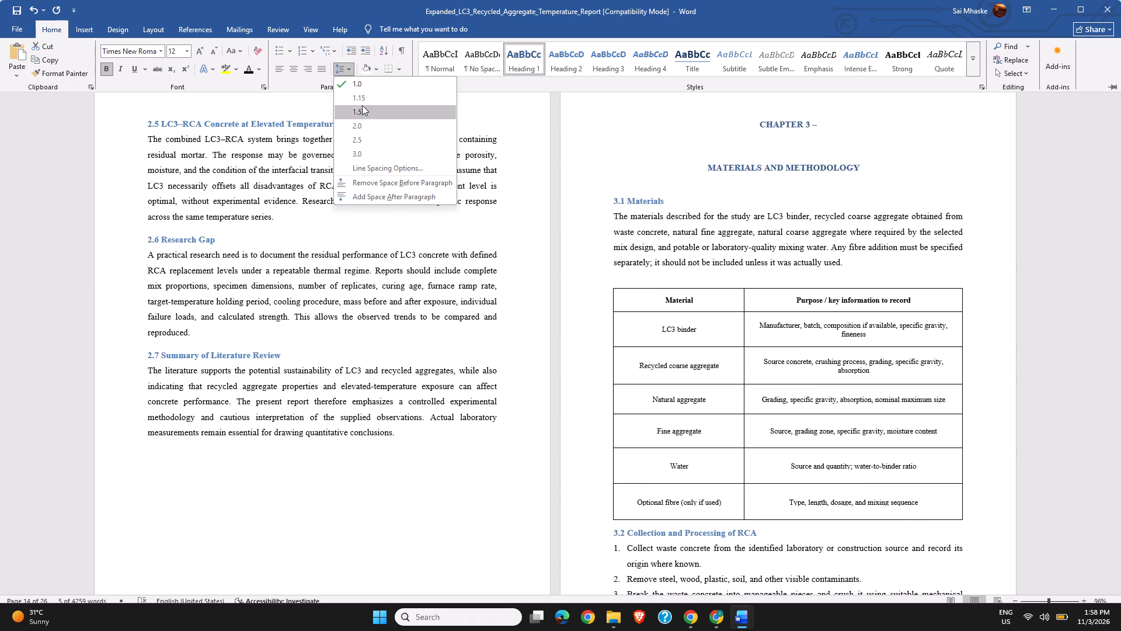
click(367, 82)
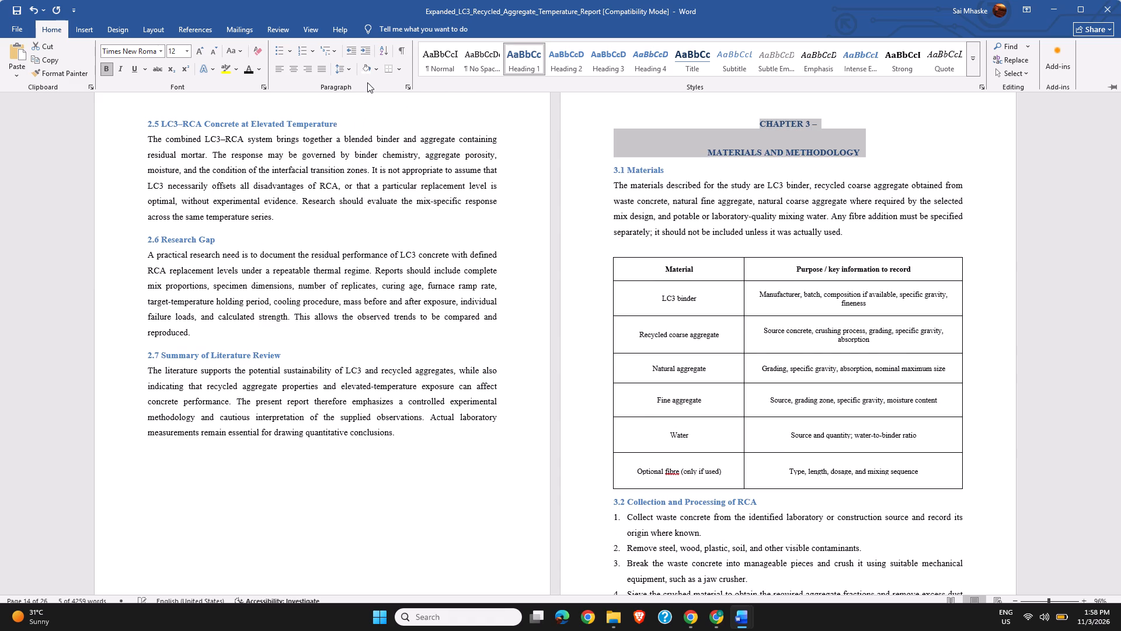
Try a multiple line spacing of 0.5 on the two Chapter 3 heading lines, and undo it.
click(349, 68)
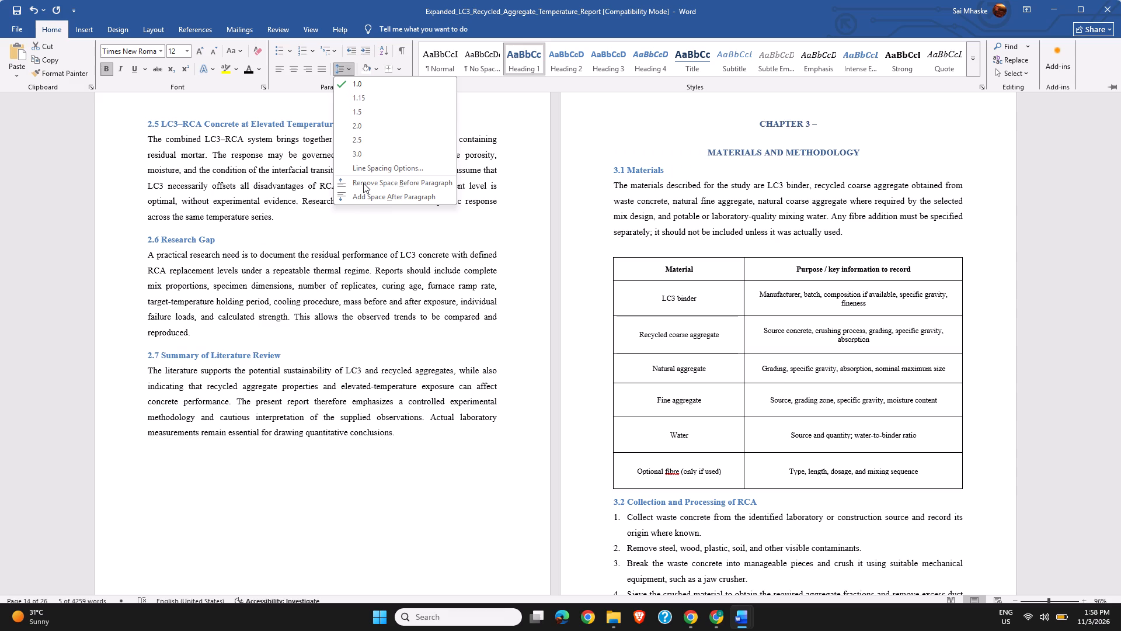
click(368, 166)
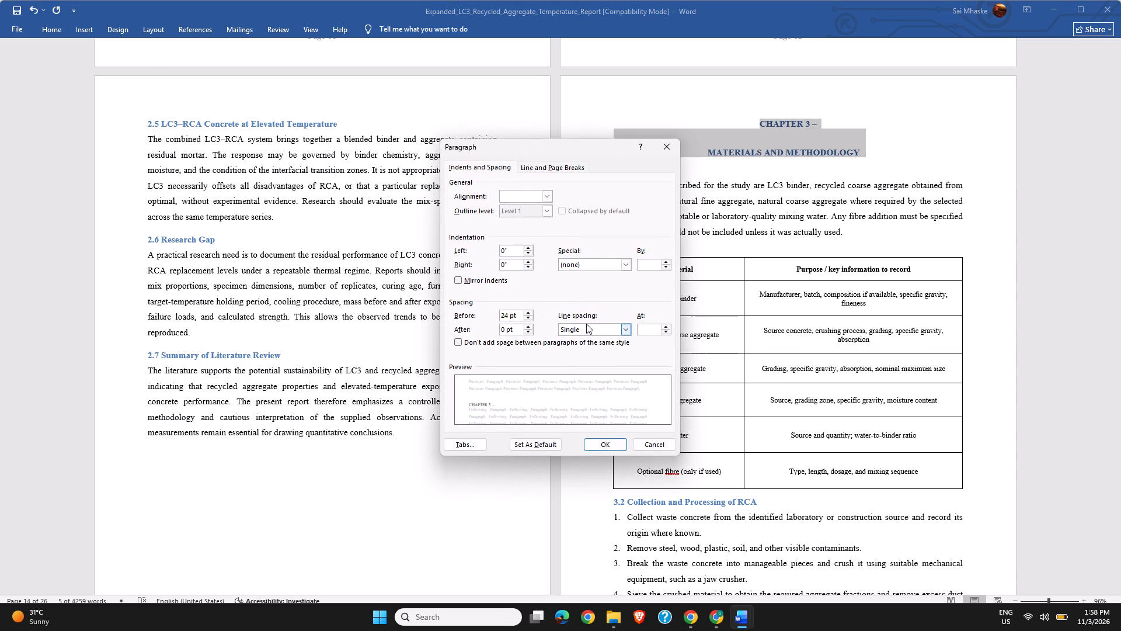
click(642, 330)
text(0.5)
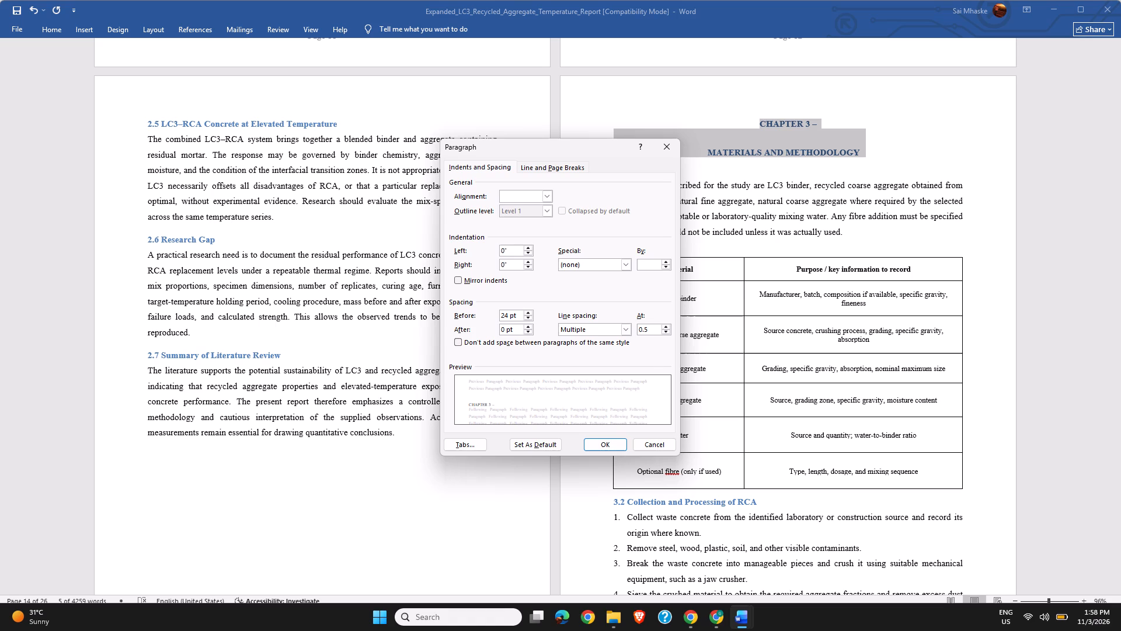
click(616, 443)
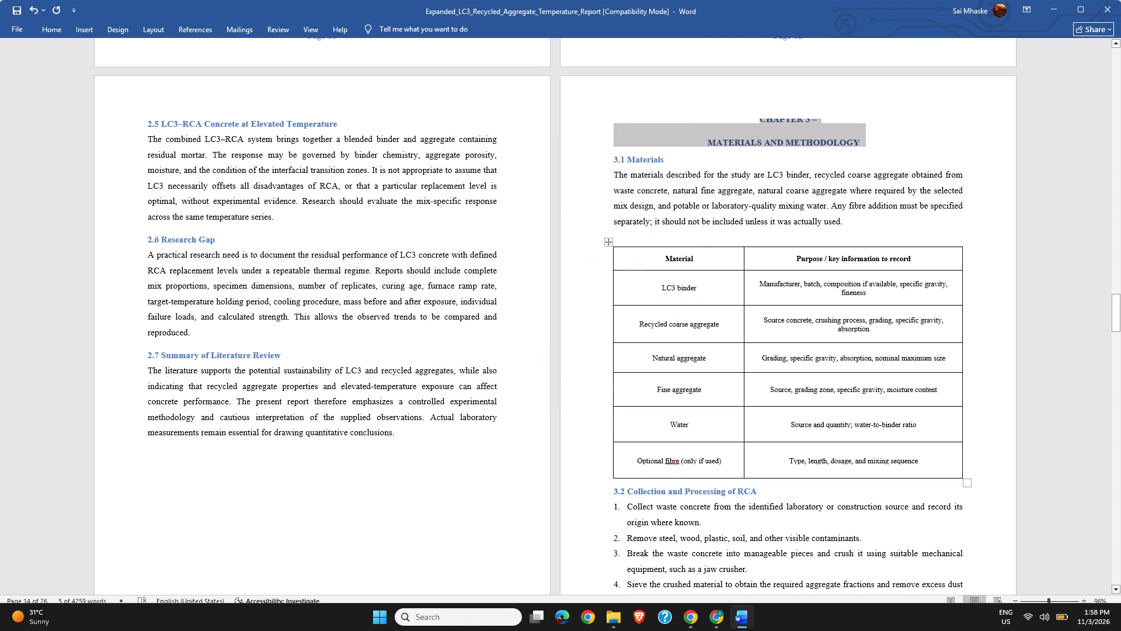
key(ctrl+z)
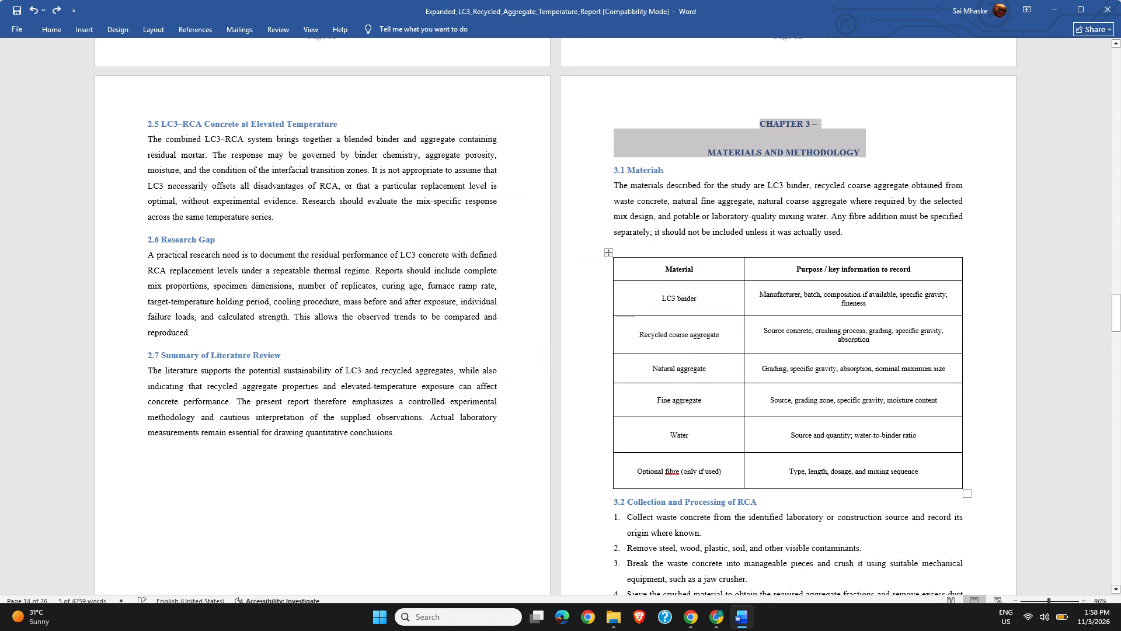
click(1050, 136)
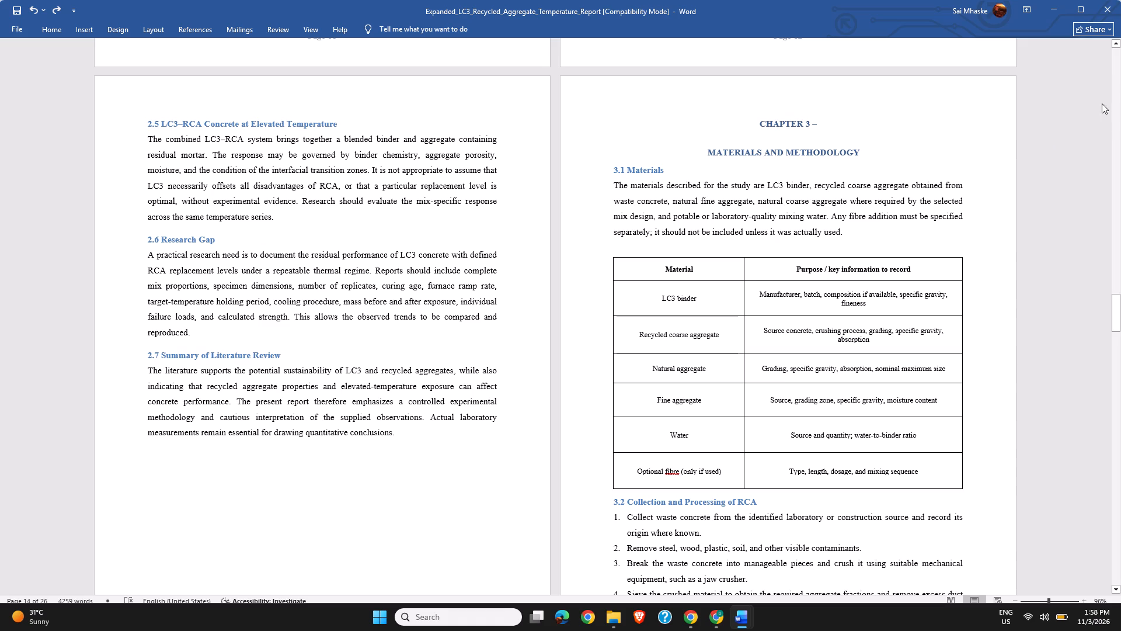
Delete the dash after CHAPTER 3 in the first heading line.
click(824, 127)
key(BackSpace)
Remove the centring from the CHAPTER 3 line and position it above MATERIALS AND METHODOLOGY with leading spaces.
click(766, 124)
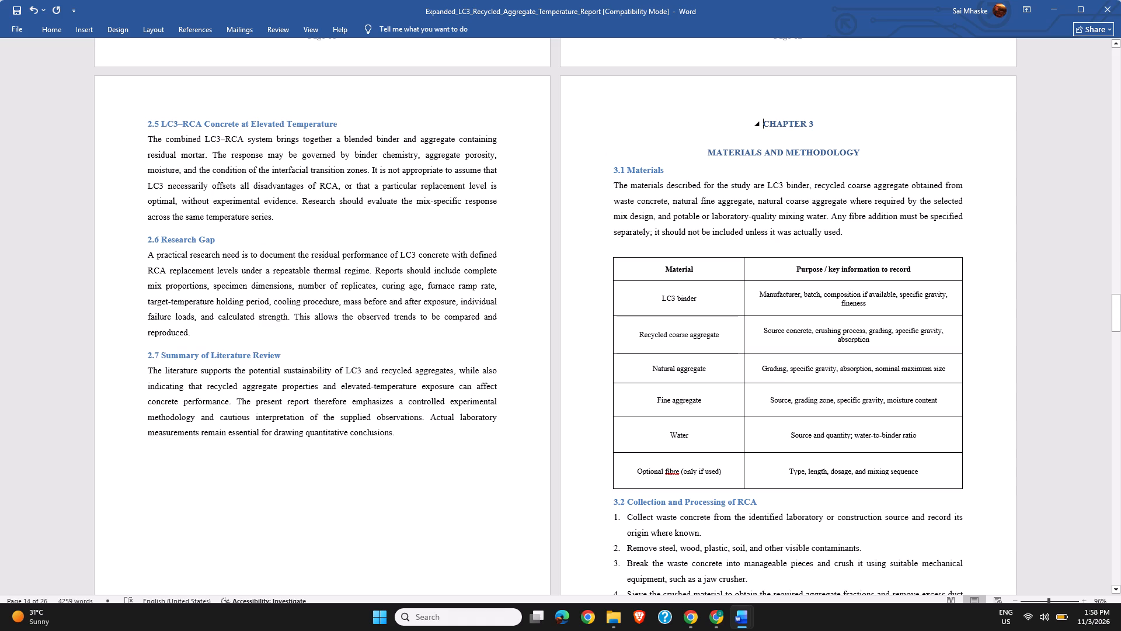
key(BackSpace)
key(space)
key(space)
key(space)
key(space)
key(space)
key(space)
key(space)
key(space)
key(space)
key(space)
key(space)
key(space)
key(space)
key(space)
key(space)
key(space)
key(space)
key(space)
key(space)
key(space)
Split the CHAPTER 2 – LITERATURE REVIEW heading into two lines and delete the dash after CHAPTER 2.
drag(1114, 325, 1115, 312)
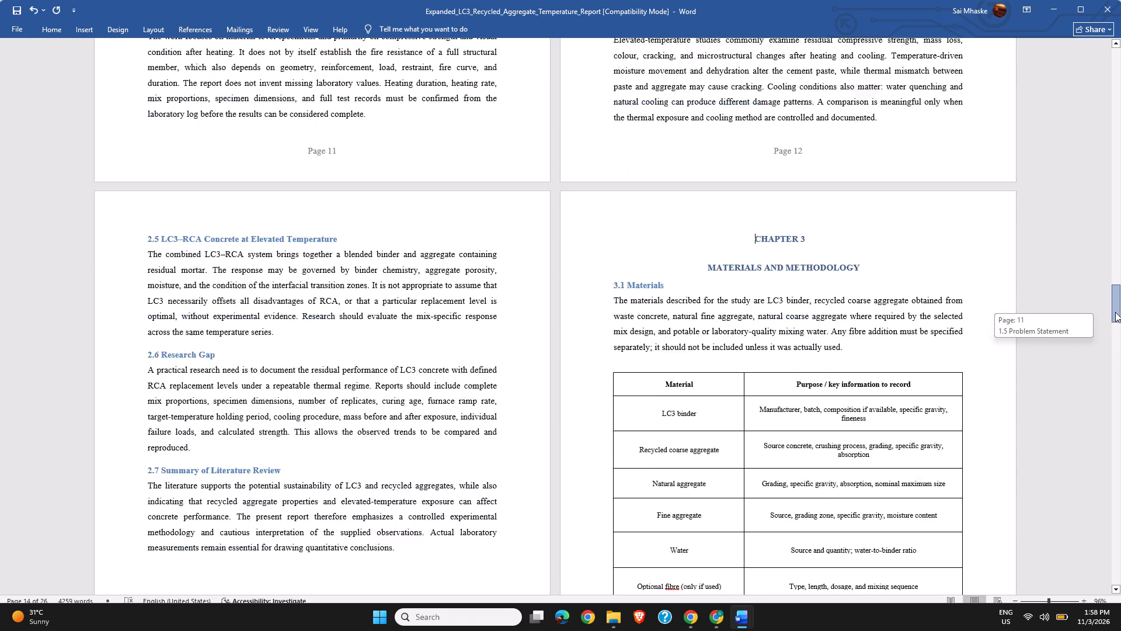
drag(1115, 312, 1120, 272)
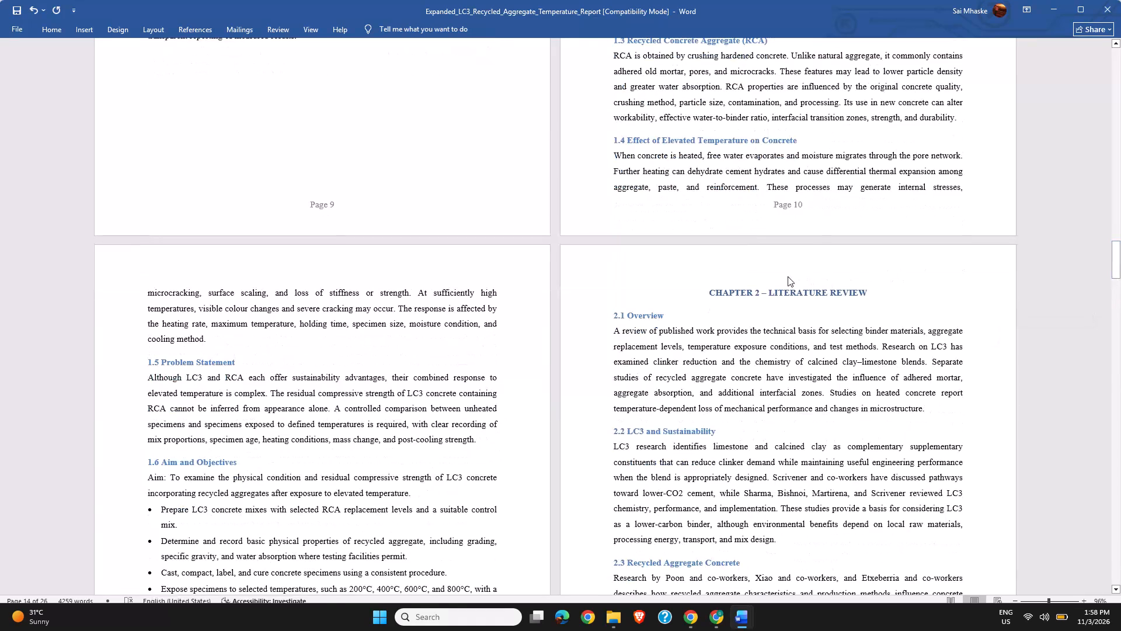
click(770, 292)
key(Return)
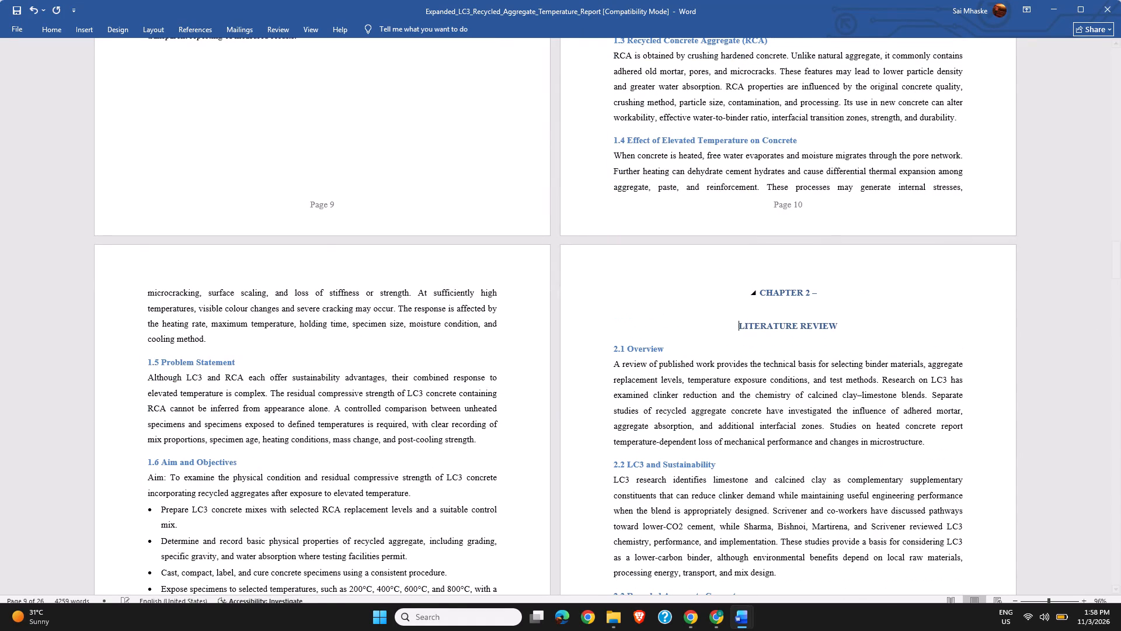
click(827, 290)
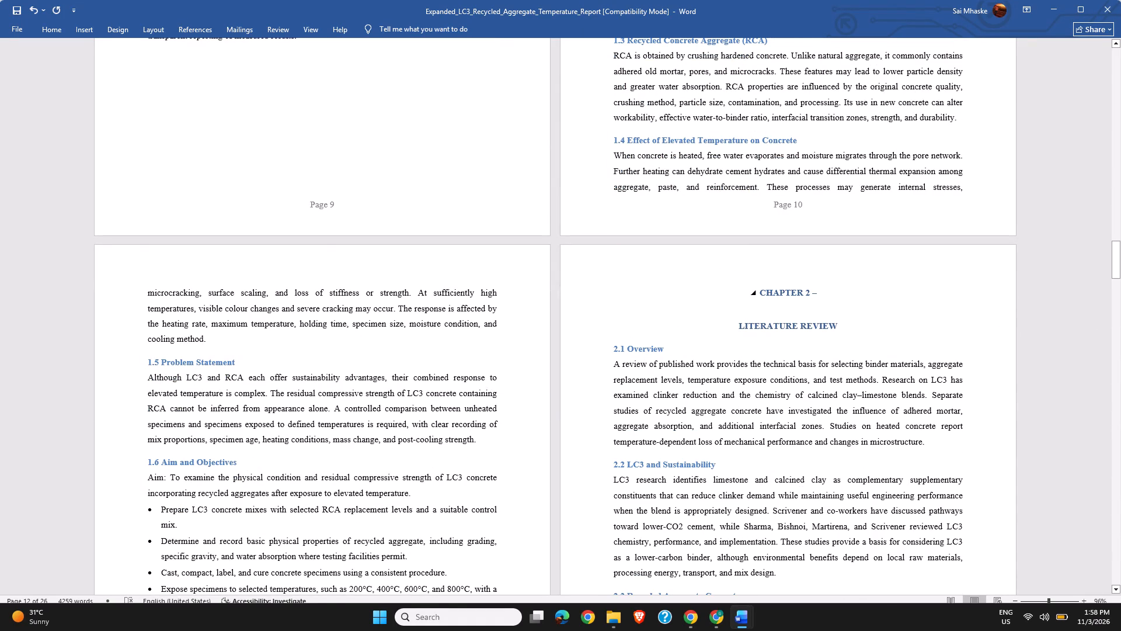
key(BackSpace)
key(BackSpace)
Set the line spacing of the CHAPTER 2 and LITERATURE REVIEW heading lines to 1.0.
drag(754, 282, 763, 296)
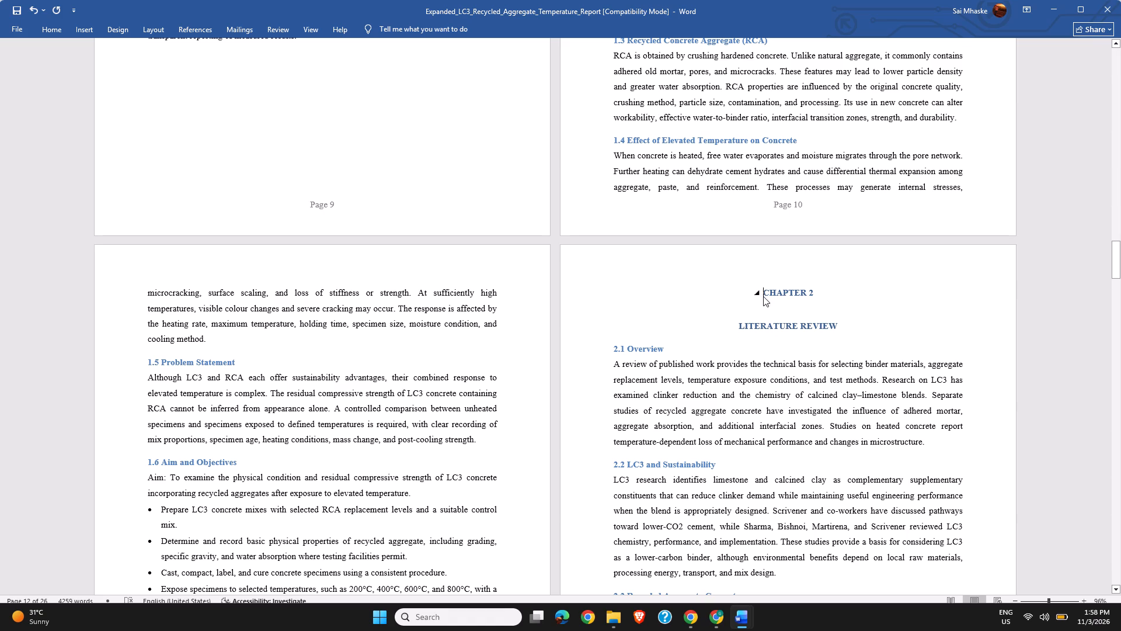
drag(763, 296, 872, 325)
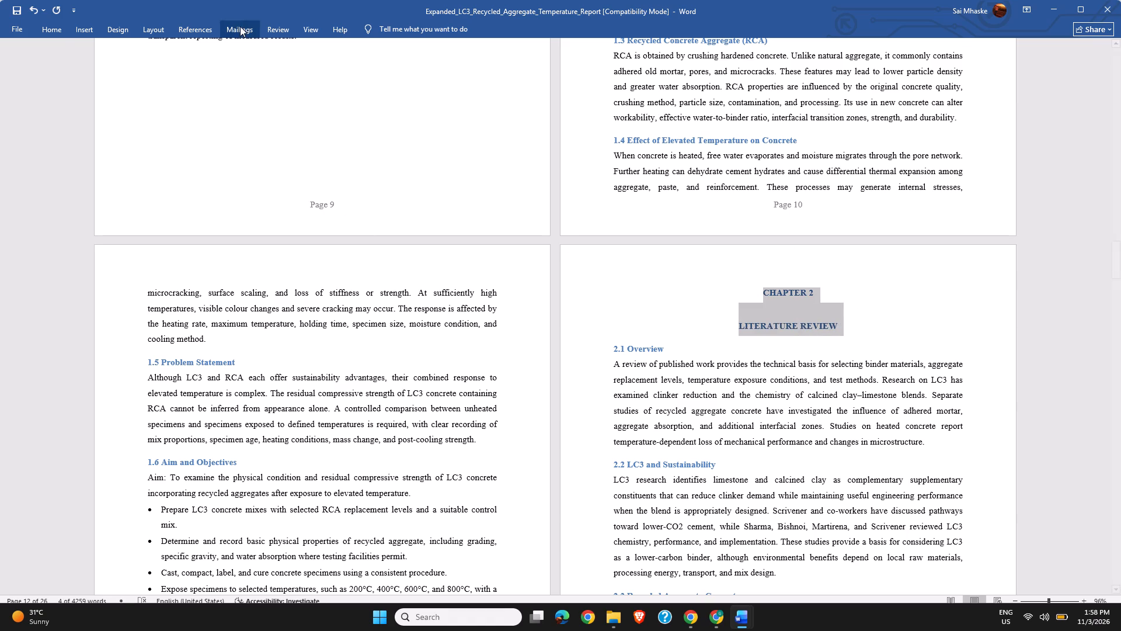
click(59, 23)
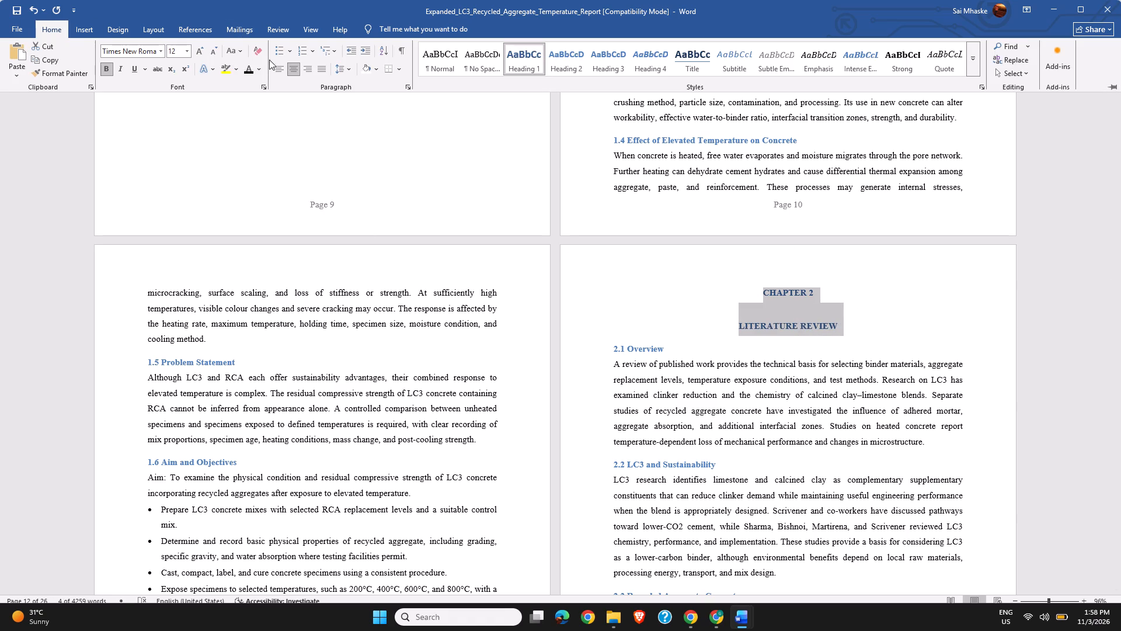
click(351, 68)
click(360, 87)
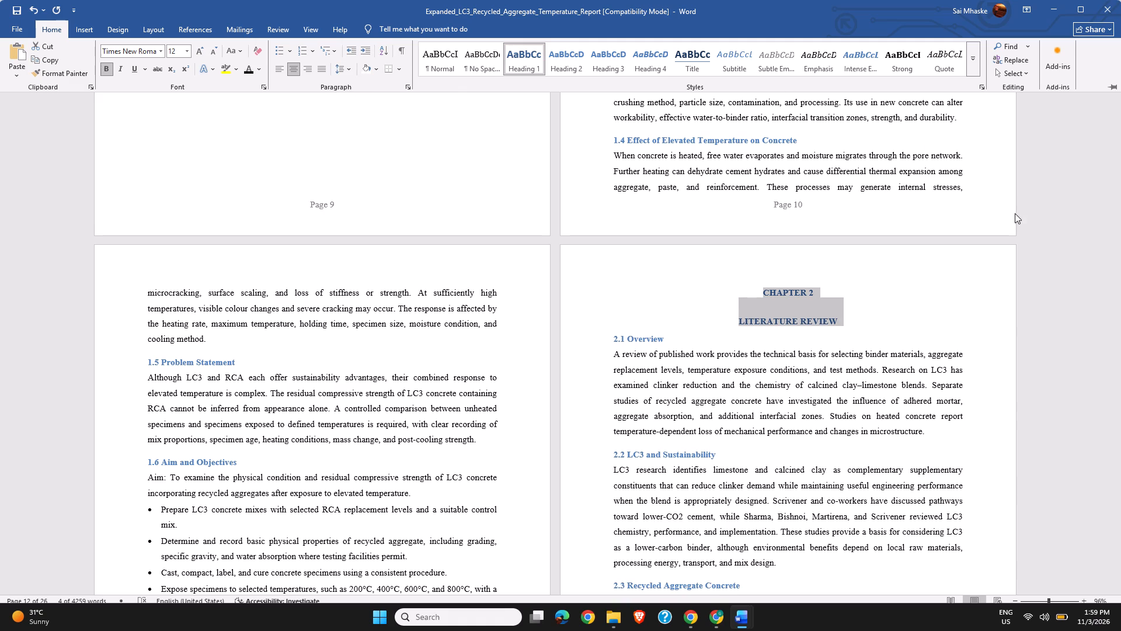
click(1043, 213)
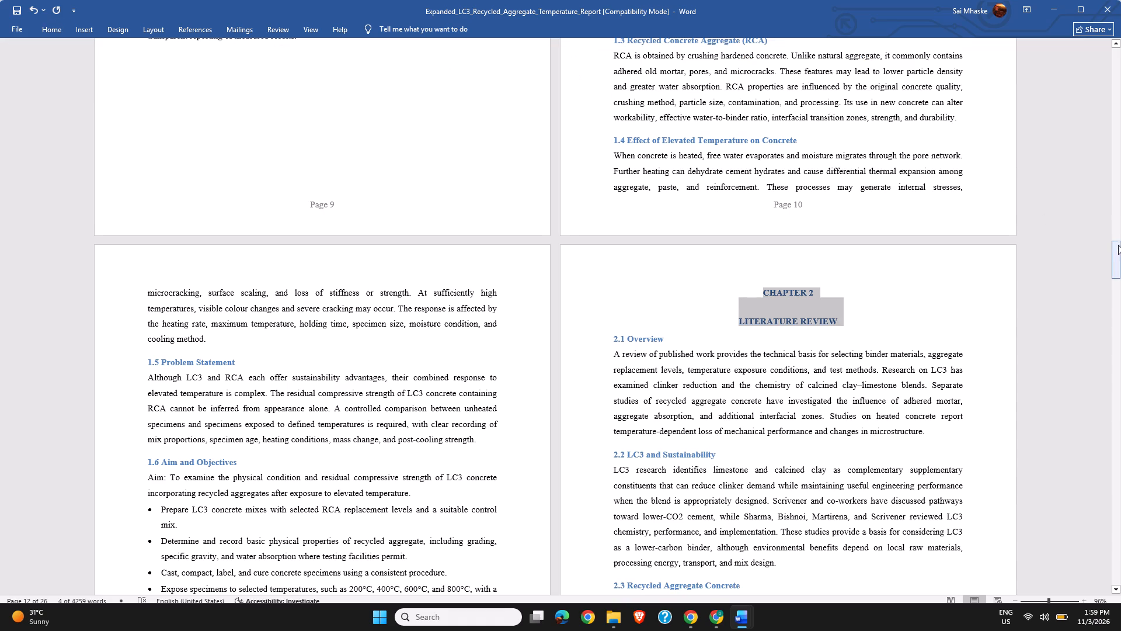
Split the CHAPTER 1- INTRODUCTION heading into two lines and delete the dash after CHAPTER 1.
drag(1118, 245, 1120, 209)
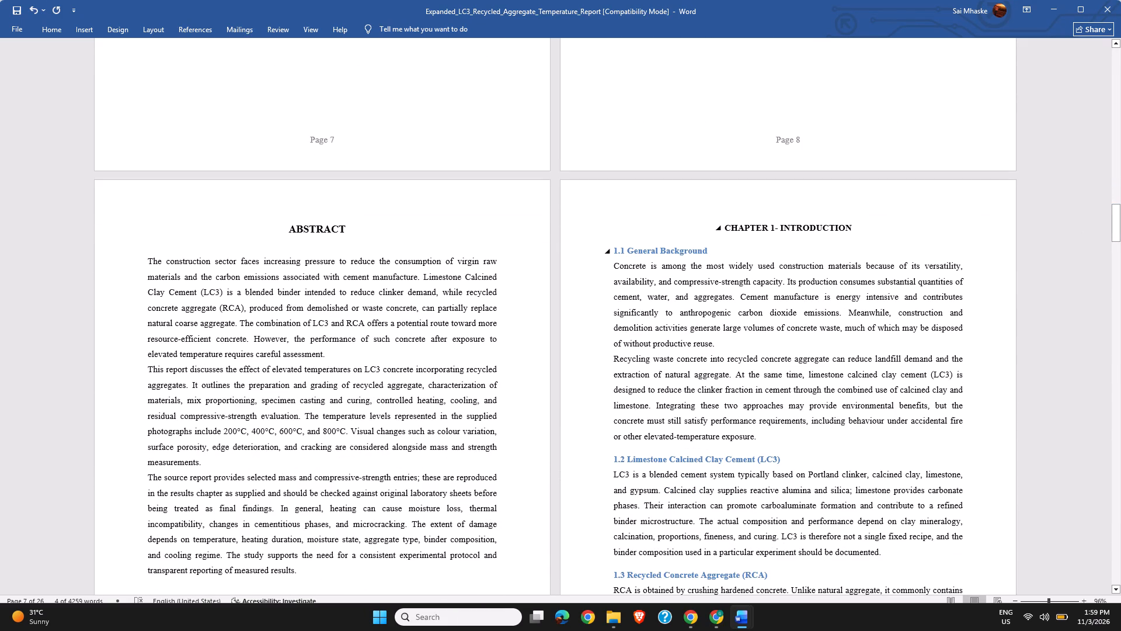
click(781, 235)
key(Return)
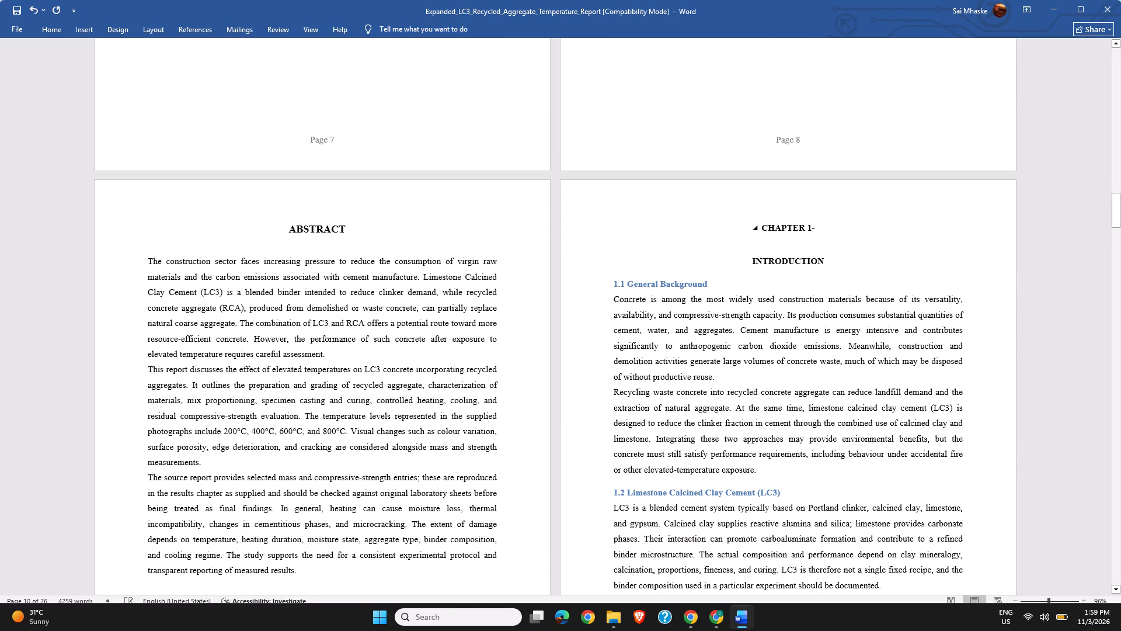
click(817, 231)
key(BackSpace)
key(BackSpace)
Set the line spacing of the CHAPTER 1 and INTRODUCTION heading lines to 1.0.
drag(764, 227, 859, 256)
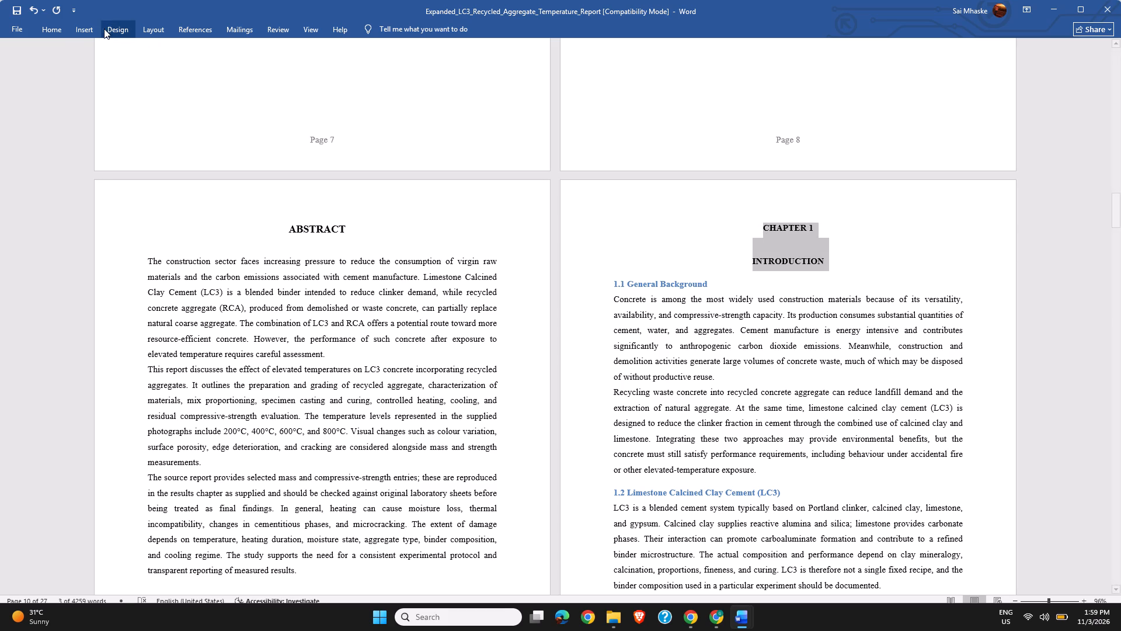
click(61, 29)
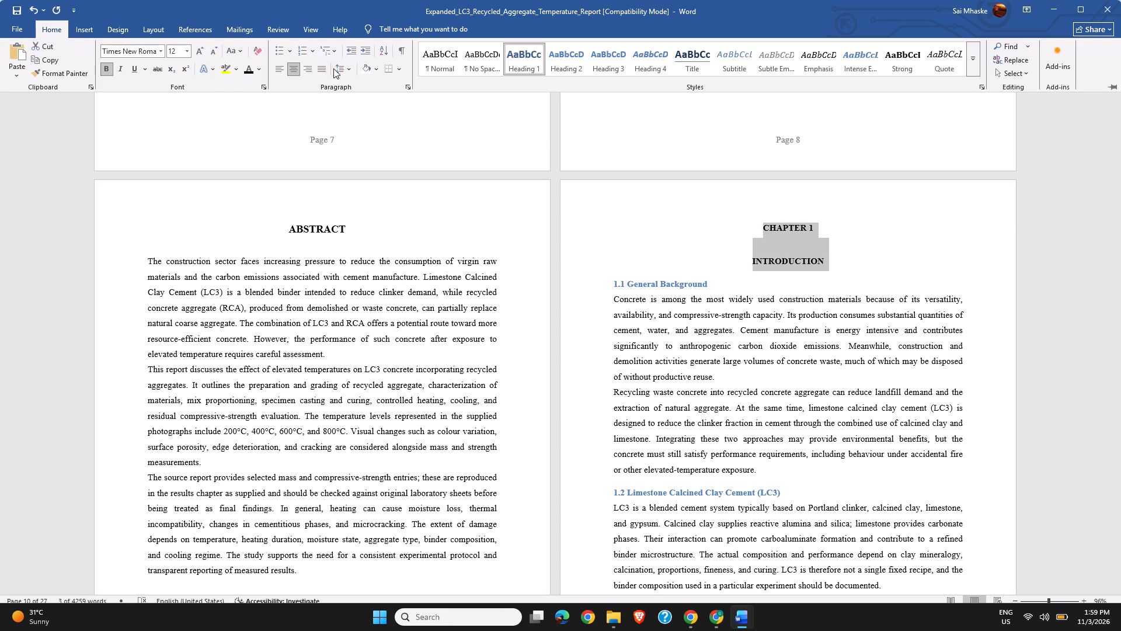
click(346, 70)
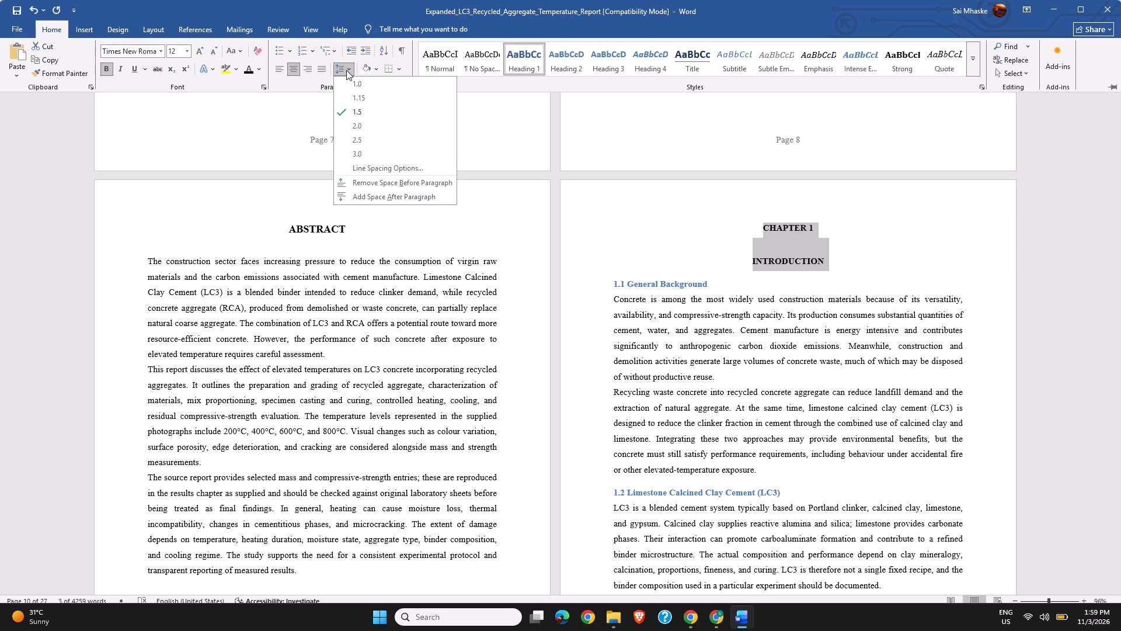
click(353, 86)
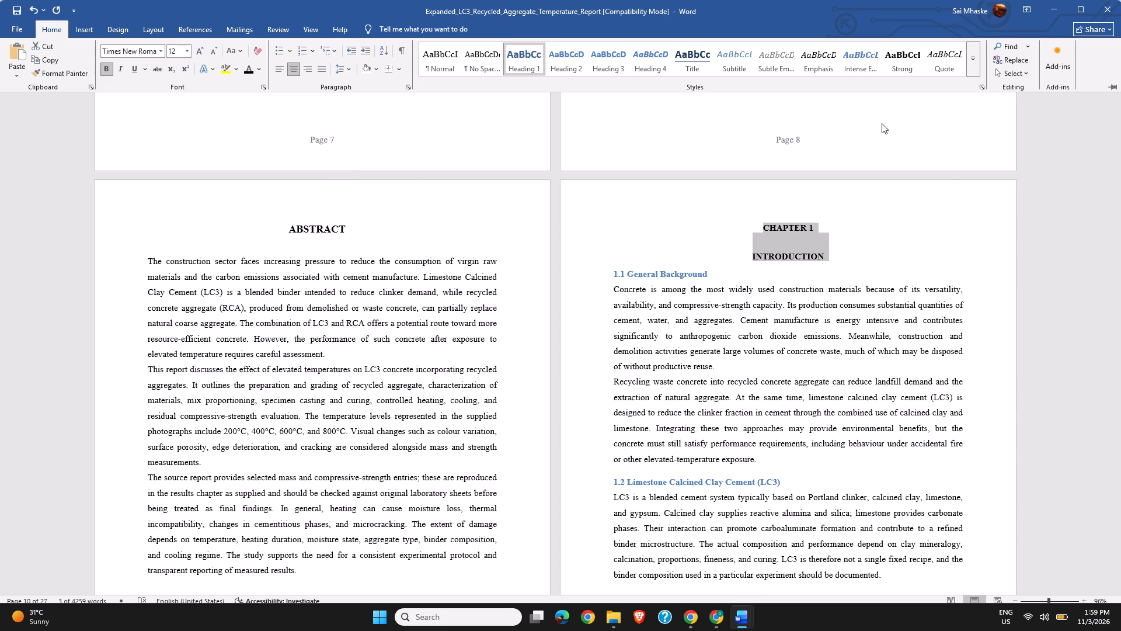
click(1068, 204)
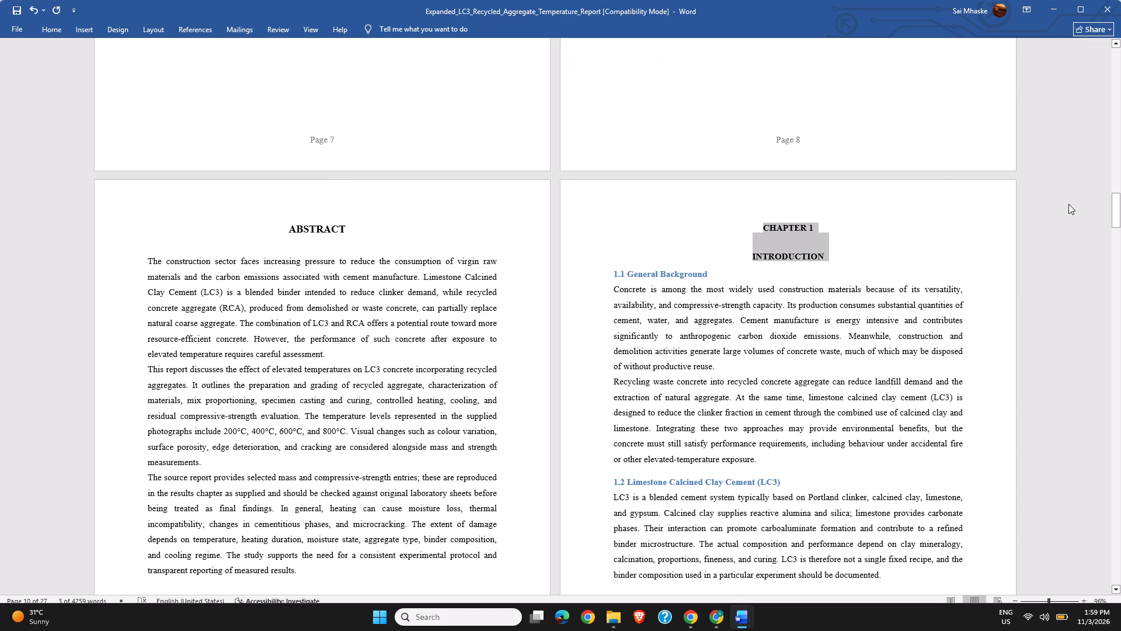
click(1071, 209)
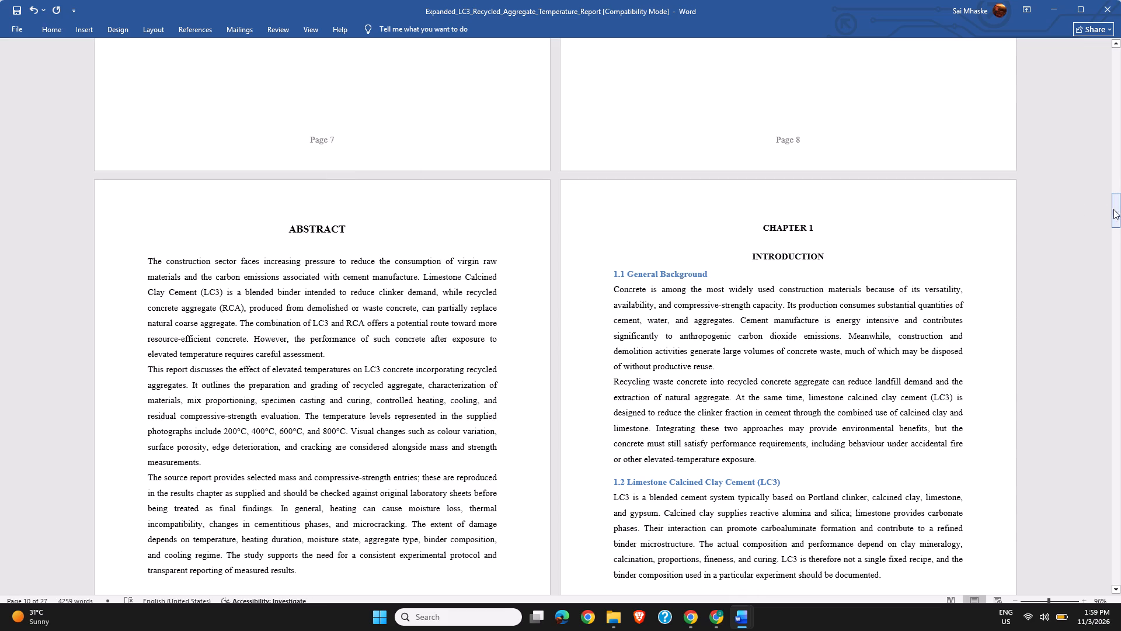
Delete the blank line between the 3.1 Materials paragraph and the materials table.
drag(1118, 206, 1120, 289)
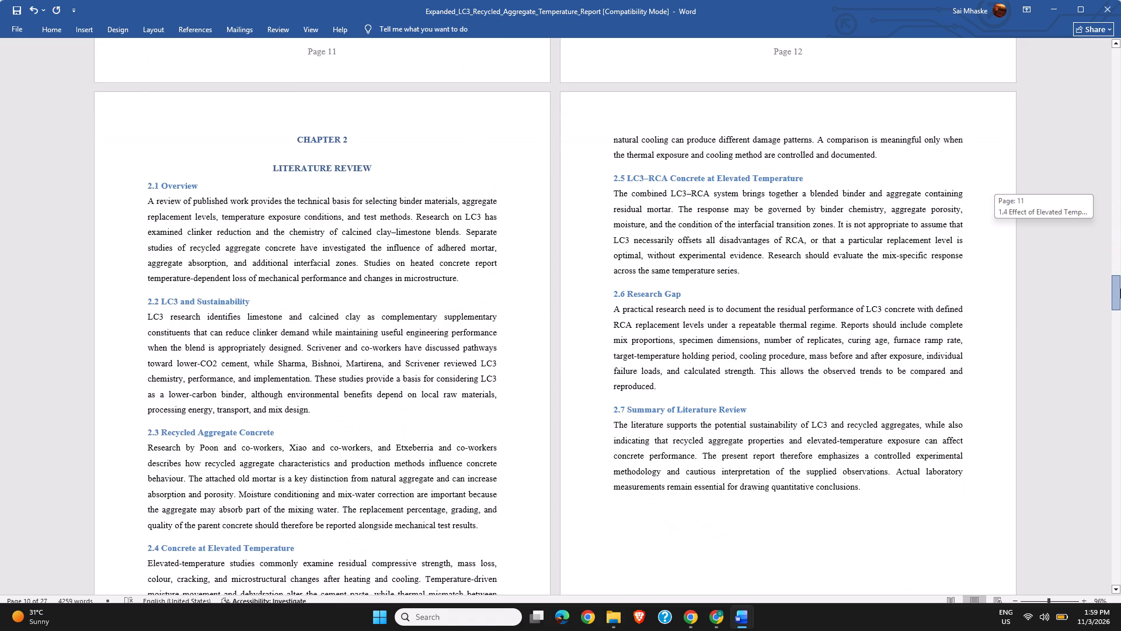
drag(1120, 289, 1120, 318)
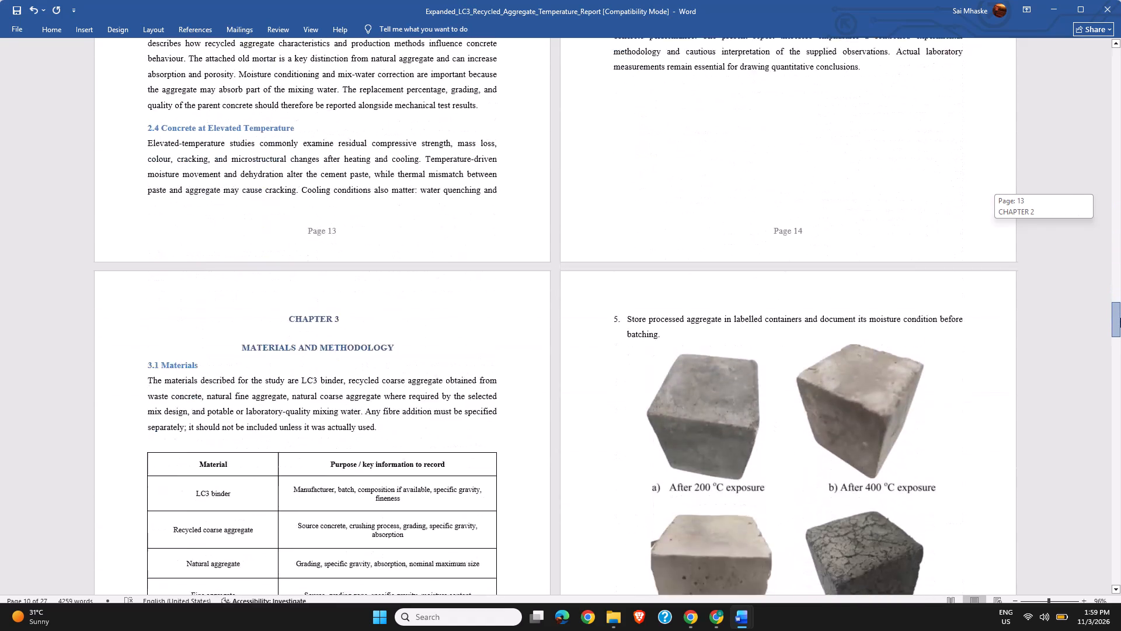
drag(1120, 318, 1120, 333)
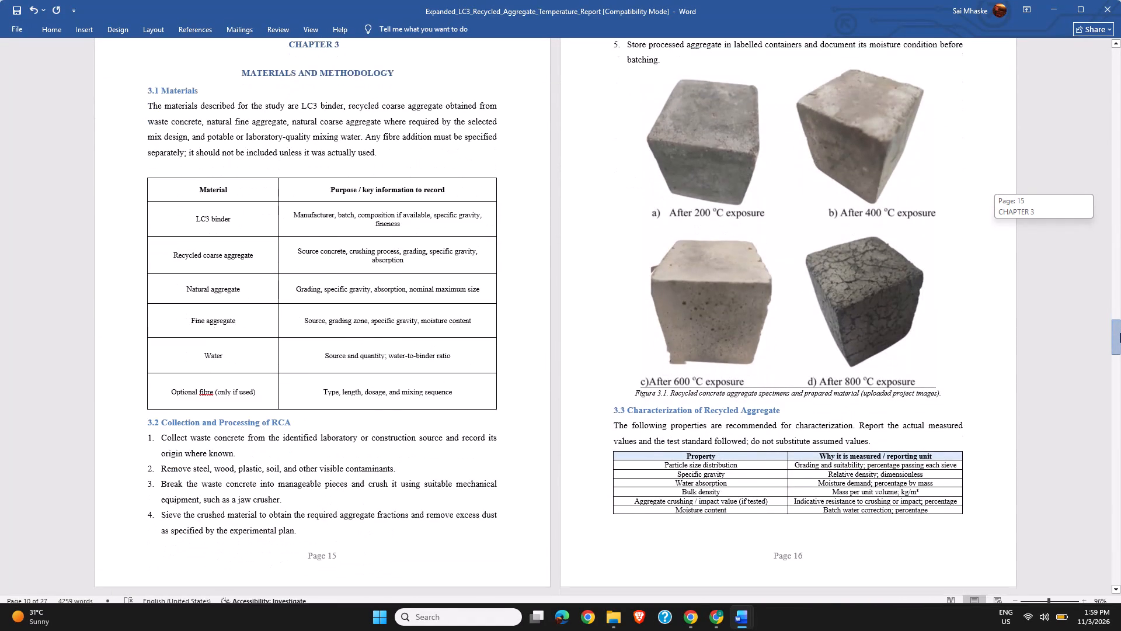
drag(1120, 333, 1120, 334)
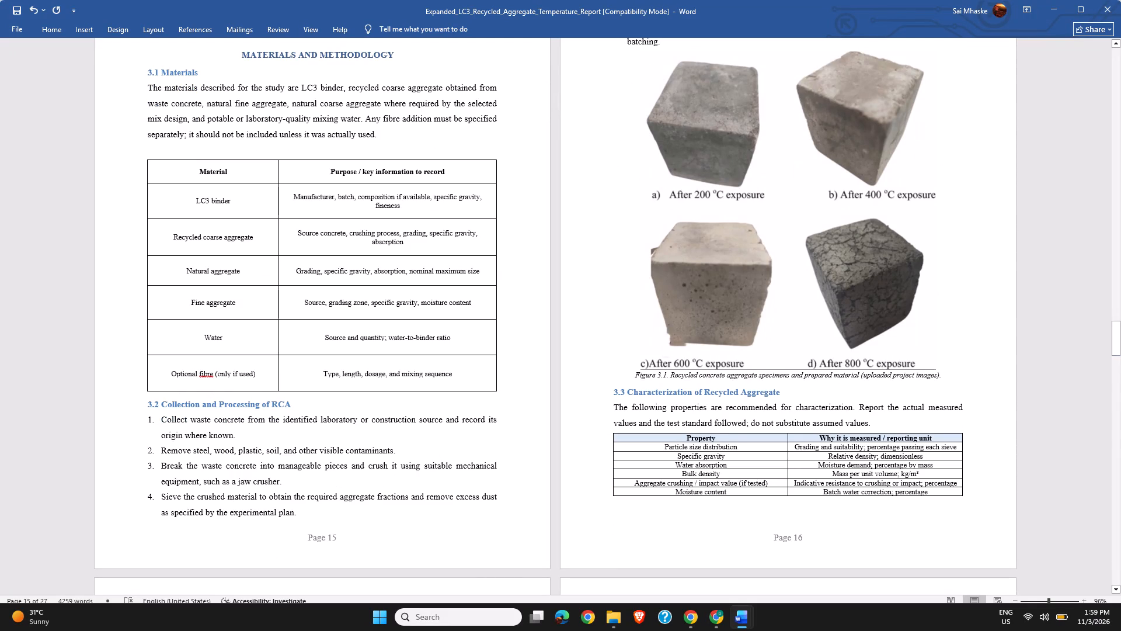
click(154, 150)
key(BackSpace)
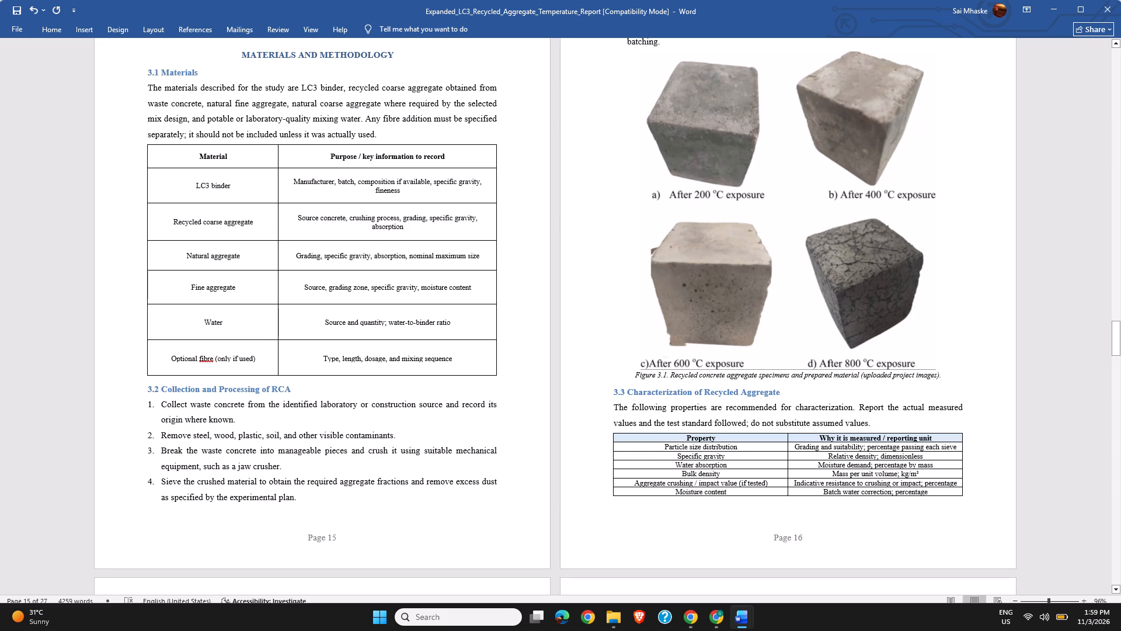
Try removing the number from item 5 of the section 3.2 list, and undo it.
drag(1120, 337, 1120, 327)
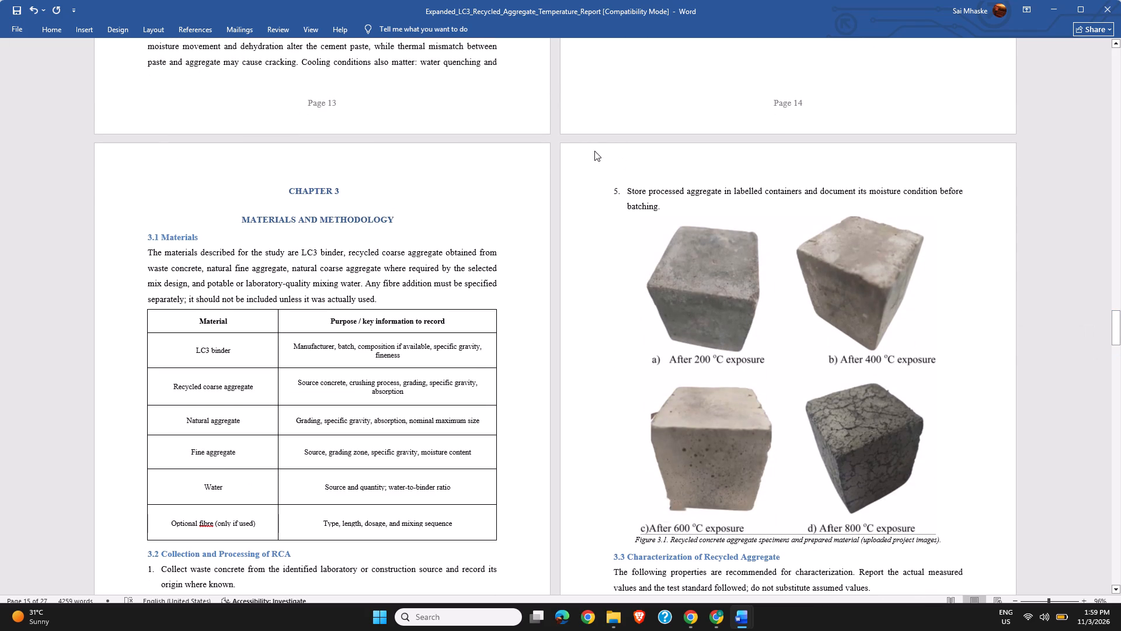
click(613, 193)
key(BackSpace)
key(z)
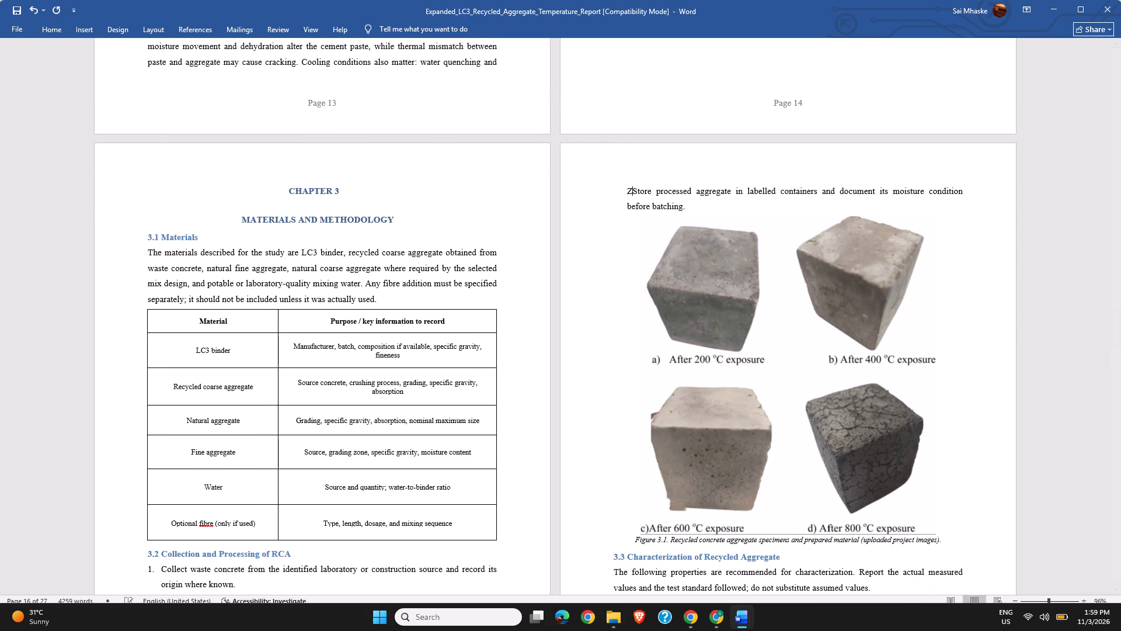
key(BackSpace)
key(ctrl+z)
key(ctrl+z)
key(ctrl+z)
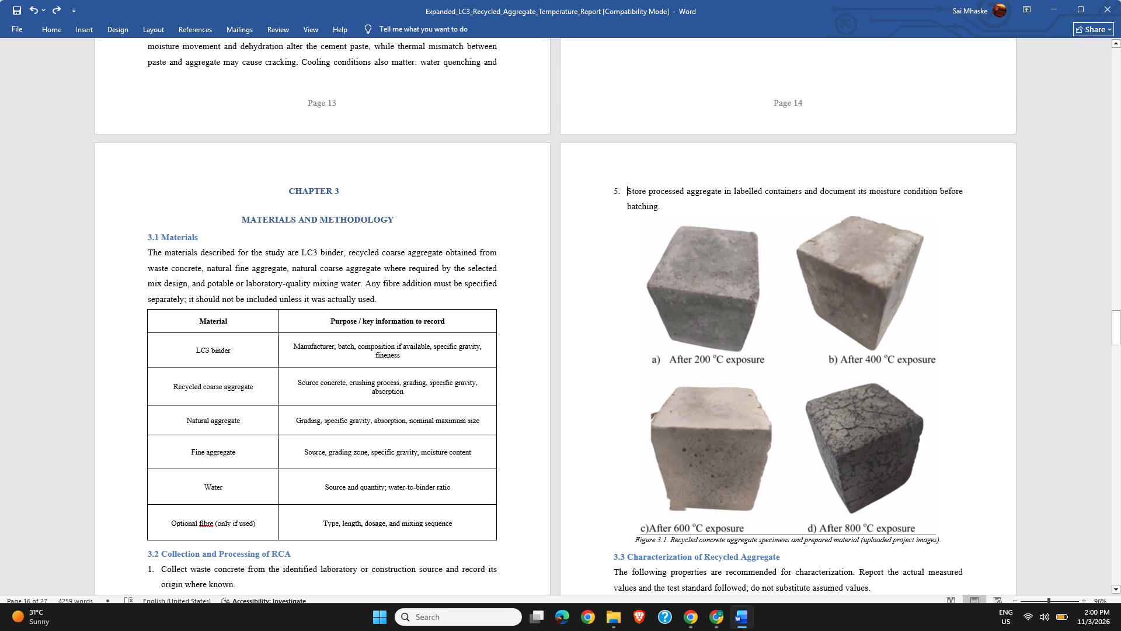
Delete the word Store and the automatic numbering from item 5 of the section 3.2 list, and number the item manually as "5.".
click(615, 192)
click(598, 196)
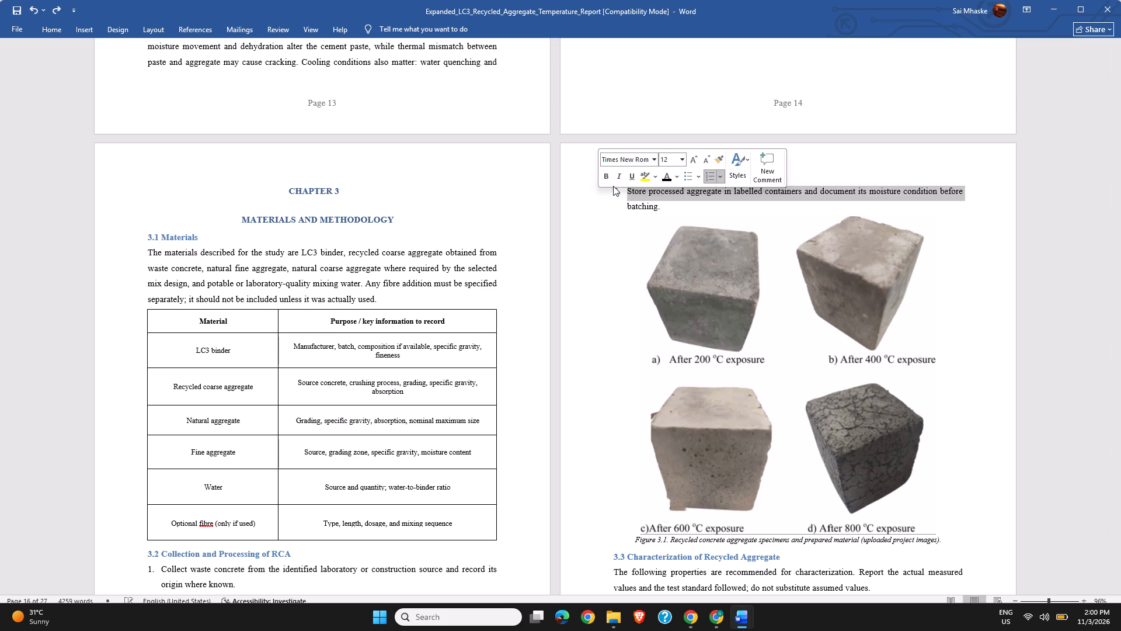
click(612, 192)
double_click(612, 192)
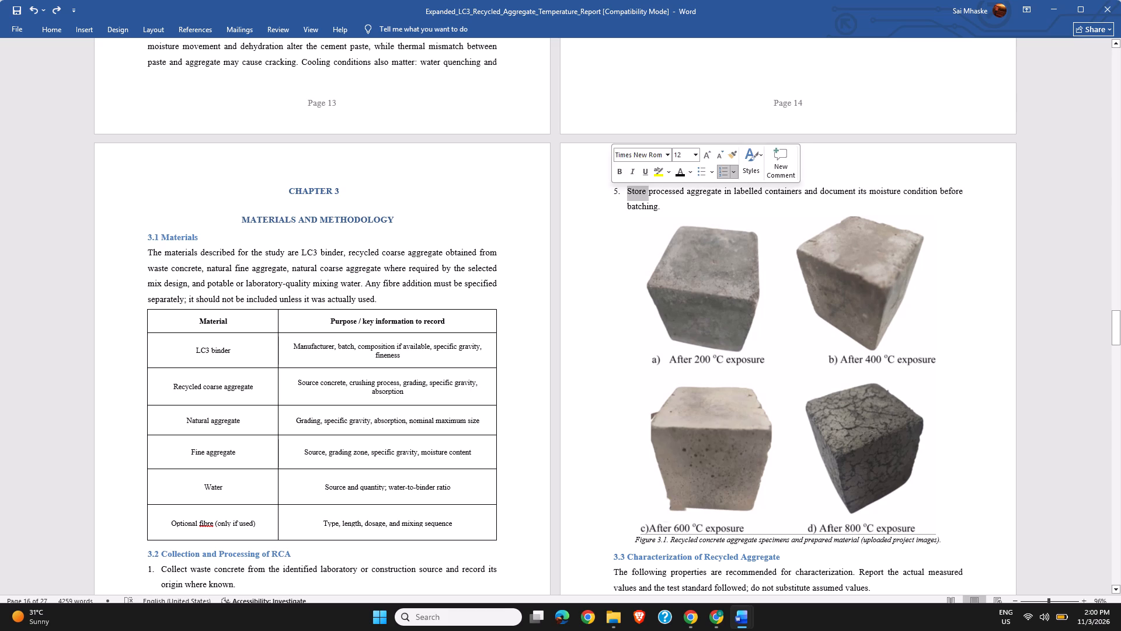
double_click(612, 192)
key(BackSpace)
key(BackSpace)
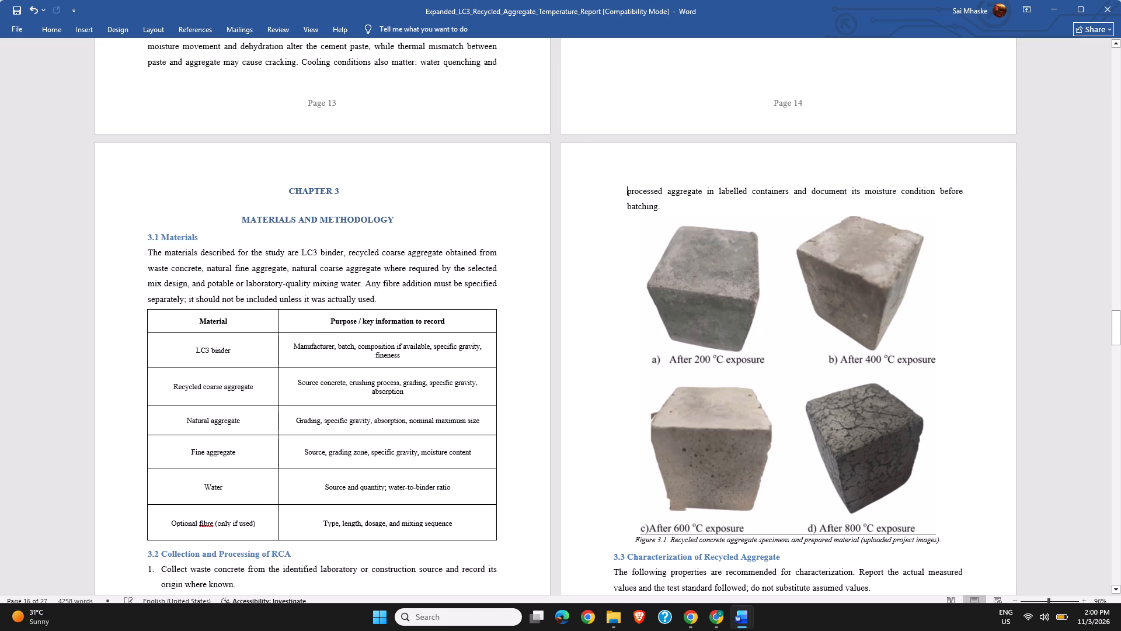
key(BackSpace)
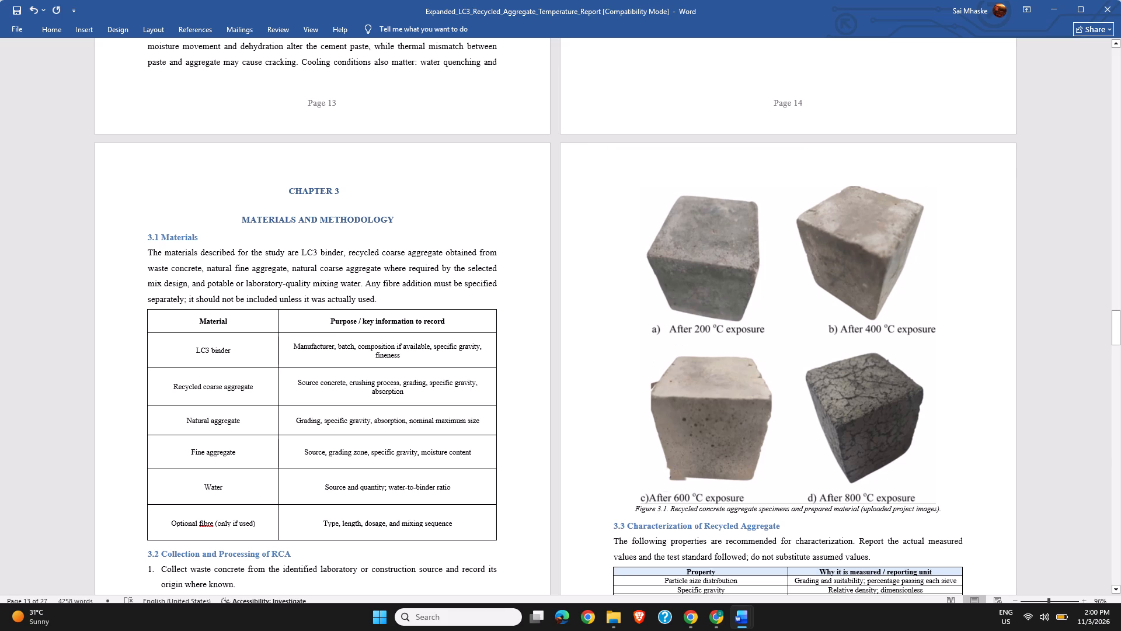
drag(1120, 334, 1120, 348)
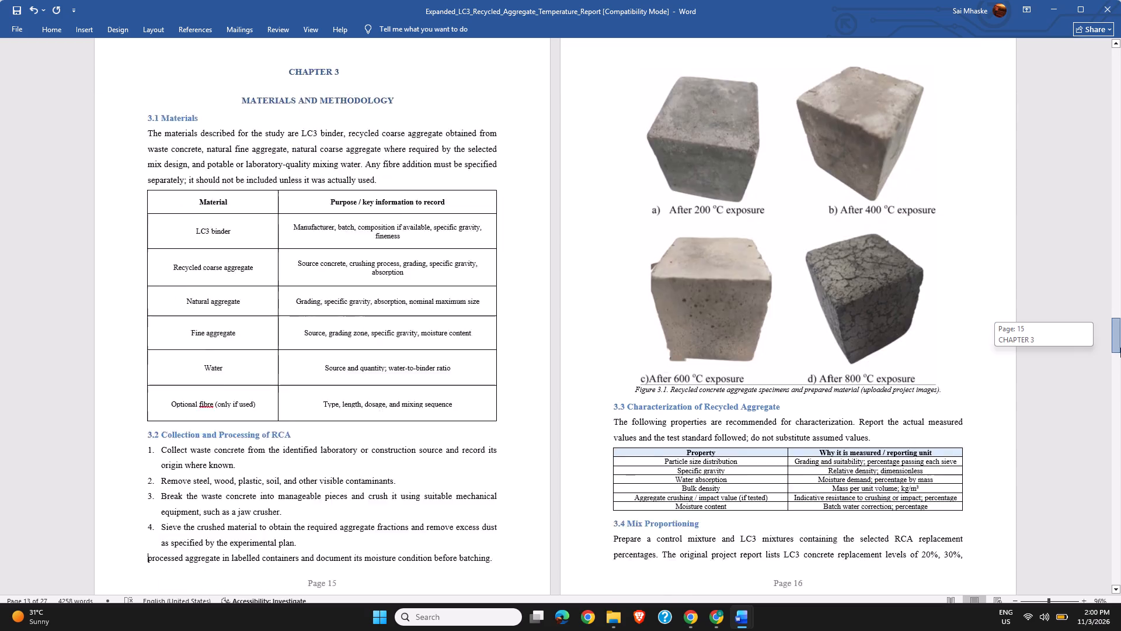
drag(1120, 348, 1120, 355)
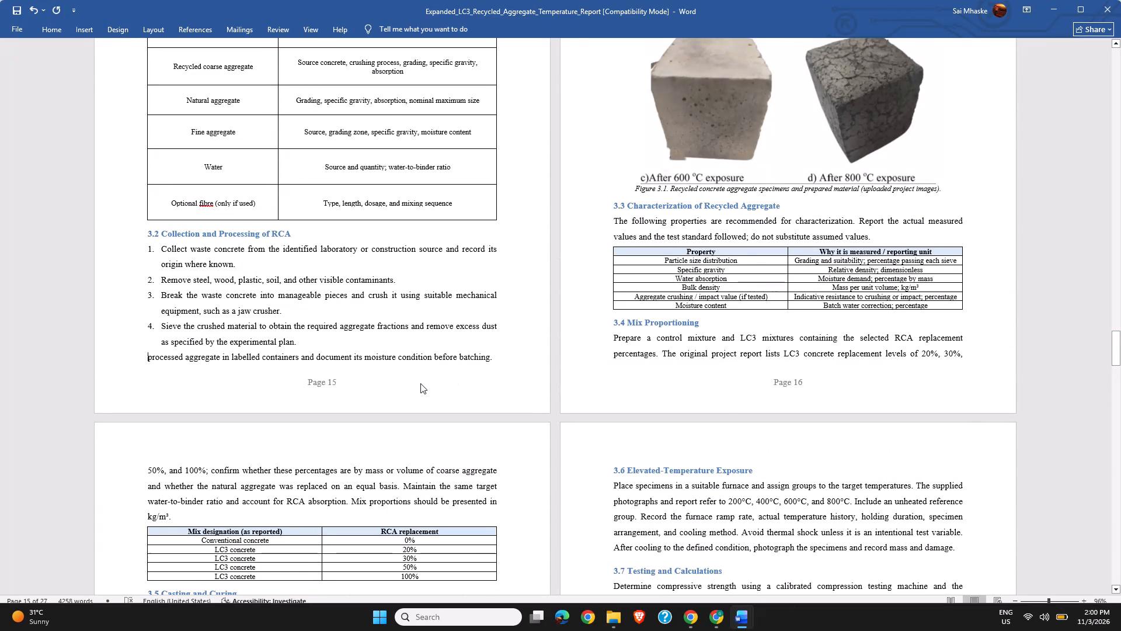
text(5.)
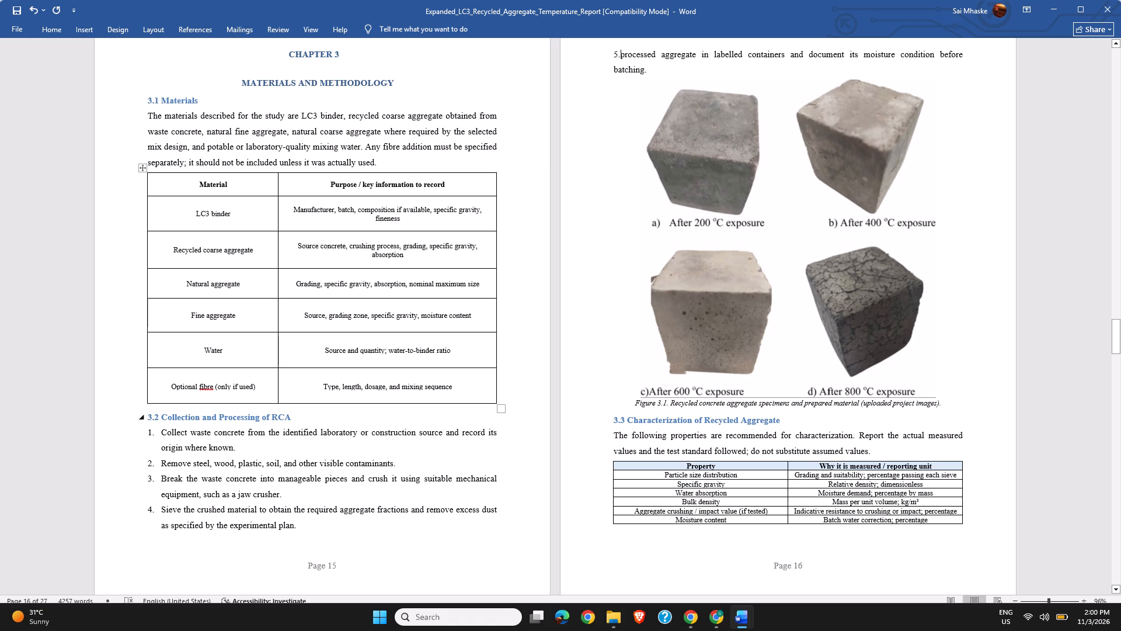
Reduce the heights of the Optional fibre and Water rows in the materials table to fit their single text lines.
drag(241, 403, 243, 385)
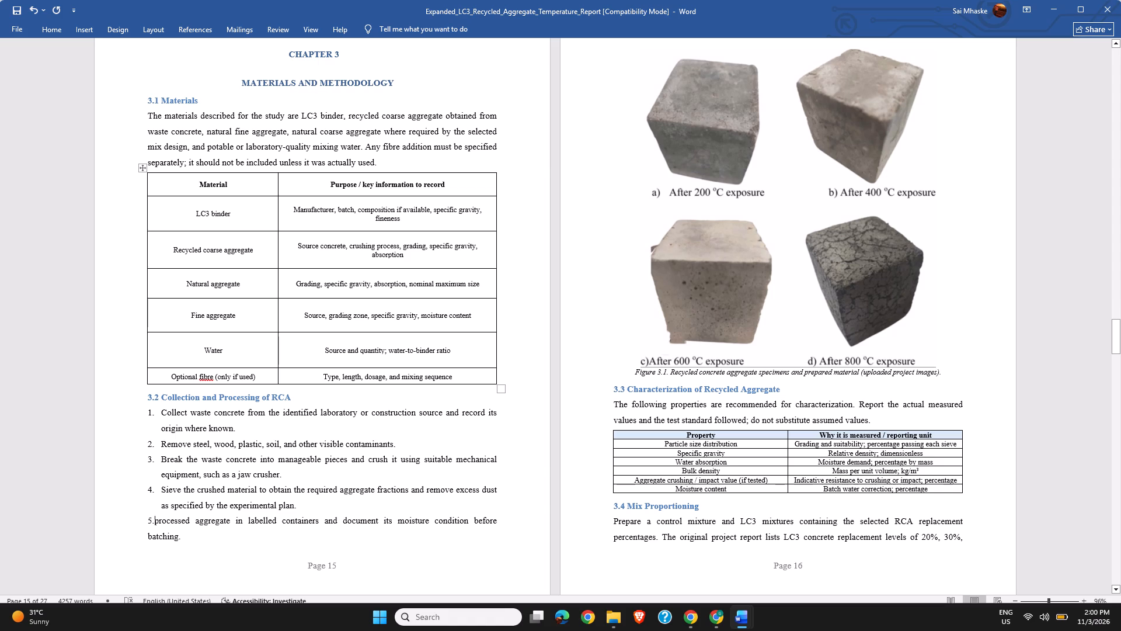
click(196, 367)
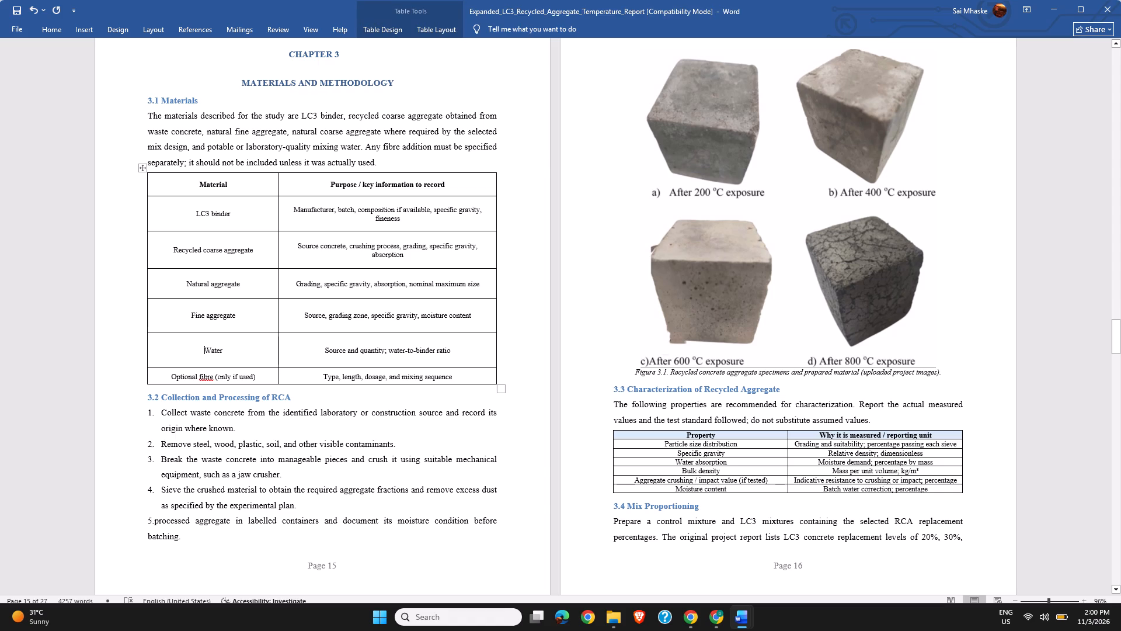
drag(194, 367, 196, 353)
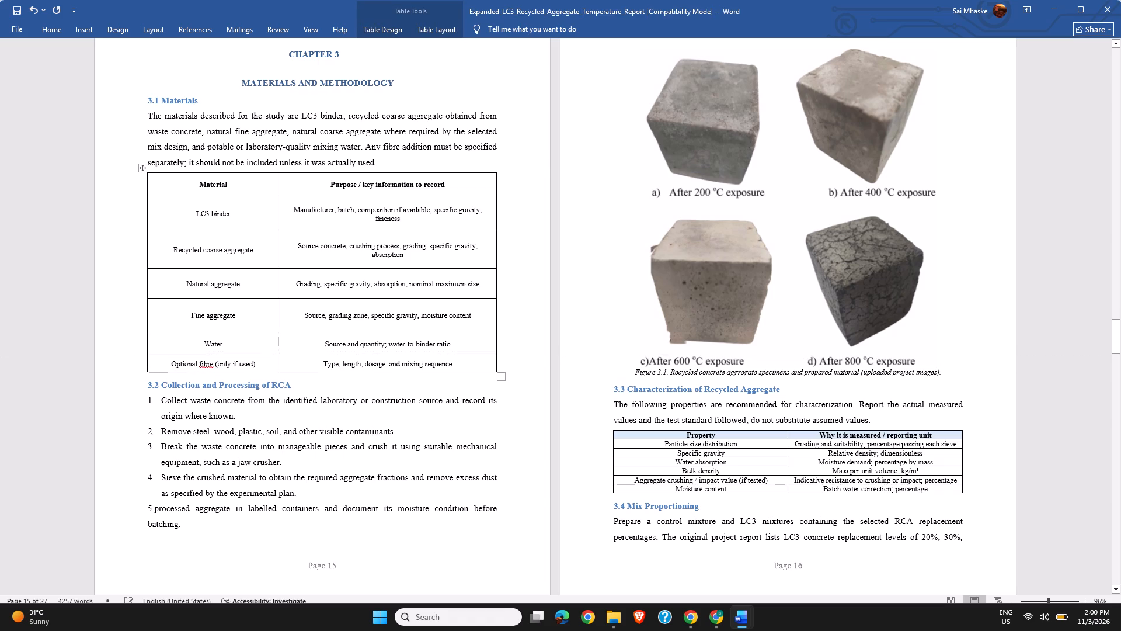
click(48, 442)
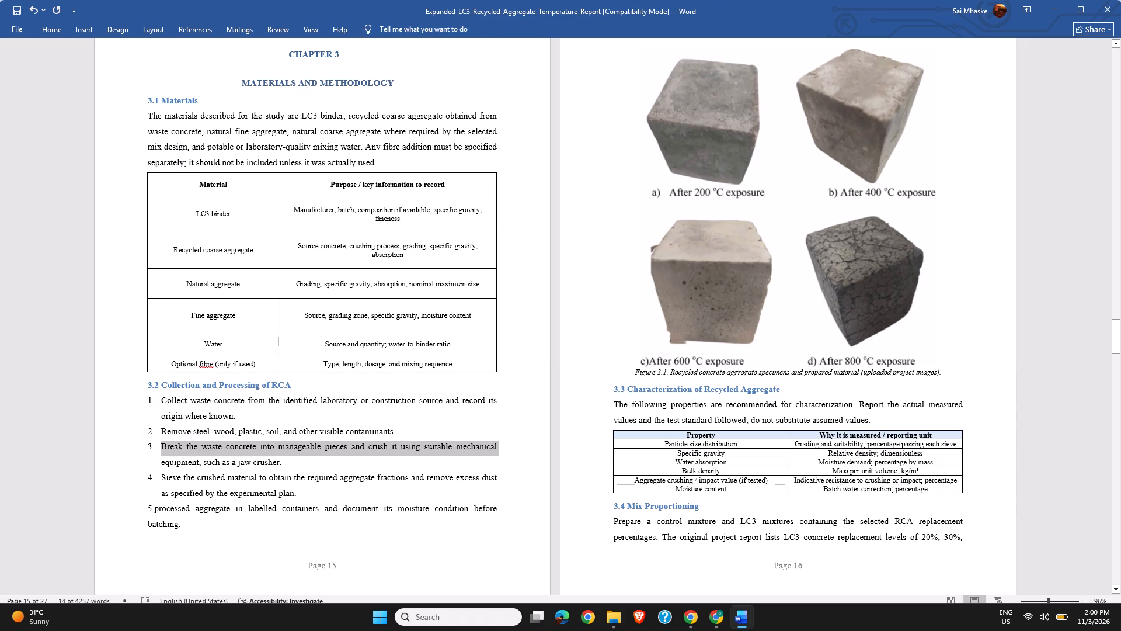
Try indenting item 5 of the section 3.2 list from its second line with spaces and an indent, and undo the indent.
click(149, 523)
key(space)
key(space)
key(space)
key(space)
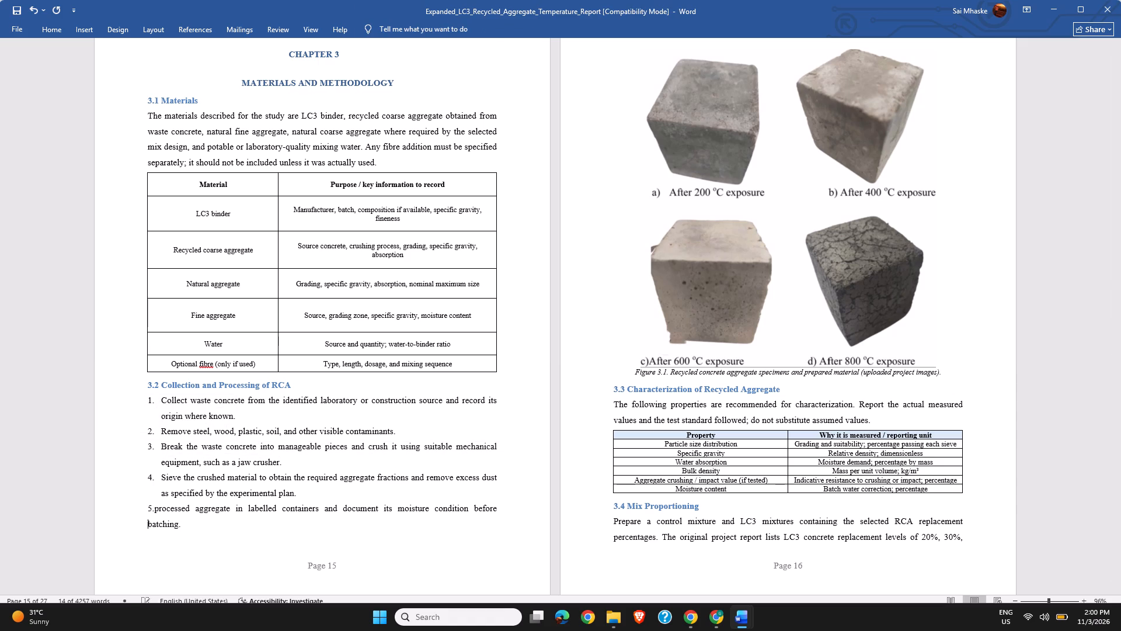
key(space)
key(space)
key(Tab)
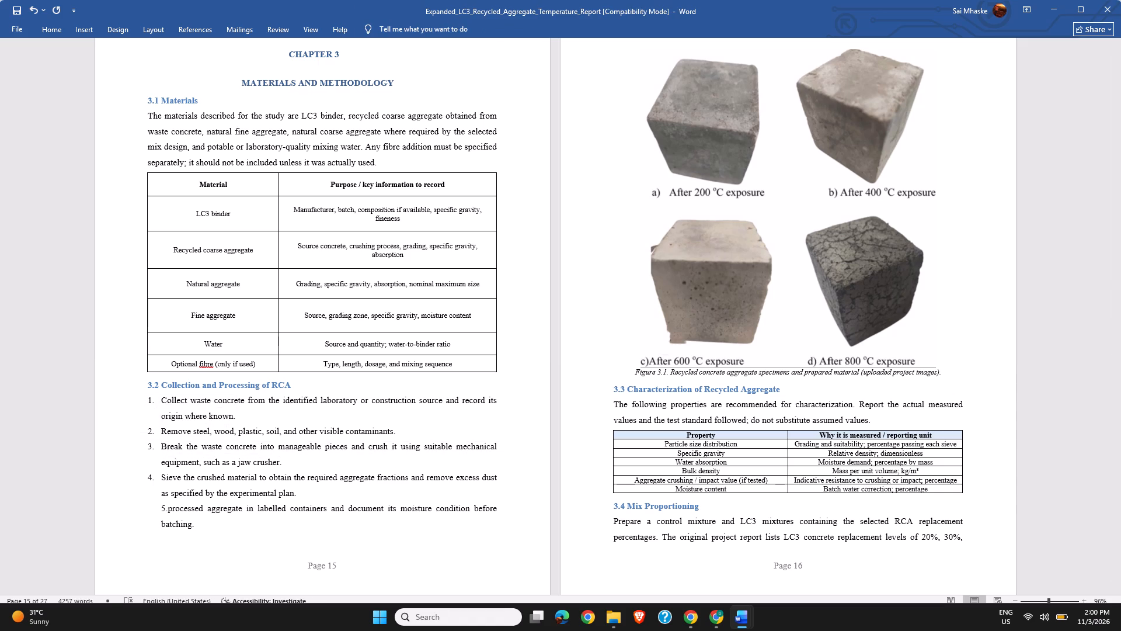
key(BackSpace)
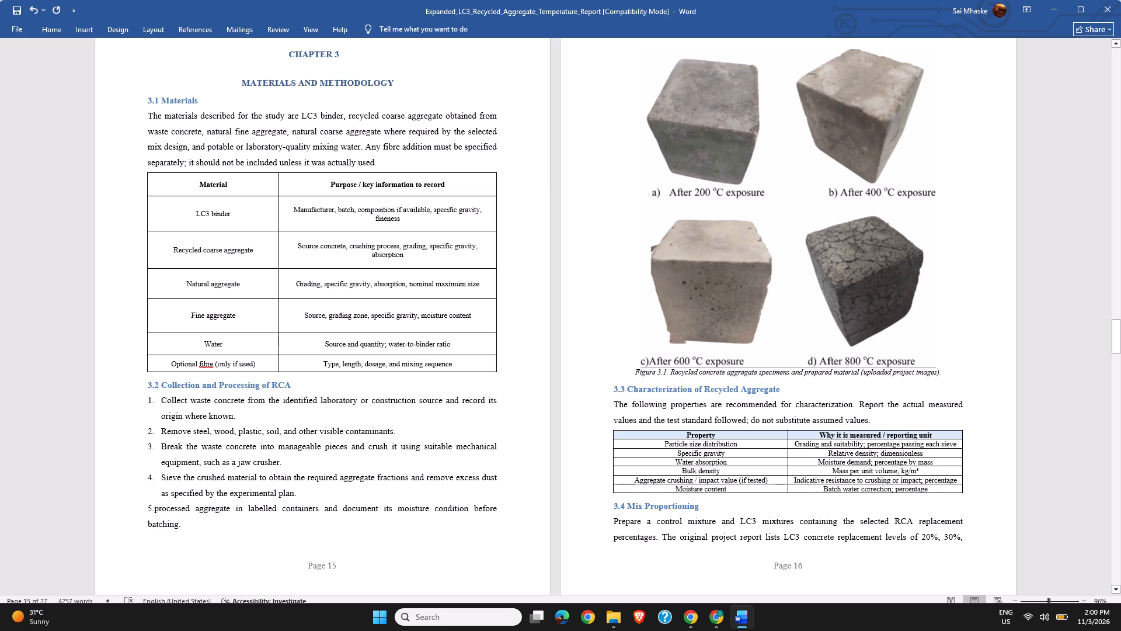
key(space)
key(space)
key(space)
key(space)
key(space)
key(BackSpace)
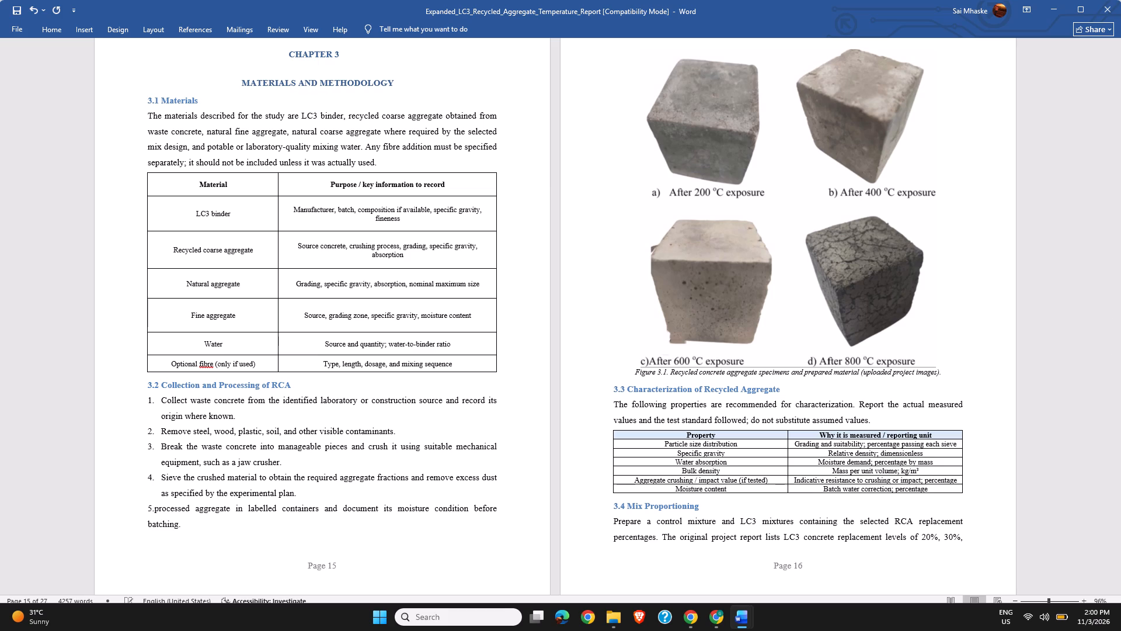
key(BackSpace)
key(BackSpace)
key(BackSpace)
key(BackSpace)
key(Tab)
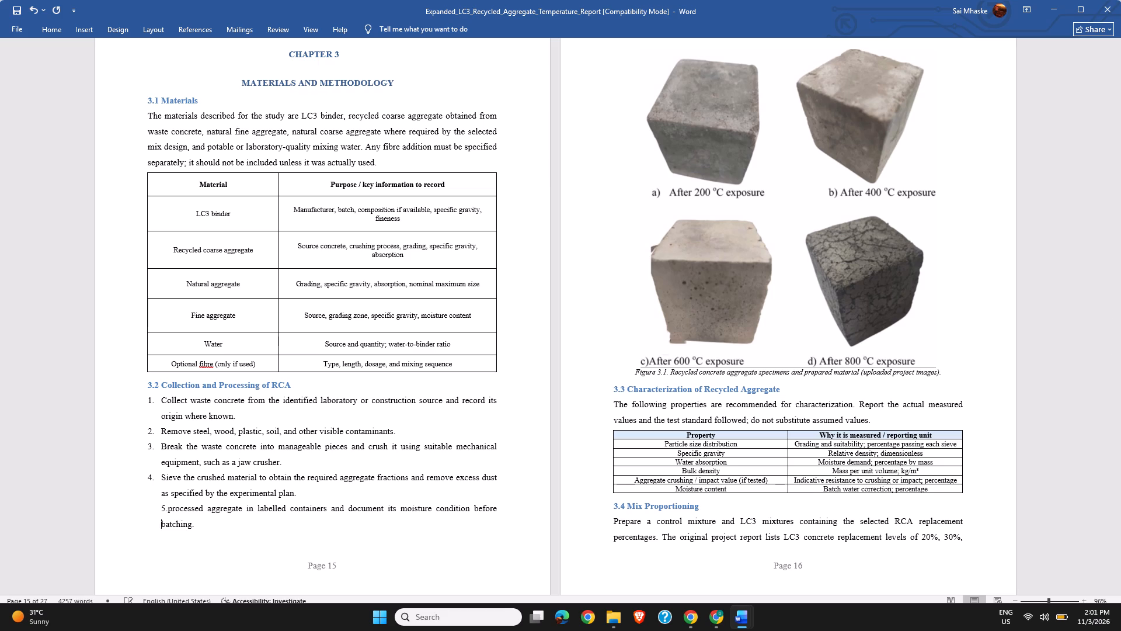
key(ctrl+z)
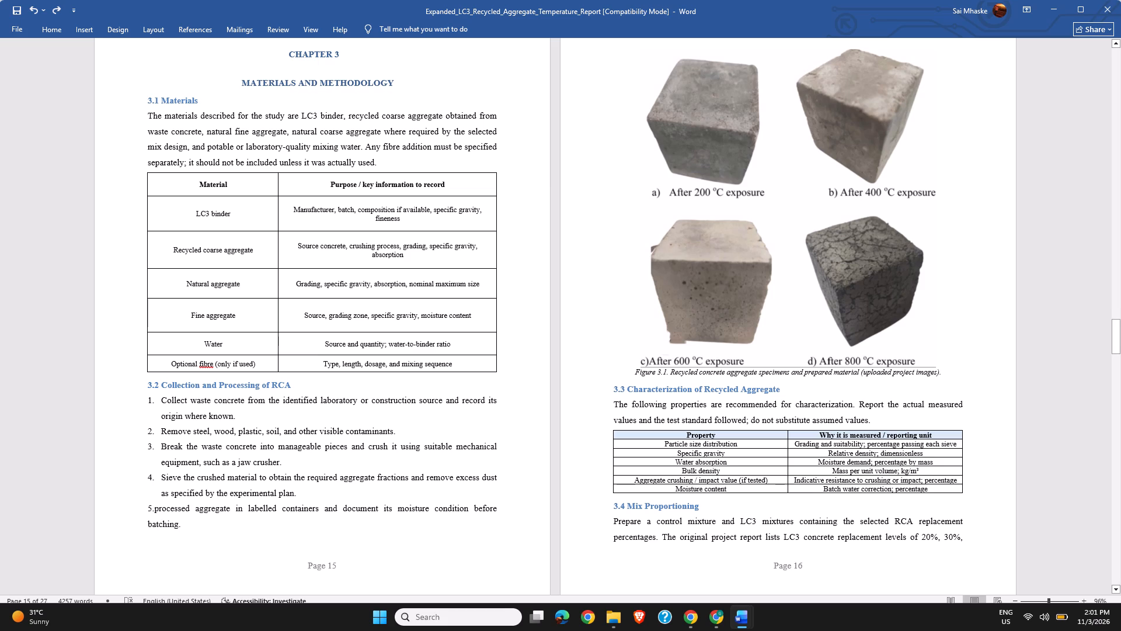
Shrink the Figure 3.1 picture of the four cube specimens proportionally to about three quarters of its size.
scroll(614, 447, right, 2)
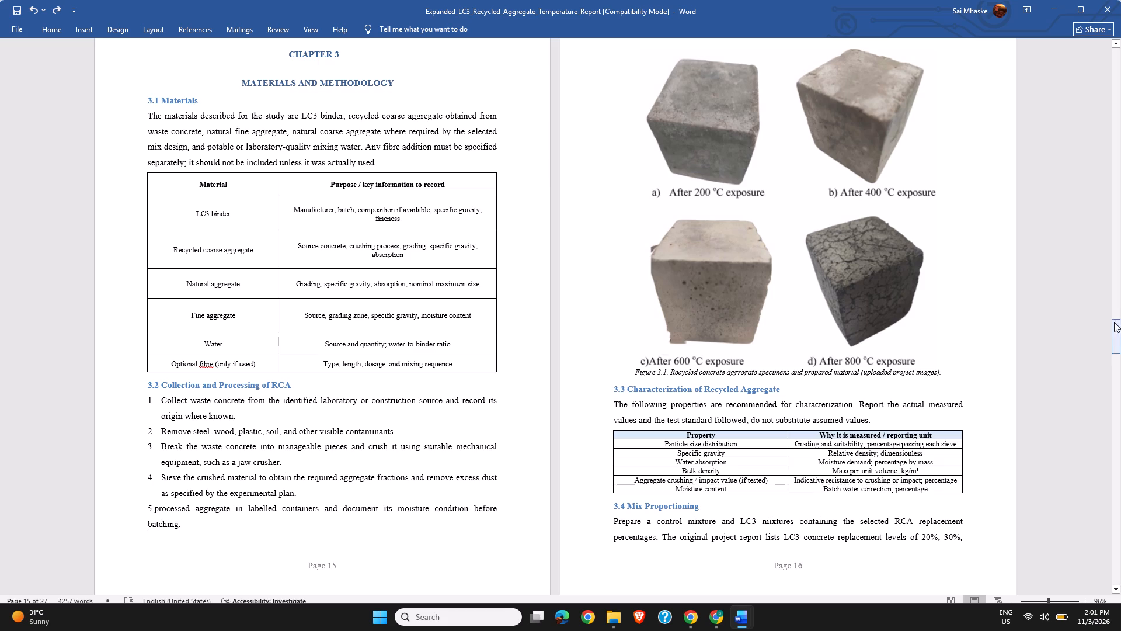
click(1120, 323)
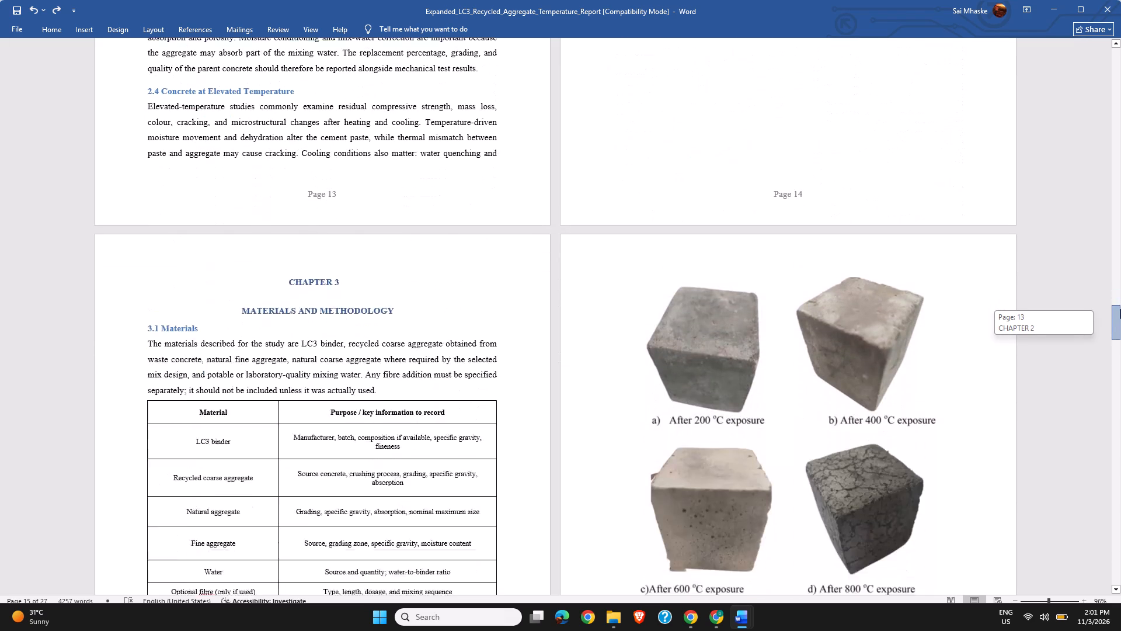
click(885, 275)
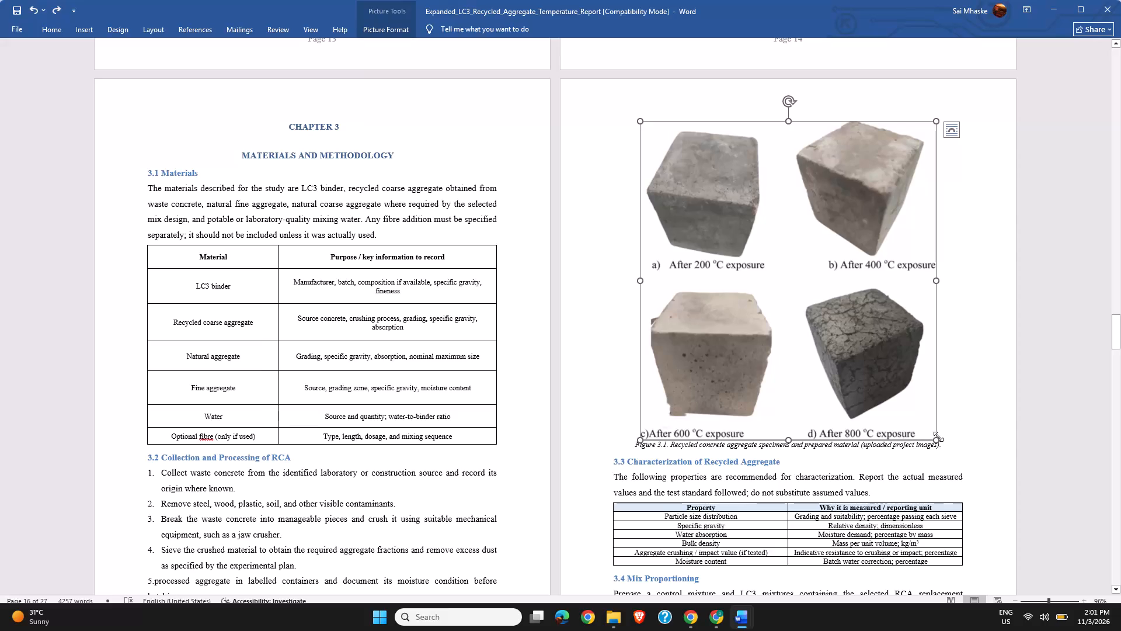
drag(938, 436, 872, 299)
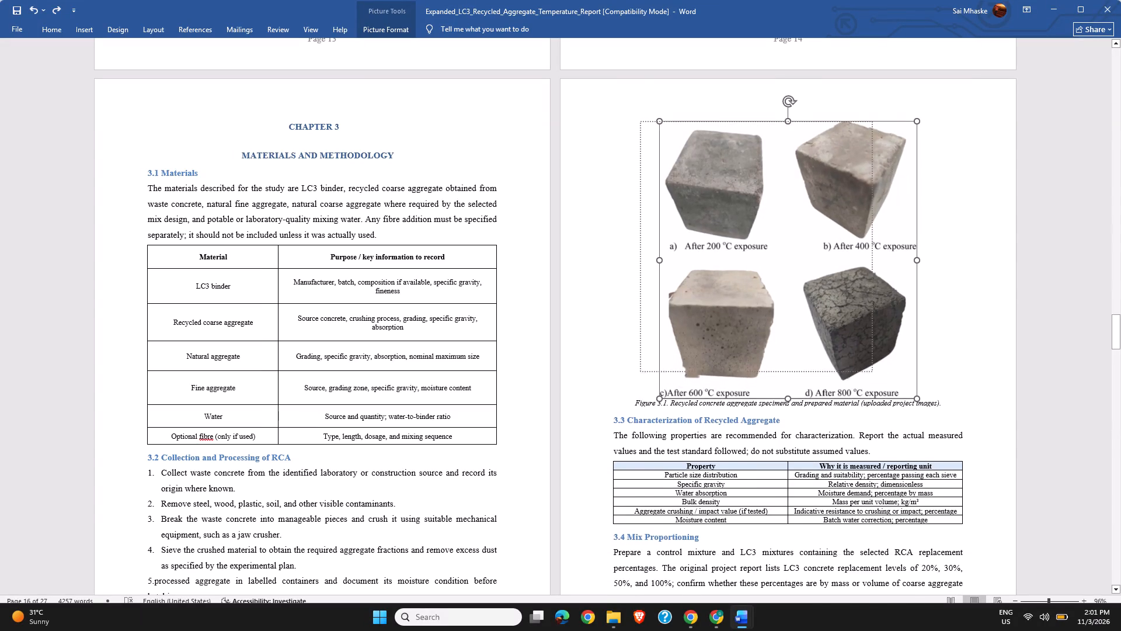
drag(872, 299, 866, 280)
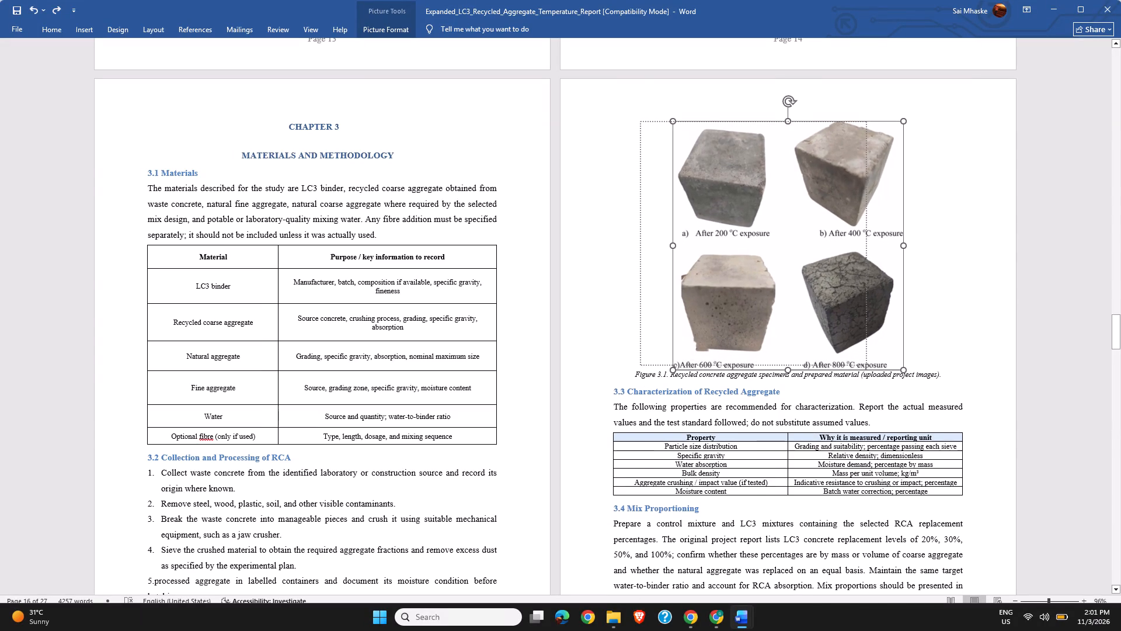
drag(866, 280, 866, 280)
click(987, 269)
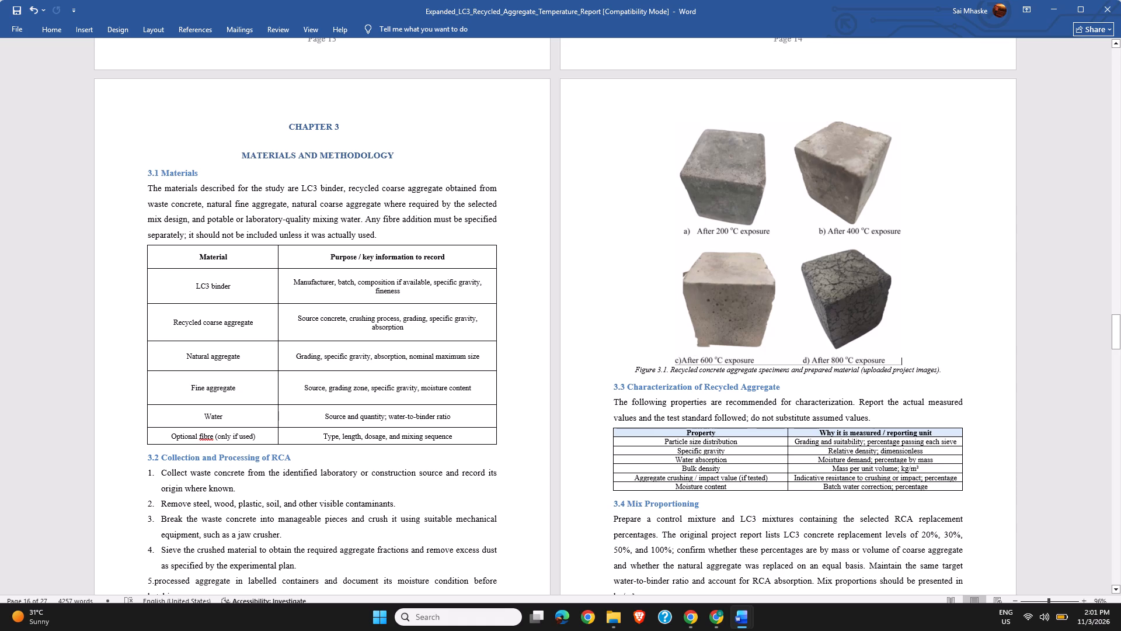
Set the whole Figure 3.1 caption in Times New Roman and remove its italic formatting.
drag(636, 367, 823, 373)
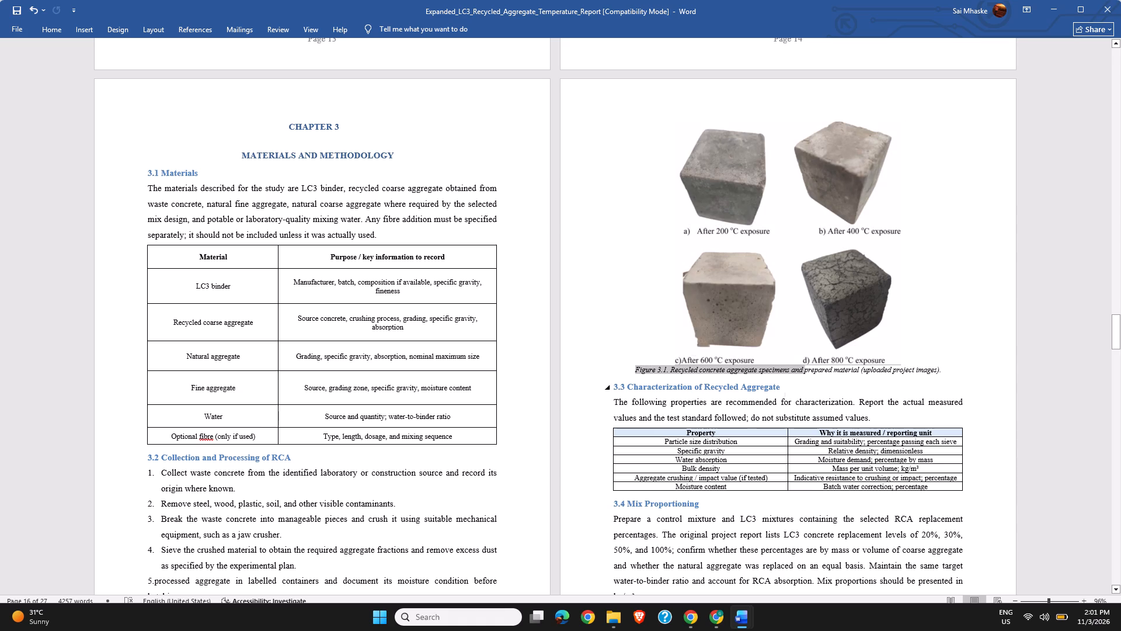
drag(823, 373, 872, 372)
drag(958, 369, 914, 368)
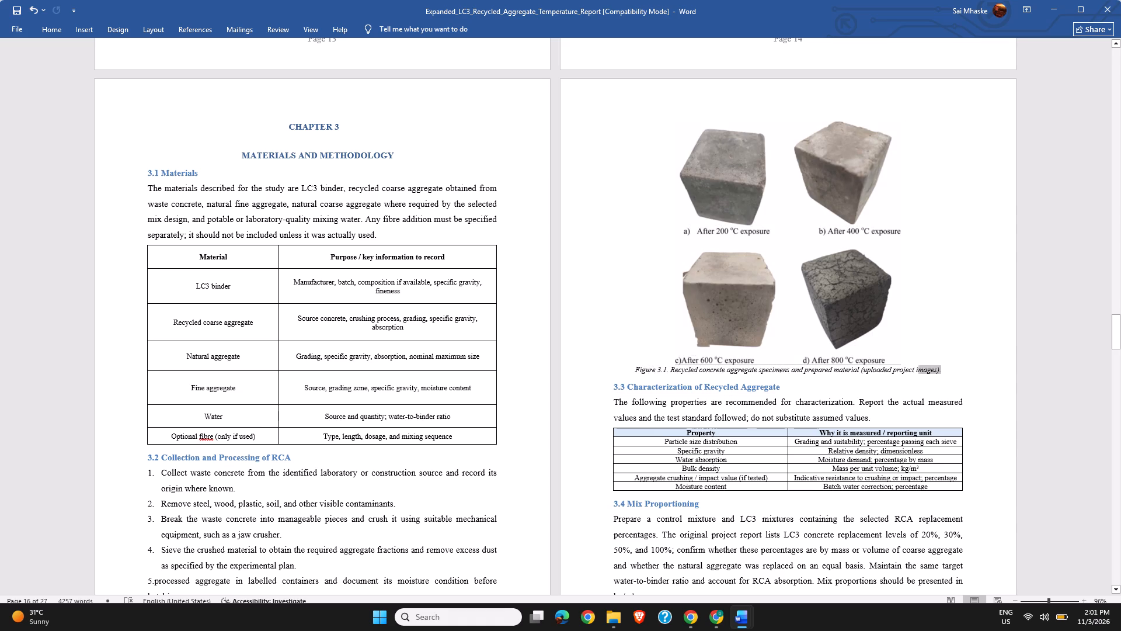
drag(914, 368, 640, 370)
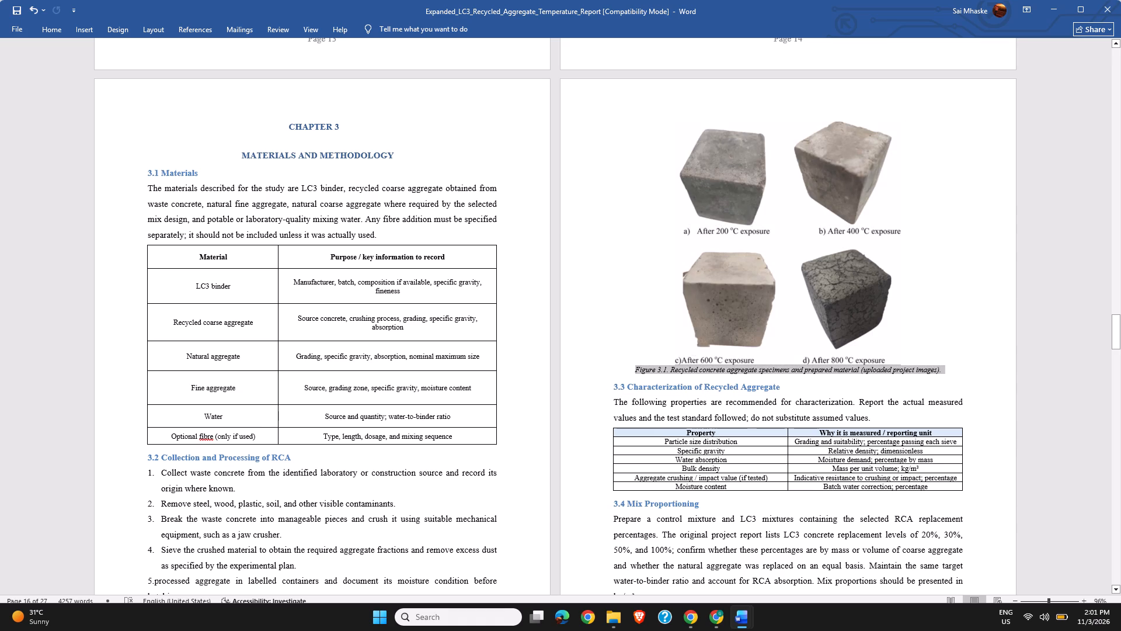
drag(640, 370, 636, 370)
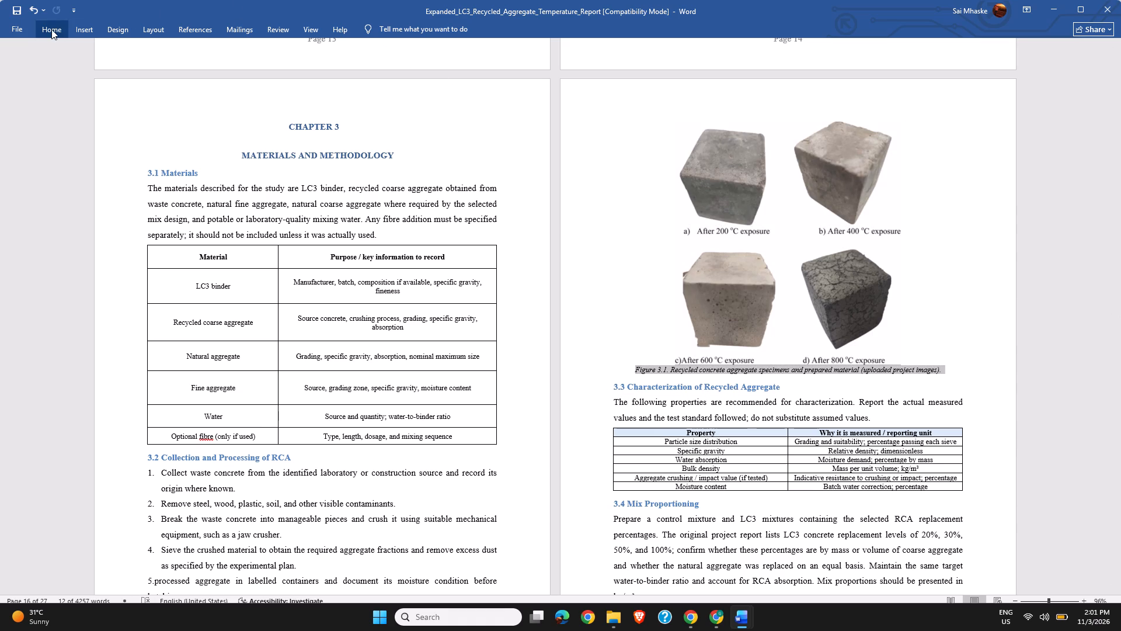
click(51, 29)
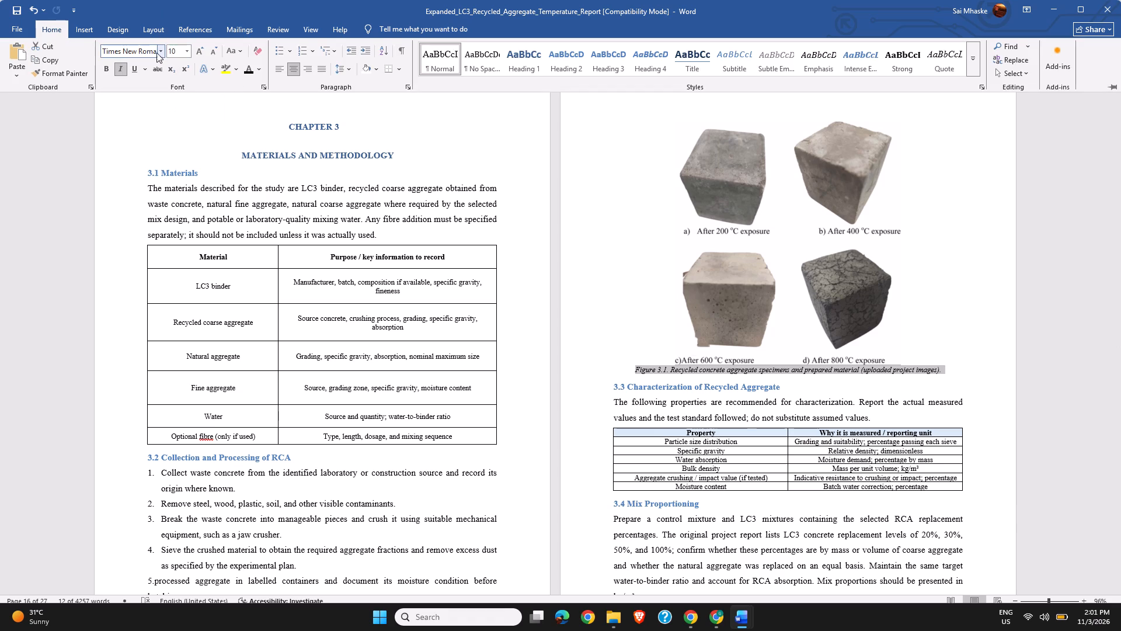
click(162, 54)
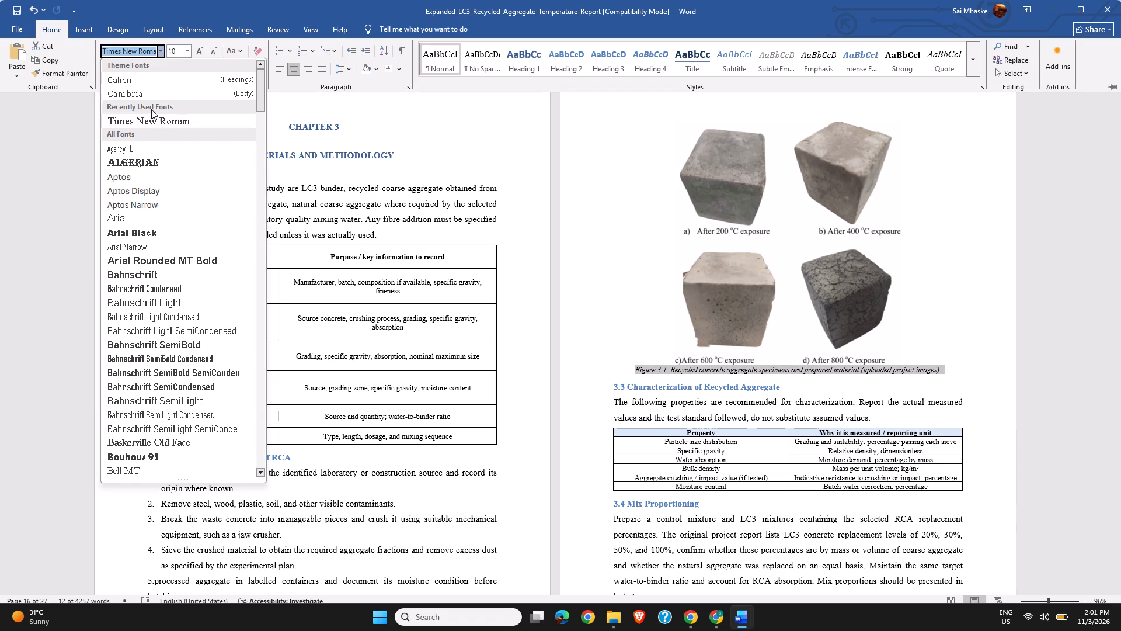
click(151, 123)
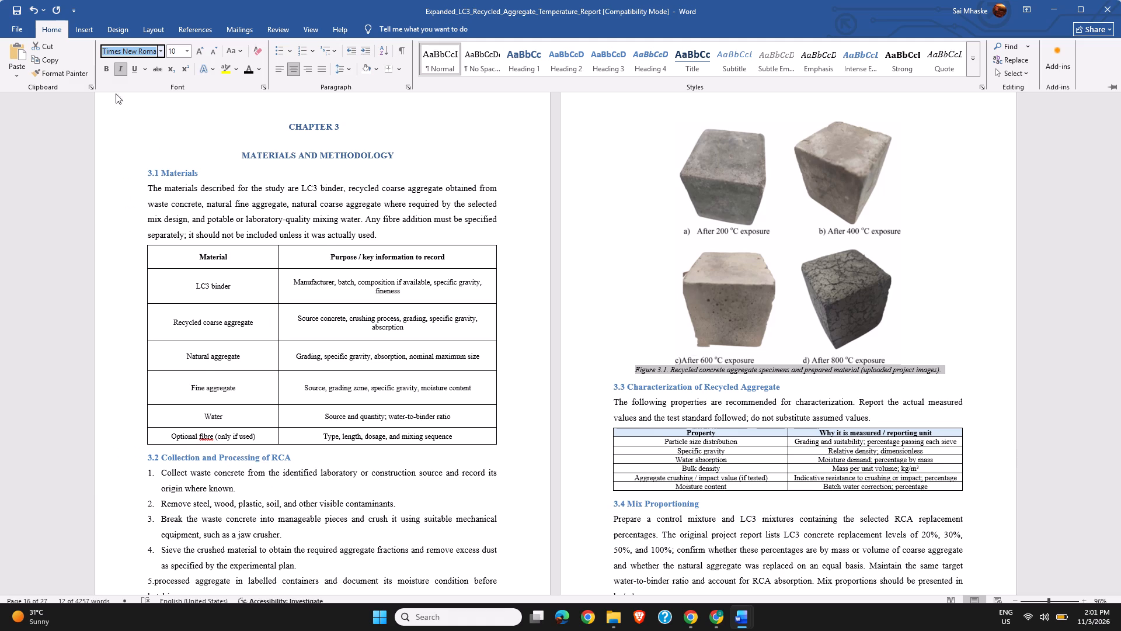
click(124, 71)
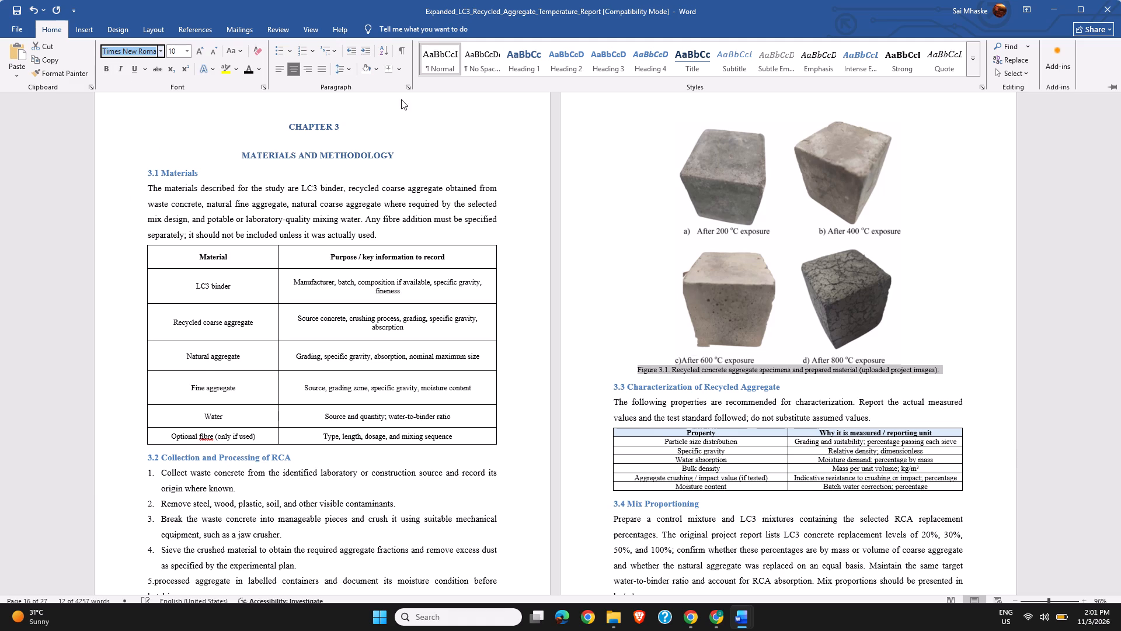
click(961, 254)
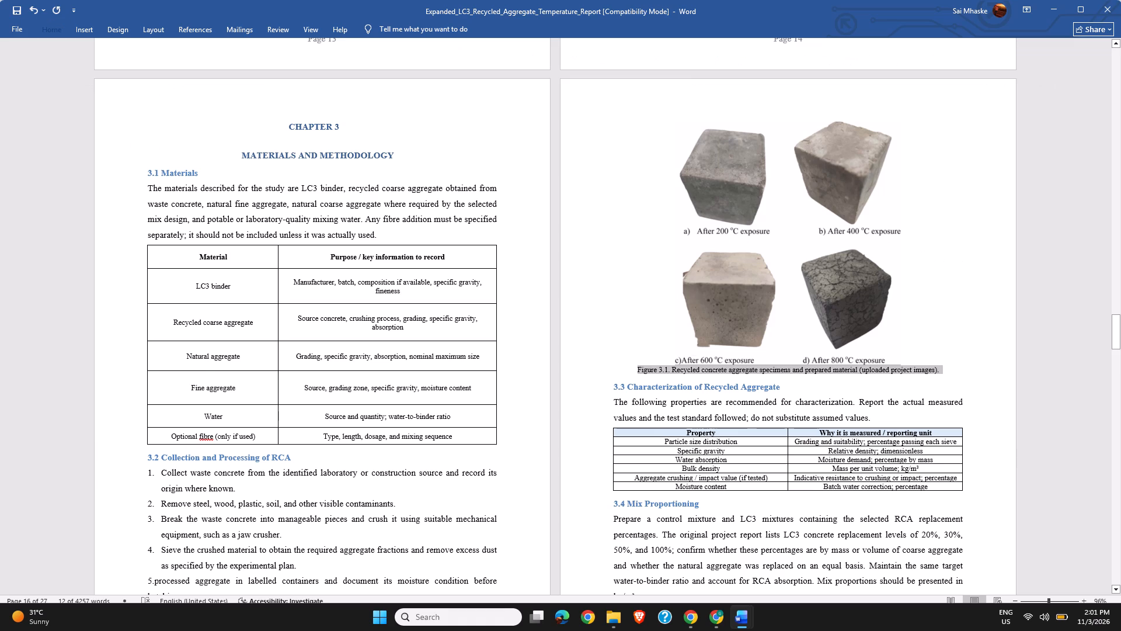
click(961, 254)
Reduce only the height of the Figure 3.1 cube specimens picture slightly, keeping its width.
click(834, 356)
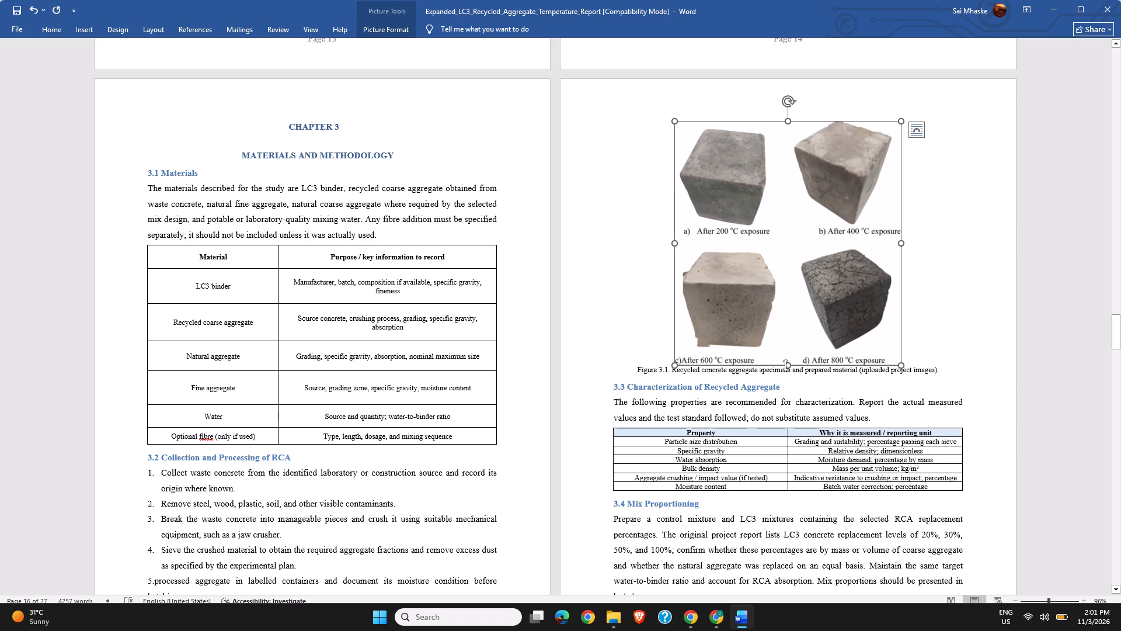
drag(785, 365, 785, 330)
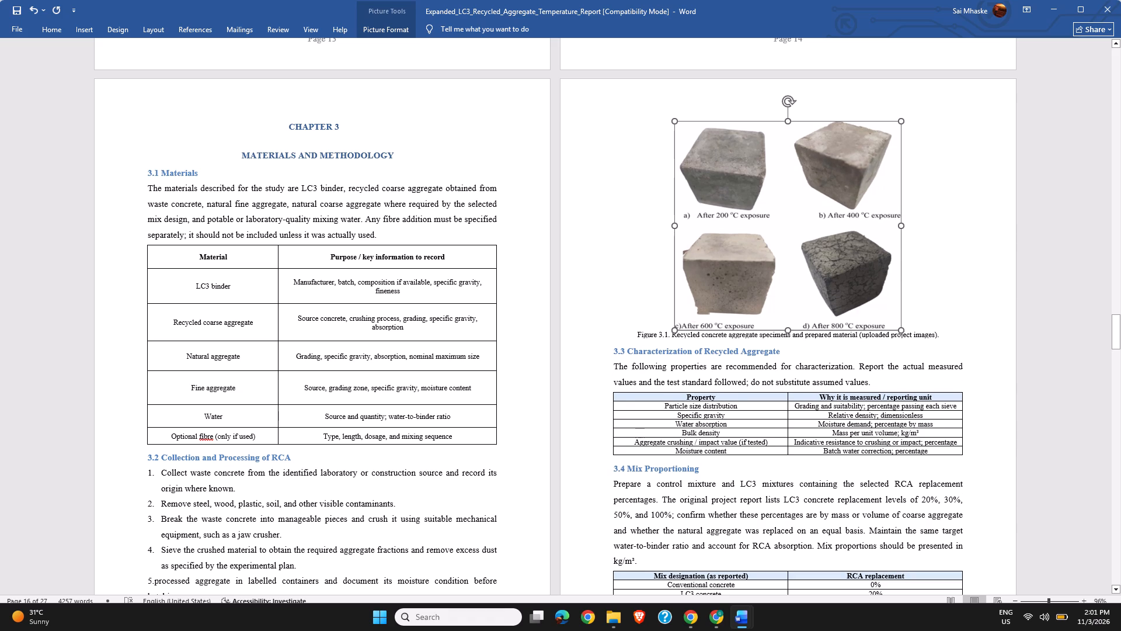
Increase only the height of the Figure 3.1 cube specimens picture slightly.
drag(785, 330, 792, 339)
Add one blank line between the Figure 3.1 picture and its caption, and another after the caption.
click(934, 294)
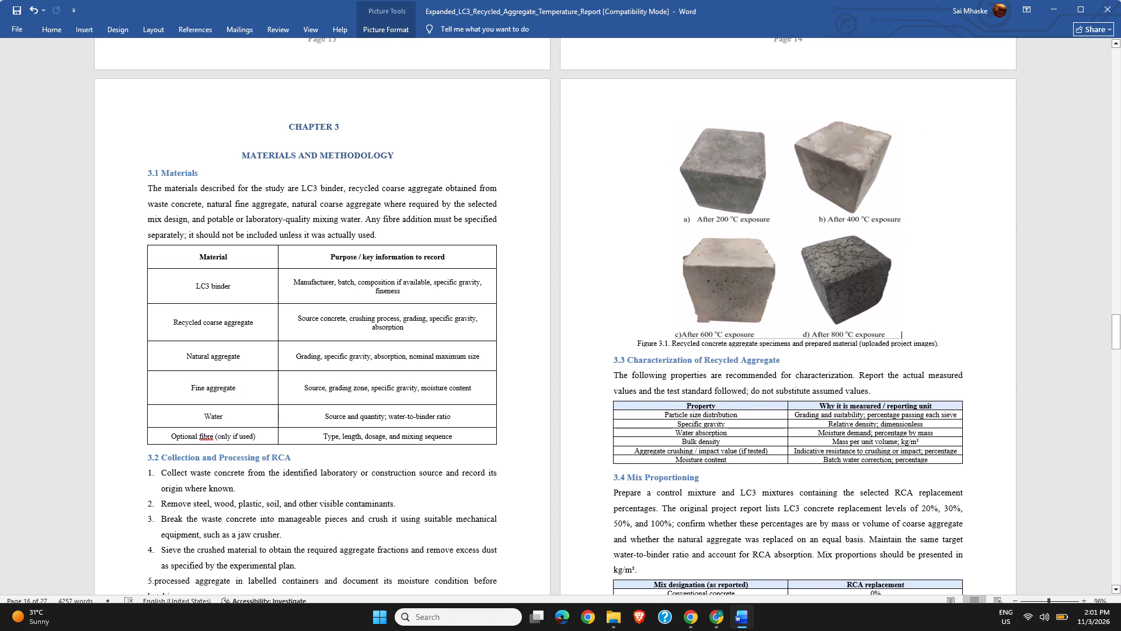
key(Return)
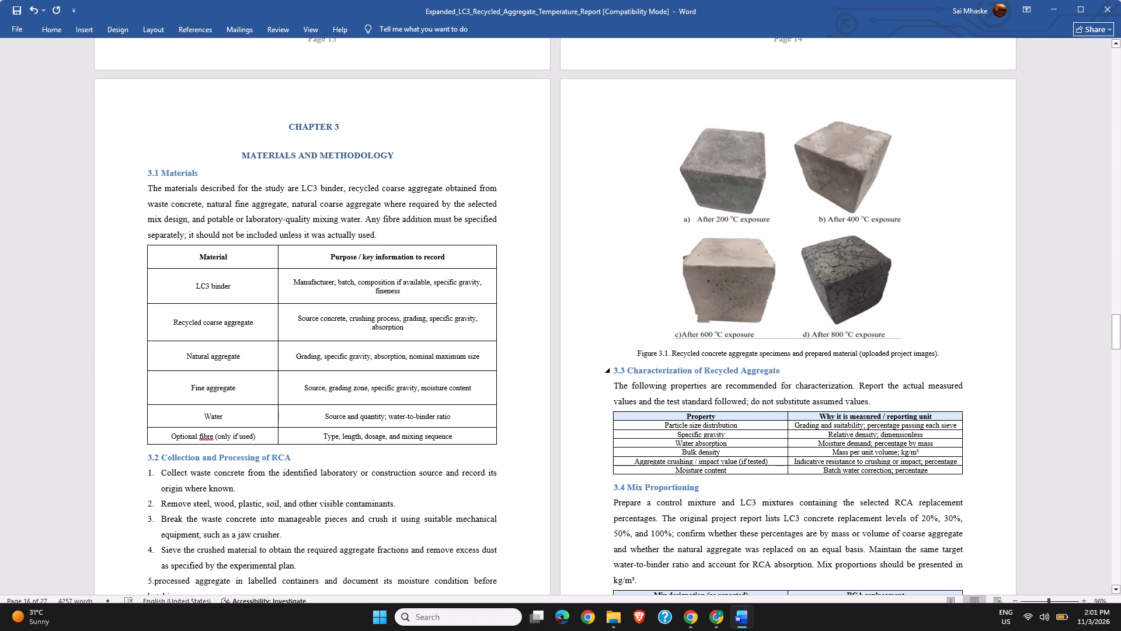
click(947, 348)
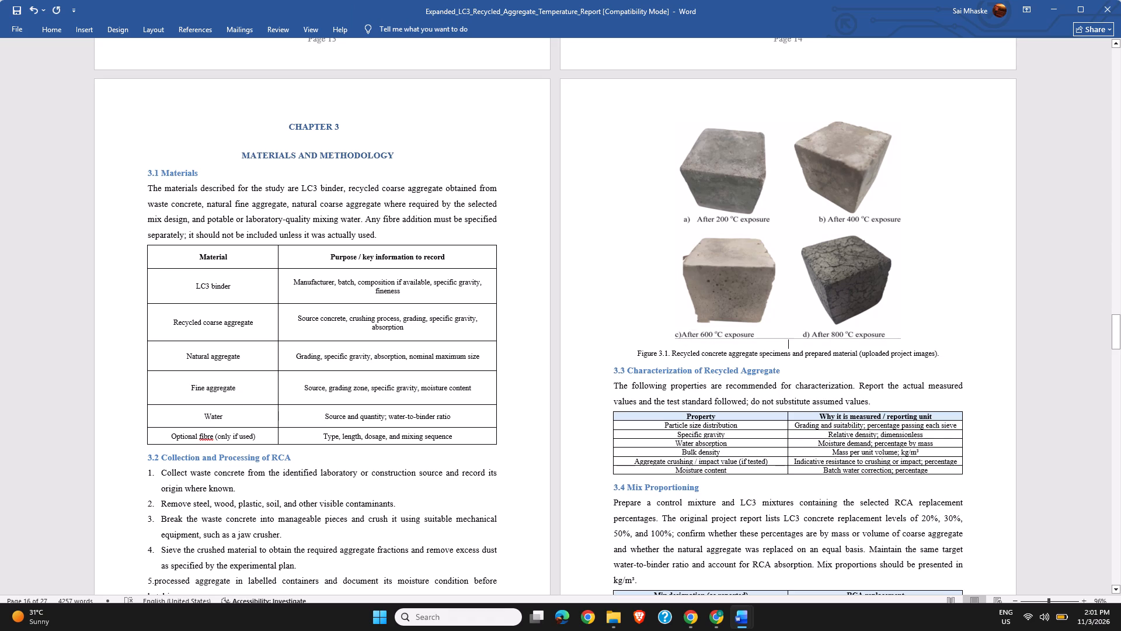
click(945, 353)
key(Return)
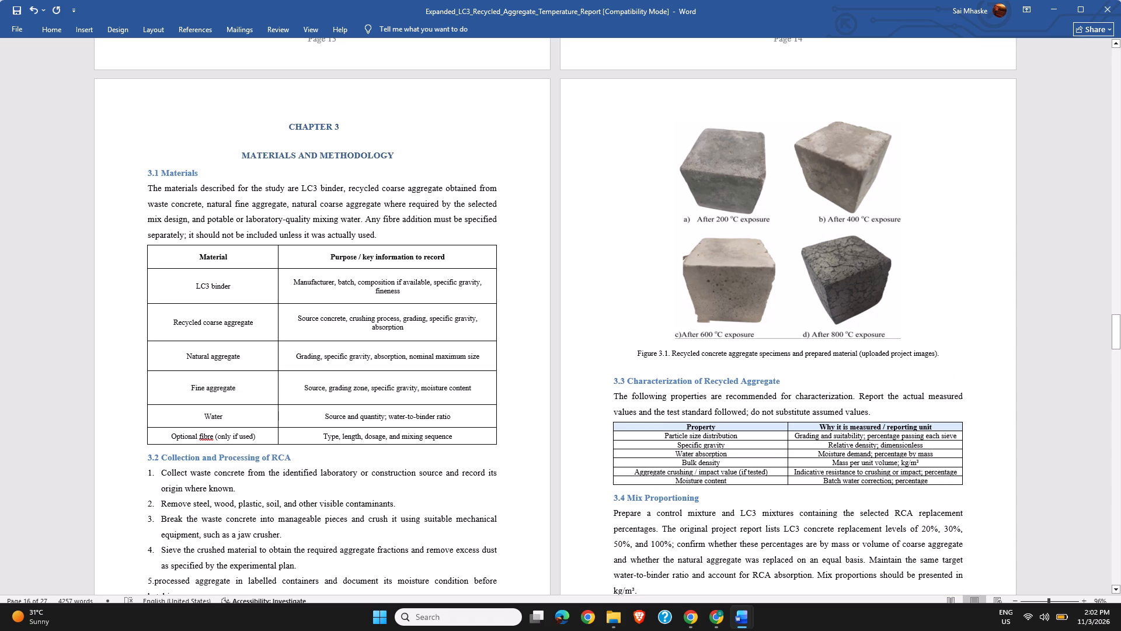
Delete the ending "(uploaded project images)." from the Figure 3.1 caption, leaving it ending at "prepared material".
drag(942, 354, 901, 357)
drag(901, 357, 865, 356)
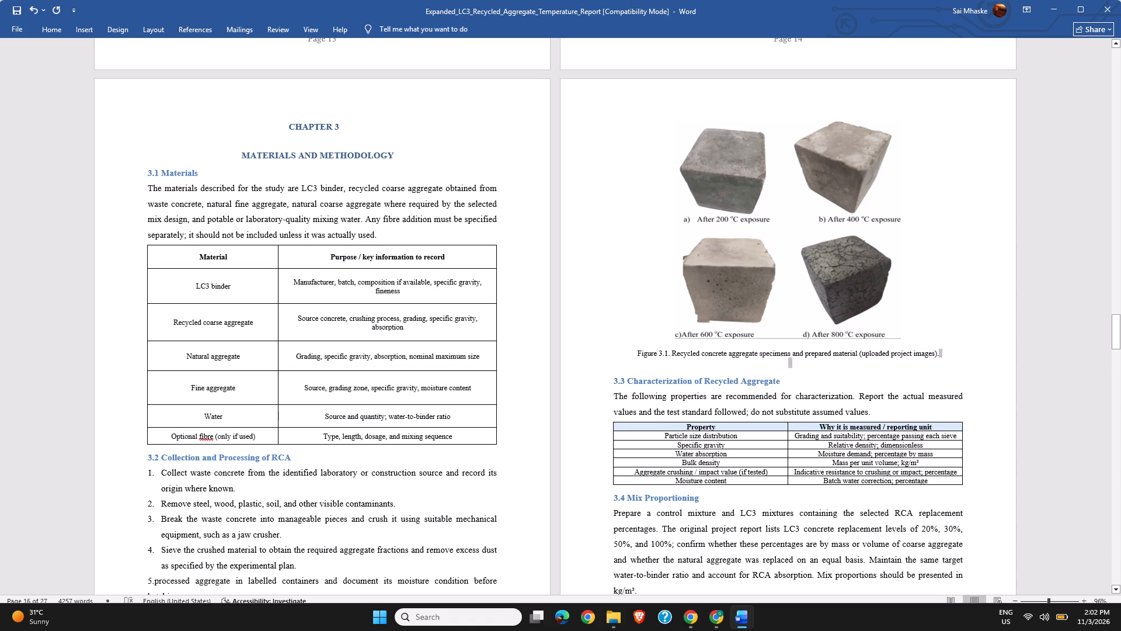
click(865, 356)
click(941, 355)
key(BackSpace)
key(BackSpace)
key(BackSpace)
key(BackSpace)
key(BackSpace)
key(BackSpace)
key(BackSpace)
key(BackSpace)
key(BackSpace)
key(BackSpace)
key(BackSpace)
key(BackSpace)
key(BackSpace)
key(BackSpace)
key(BackSpace)
key(BackSpace)
key(BackSpace)
key(BackSpace)
key(BackSpace)
key(BackSpace)
key(BackSpace)
key(BackSpace)
key(BackSpace)
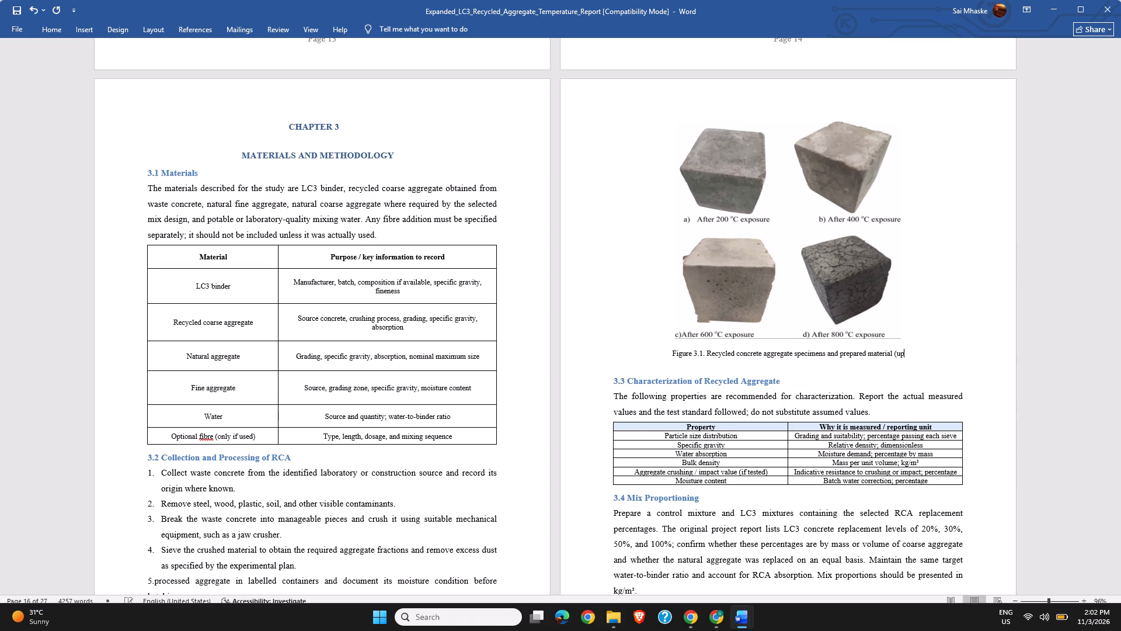
key(BackSpace)
key(BackSpace)
key(BackSpace)
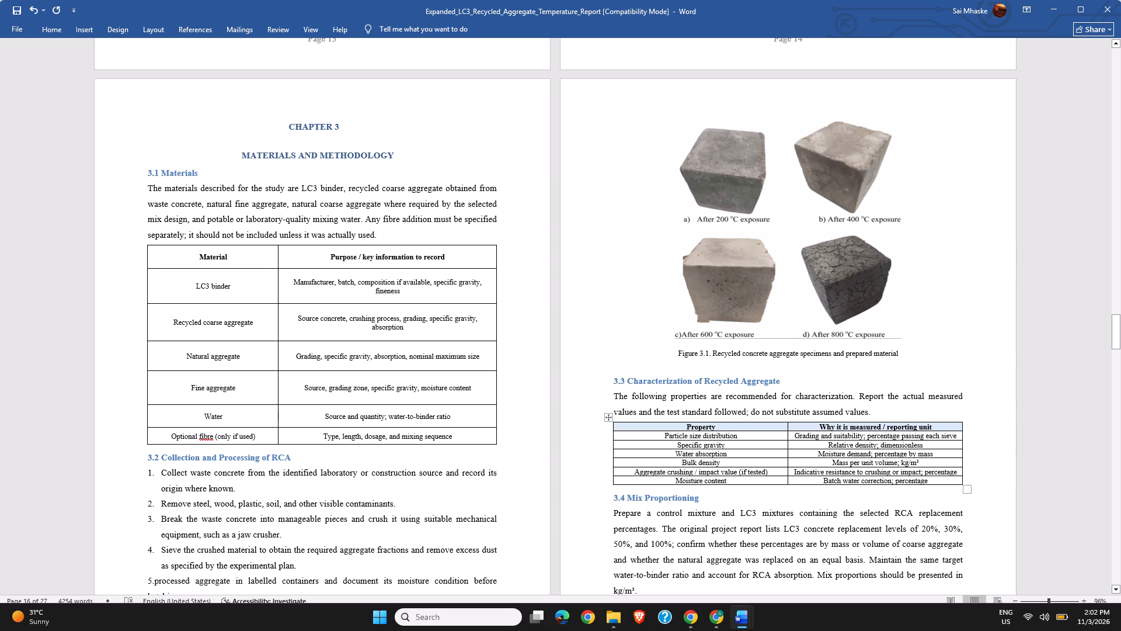
Remove the blue shading from the header row of the section 3.3 property table.
drag(615, 428, 854, 427)
click(854, 427)
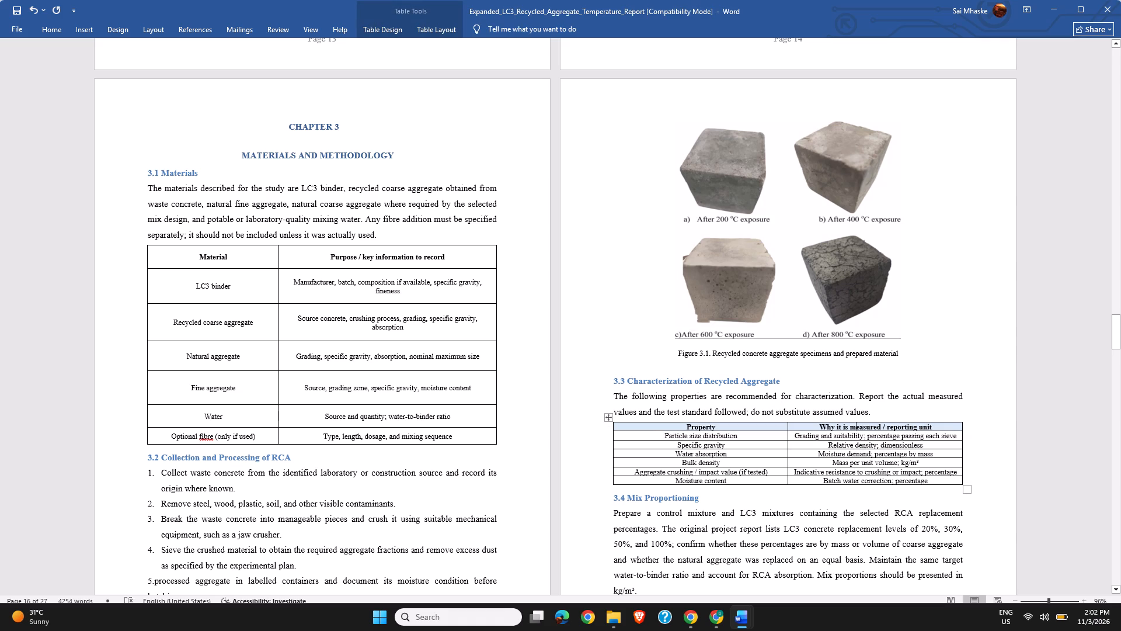
drag(615, 428, 799, 428)
click(799, 428)
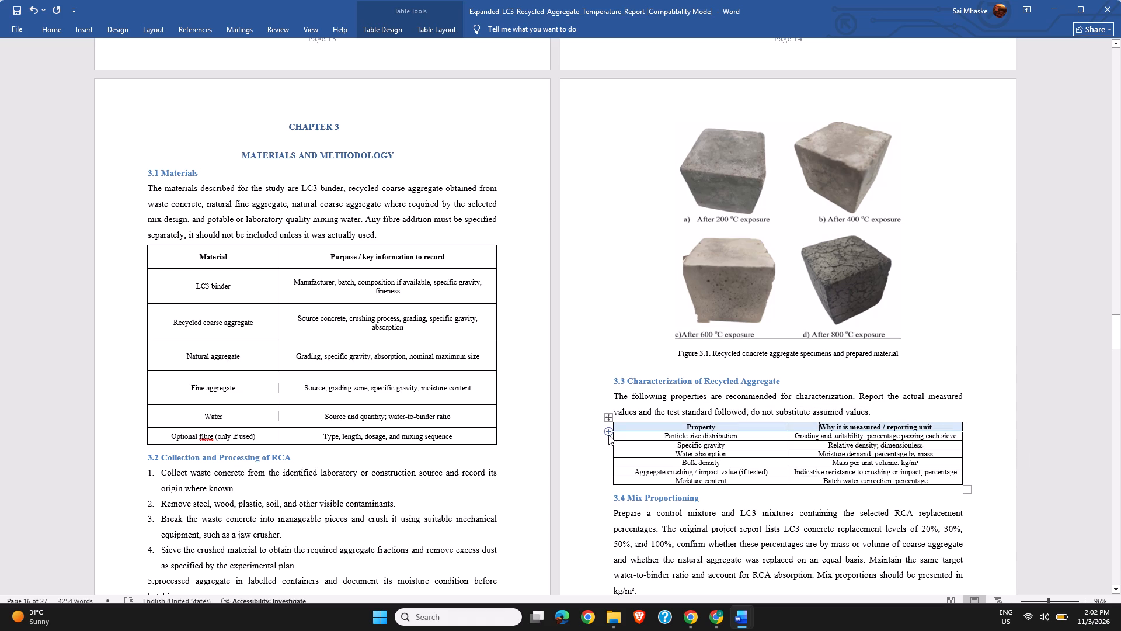
drag(615, 429, 733, 419)
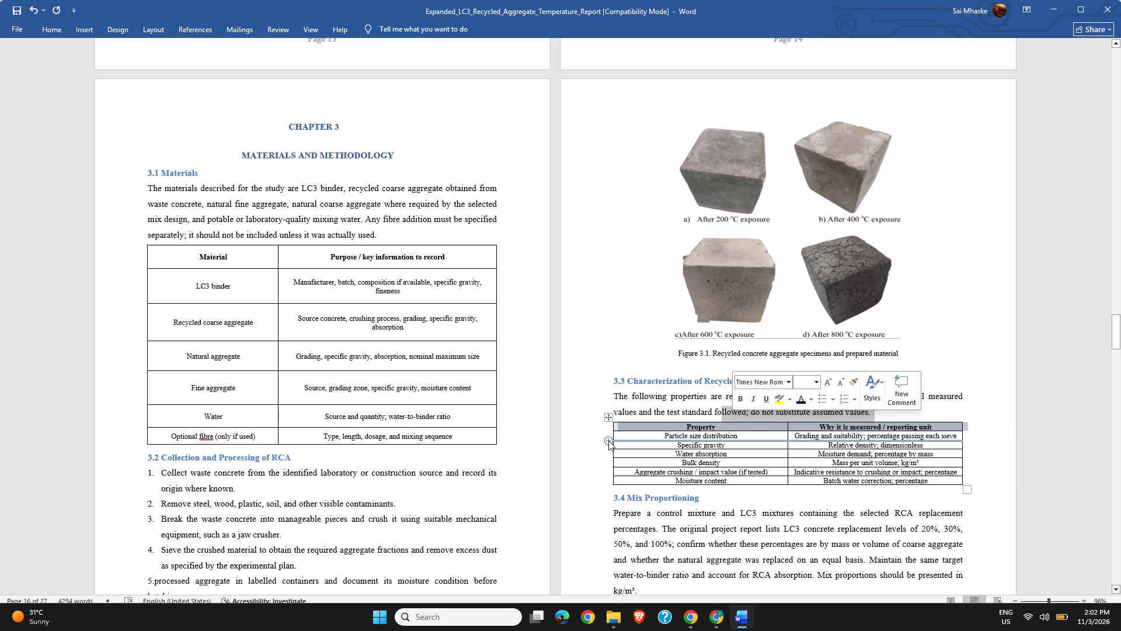
click(601, 451)
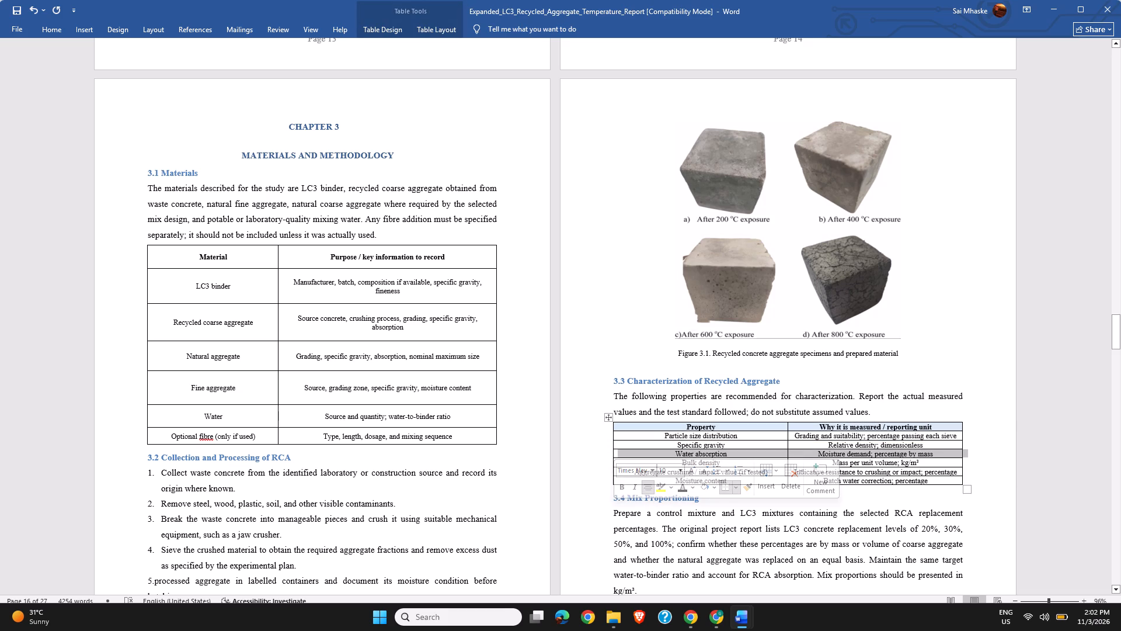
drag(615, 428, 839, 425)
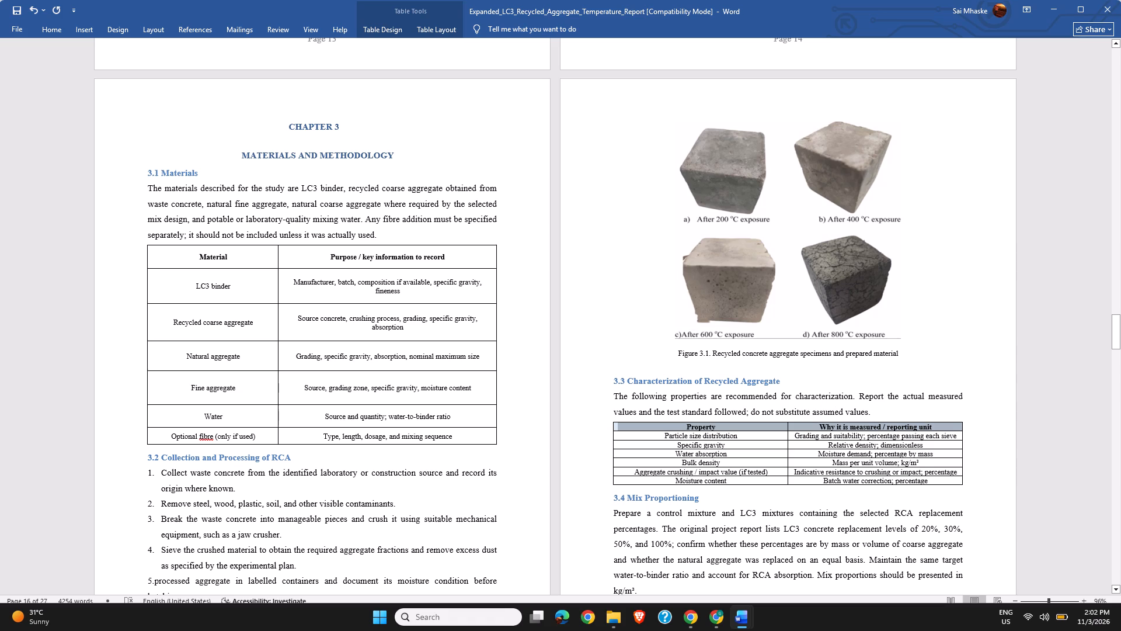
drag(839, 425, 883, 427)
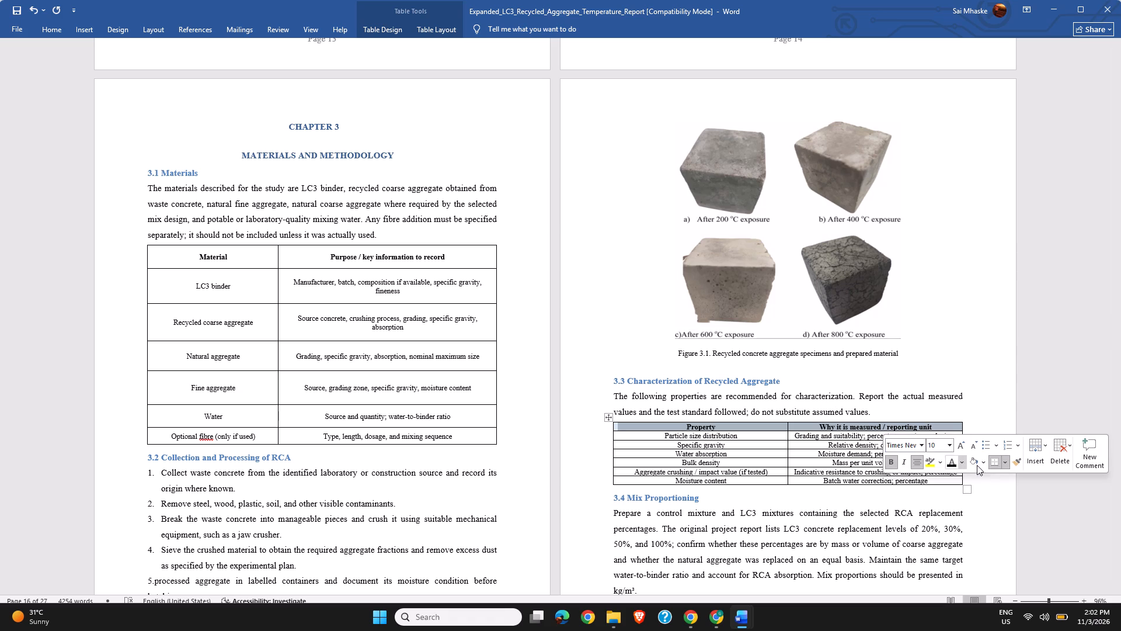
click(971, 463)
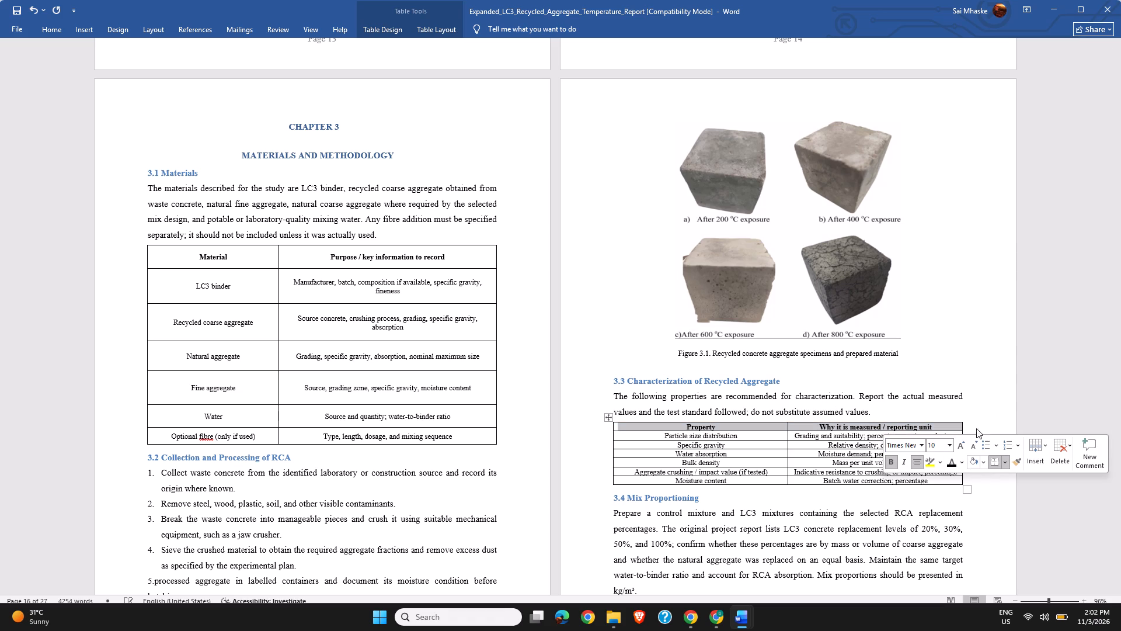
click(1008, 332)
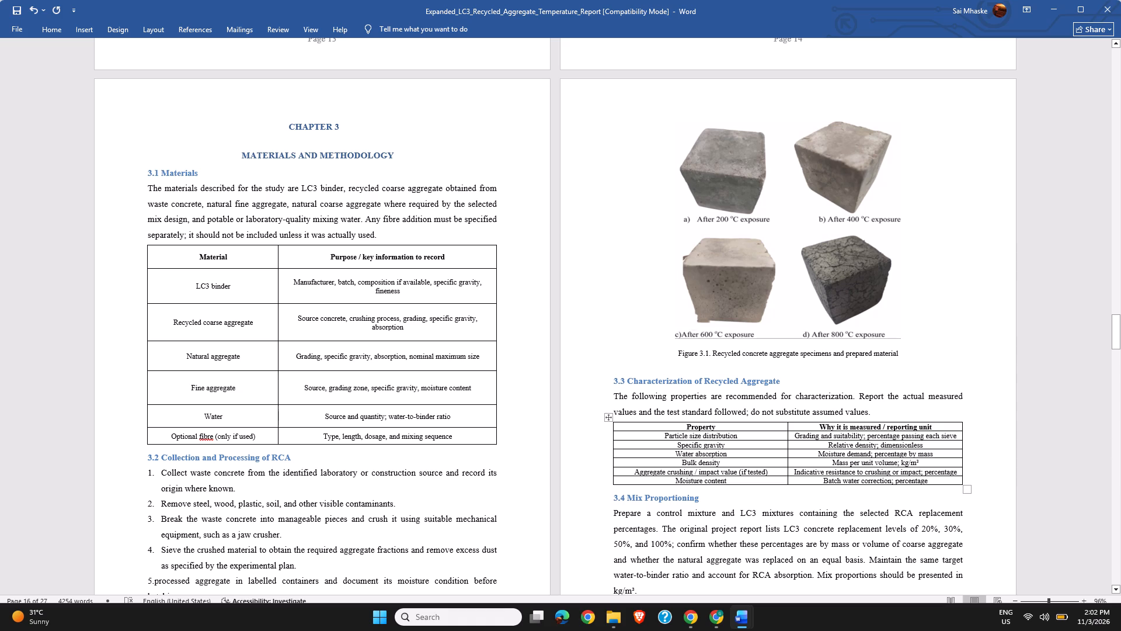
Increase the height of every row in the section 3.3 property table, from Moisture content up to the header row.
drag(772, 483, 775, 510)
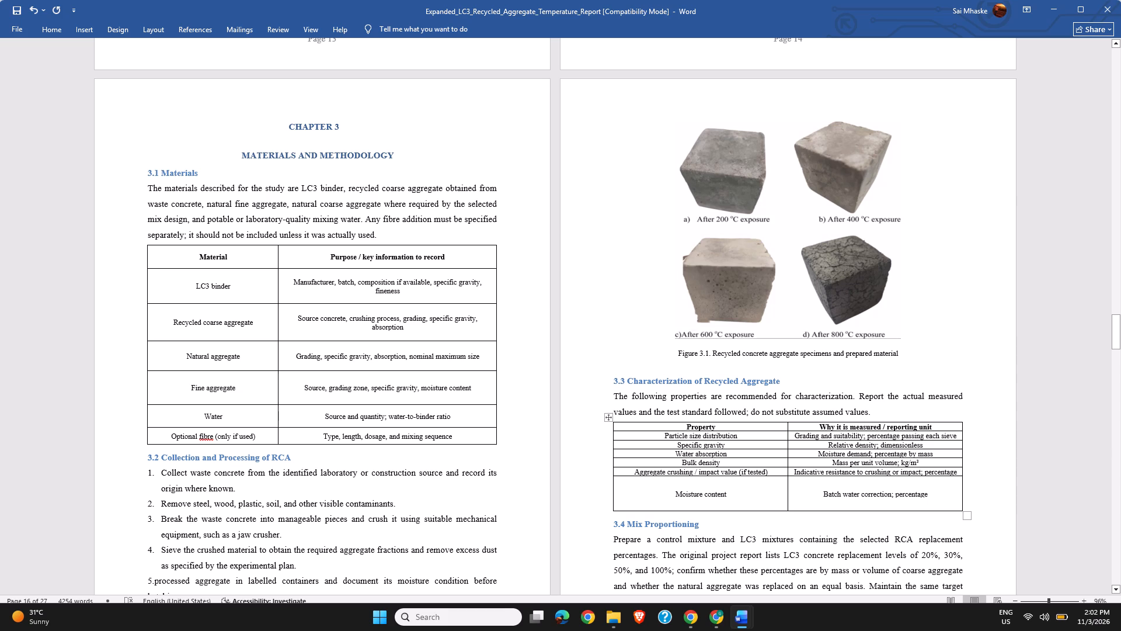
drag(773, 476, 773, 488)
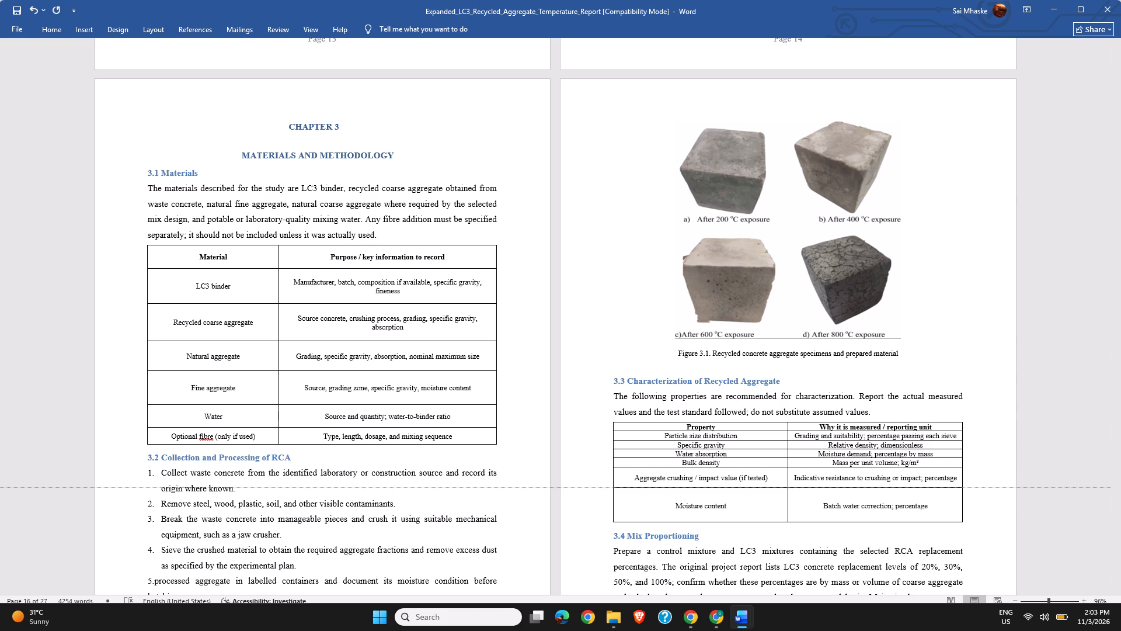
drag(773, 488, 773, 497)
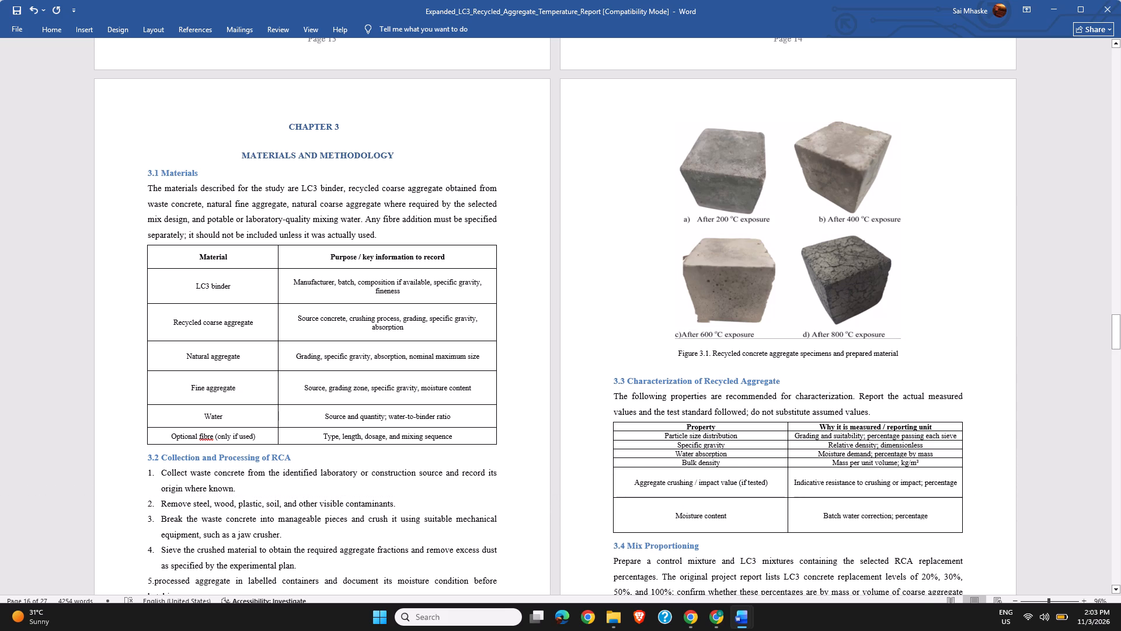
drag(773, 467, 773, 477)
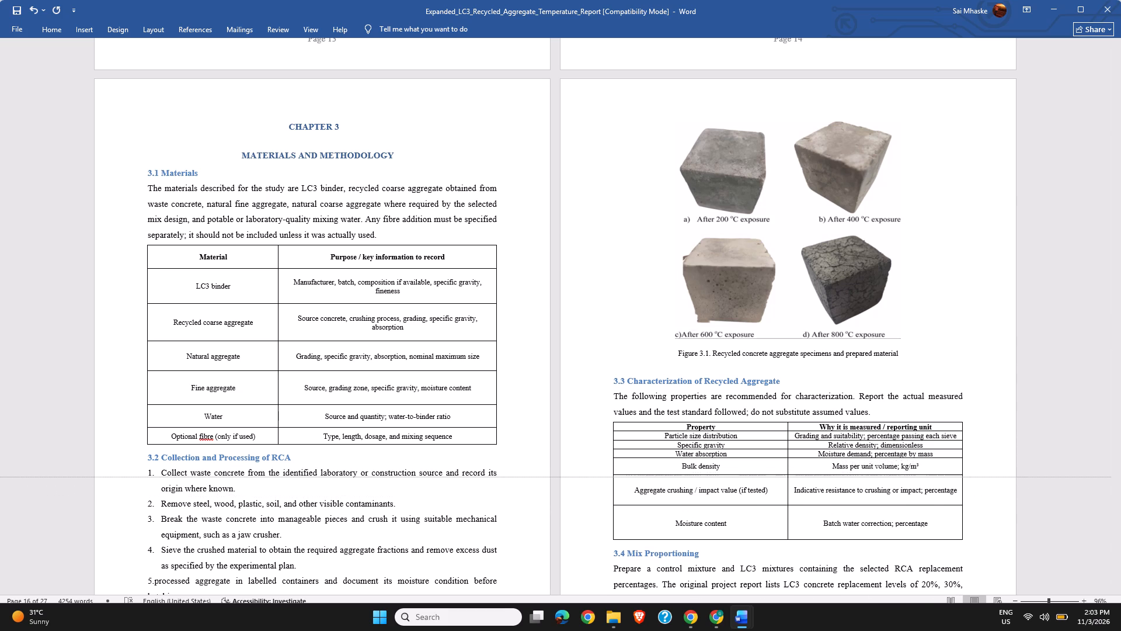
drag(773, 477, 773, 480)
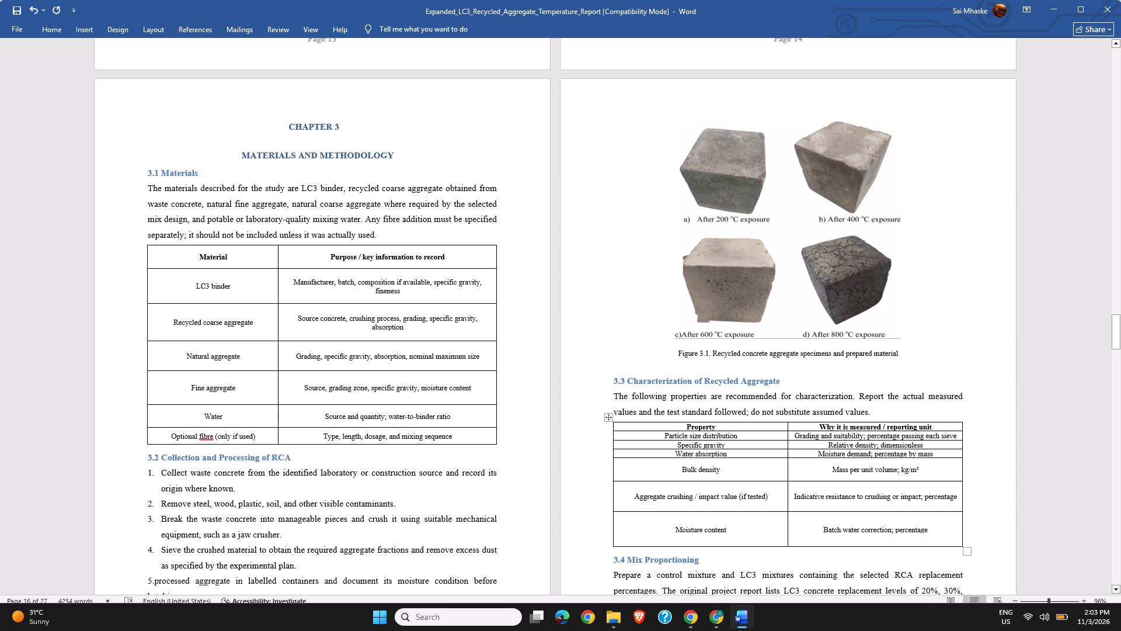
drag(770, 458, 770, 474)
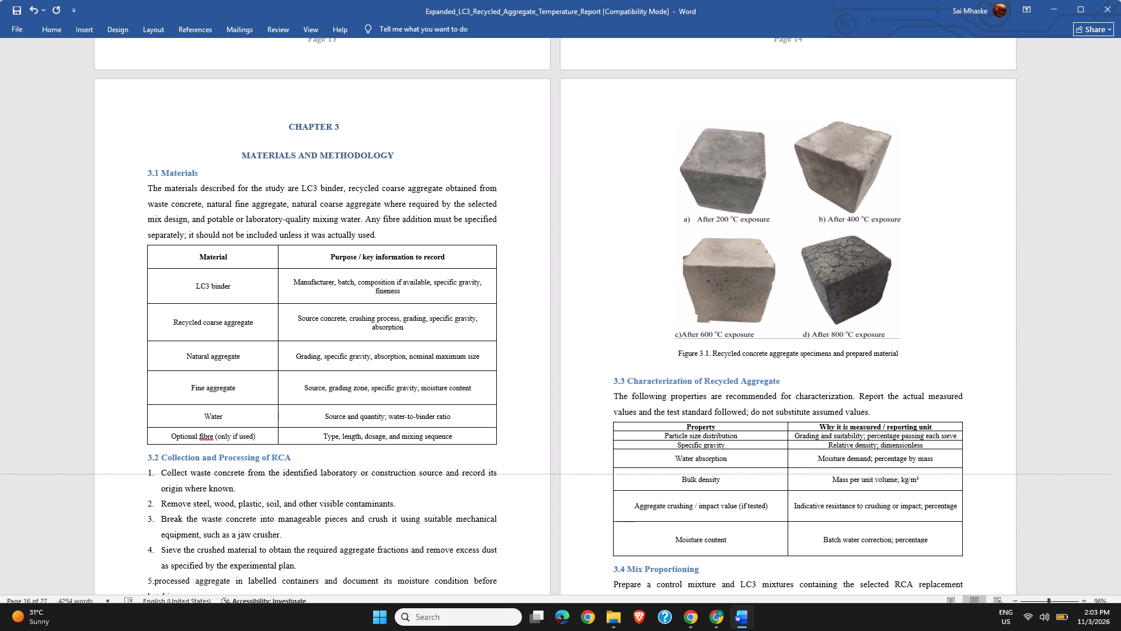
drag(770, 474, 770, 476)
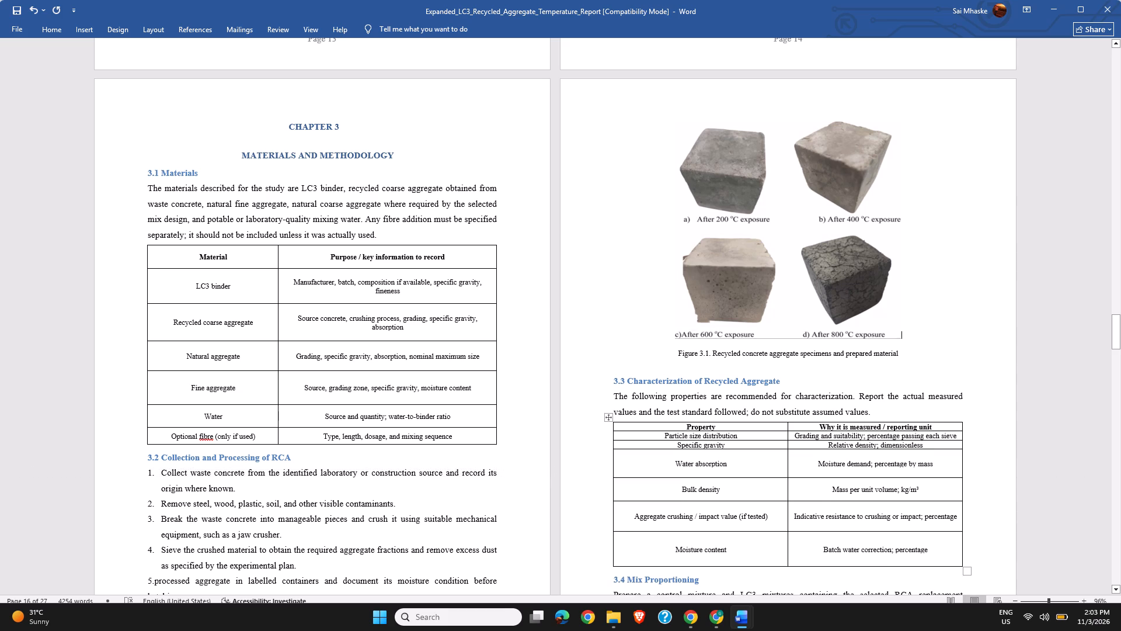
click(753, 448)
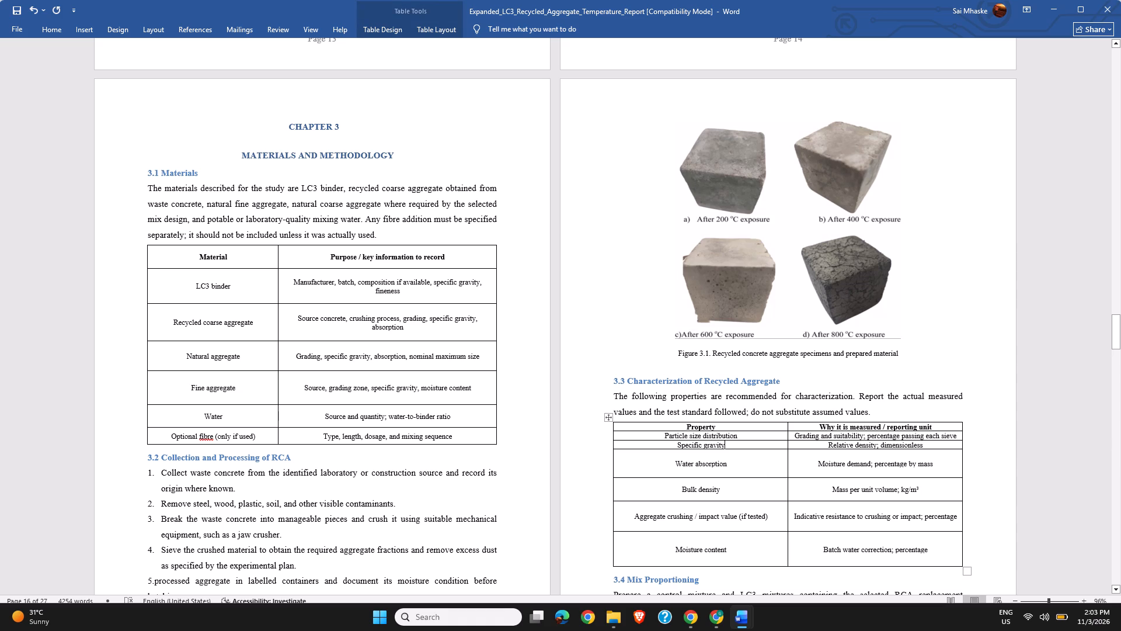
drag(750, 449, 751, 474)
scroll(751, 474, down, 1)
drag(755, 430, 756, 453)
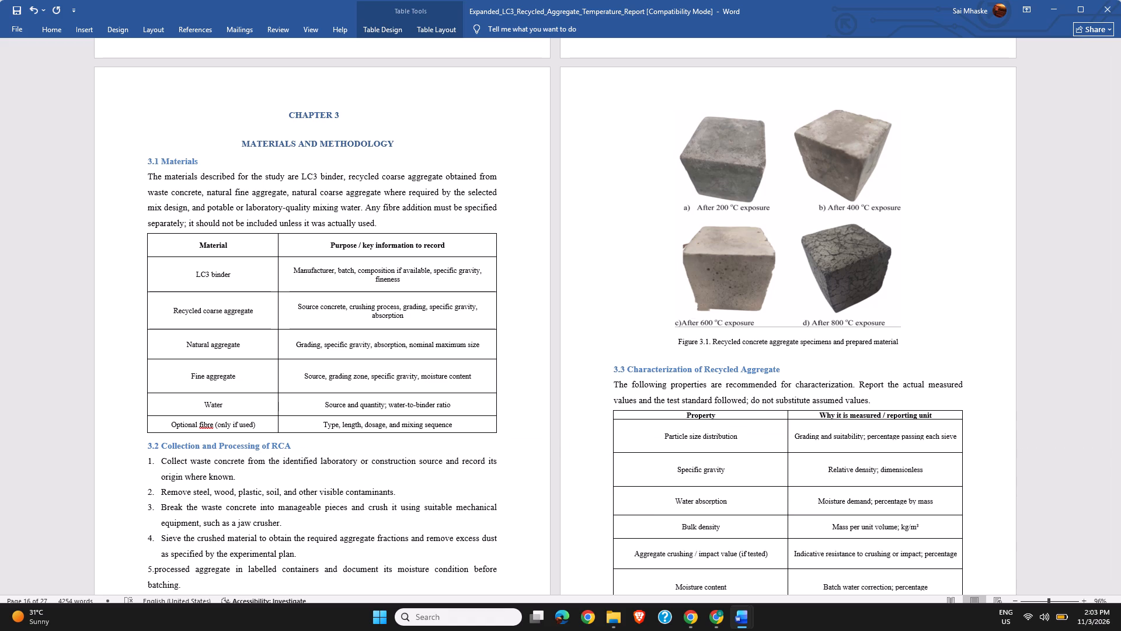
drag(758, 419, 760, 437)
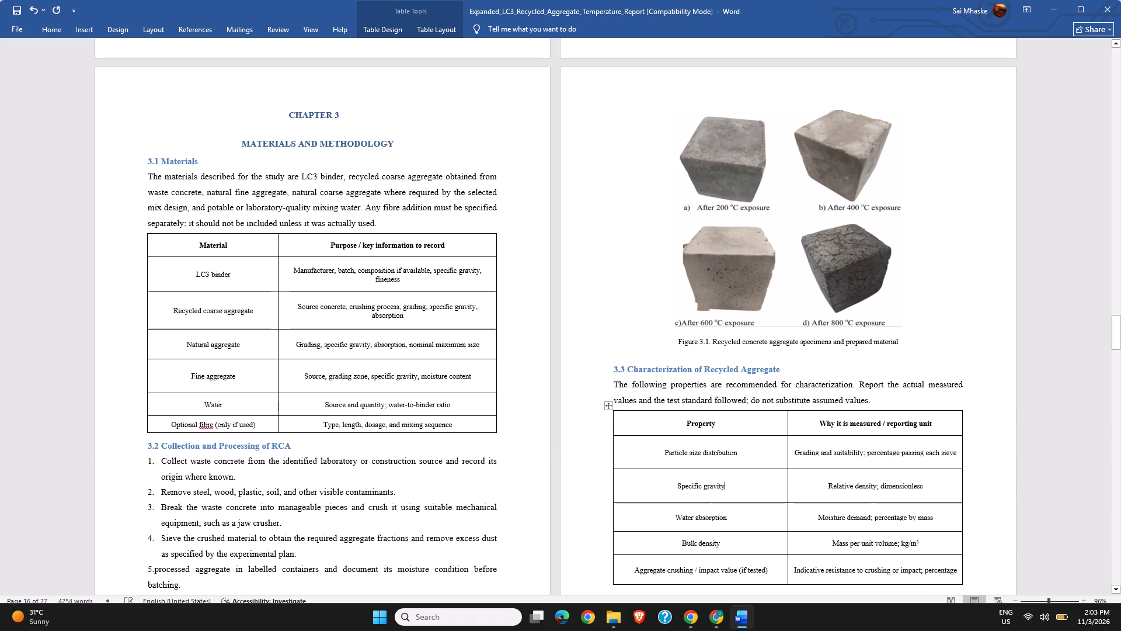
Reduce the heights of the Moisture content and Aggregate crushing rows so the whole section 3.3 table fits on page 16.
drag(1120, 332, 1120, 363)
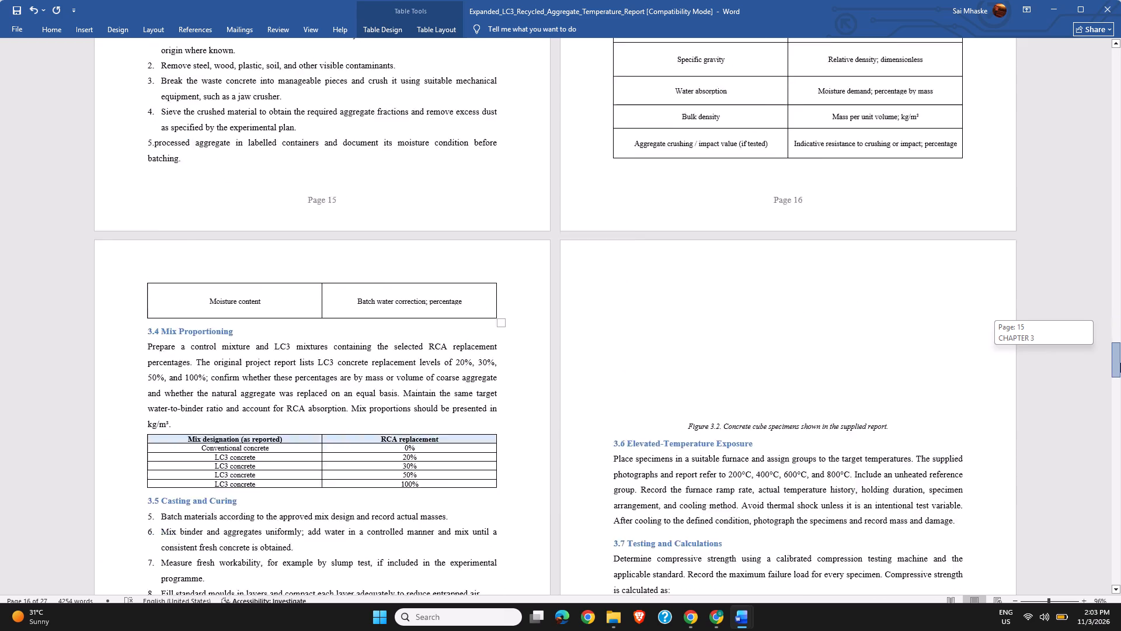
drag(1120, 363, 1119, 352)
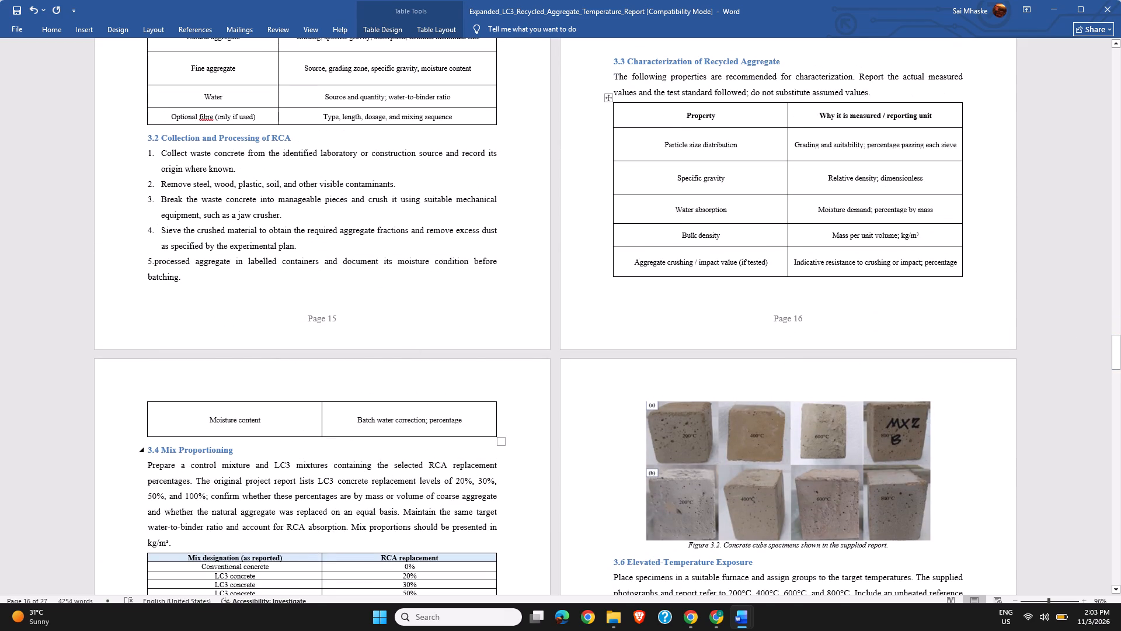
drag(307, 436, 307, 425)
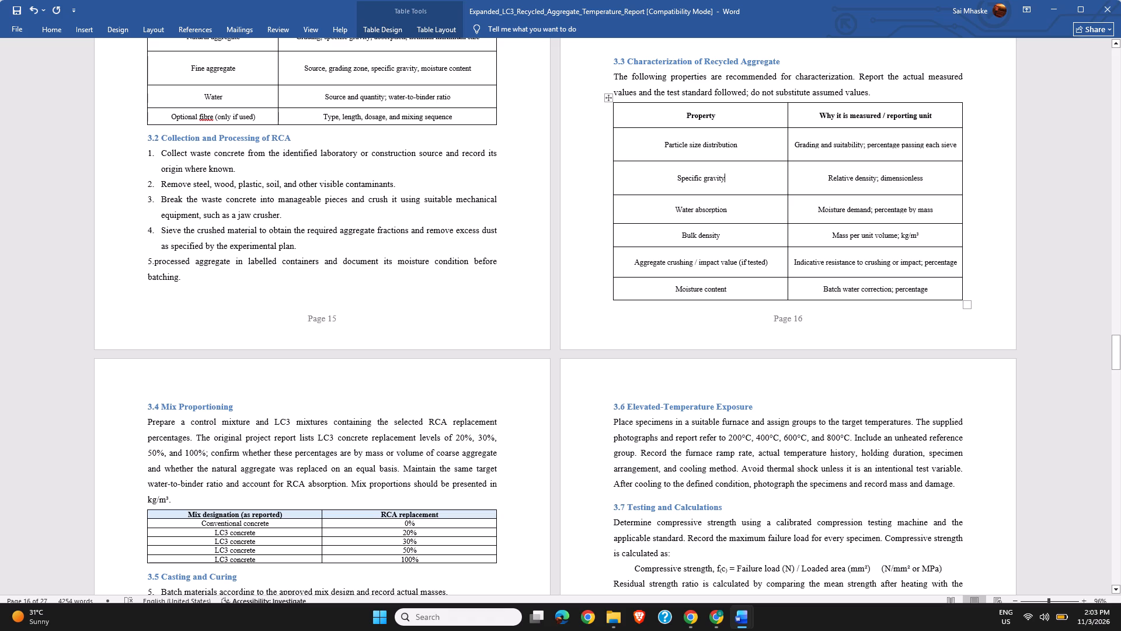
drag(725, 278, 725, 275)
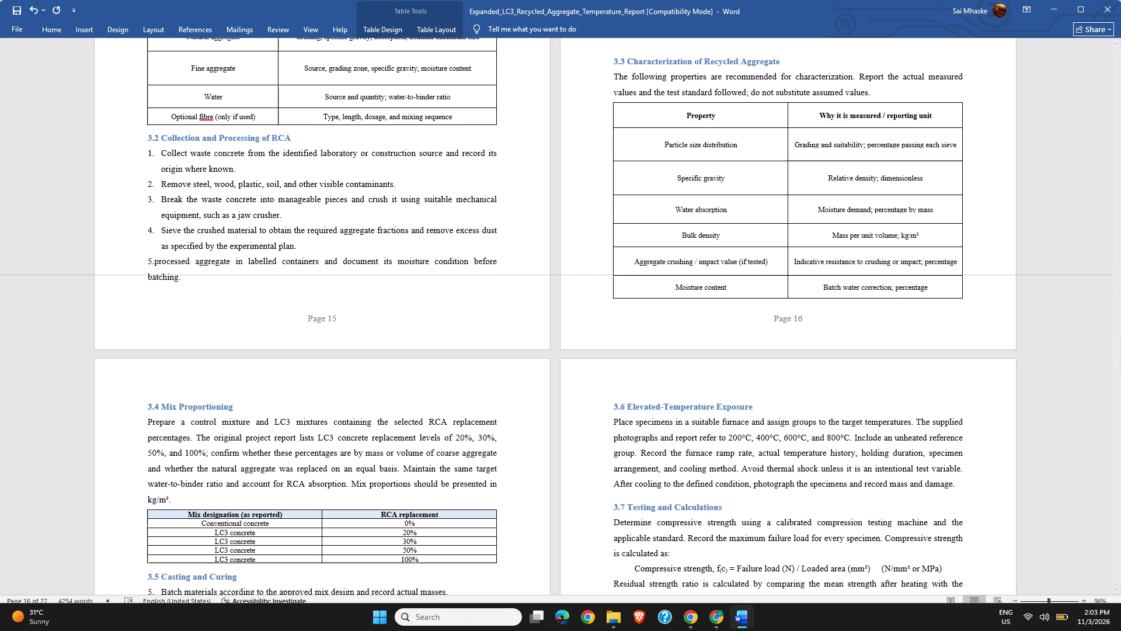
drag(725, 275, 725, 271)
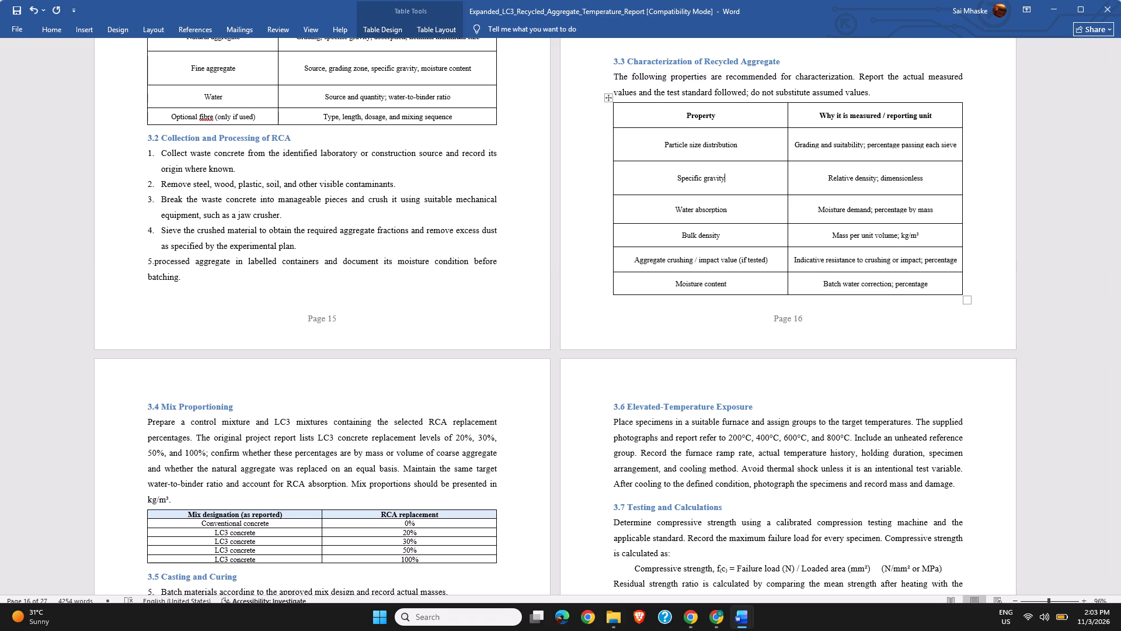
click(1103, 210)
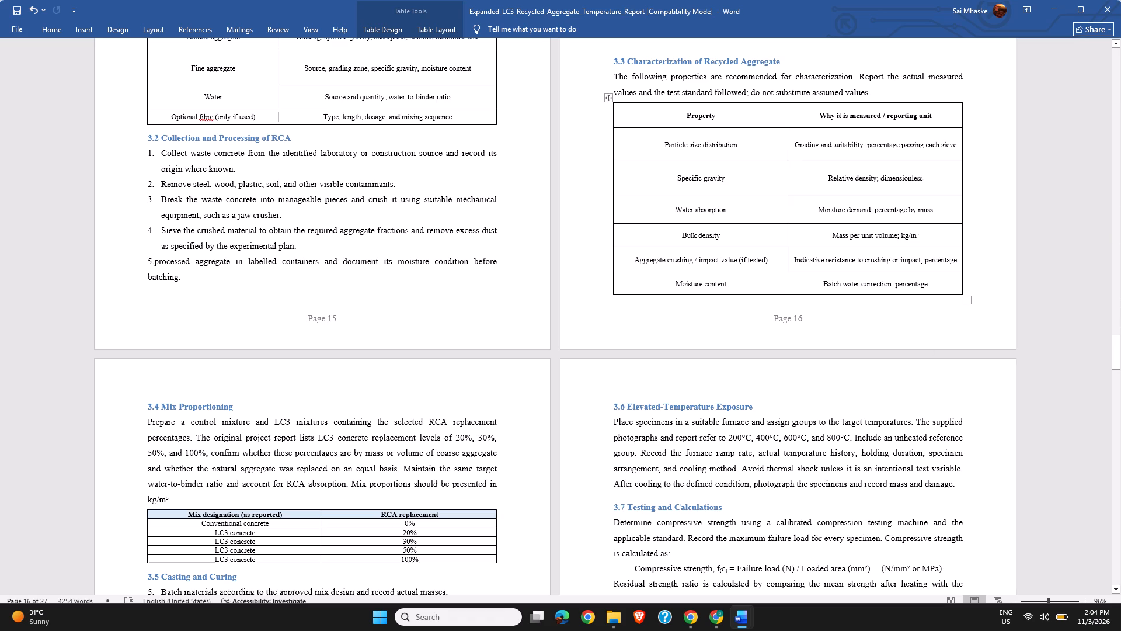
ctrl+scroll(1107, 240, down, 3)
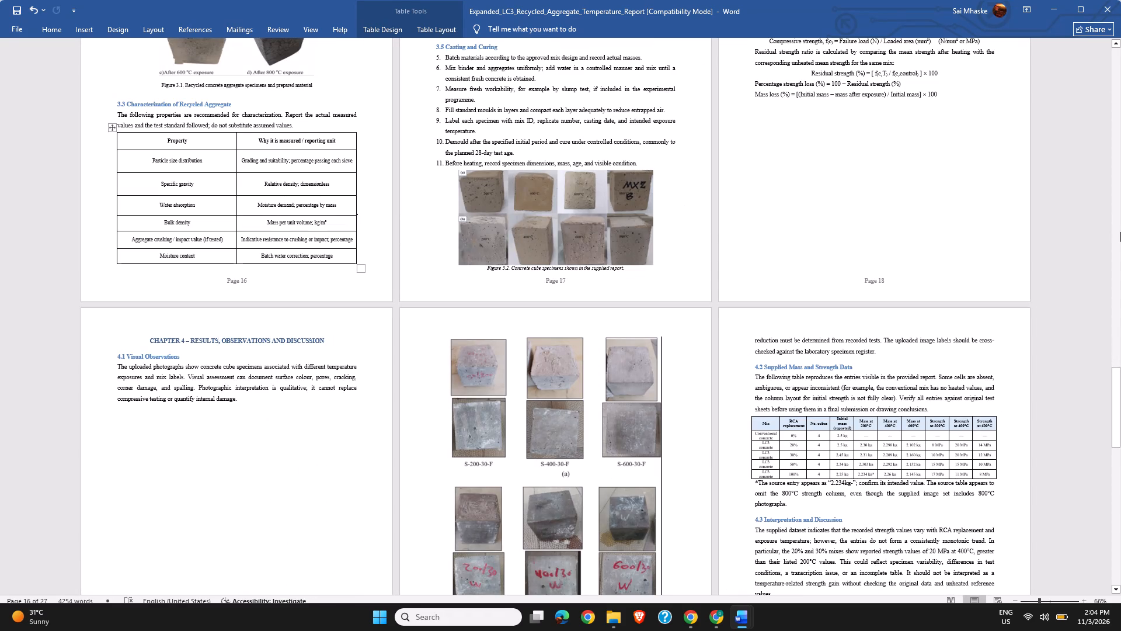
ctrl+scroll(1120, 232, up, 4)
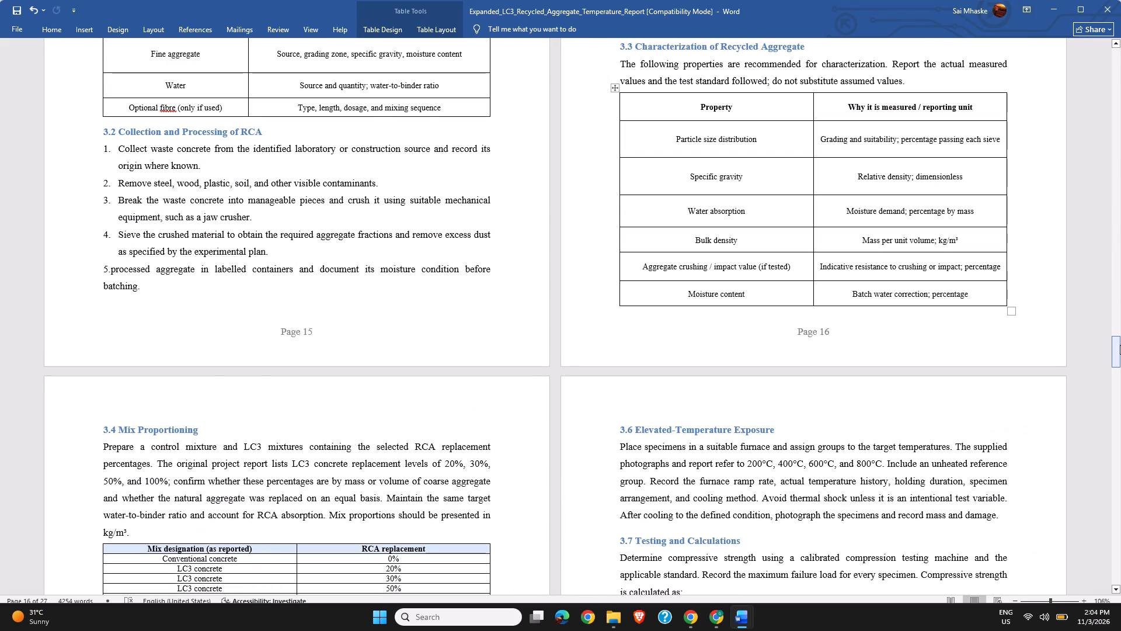
Remove the blue shading from the header row of the section 3.4 mix designation table.
drag(1120, 345, 1120, 383)
drag(1120, 383, 1120, 362)
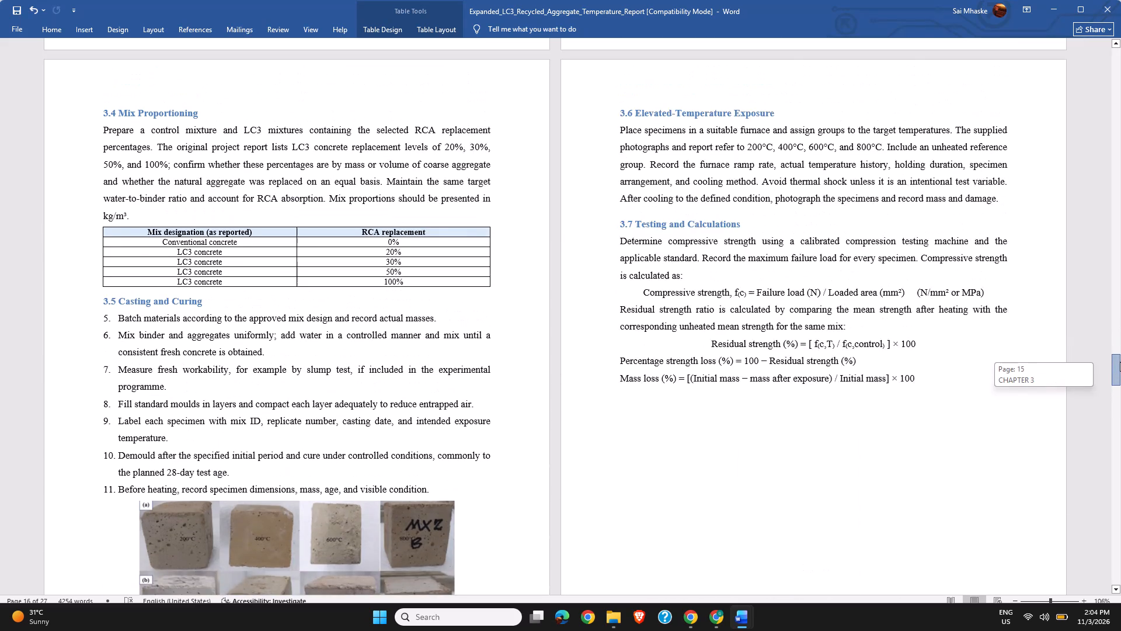
drag(1120, 362, 1120, 365)
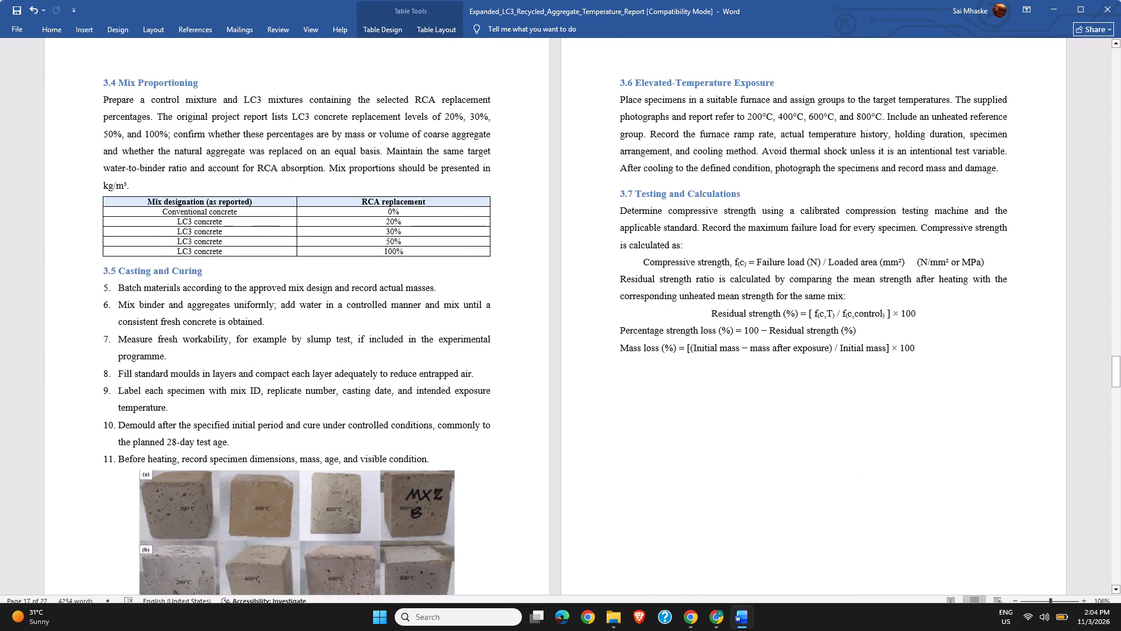
drag(106, 198, 115, 204)
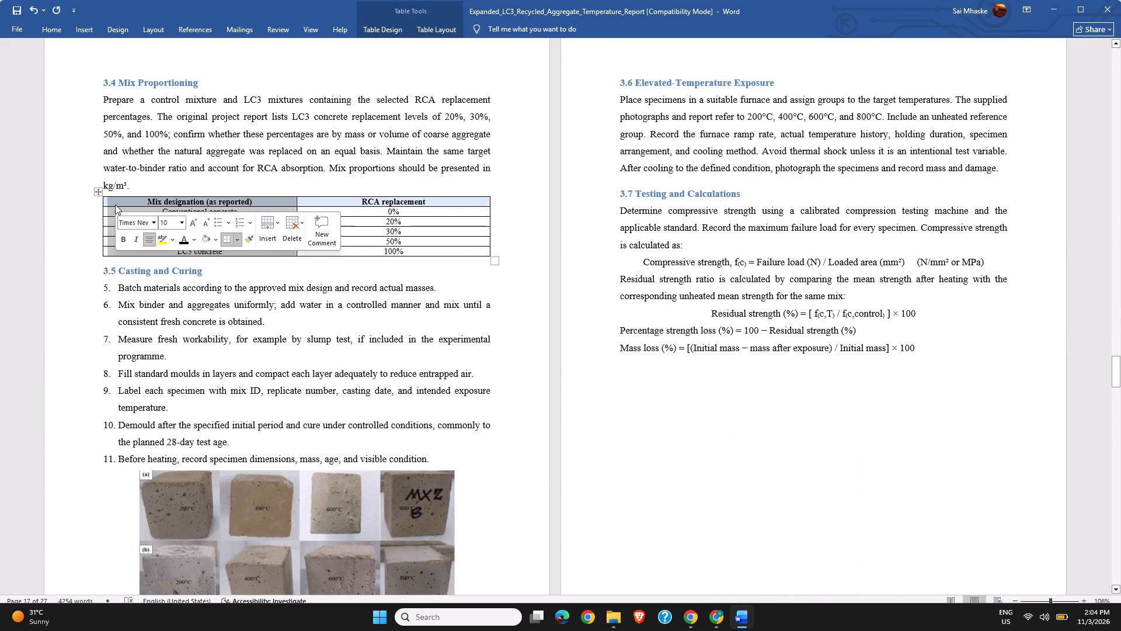
click(19, 238)
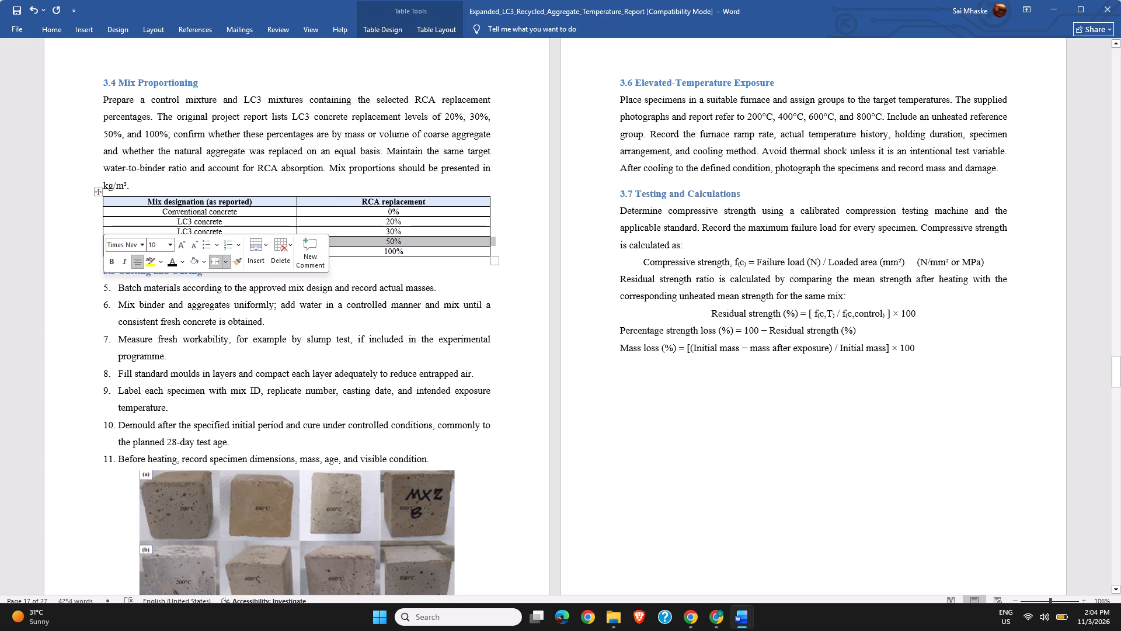
drag(105, 202, 368, 202)
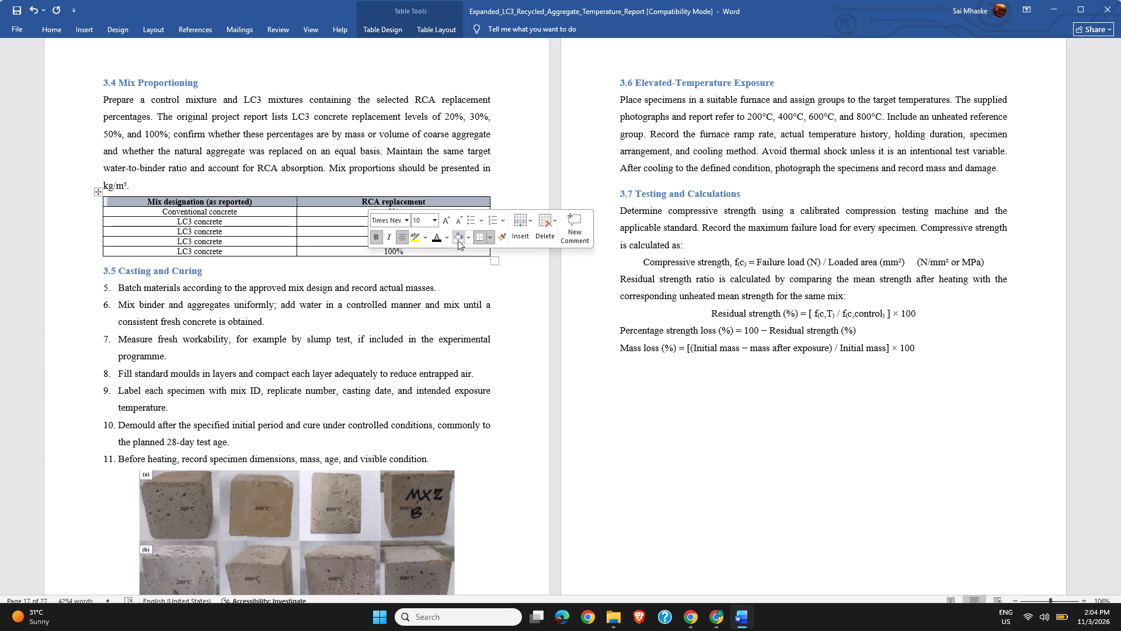
click(458, 240)
click(48, 266)
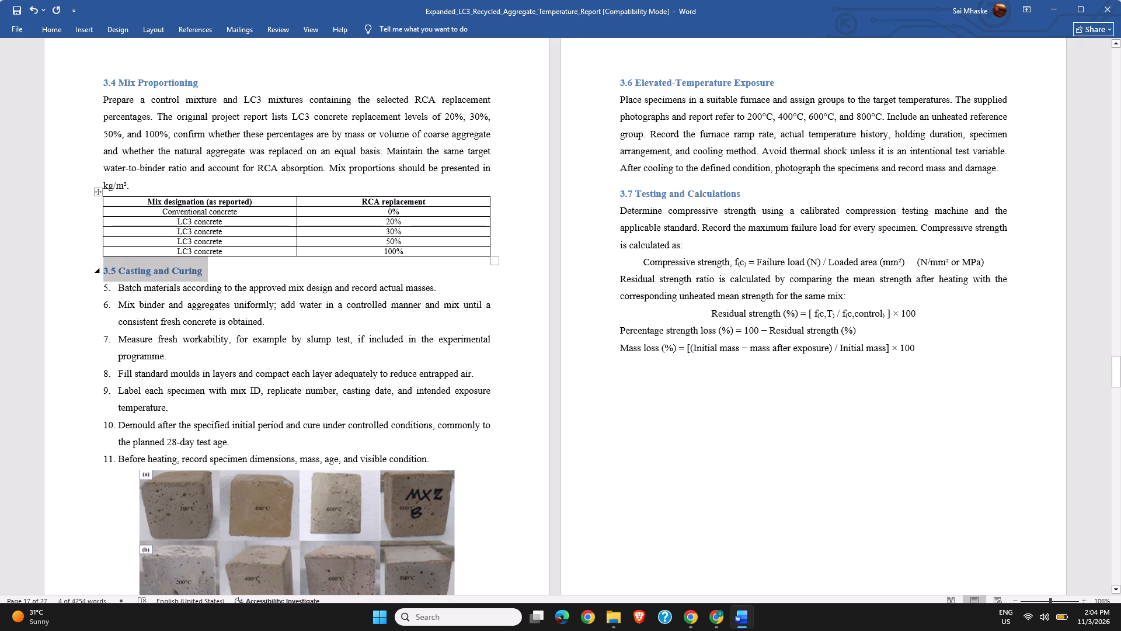
Set the Figure 3.2 caption to upright Times New Roman, removing its italics.
scroll(973, 431, right, 1)
scroll(1027, 361, right, 1)
drag(1113, 375, 1113, 388)
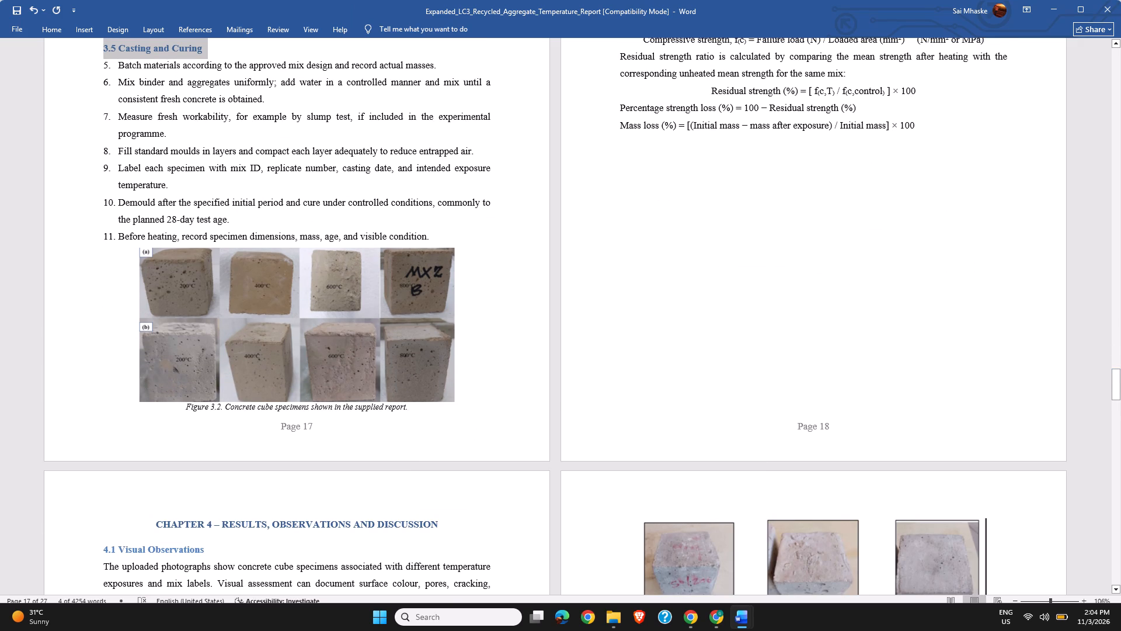
drag(415, 407, 199, 434)
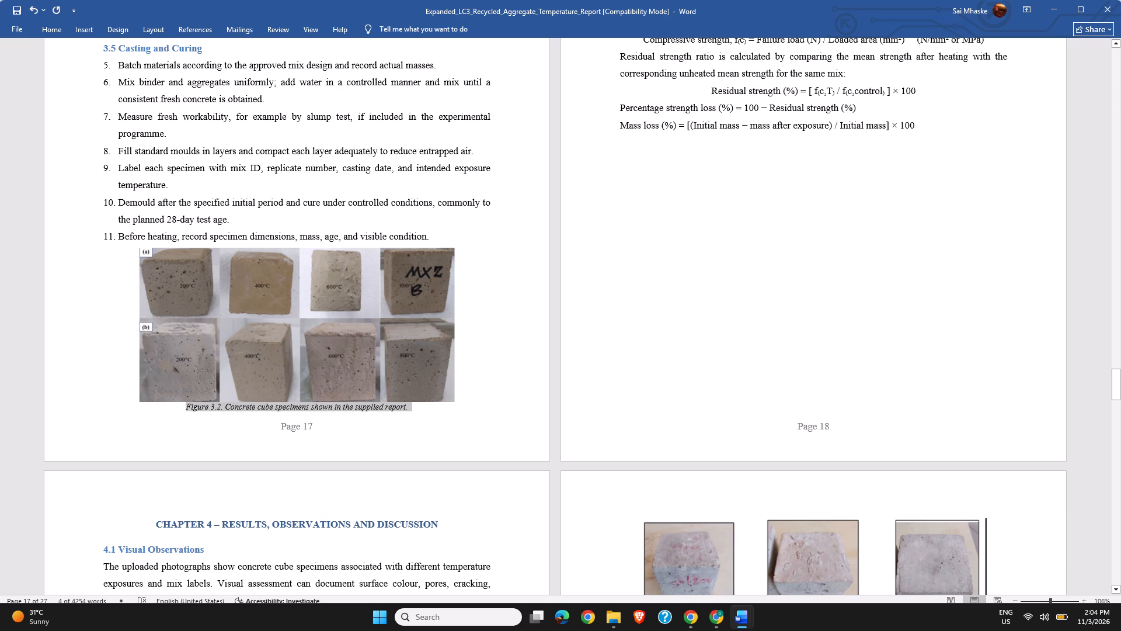
drag(199, 434, 173, 434)
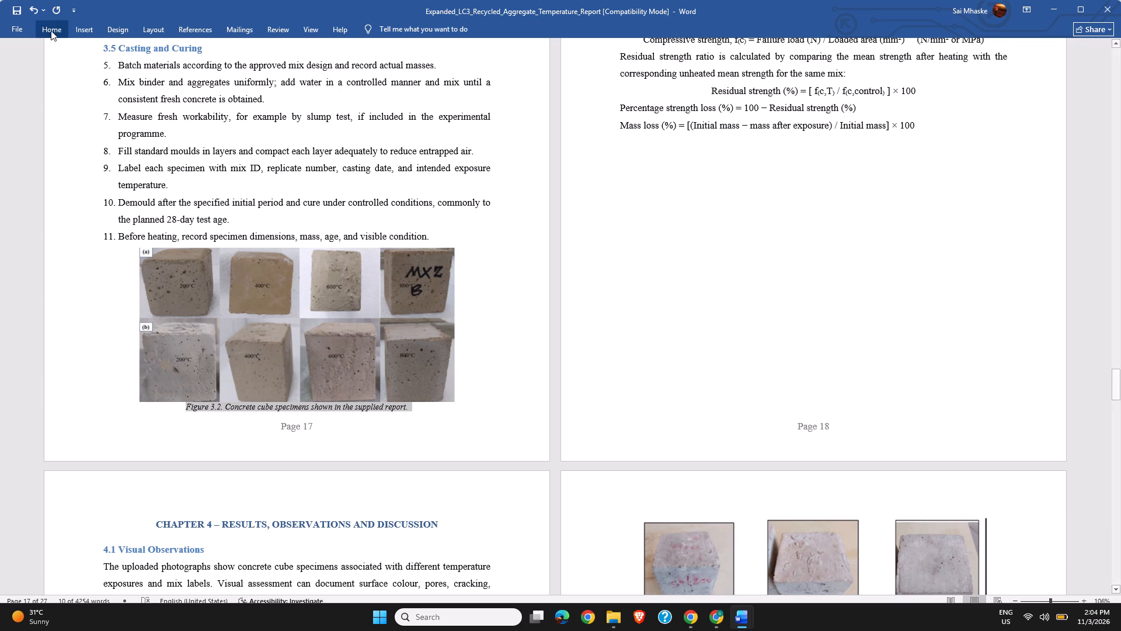
click(50, 30)
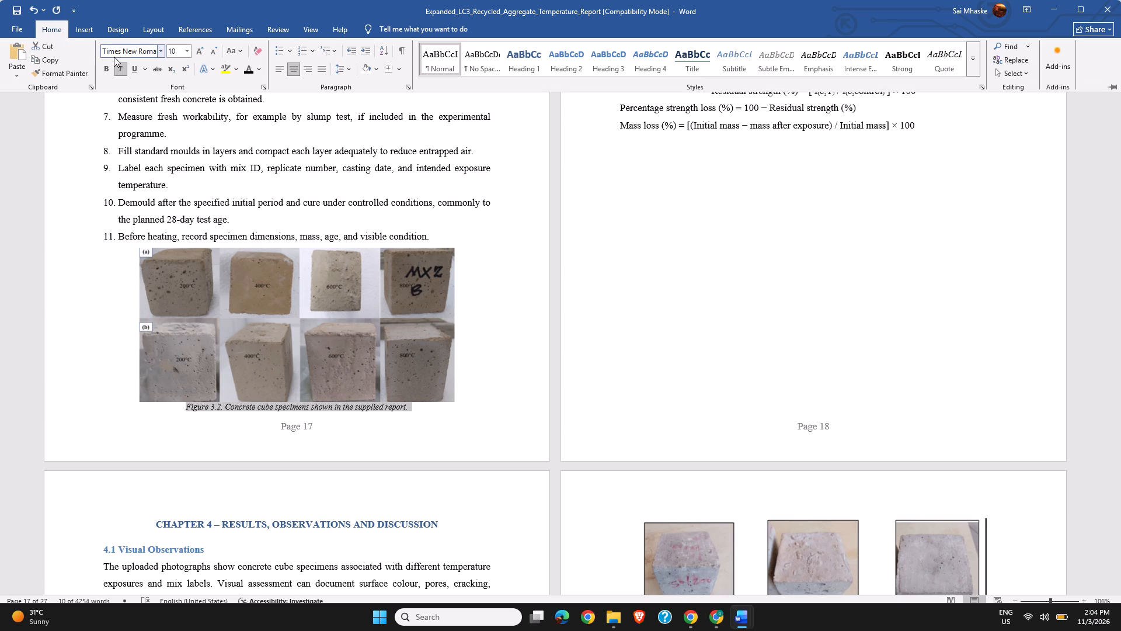
click(117, 53)
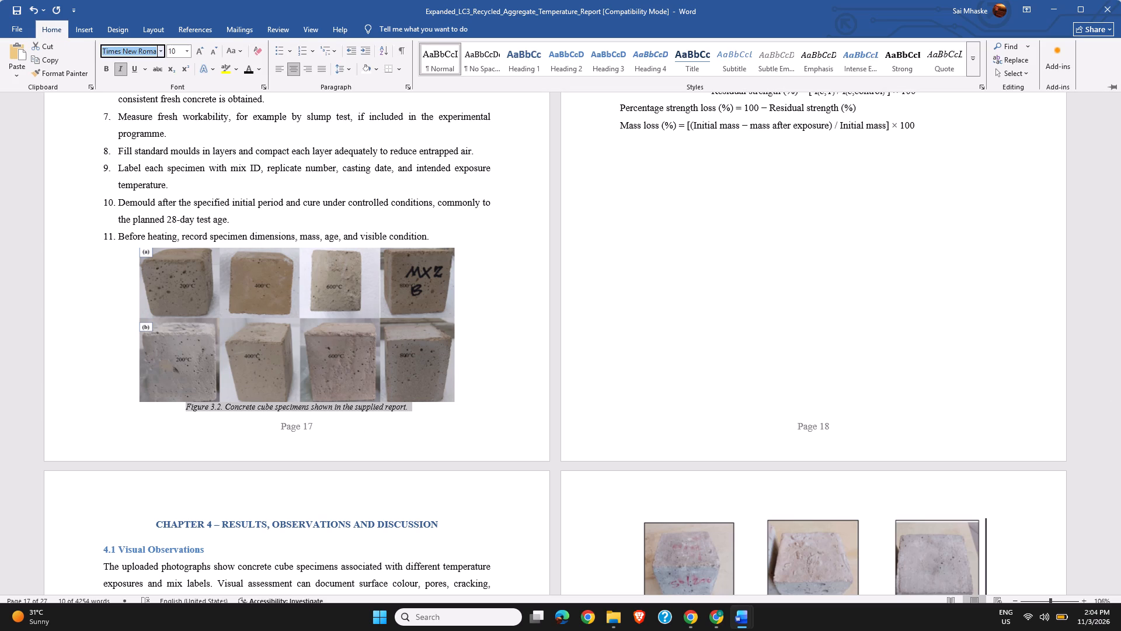
click(163, 53)
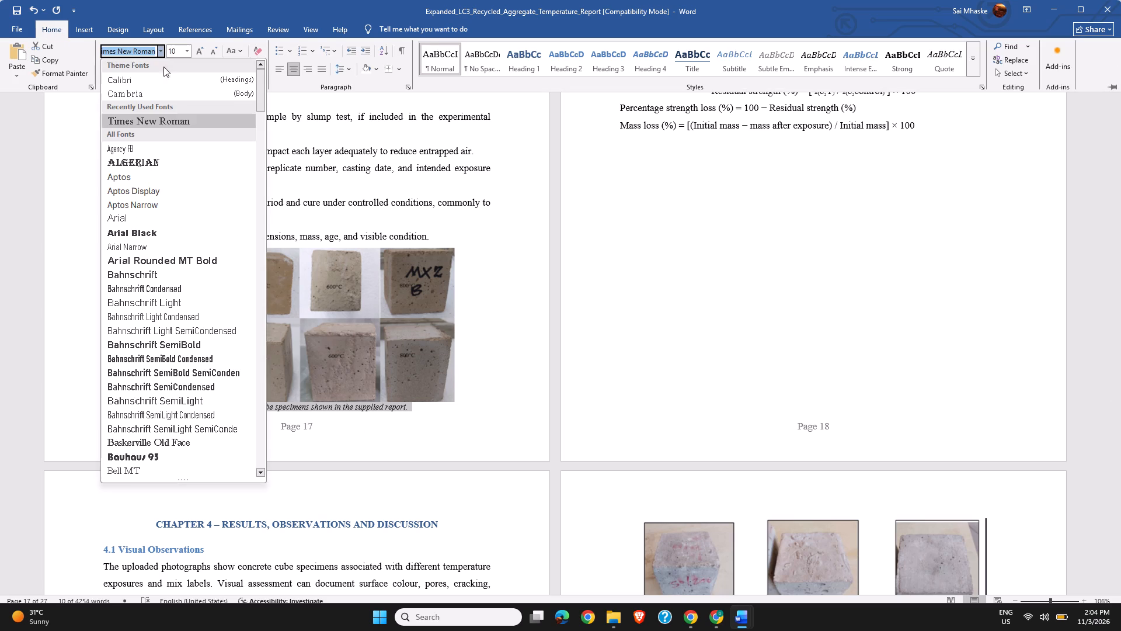
click(158, 123)
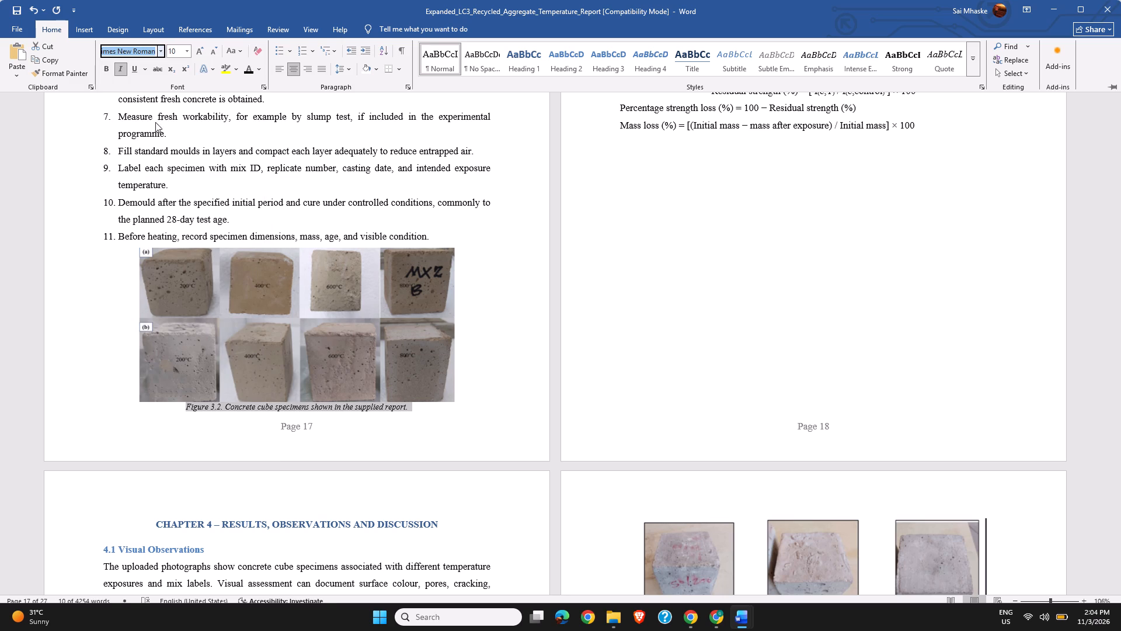
click(117, 68)
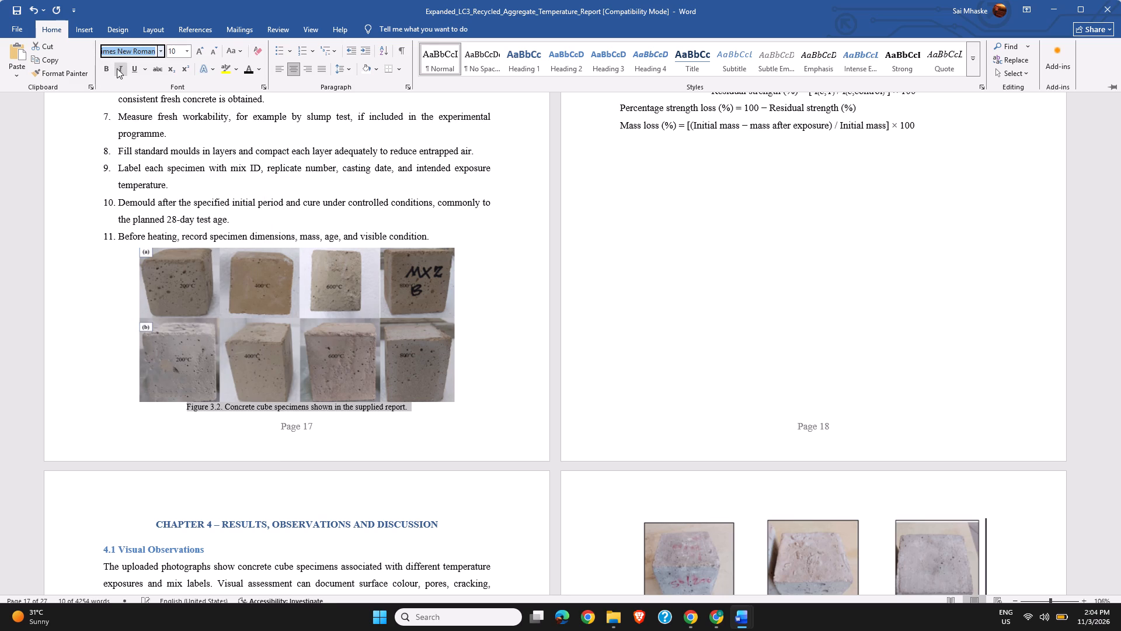
click(501, 293)
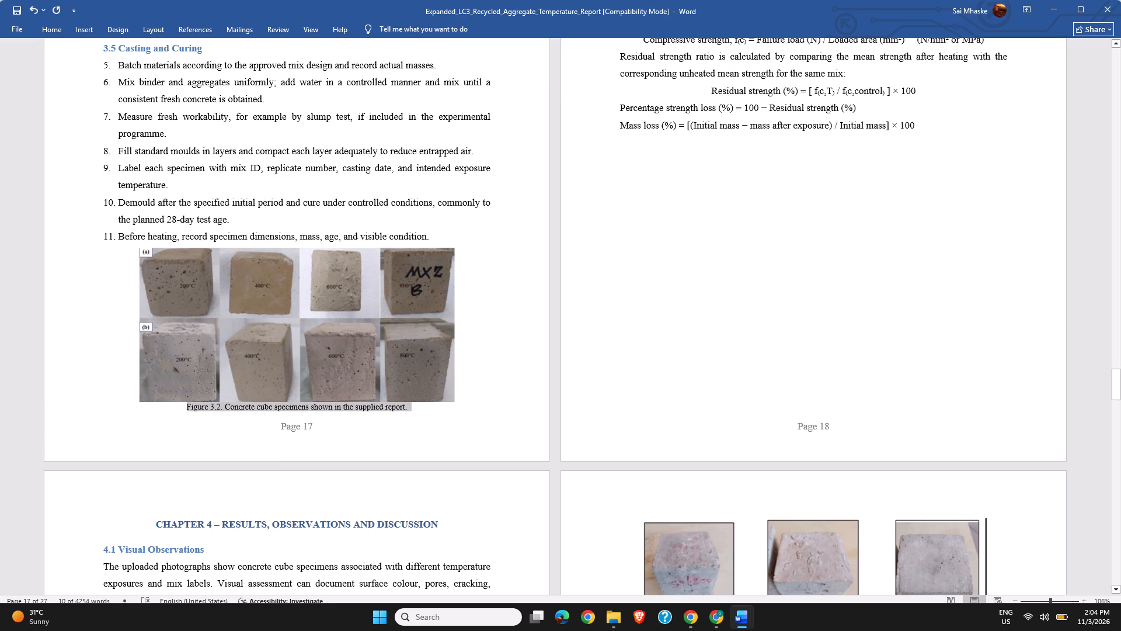
Delete the ending "shown in the supplied report." from the Figure 3.2 caption, leaving it ending at "Concrete cube specimens".
click(407, 408)
click(407, 408)
key(BackSpace)
key(BackSpace)
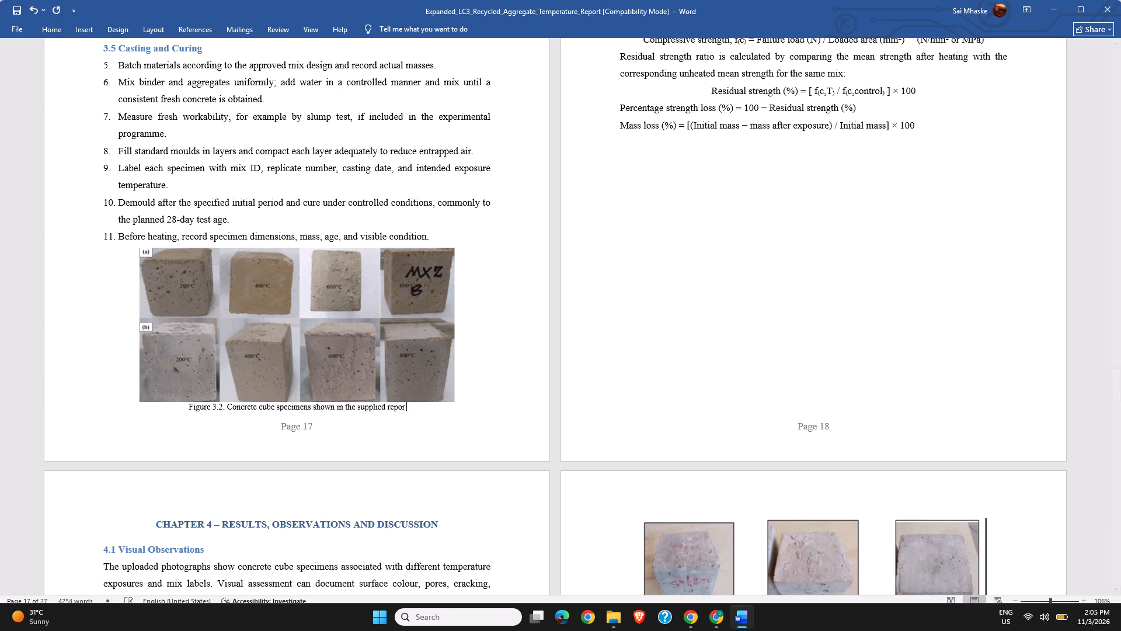
key(BackSpace)
key(BackSpace)
key(BackSpace)
key(BackSpace)
key(BackSpace)
key(BackSpace)
key(BackSpace)
key(BackSpace)
key(BackSpace)
key(BackSpace)
key(BackSpace)
key(BackSpace)
key(BackSpace)
key(BackSpace)
key(BackSpace)
key(BackSpace)
key(BackSpace)
key(BackSpace)
key(BackSpace)
key(BackSpace)
key(BackSpace)
key(BackSpace)
key(BackSpace)
key(BackSpace)
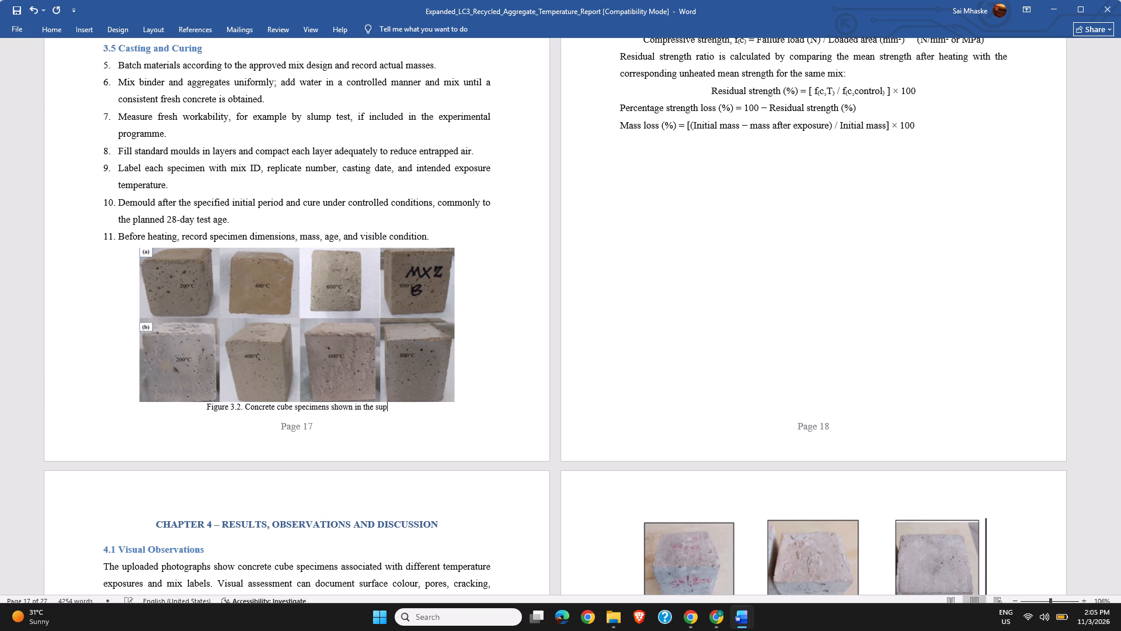
key(BackSpace)
key(BackSpace)
key(BackSpace)
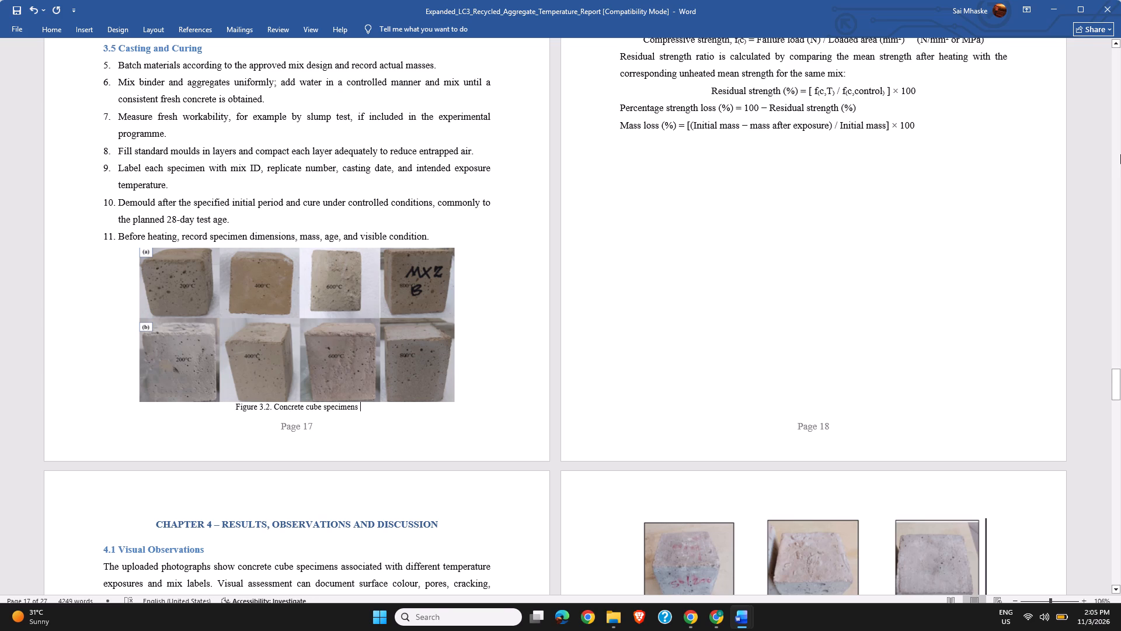
Align the compressive strength and residual strength formulas in section 3.7 to the left text margin.
scroll(1120, 154, up, 1)
scroll(1120, 146, right, 1)
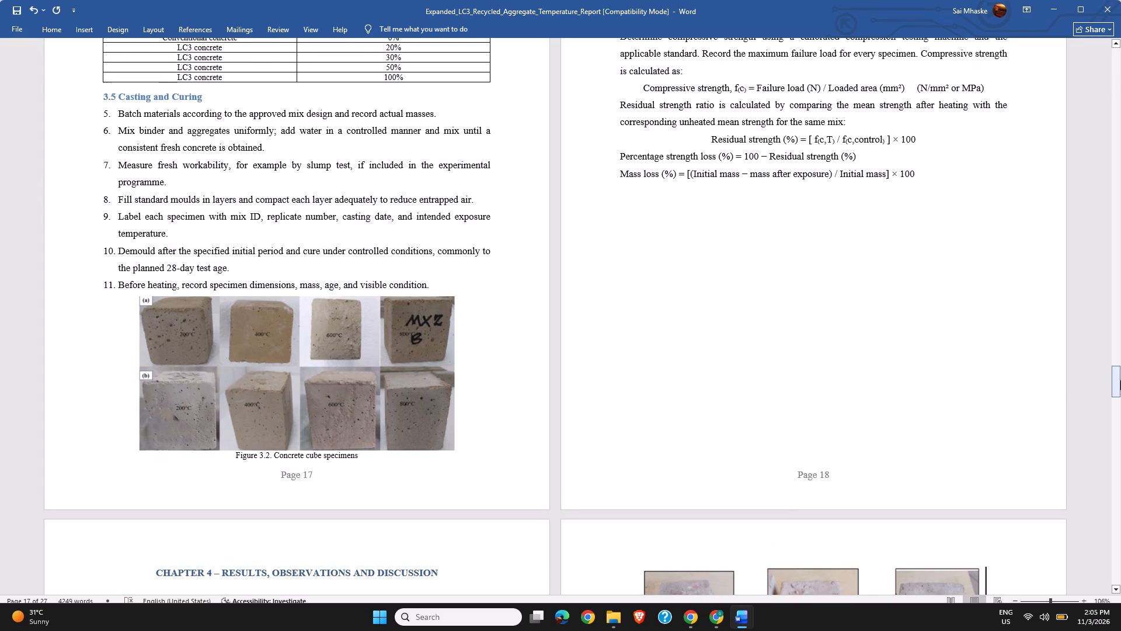
drag(1120, 380, 1120, 365)
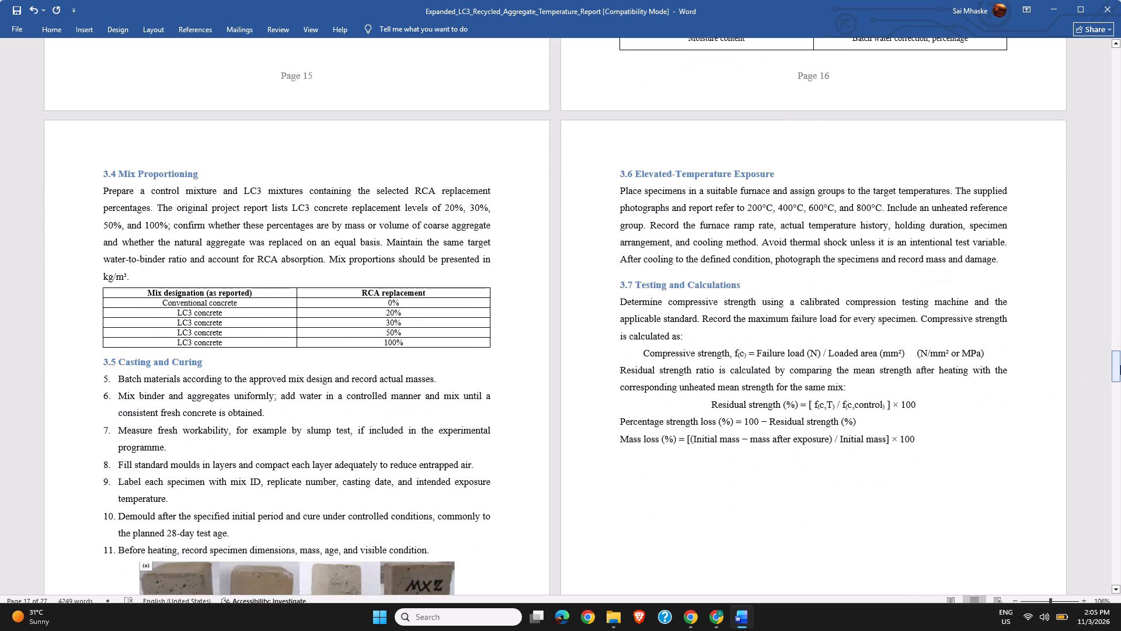
click(643, 355)
key(BackSpace)
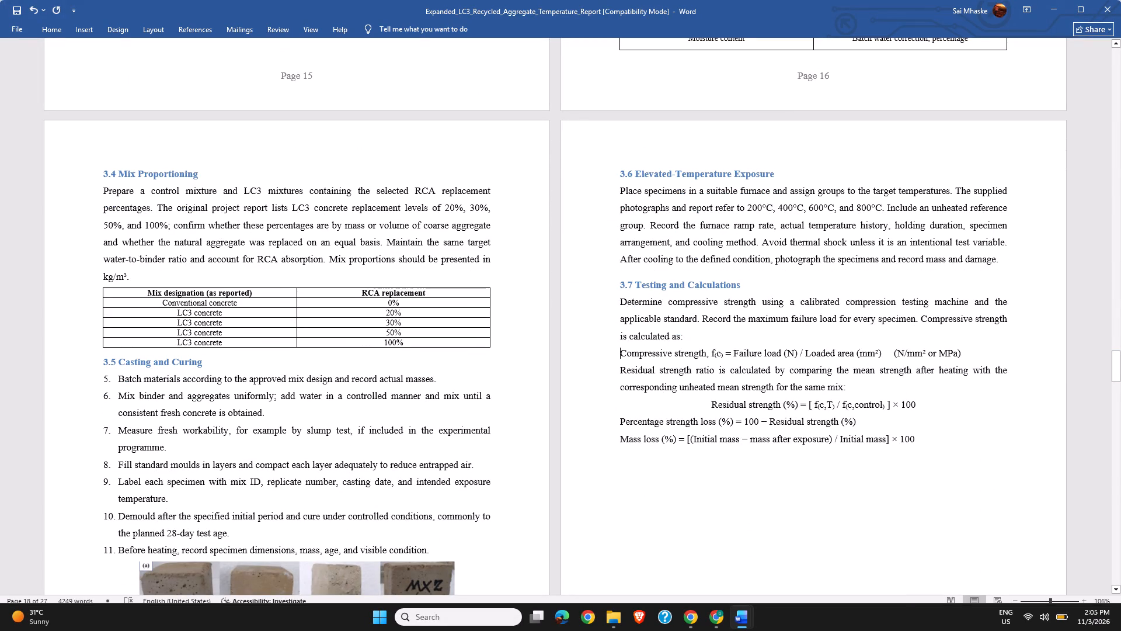
click(708, 409)
key(BackSpace)
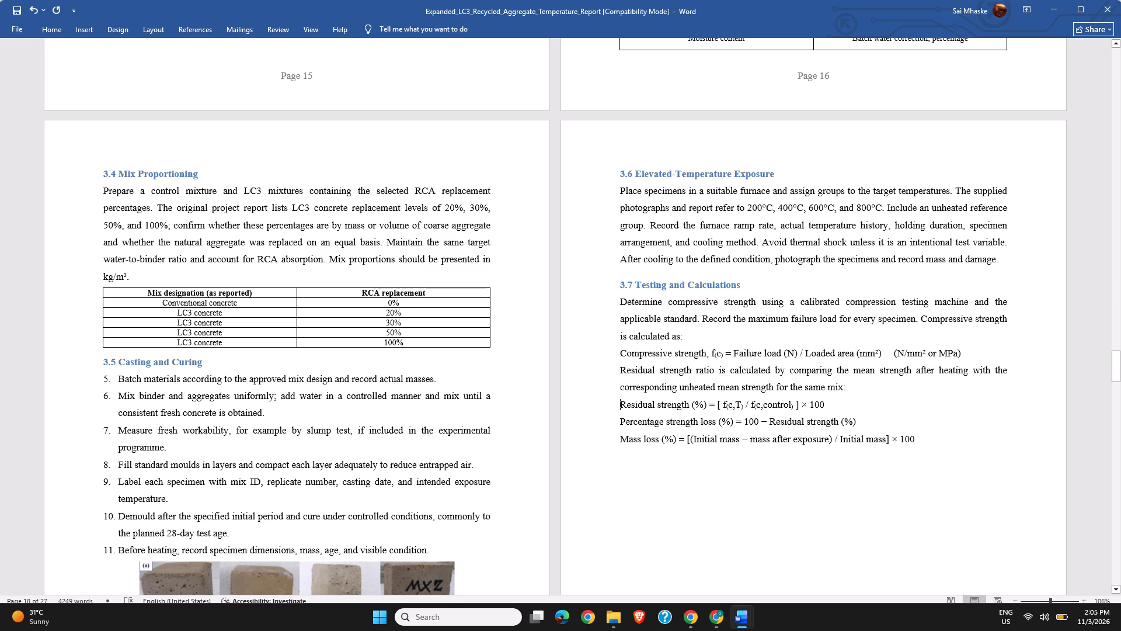
Review the layout of the Chapter 3 pages from section 3.2 through section 3.7 and the opening pages of Chapter 4.
scroll(1037, 412, up, 2)
scroll(1037, 412, down, 1)
scroll(1037, 412, left, 1)
scroll(1037, 412, down, 1)
scroll(1037, 412, left, 1)
scroll(1037, 412, down, 1)
scroll(1037, 412, left, 1)
scroll(1037, 412, down, 1)
scroll(1037, 412, left, 1)
scroll(1037, 412, down, 1)
scroll(1037, 412, left, 1)
scroll(1037, 412, up, 1)
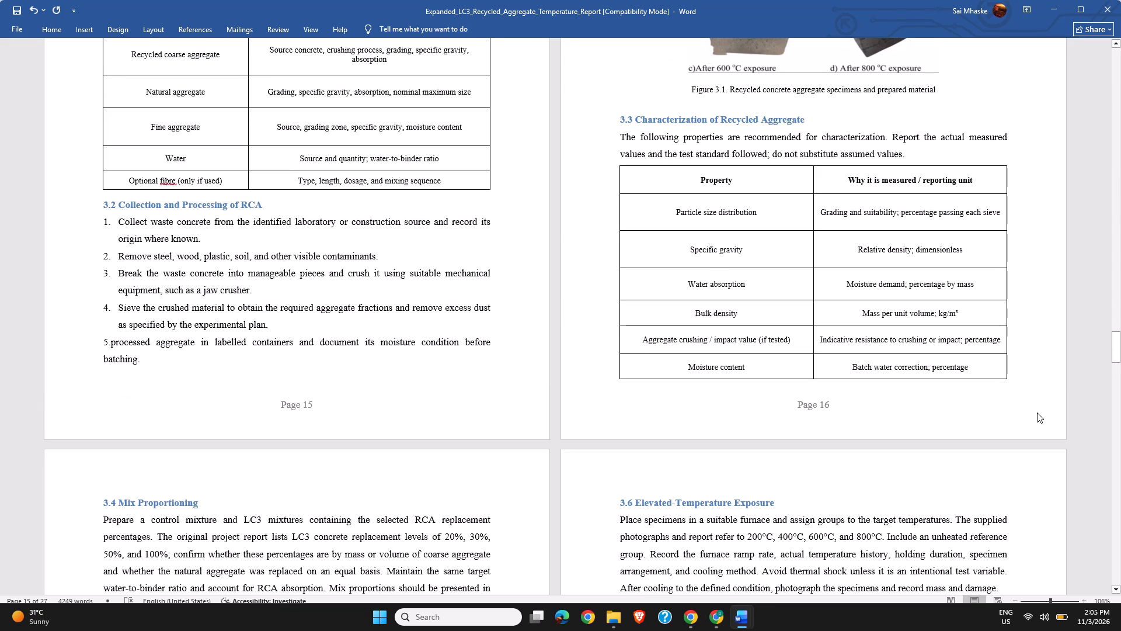
scroll(1037, 412, up, 1)
ctrl+scroll(1037, 448, down, 1)
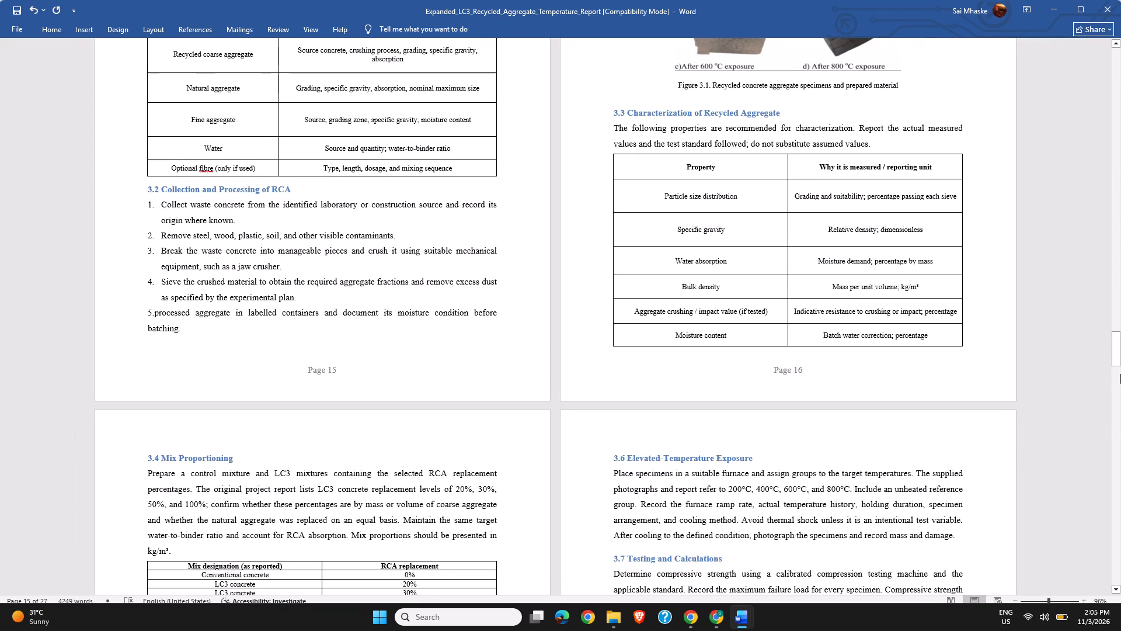
drag(1117, 358, 1110, 382)
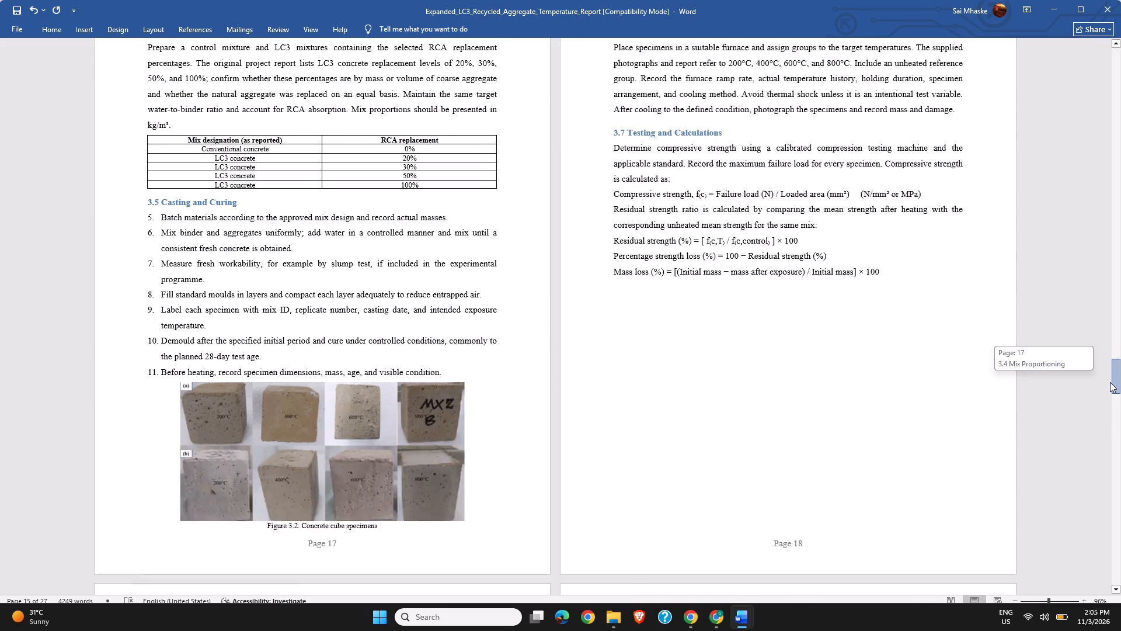
drag(1110, 382, 1110, 398)
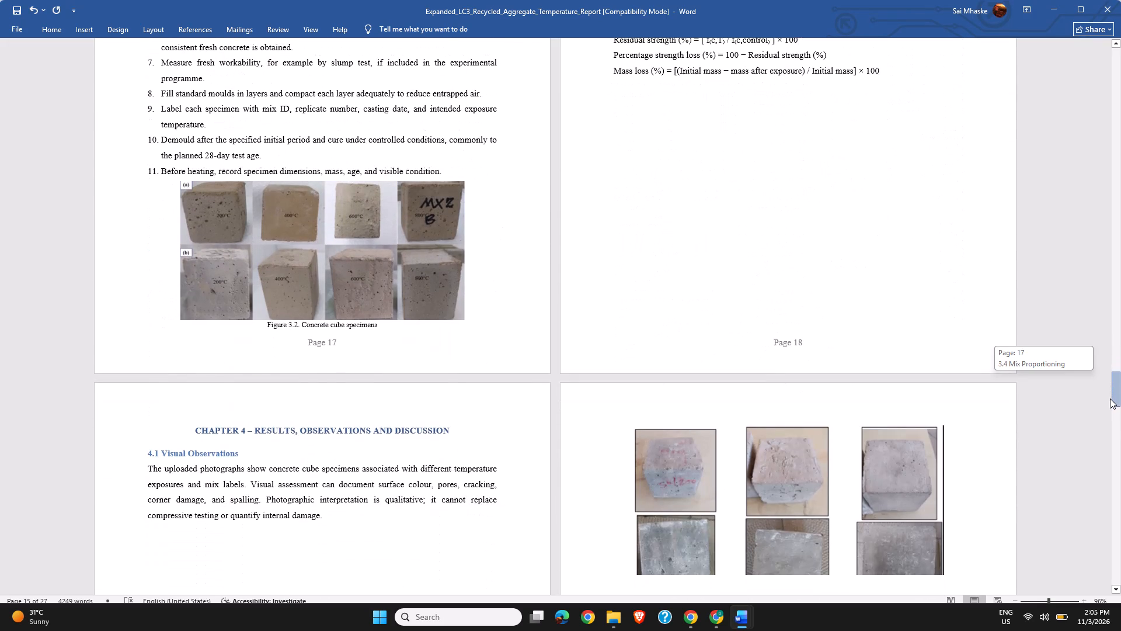
drag(1110, 398, 1113, 413)
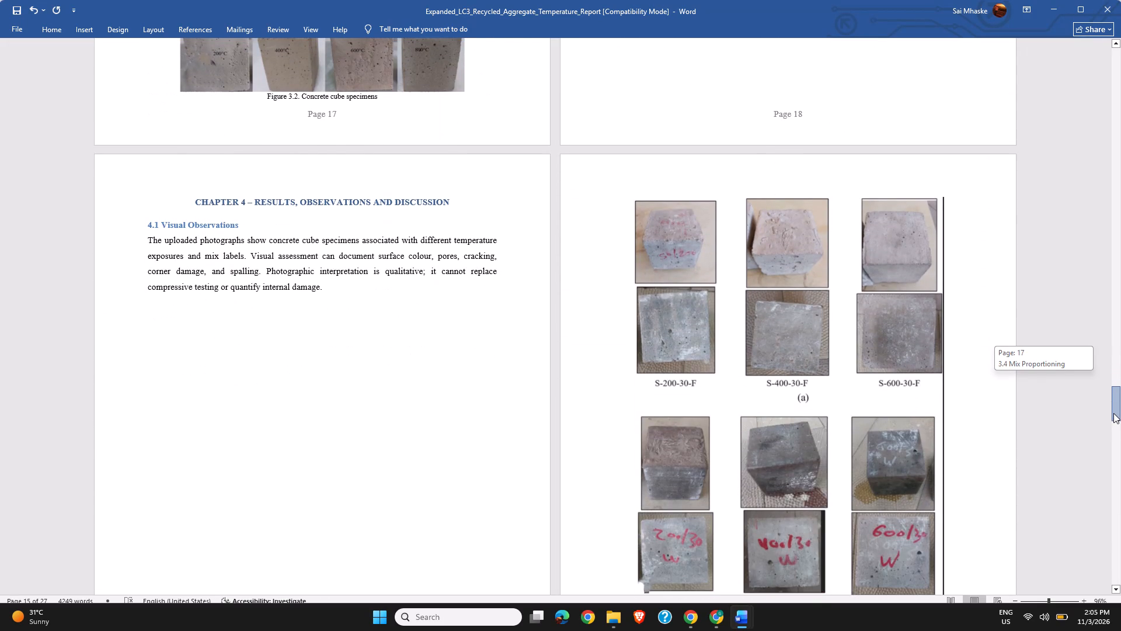
drag(1113, 413, 1116, 392)
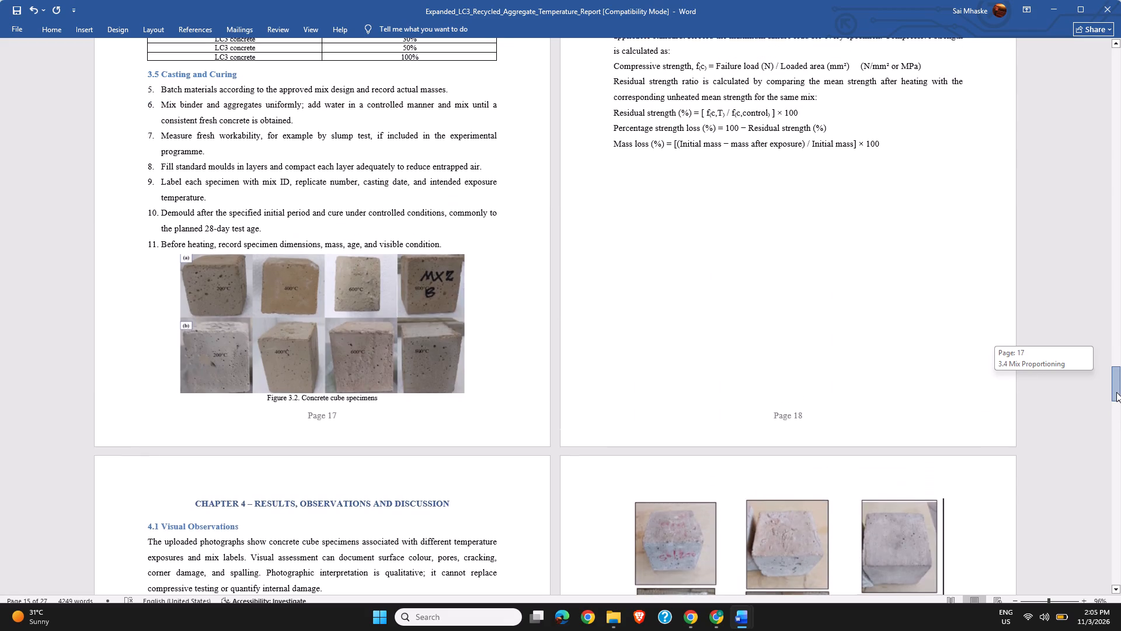
drag(1116, 392, 1120, 385)
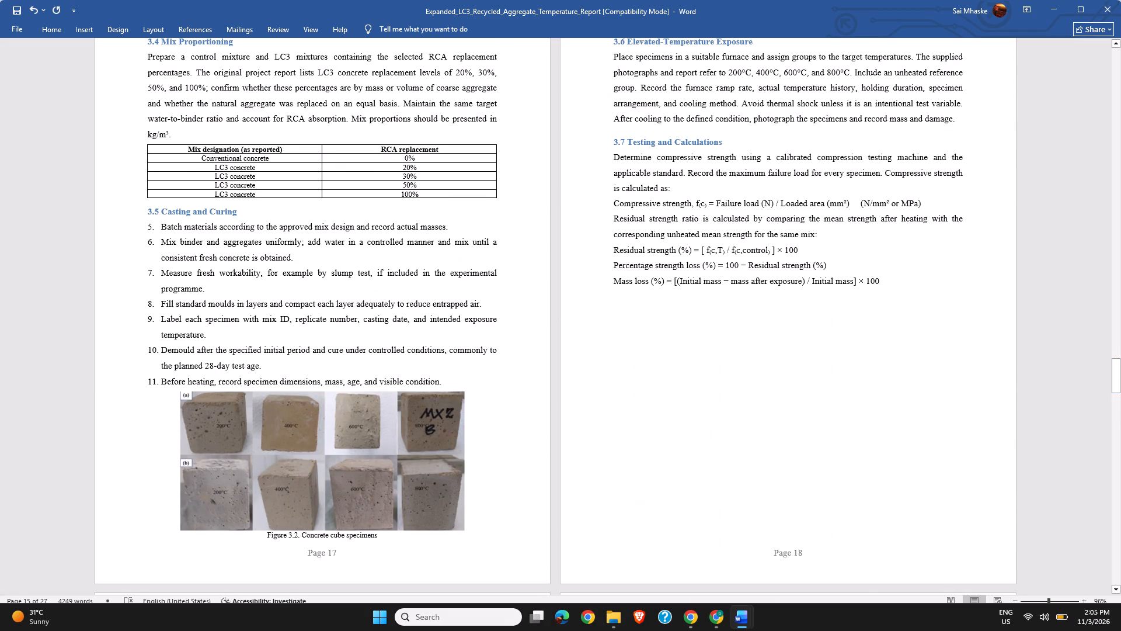
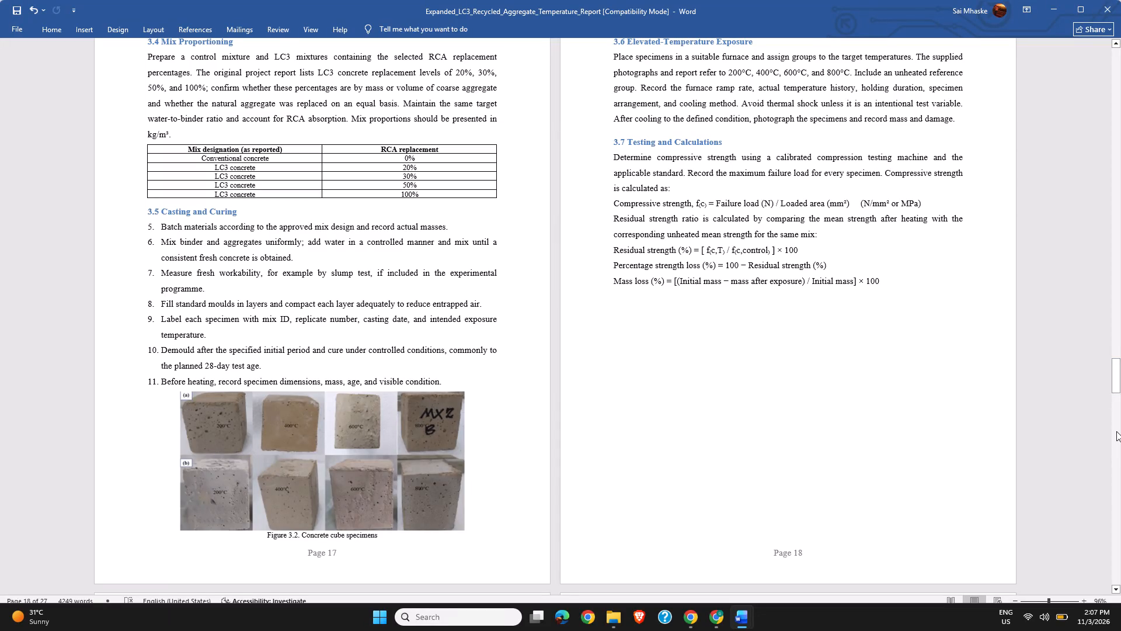
Review the layout of Chapter 4 and the opening of Chapter 5, checking headings, numbered lists, tables and the Figure 4.1 page.
click(1116, 431)
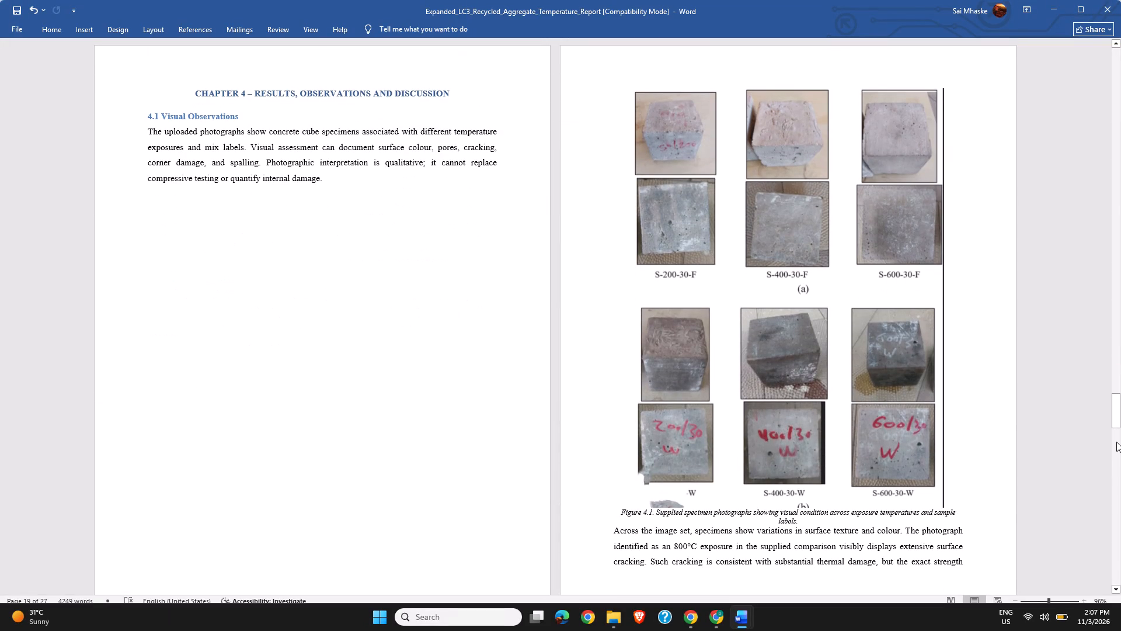
click(1116, 442)
click(1116, 442)
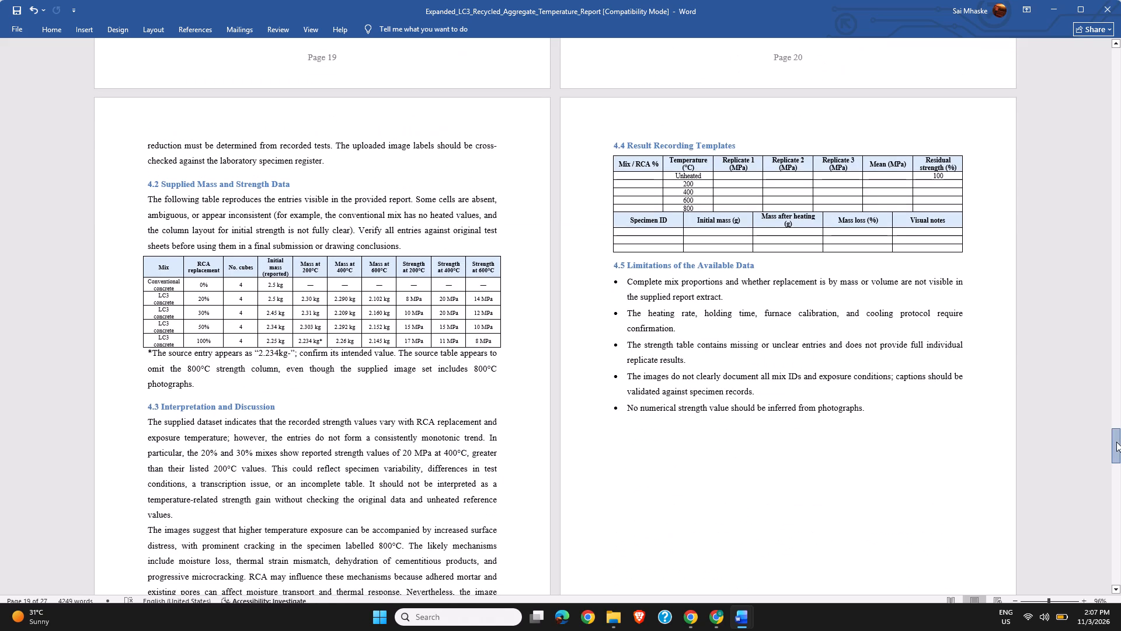
click(1117, 475)
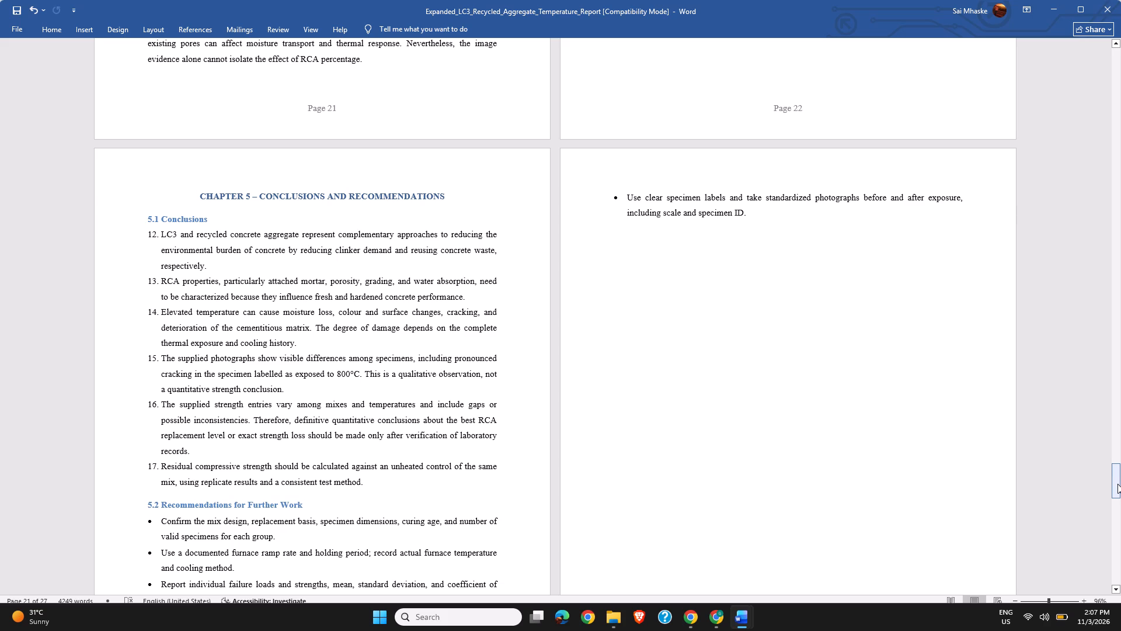
click(1117, 455)
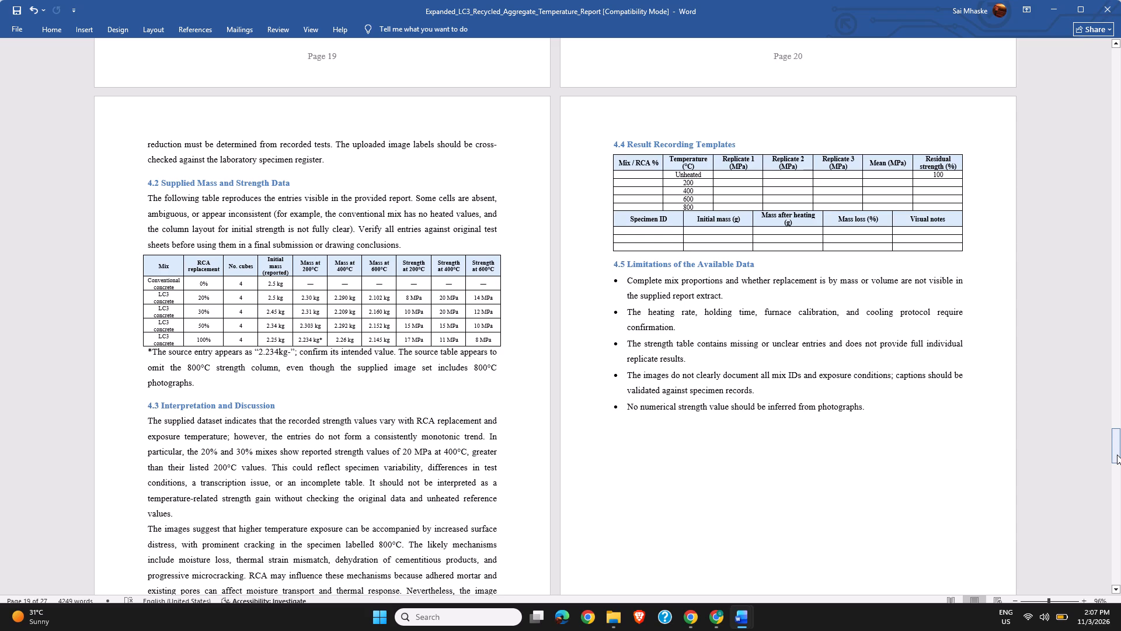
key(Up)
drag(1120, 459, 1120, 425)
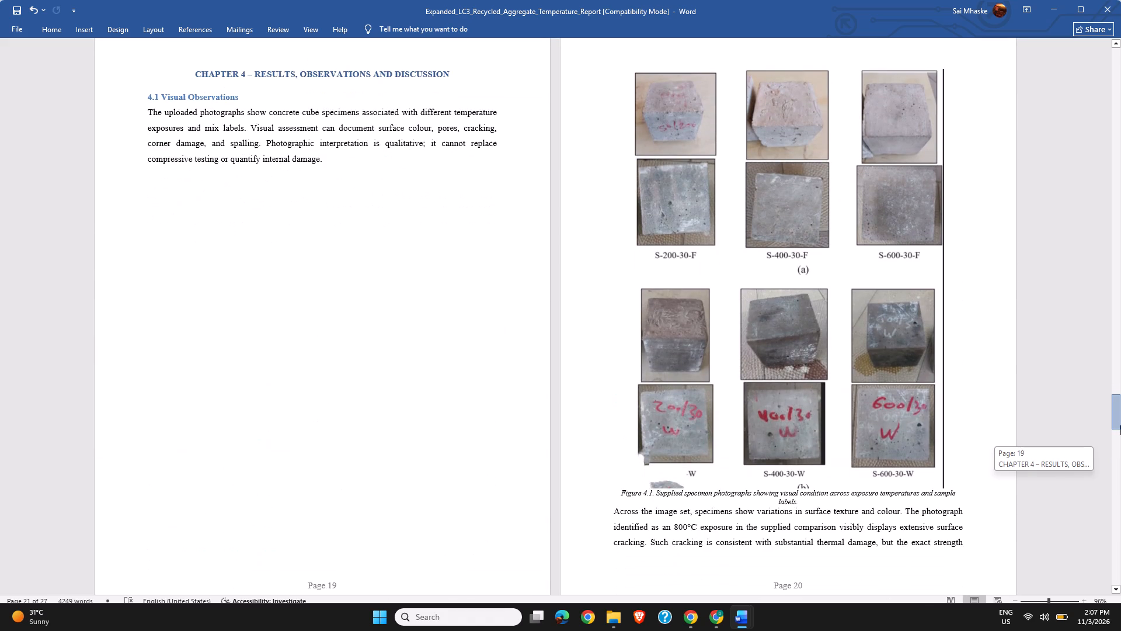
drag(1120, 425, 1118, 425)
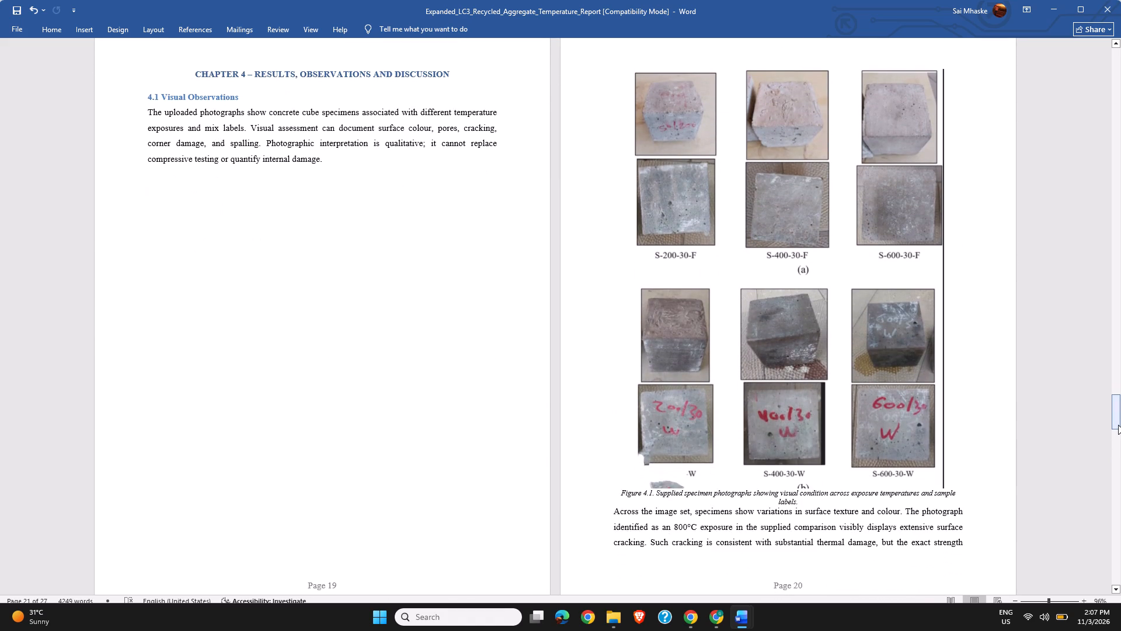
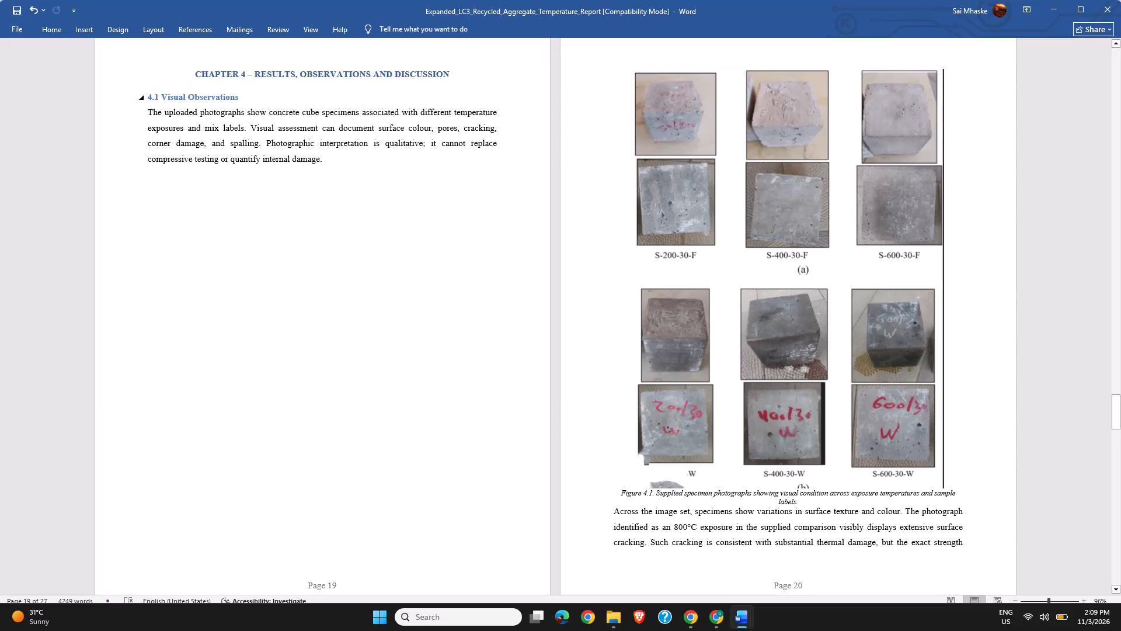
Insert a table of six columns and five rows within the paragraph below the Figure 4.1 caption on page 20.
click(74, 32)
click(103, 61)
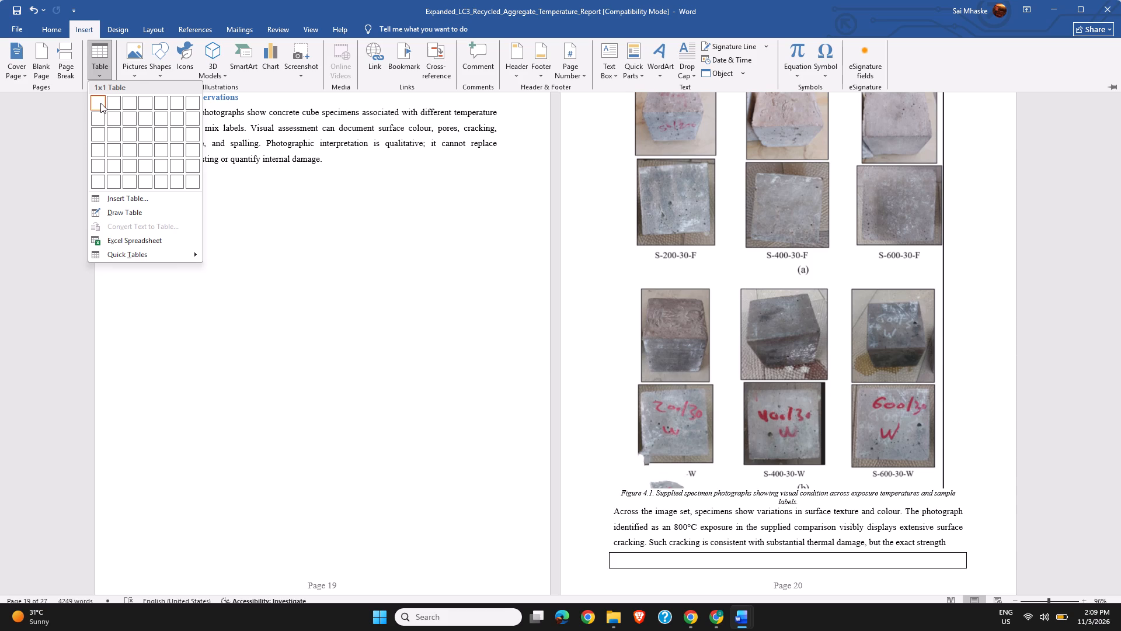
drag(100, 103, 114, 102)
drag(114, 102, 172, 119)
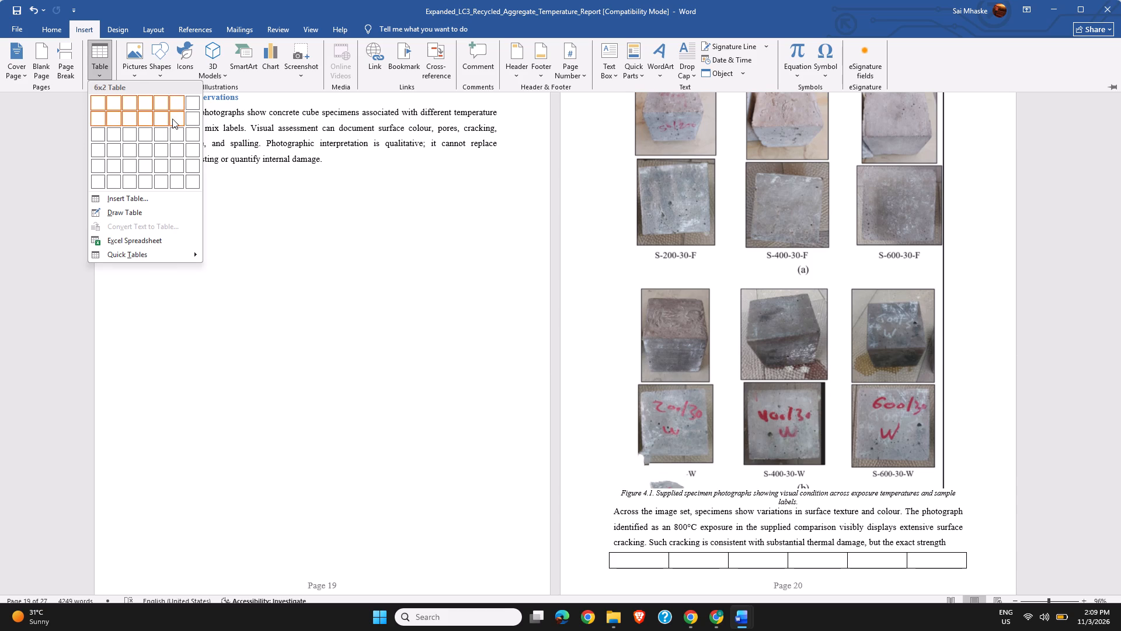
drag(172, 119, 172, 133)
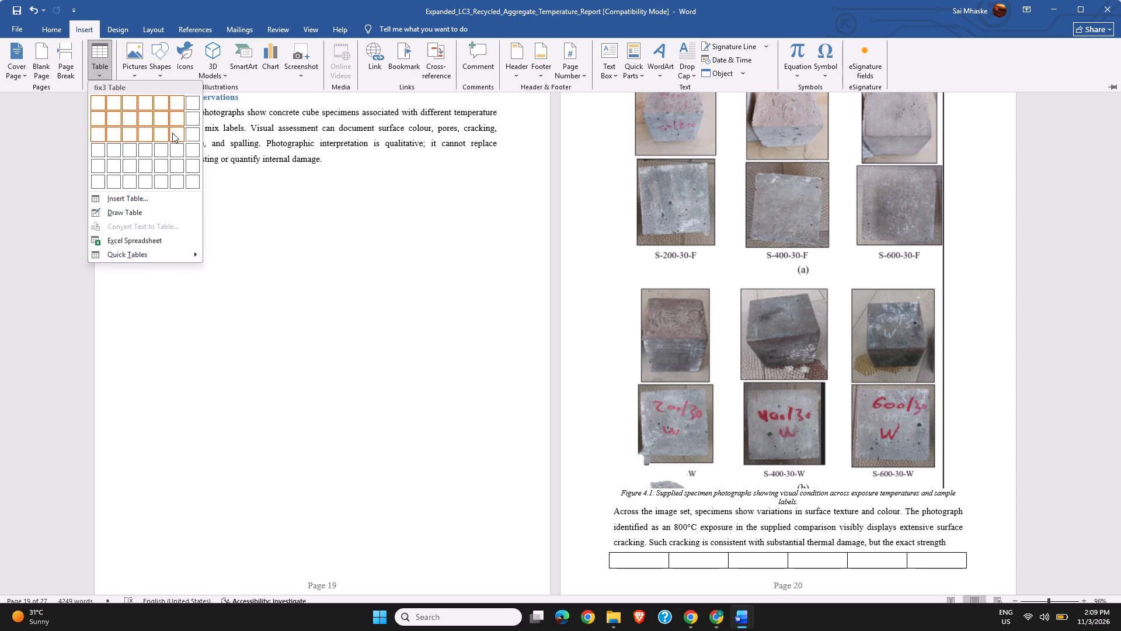
drag(172, 133, 174, 159)
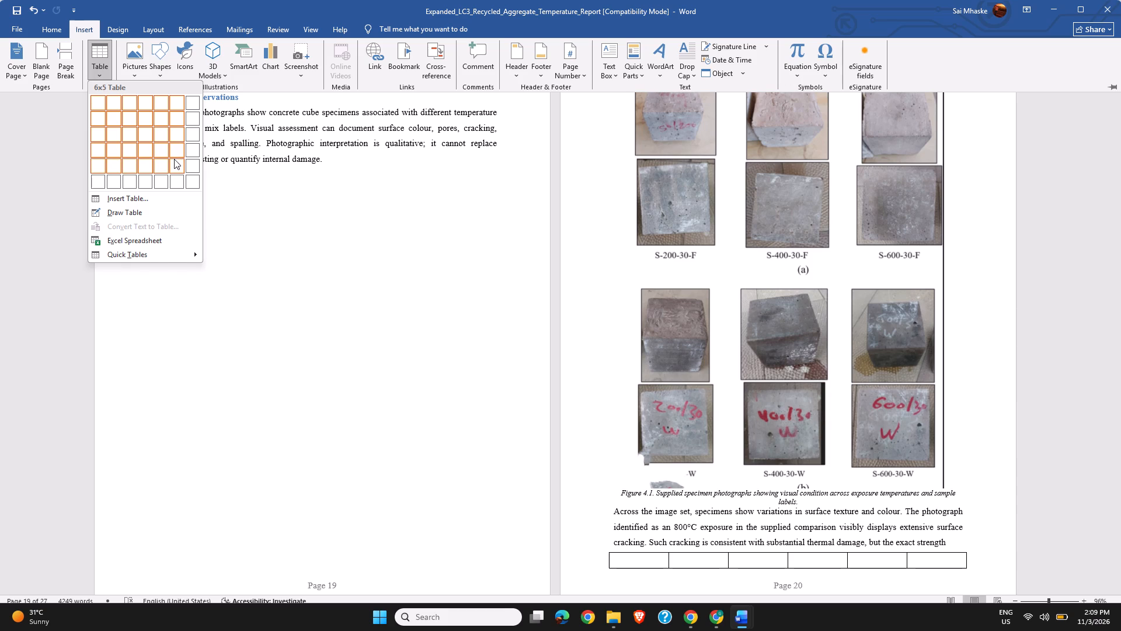
drag(174, 159, 174, 160)
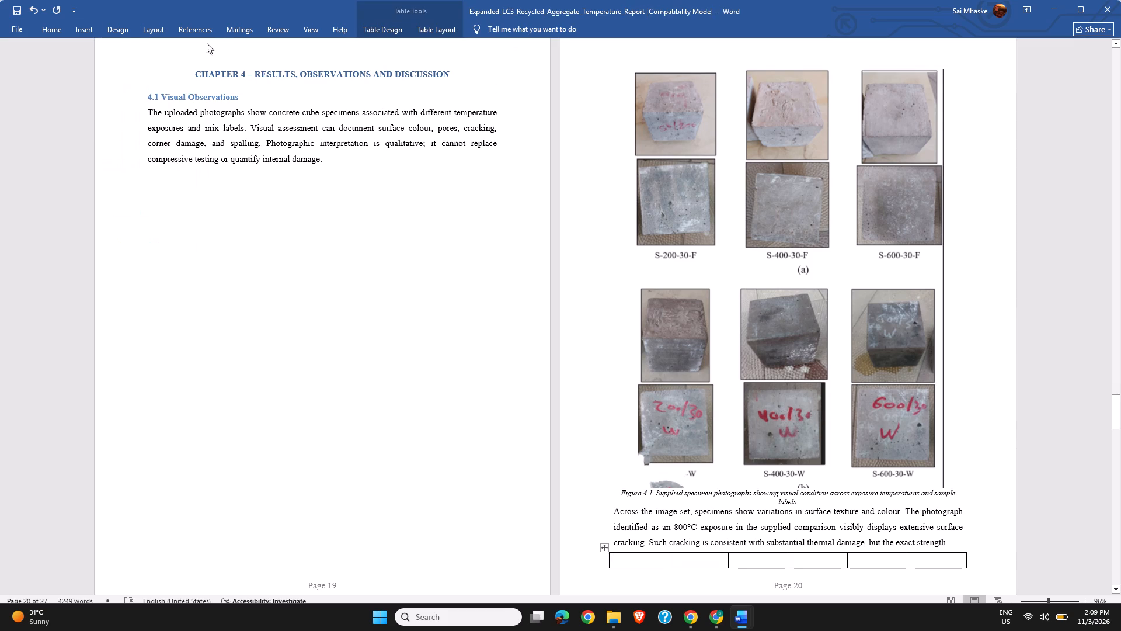
Add a new line after the 4.1 Visual Observations paragraph and insert a table of six columns and five rows there.
click(282, 251)
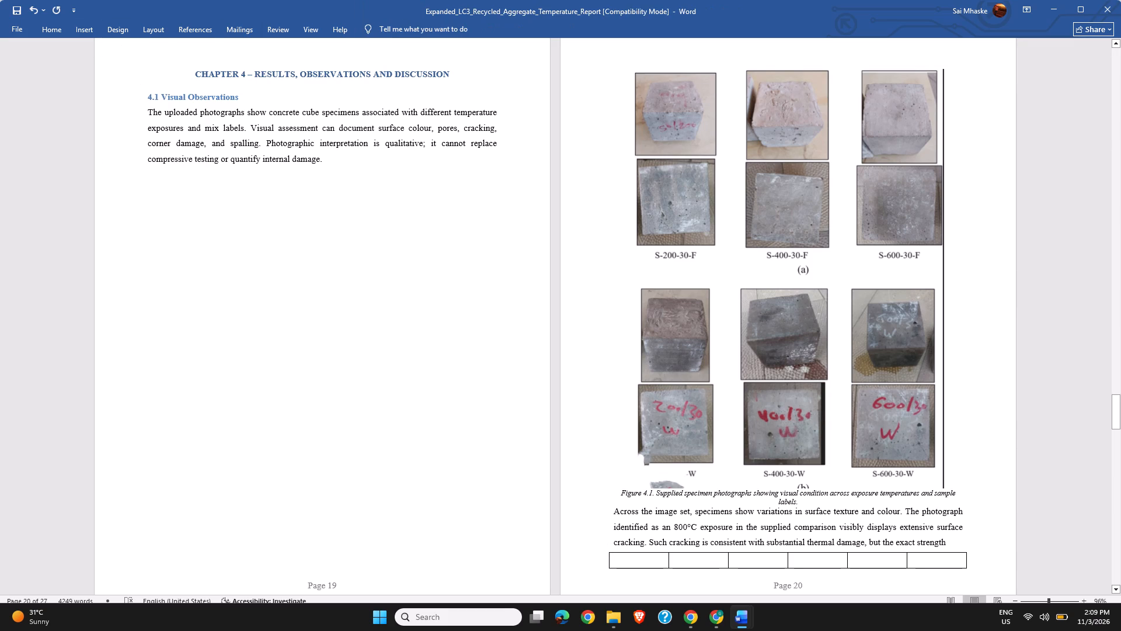
click(276, 235)
click(338, 171)
key(Return)
click(78, 25)
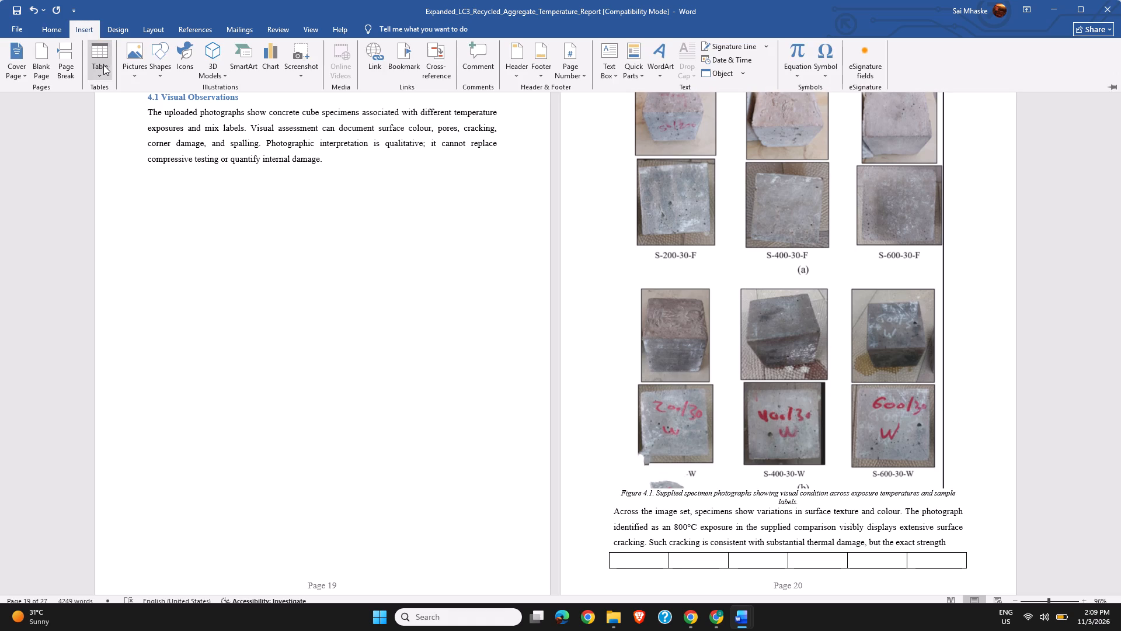
click(106, 65)
drag(92, 103, 95, 103)
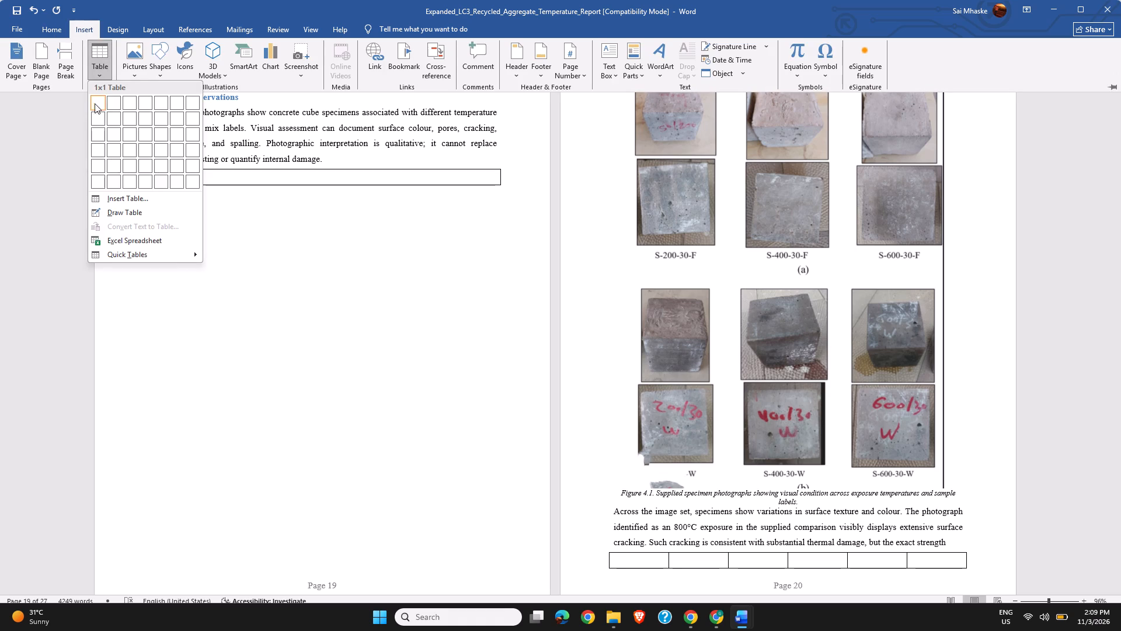
drag(95, 103, 174, 116)
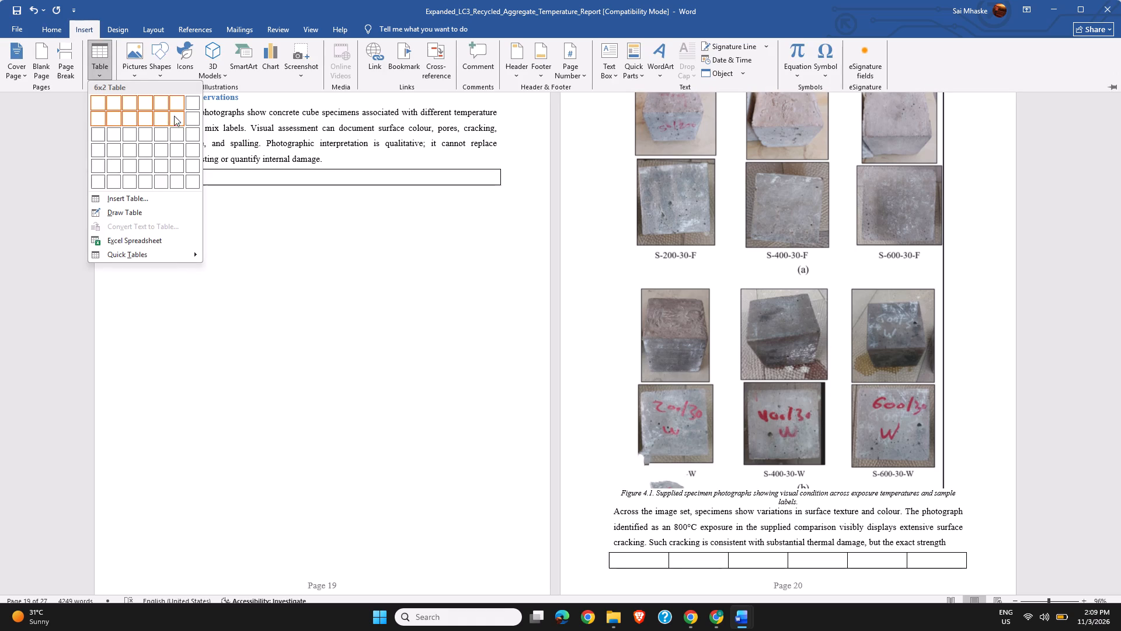
drag(174, 116, 179, 154)
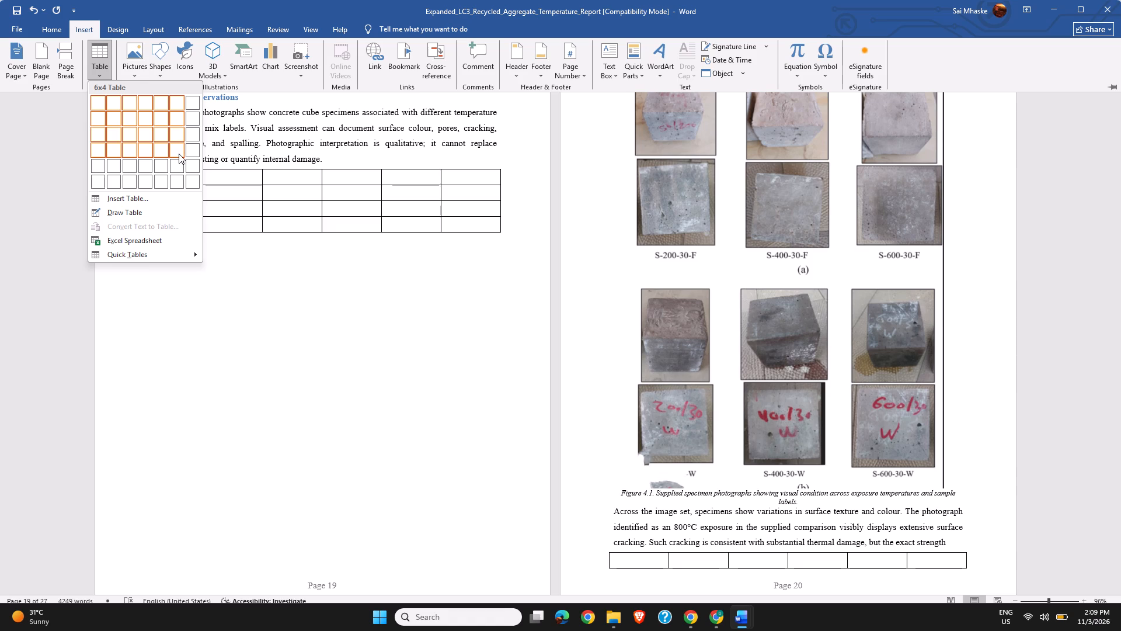
drag(179, 154, 180, 164)
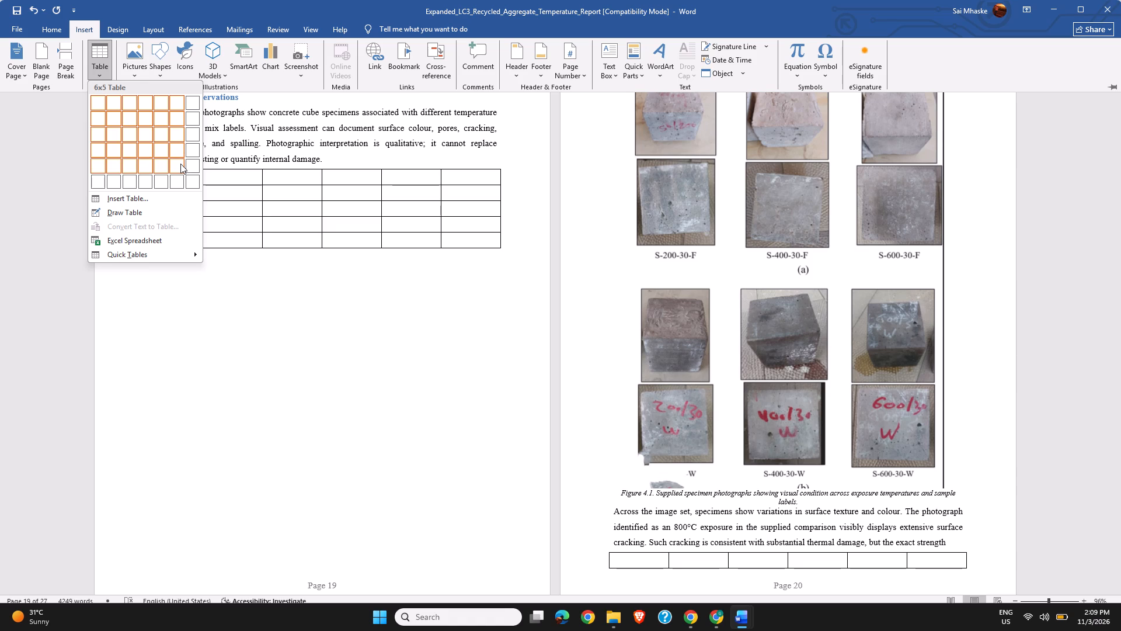
drag(180, 164, 181, 164)
click(181, 164)
click(163, 182)
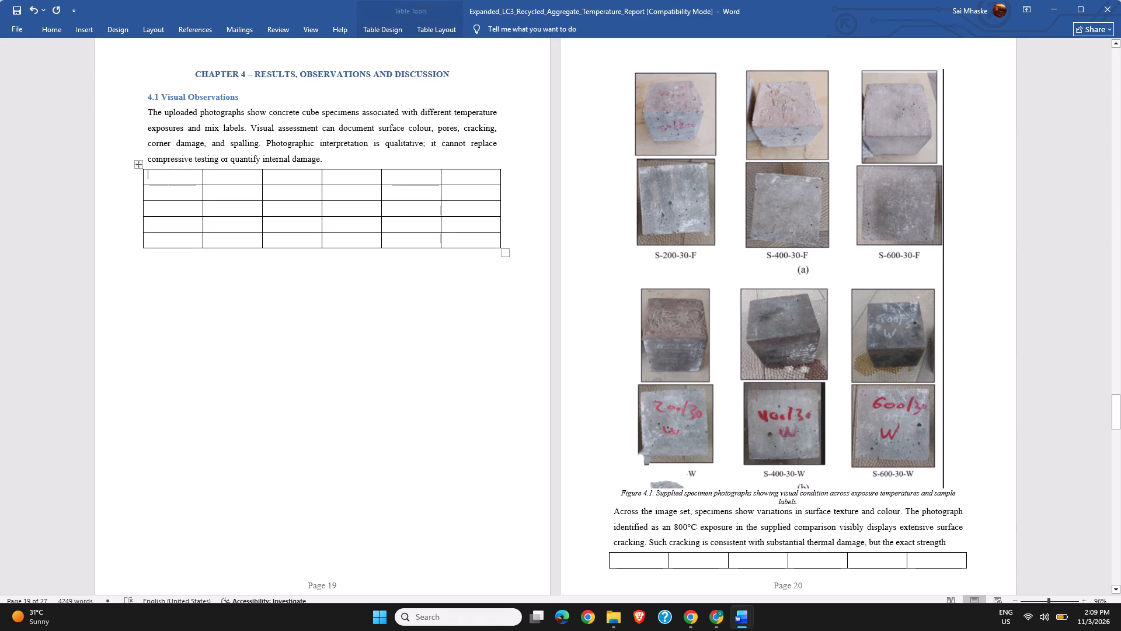
Enter "SrNO" and "Temperature" as the first two column headings of the new table under section 4.1.
text(SR)
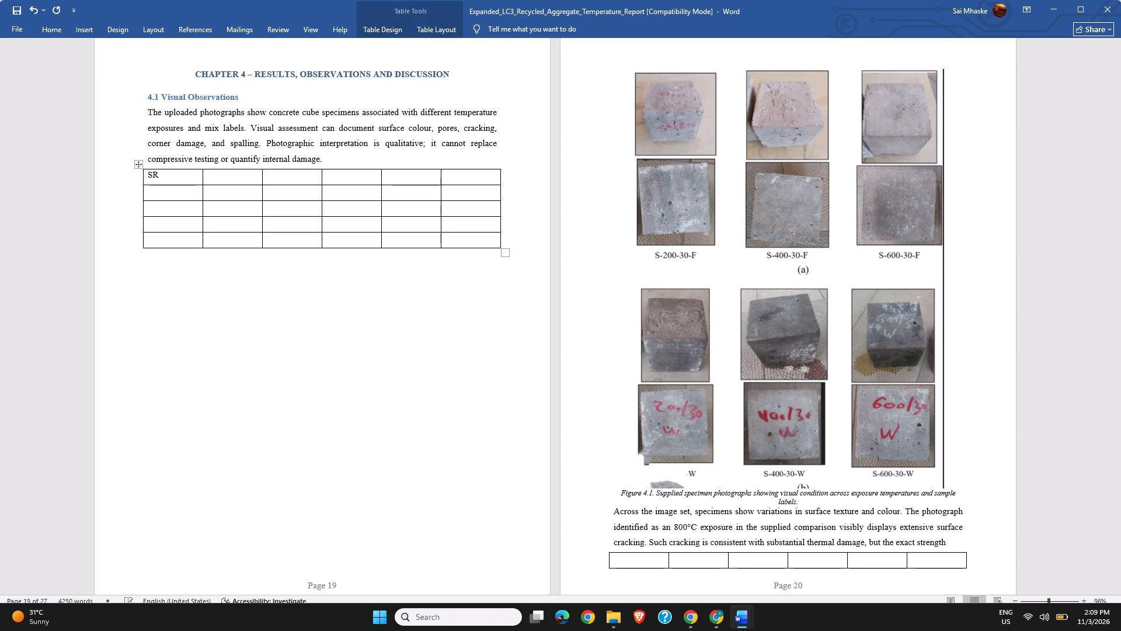
key(BackSpace)
key(r)
key(n)
key(o)
key(Tab)
key(t)
text(emp)
key(e)
text(rature)
Enter "Color Change" and "Surface Codition" as the third and fourth column headings of the section 4.1 table.
key(Tab)
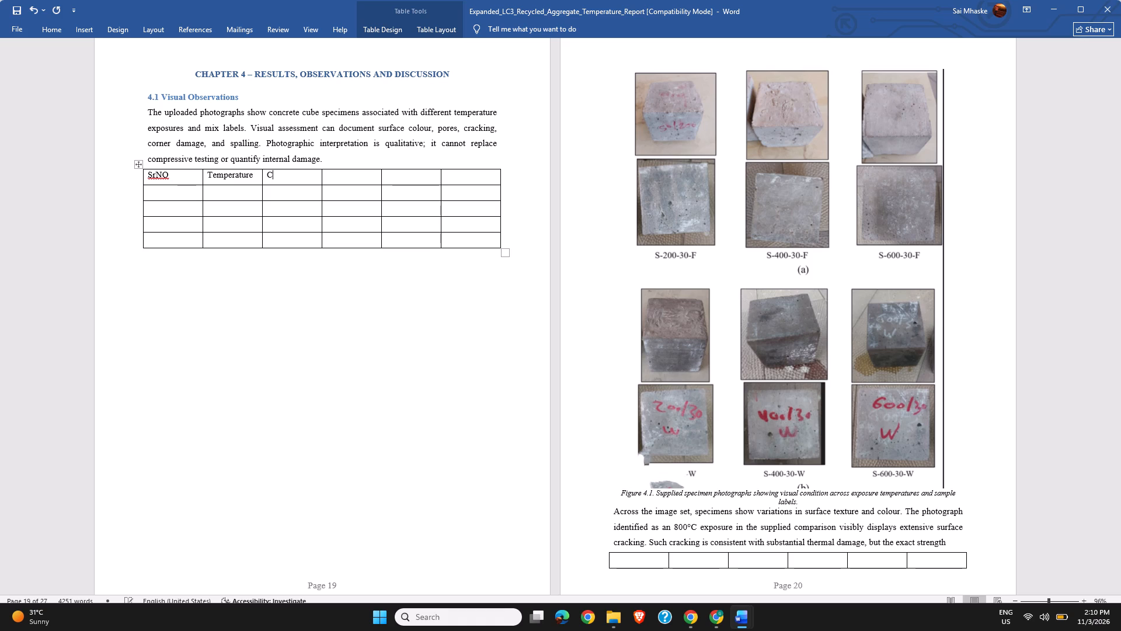
text(olor)
key(space)
key(h)
text(ange)
key(space)
key(Tab)
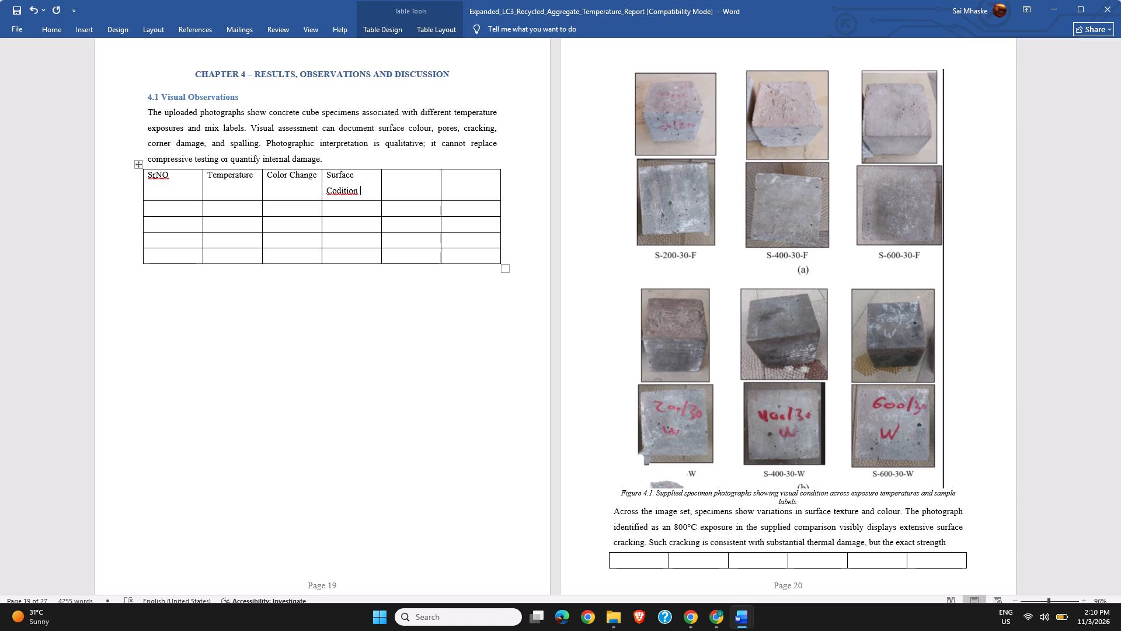
Enter "Crack Formation" as the fifth column heading of the section 4.1 table.
key(Tab)
key(c)
key(BackSpace)
key(c)
key(BackSpace)
text(CK)
key(space)
key(BackSpace)
key(BackSpace)
key(BackSpace)
key(BackSpace)
text(RA)
key(BackSpace)
key(BackSpace)
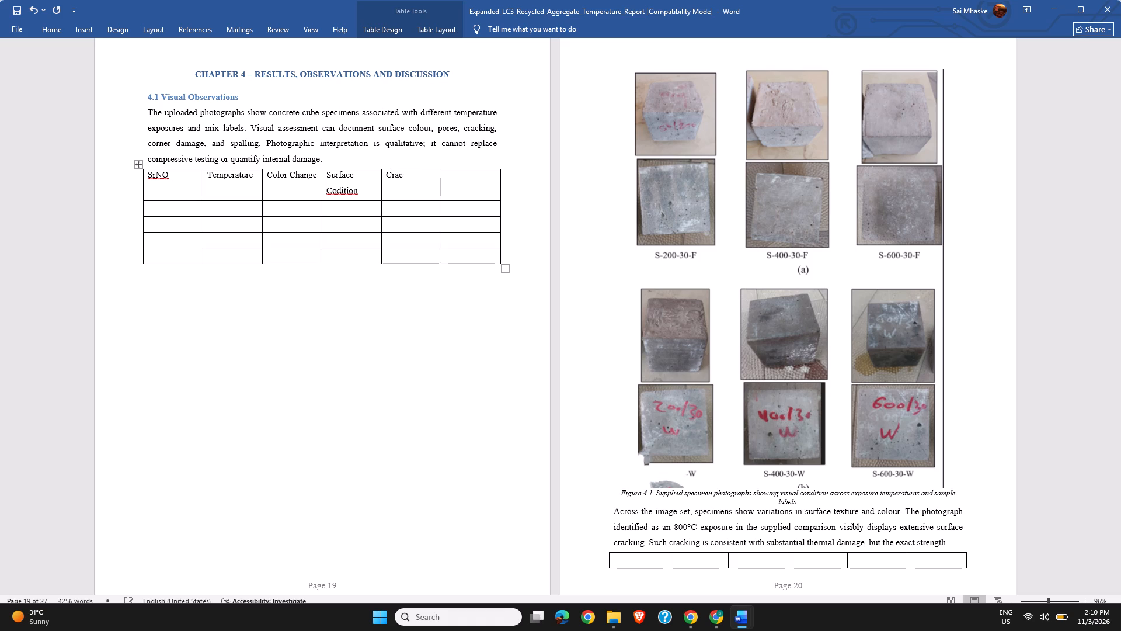
text(ormation)
key(space)
Enter "Overall Physical Appereance" as the sixth column heading of the section 4.1 table.
key(Tab)
text(over)
text(all)
key(BackSpace)
key(BackSpace)
key(BackSpace)
key(BackSpace)
key(BackSpace)
key(BackSpace)
key(BackSpace)
key(o)
text(verall)
key(space)
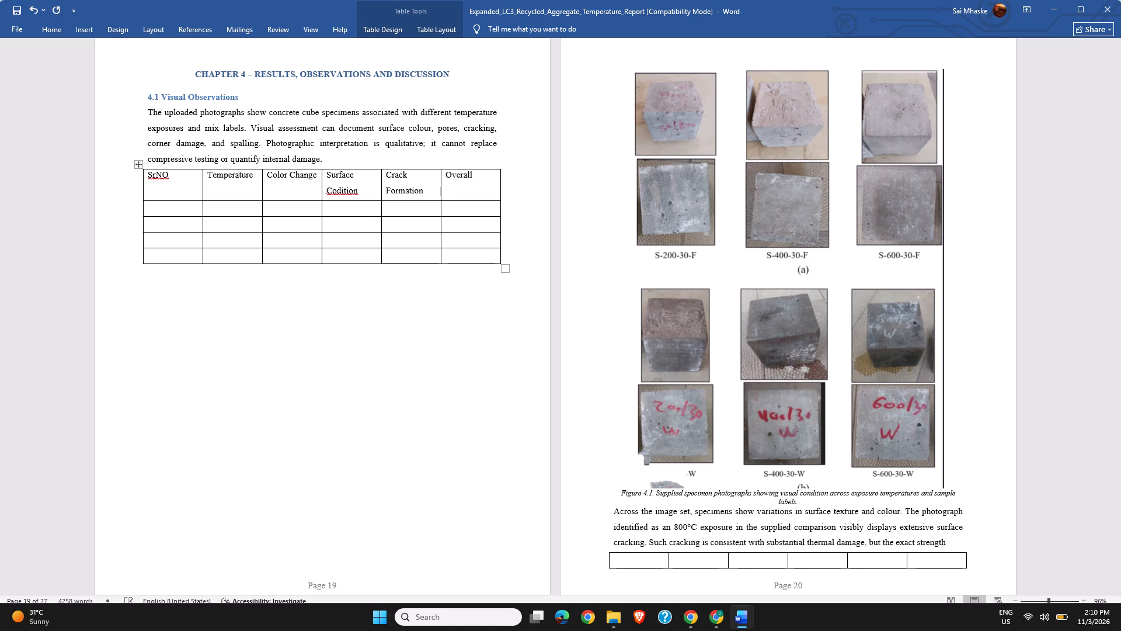
text(hysical)
key(space)
key(a)
text(pp)
key(e)
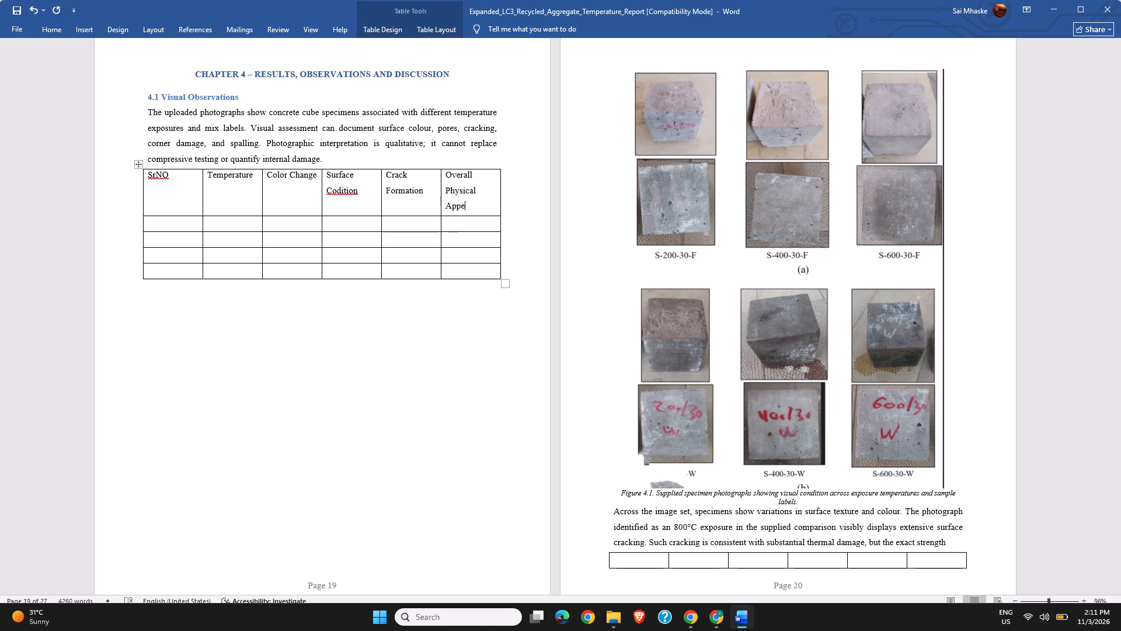
text(rea)
text(nce)
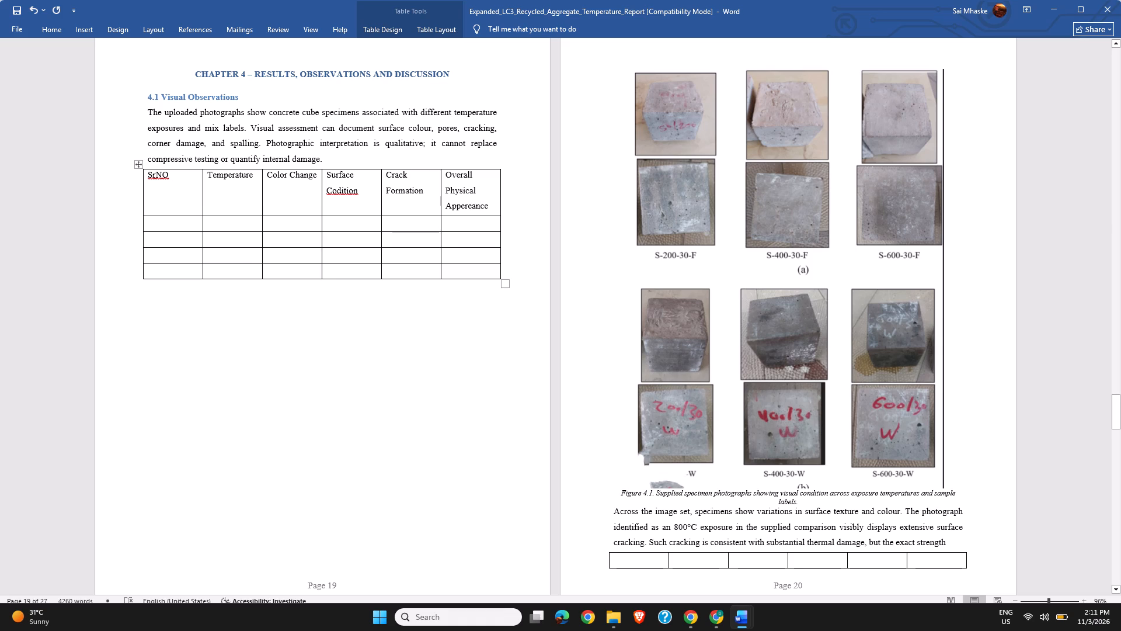
Enter 1 as the serial number in the first row below the headings of the section 4.1 table.
click(183, 230)
key(1)
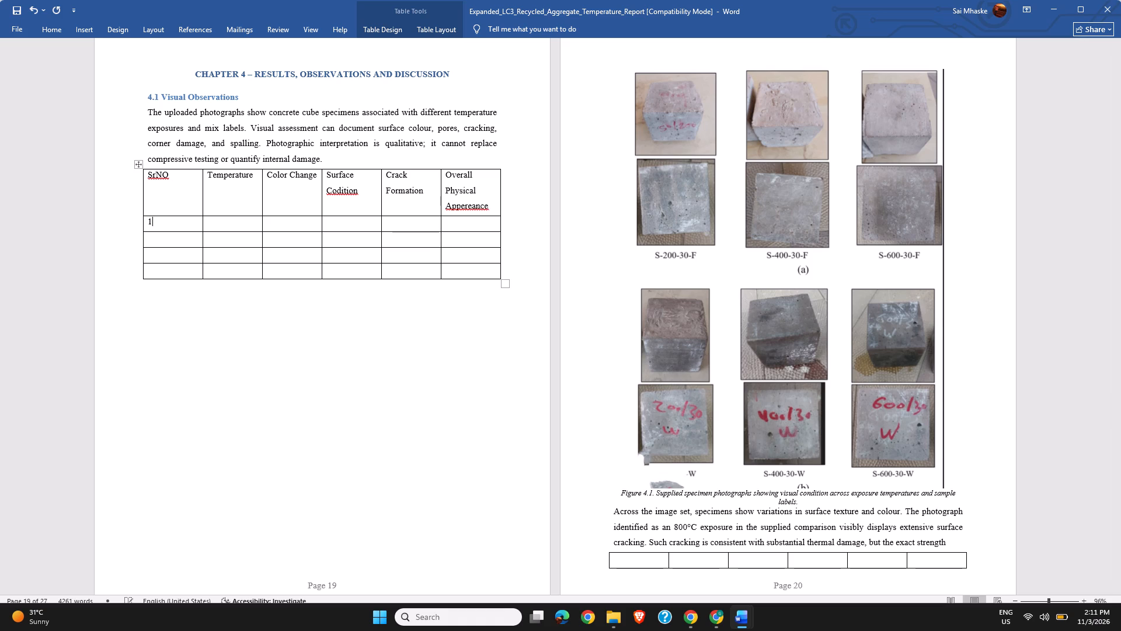
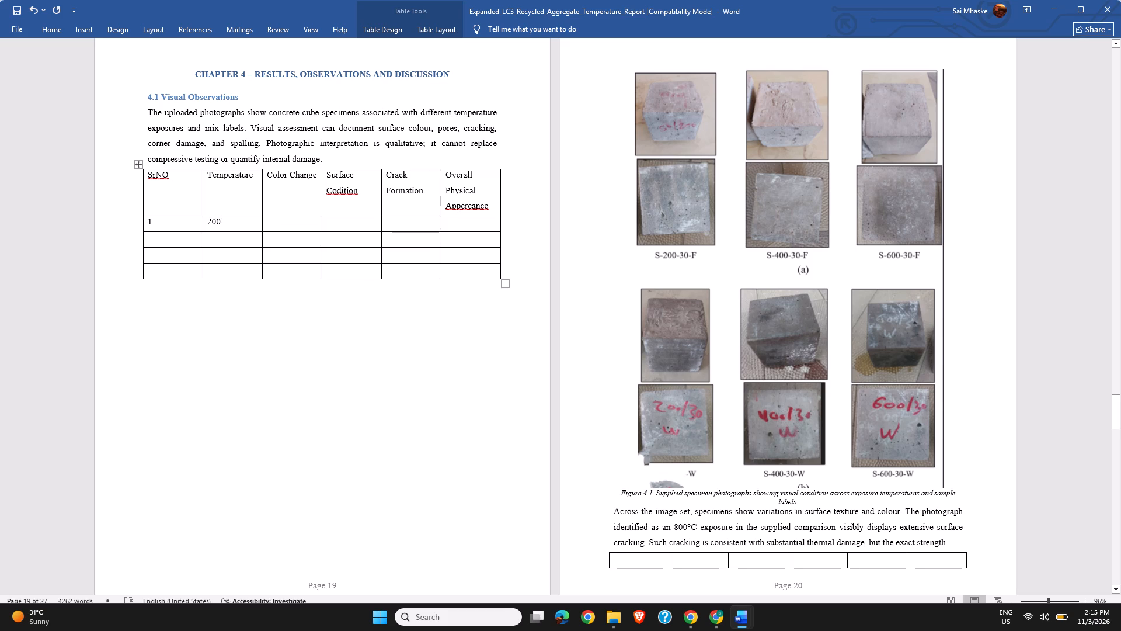
Paste the copied ChatGPT visual observations for 200°C, 400°C and 600°C as text directly below the section 4.1 table.
click(218, 307)
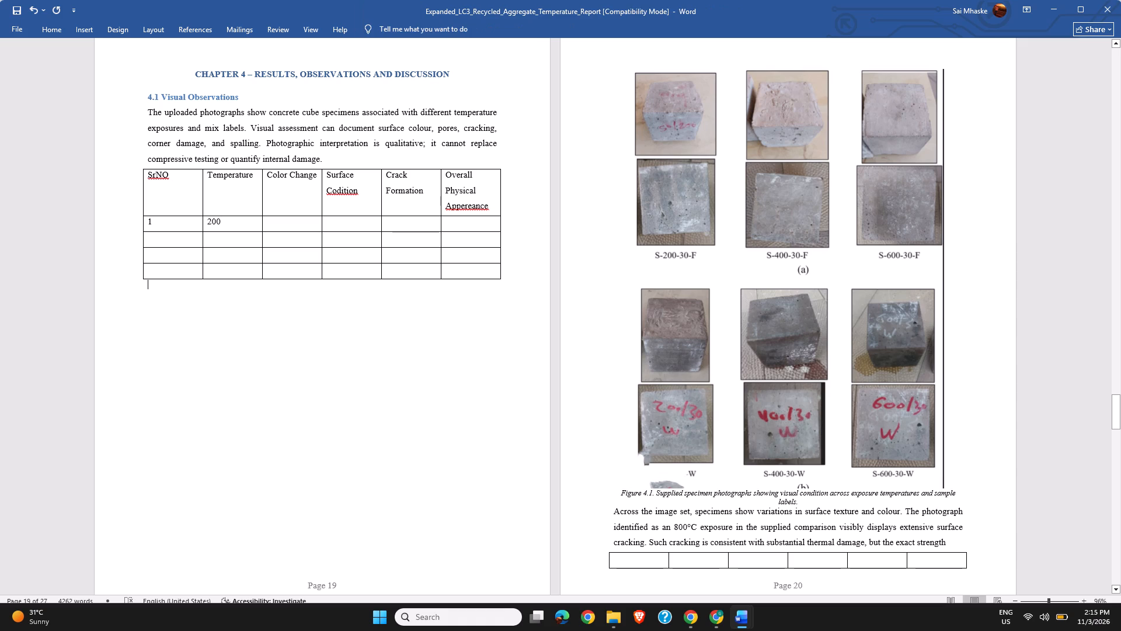
key(ctrl+v)
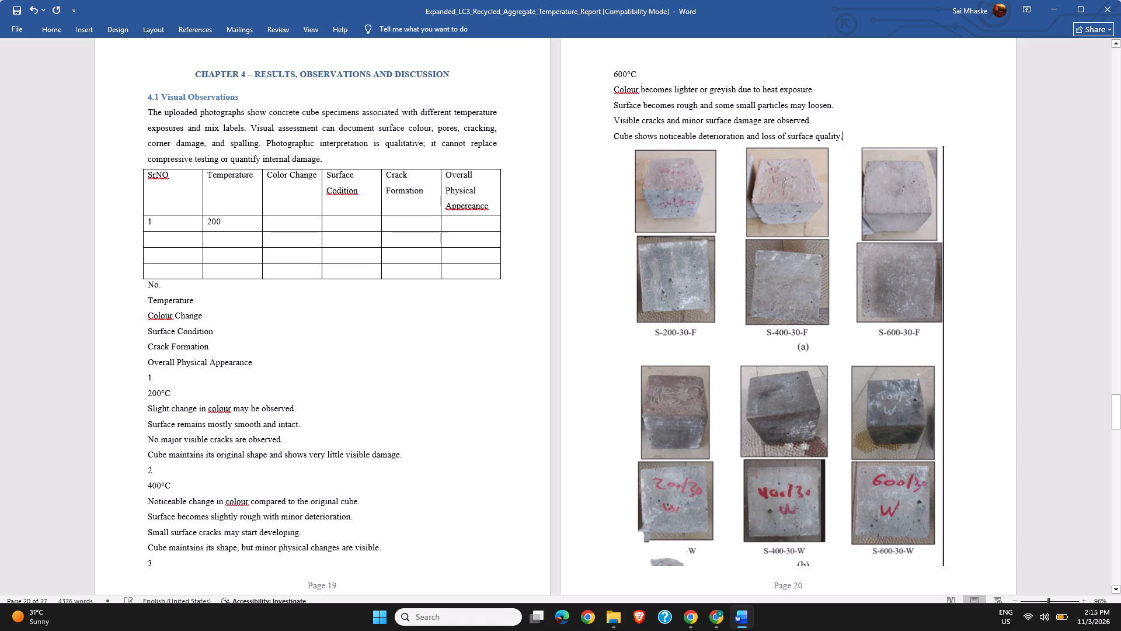
Replace the Temperature entry in row 1 of the section 4.1 table with "200°C" copied from the pasted text.
drag(175, 391, 143, 396)
key(ctrl+c)
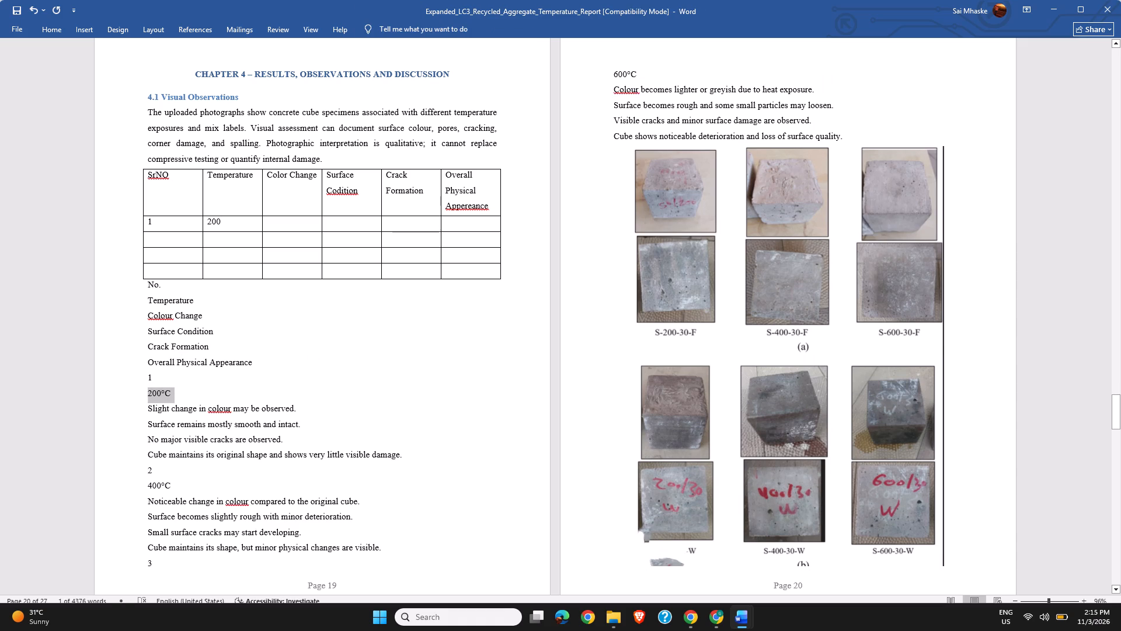
click(225, 222)
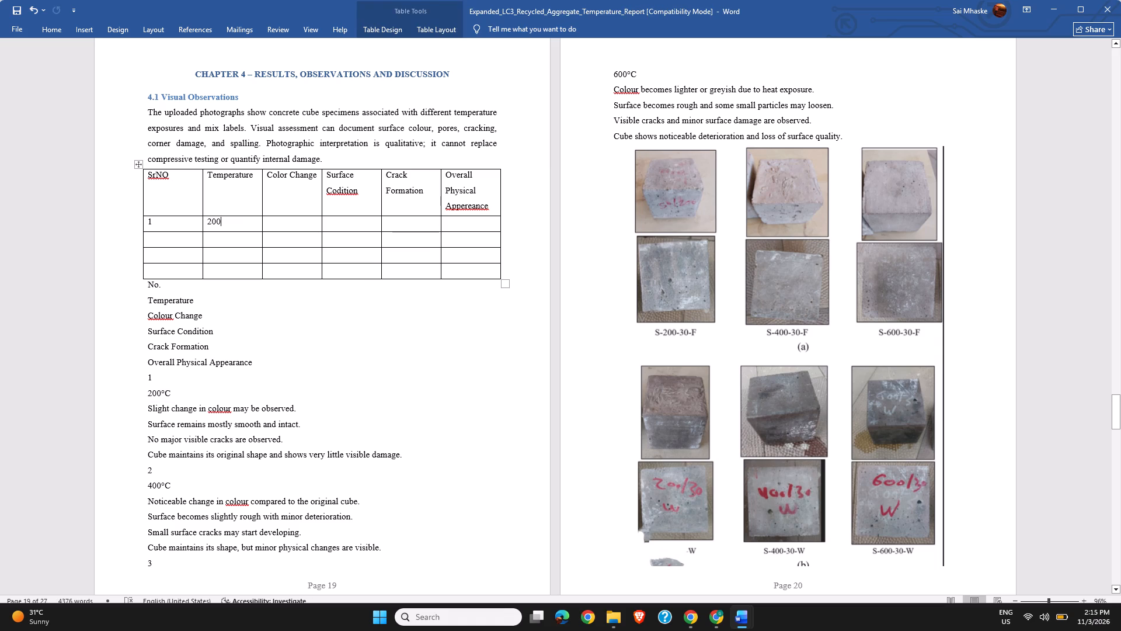
key(ctrl+v)
ctrl+scroll(247, 209, right, 1)
scroll(247, 209, left, 1)
scroll(247, 209, right, 1)
scroll(247, 209, left, 1)
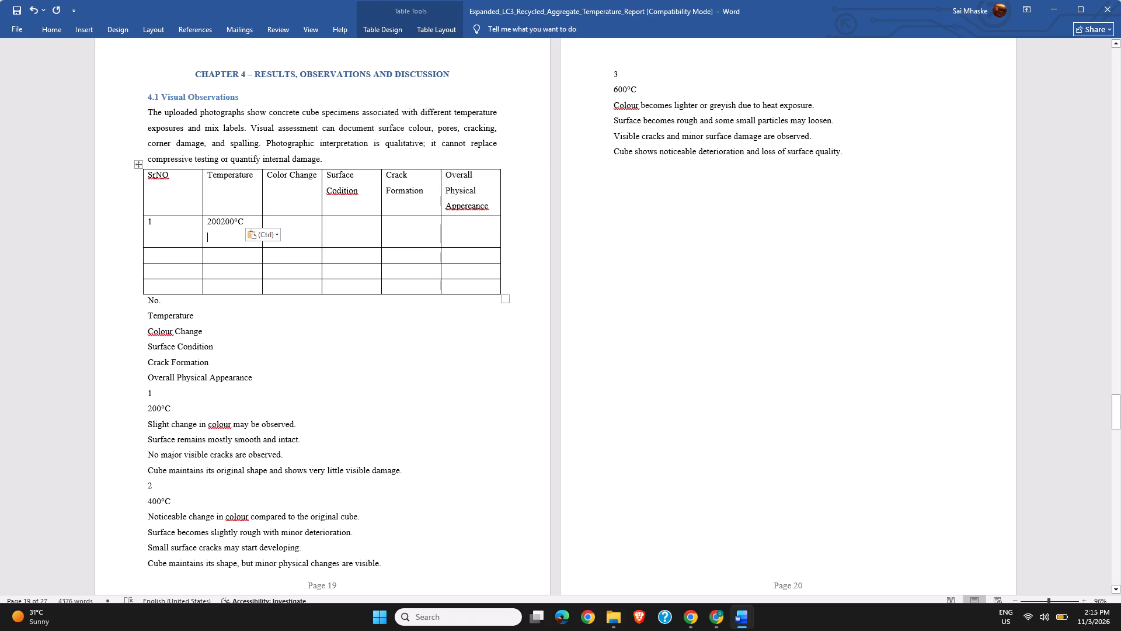
click(220, 226)
key(BackSpace)
key(BackSpace)
key(BackSpace)
Copy "400°C" from the pasted text into the Temperature cell of the second data row.
drag(175, 503, 116, 511)
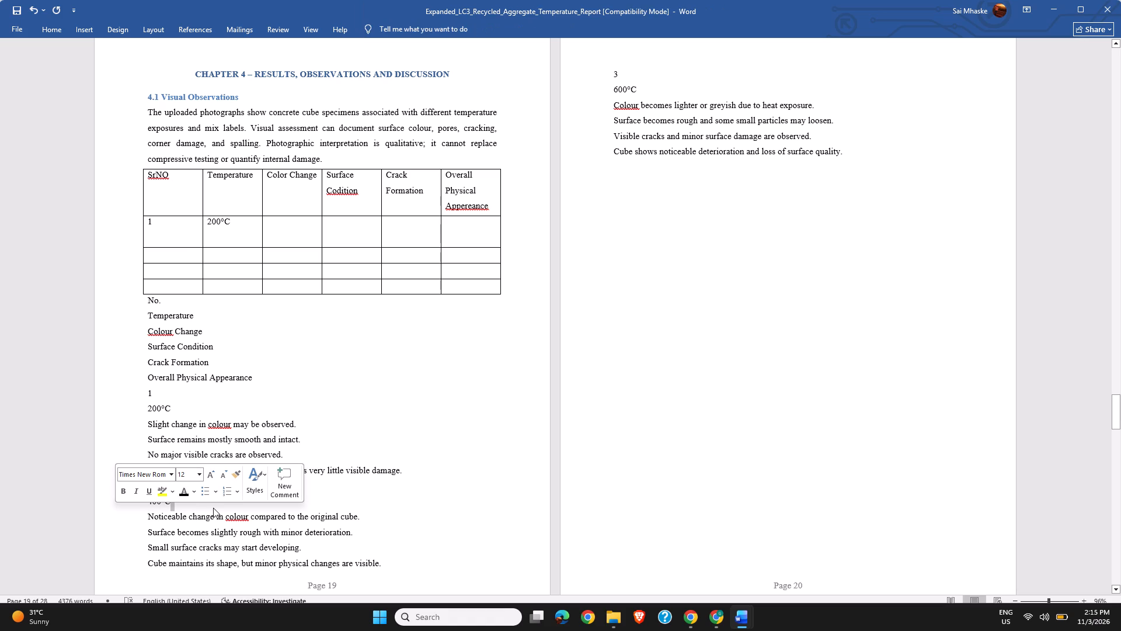
click(210, 508)
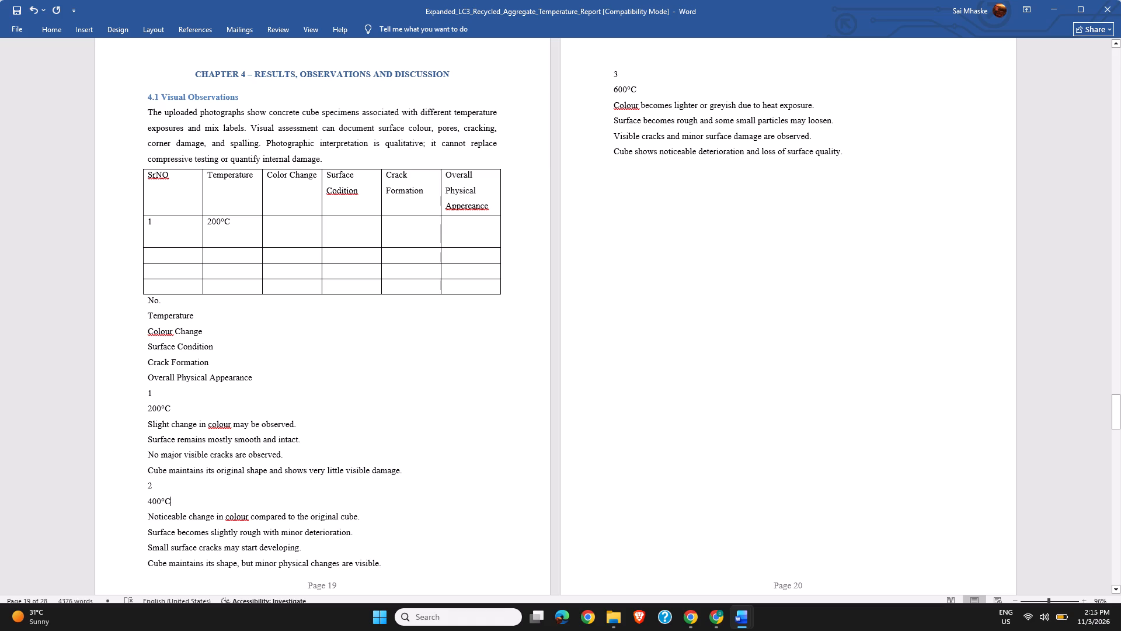
drag(171, 501, 133, 502)
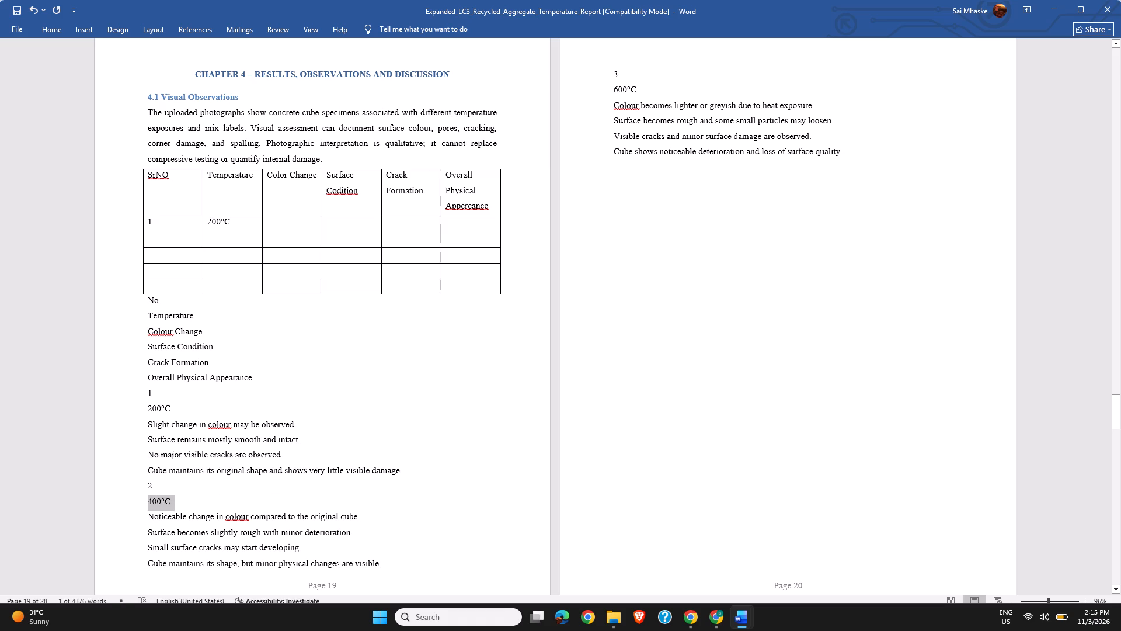
key(ctrl+c)
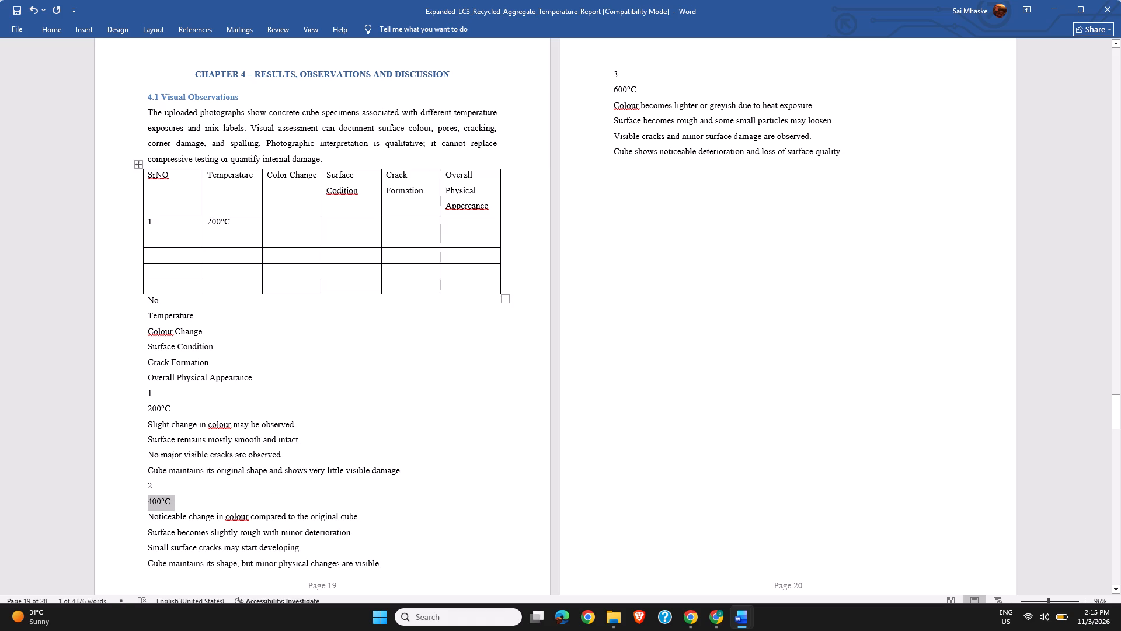
click(216, 258)
key(ctrl+v)
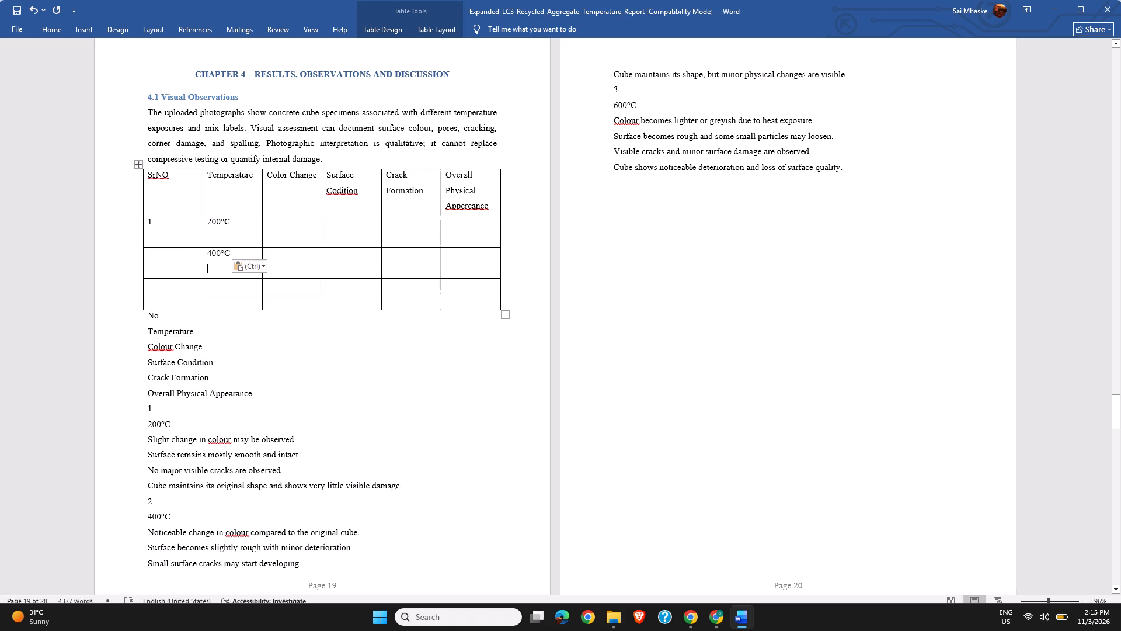
Fill the Temperature cell of the third data row with "600°C", reusing the copied temperature and changing its first digit.
click(232, 285)
key(ctrl+v)
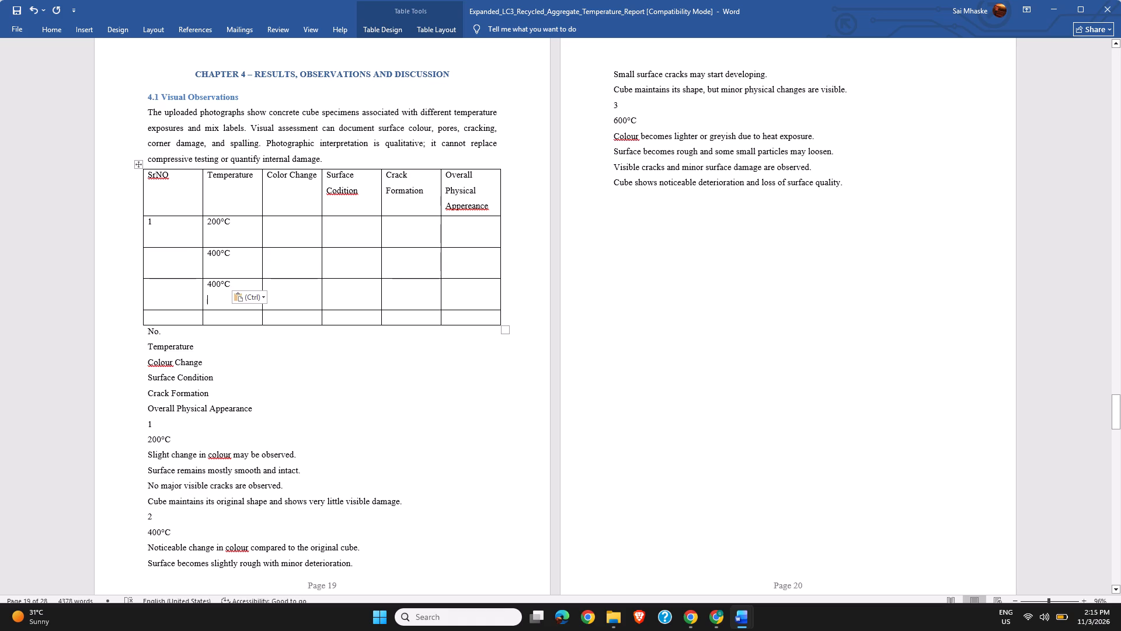
click(211, 286)
key(BackSpace)
key(6)
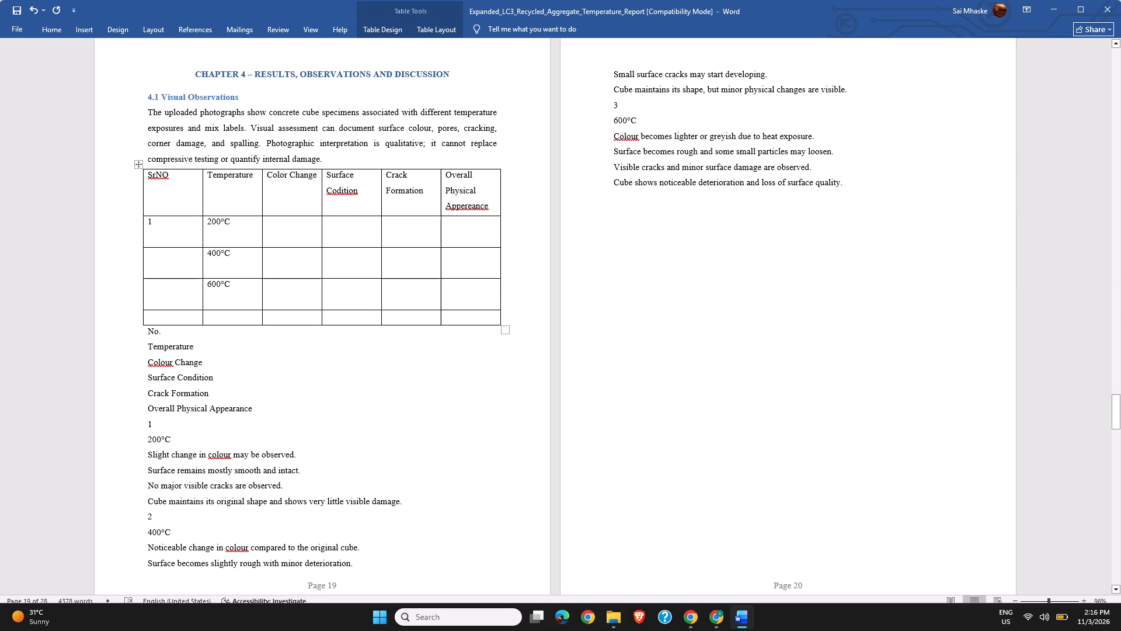
Copy "Slight change in colour may be observed." from the pasted text into the Color Change cell of the 200°C row.
drag(1113, 409, 1113, 410)
drag(1113, 410, 1120, 413)
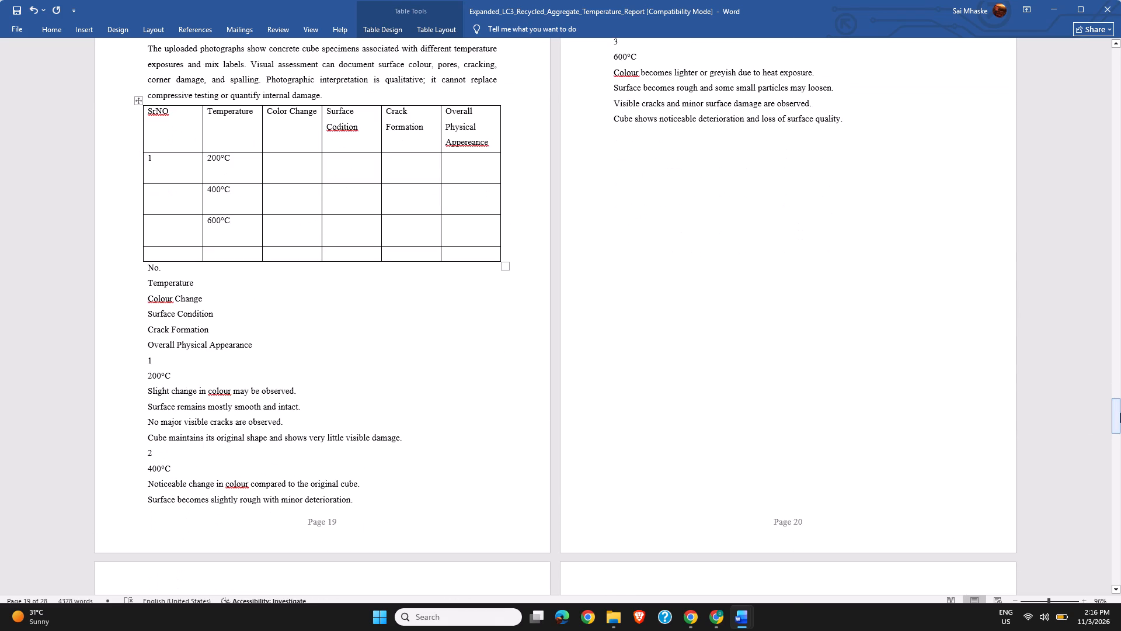
click(458, 317)
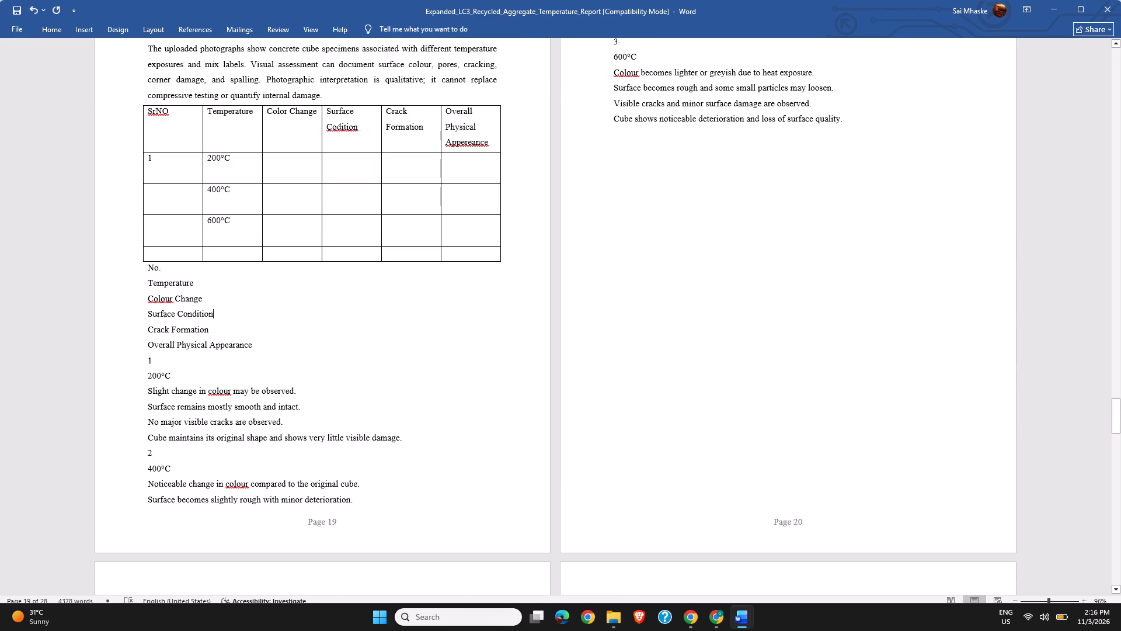
drag(301, 390, 172, 399)
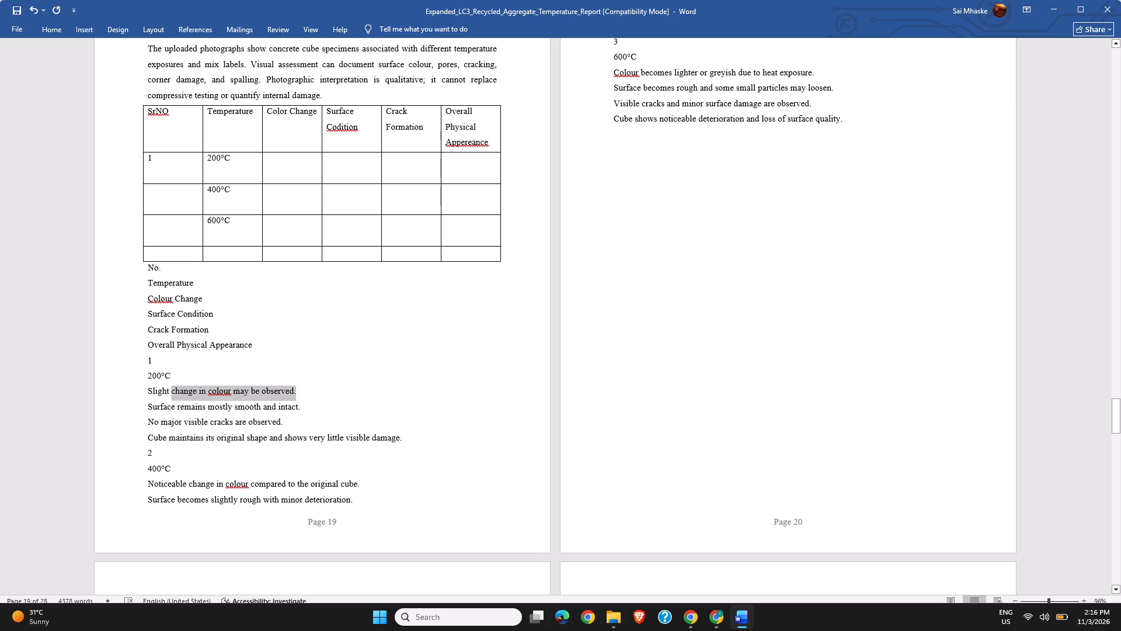
drag(172, 399, 137, 394)
key(ctrl+c)
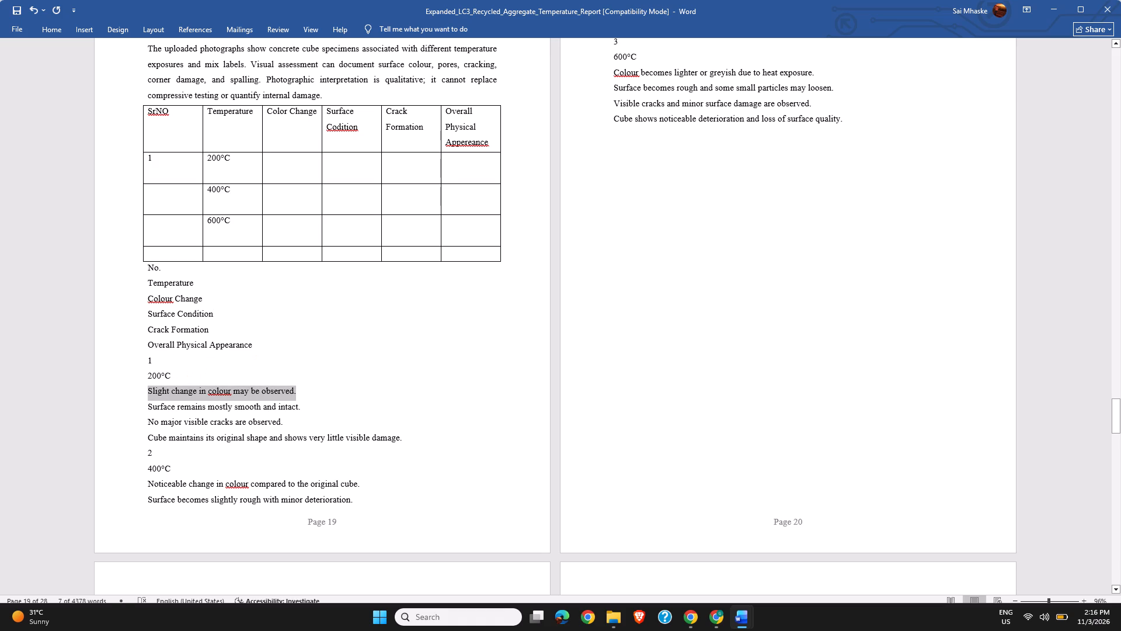
click(277, 171)
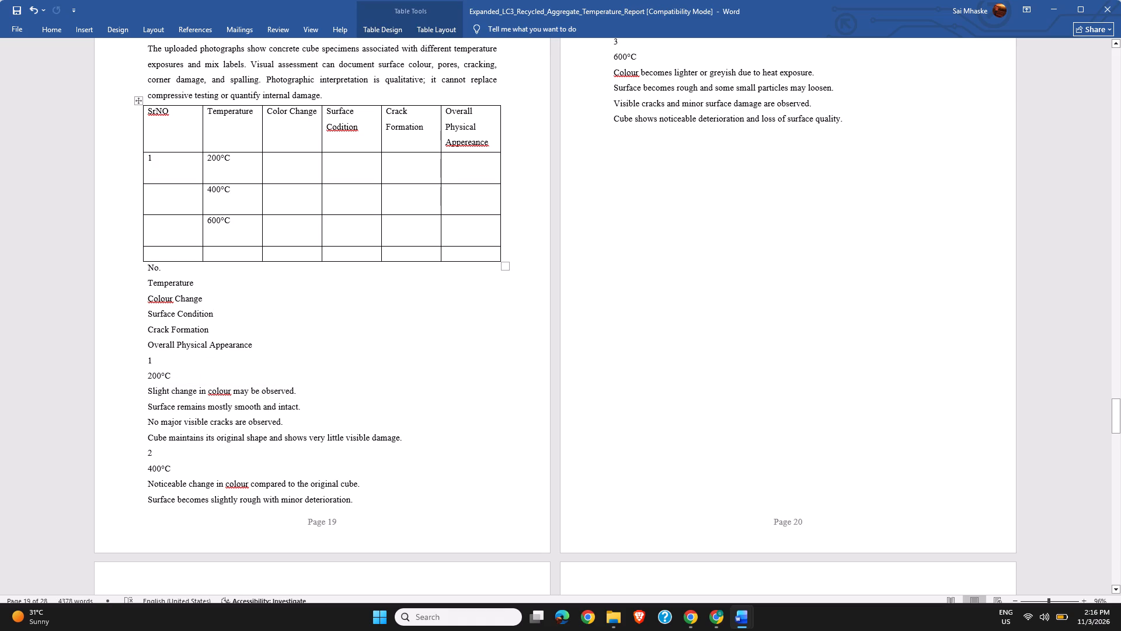
key(ctrl+v)
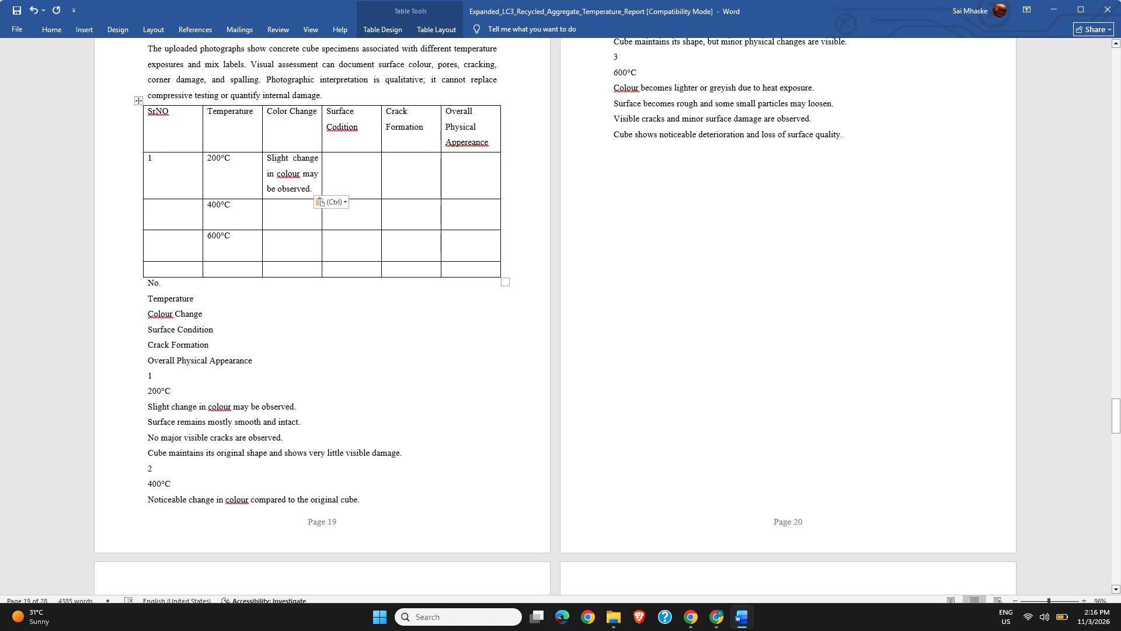
Copy "Surface remains mostly smooth and intact." from the pasted text into the surface condition cell of the 200°C row.
drag(299, 421, 215, 434)
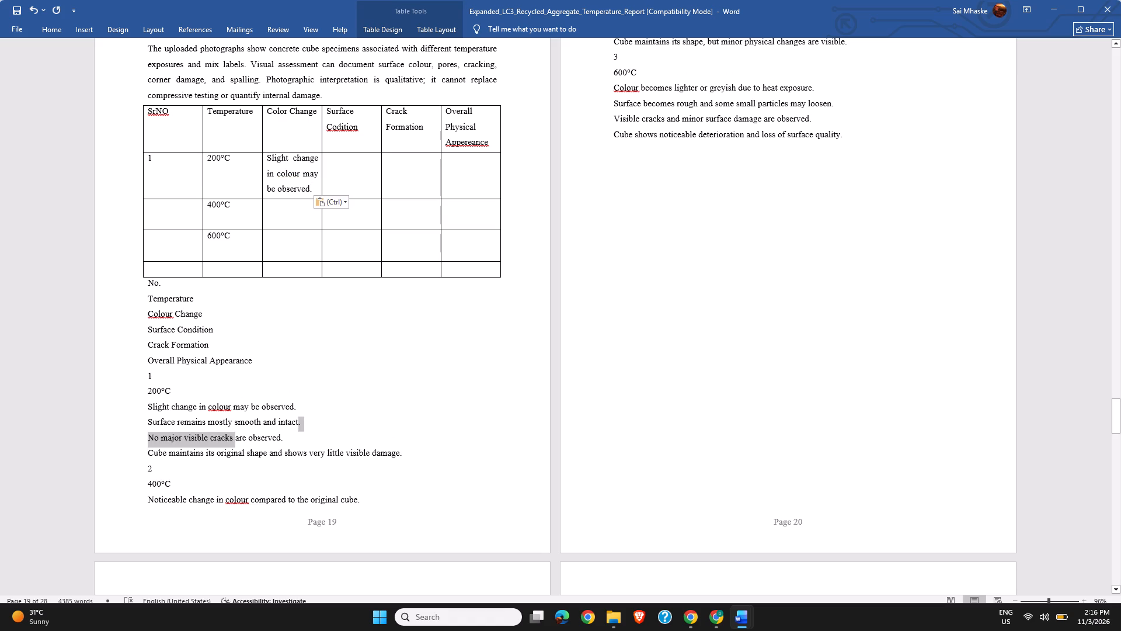
drag(215, 434, 137, 424)
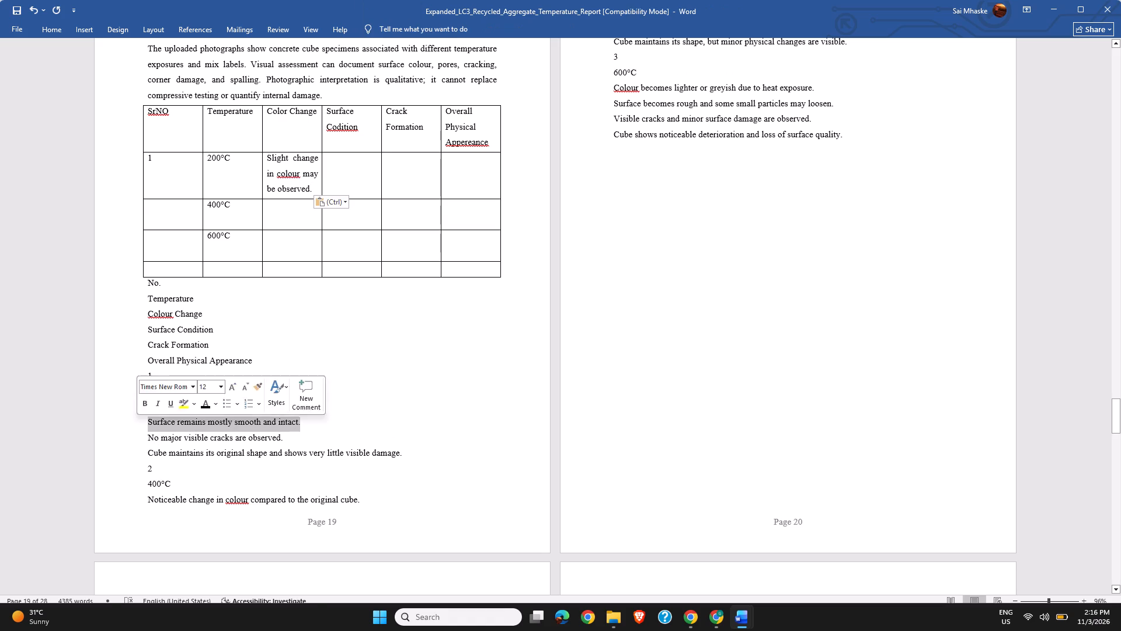
key(ctrl+c)
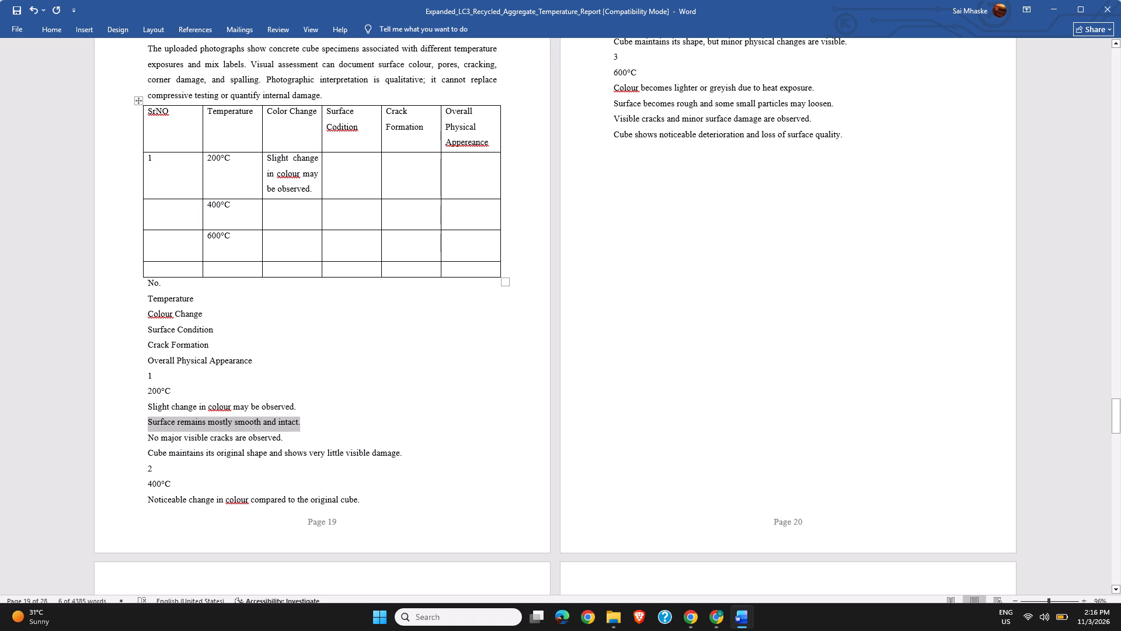
click(366, 172)
key(ctrl+v)
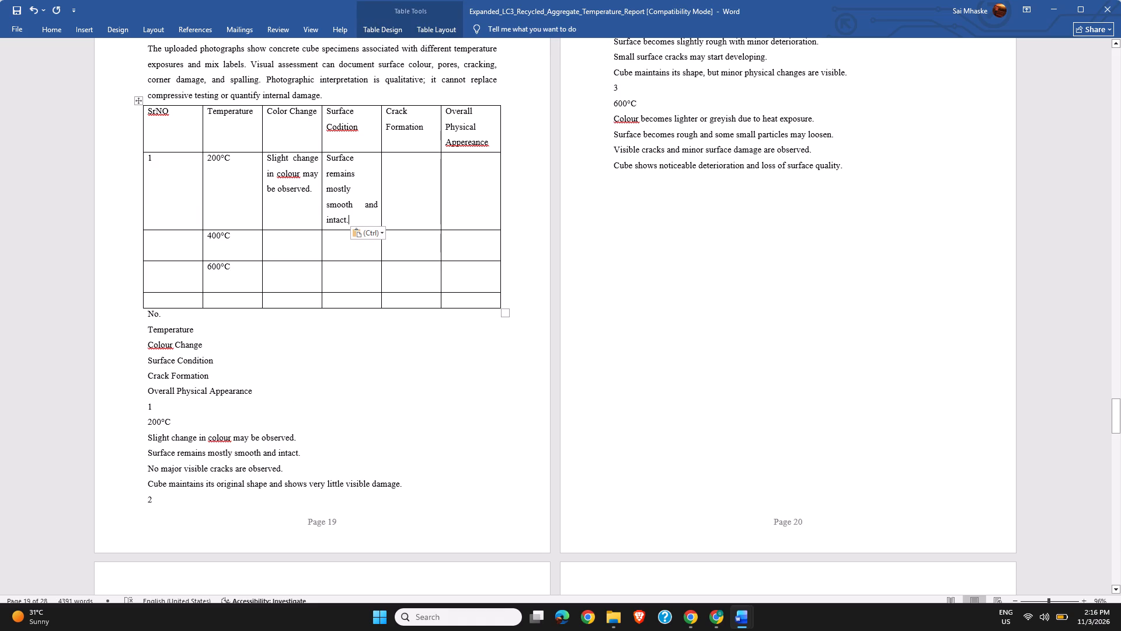
Copy "No major visible cracks are observed." from the pasted text into the Crack Formation cell of the 200°C row.
drag(290, 467, 136, 473)
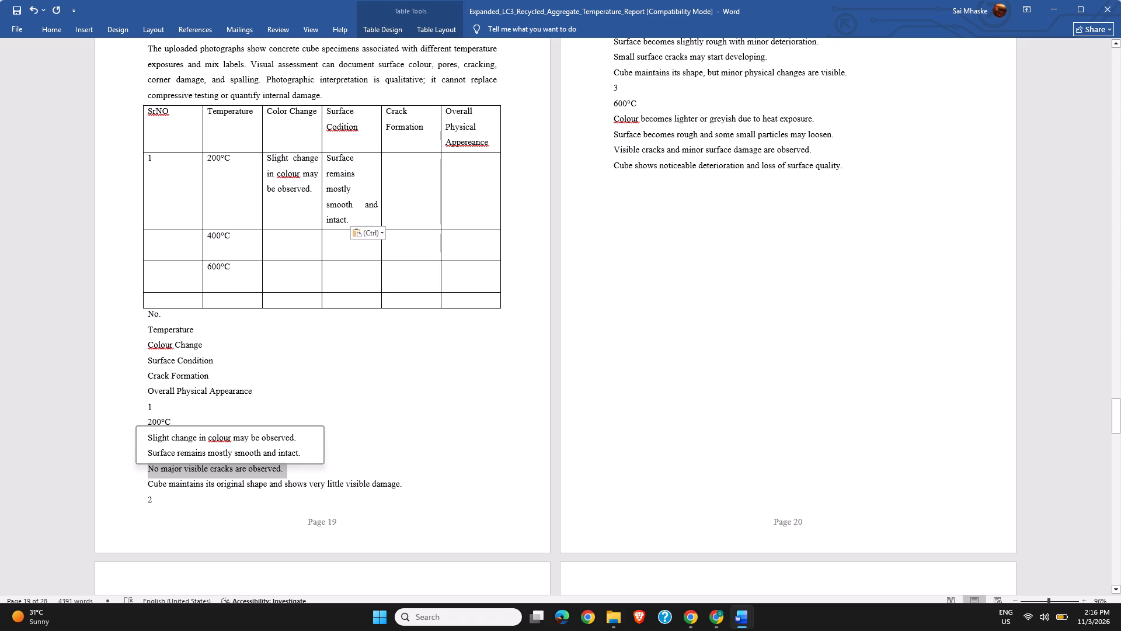
key(ctrl+c)
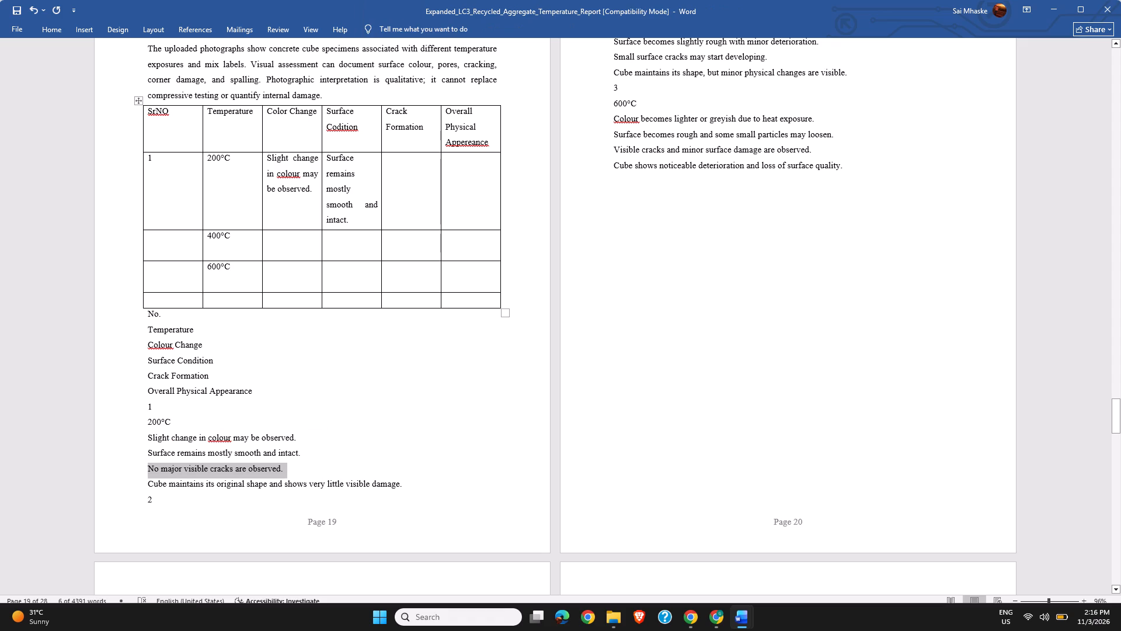
click(401, 179)
key(ctrl+v)
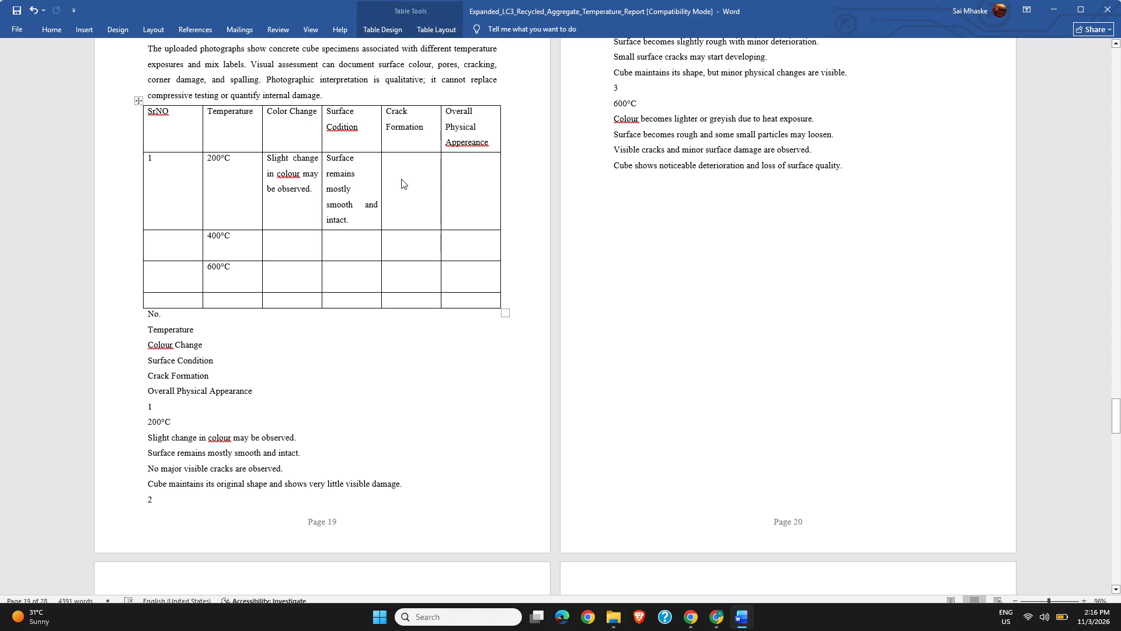
scroll(401, 179, left, 1)
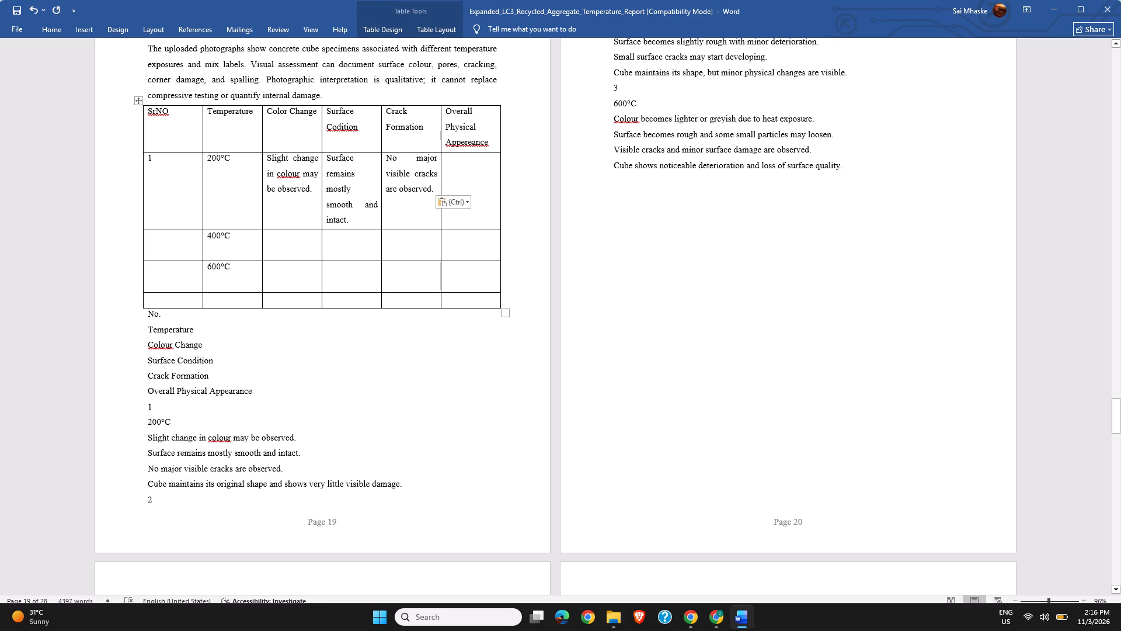
Copy "Cube maintains its original shape and shows very little visible damage." into the overall physical appearance cell of the 200°C row.
drag(405, 485, 137, 485)
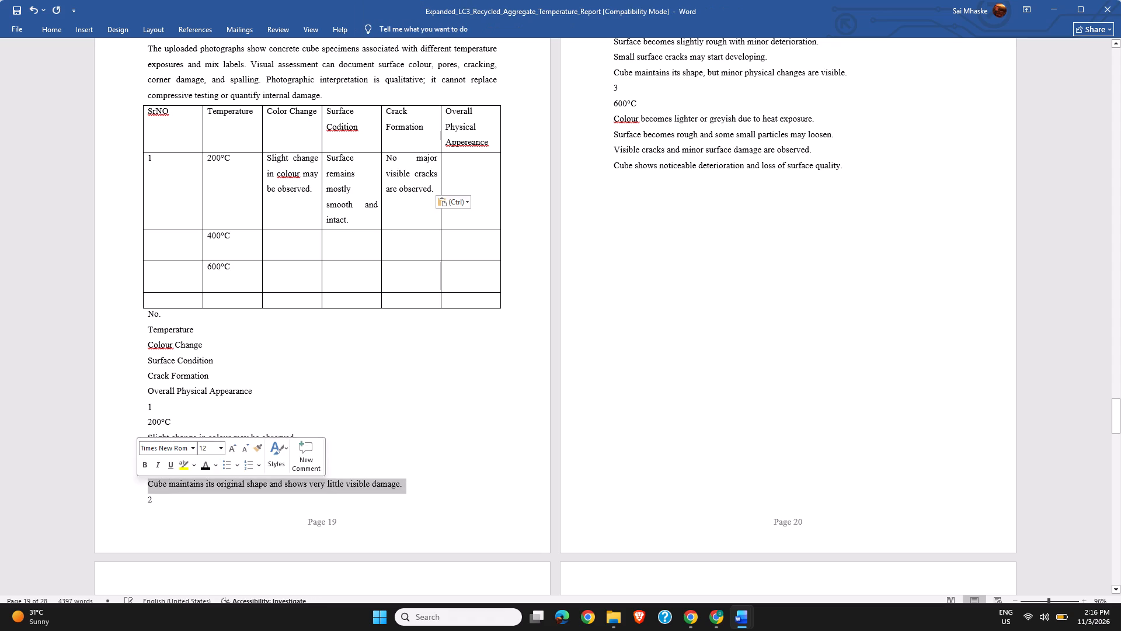
key(ctrl+c)
click(471, 169)
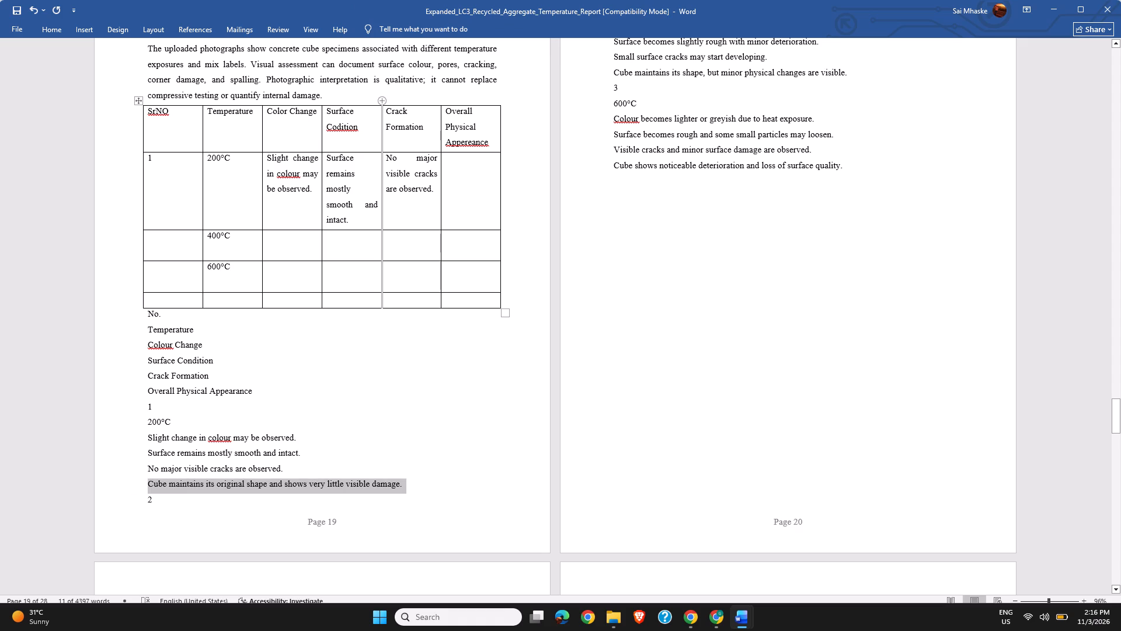
key(ctrl+v)
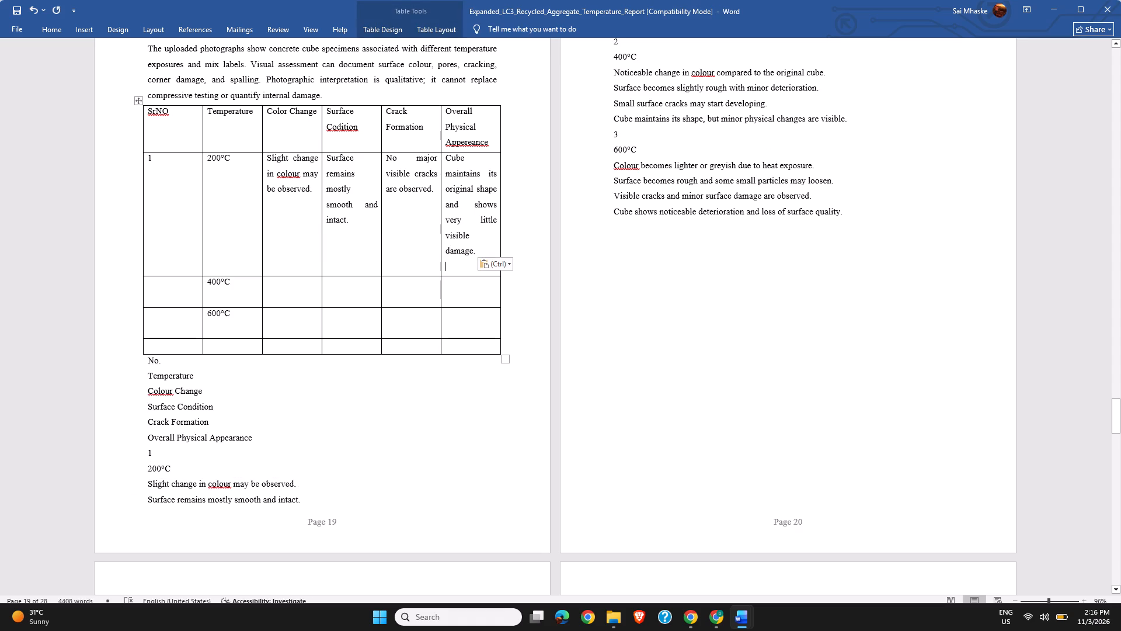
scroll(1120, 372, right, 1)
scroll(1120, 478, right, 1)
Copy "Noticeable change in colour compared to the original cube." from the pasted text into the Color Change cell of the 400°C row.
scroll(1120, 345, right, 1)
drag(1120, 405, 1120, 424)
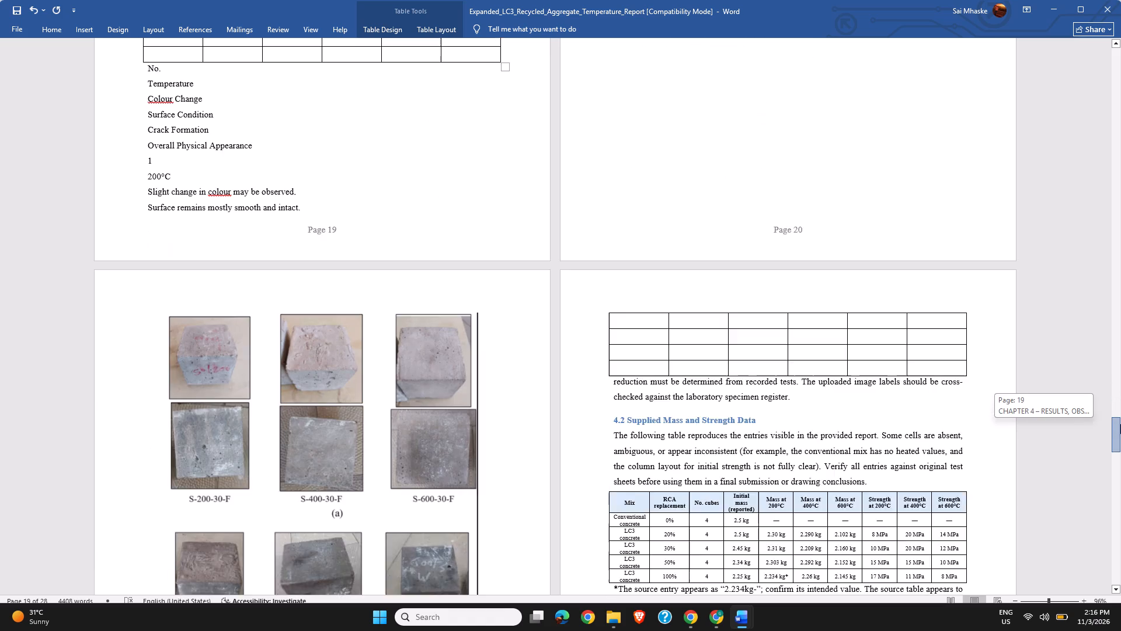
drag(1120, 424, 1120, 379)
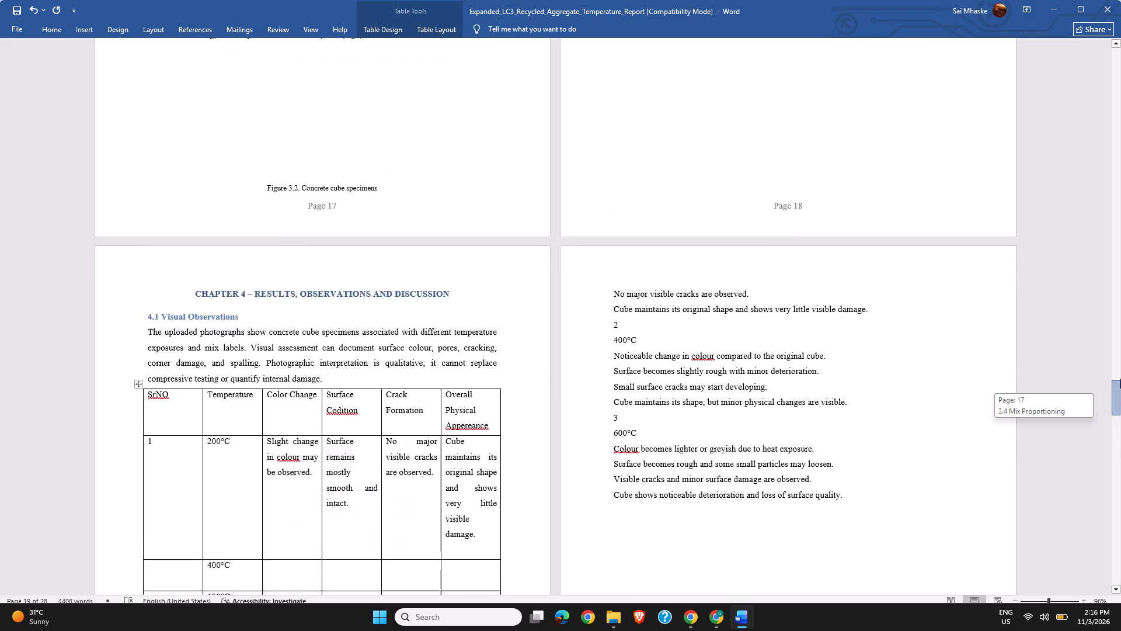
drag(1120, 379, 1120, 386)
click(1120, 386)
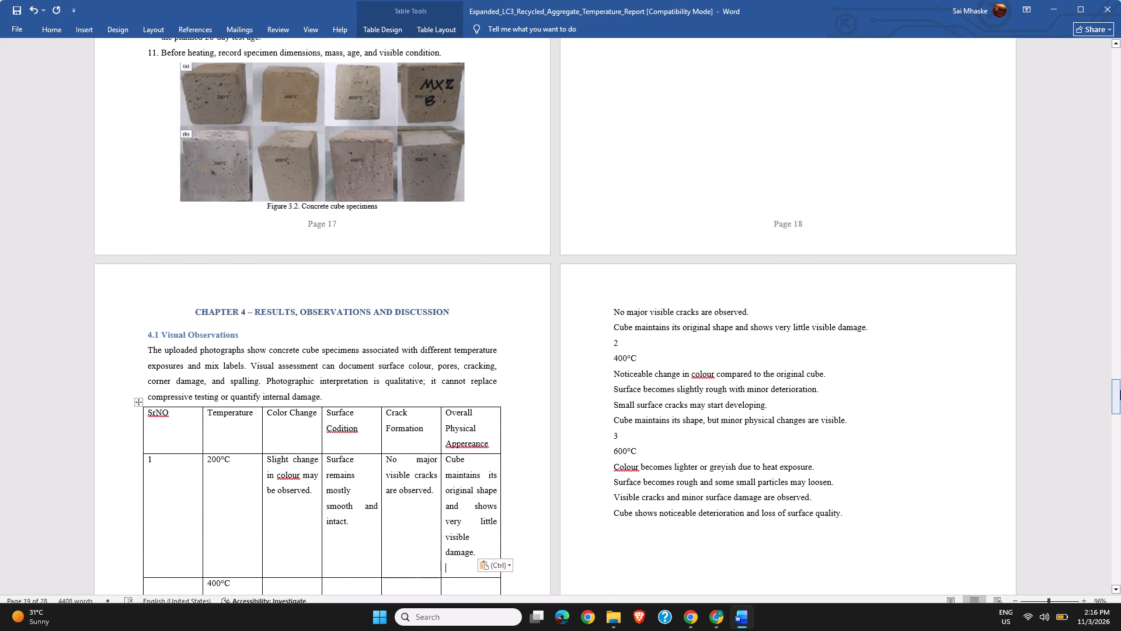
click(1116, 395)
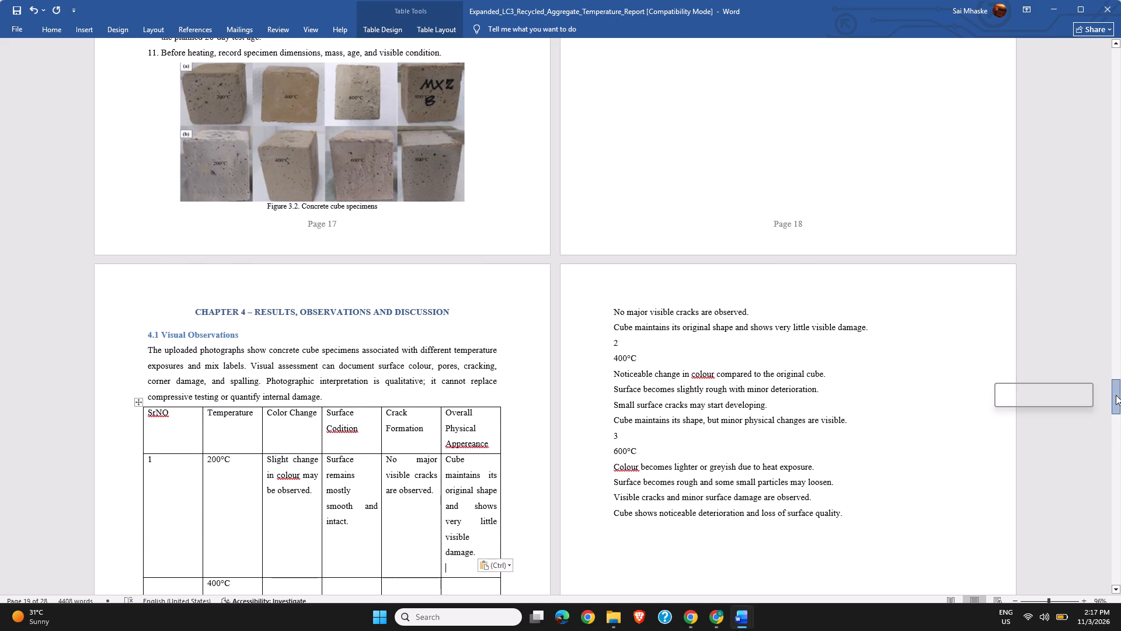
click(1116, 398)
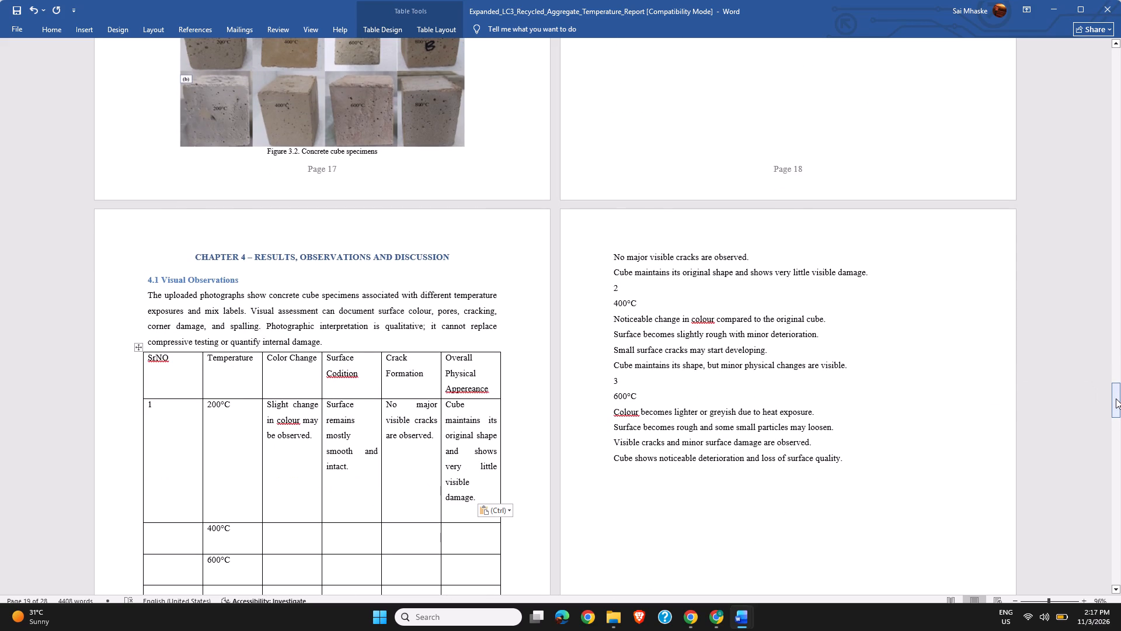
scroll(1116, 398, up, 1)
scroll(1116, 398, down, 1)
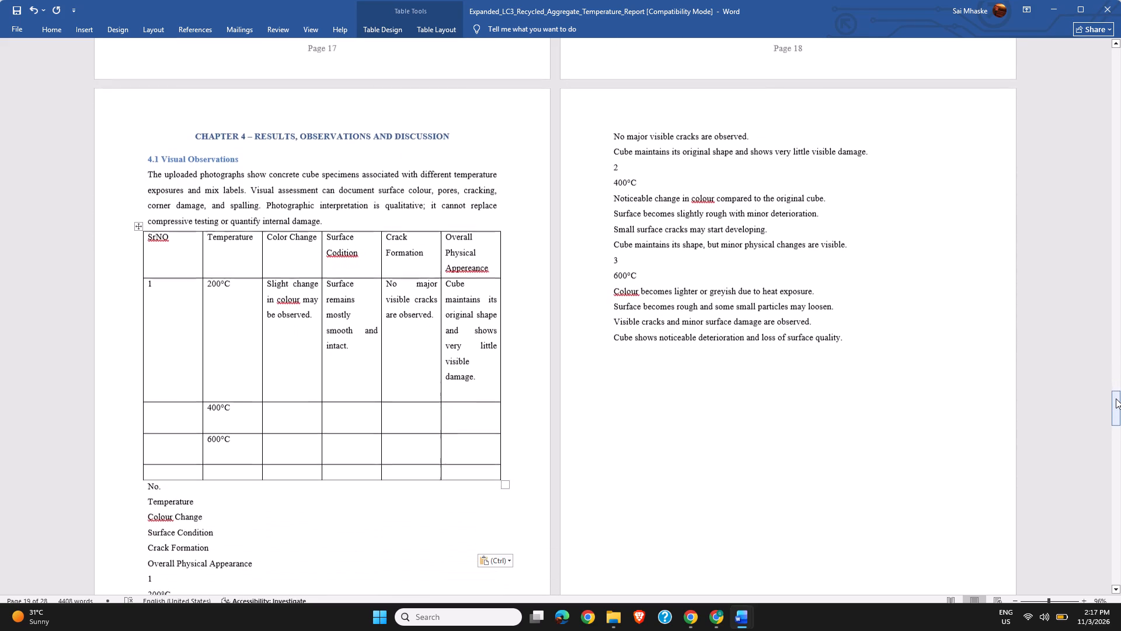
scroll(1116, 398, down, 1)
scroll(1116, 398, up, 1)
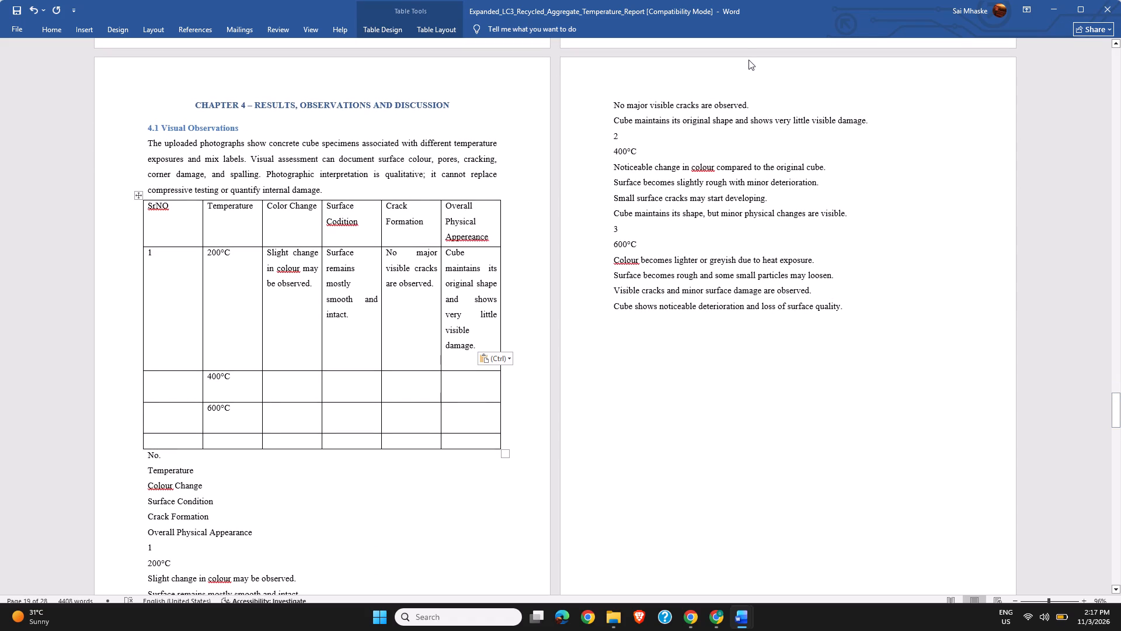
click(290, 393)
scroll(1106, 224, up, 1)
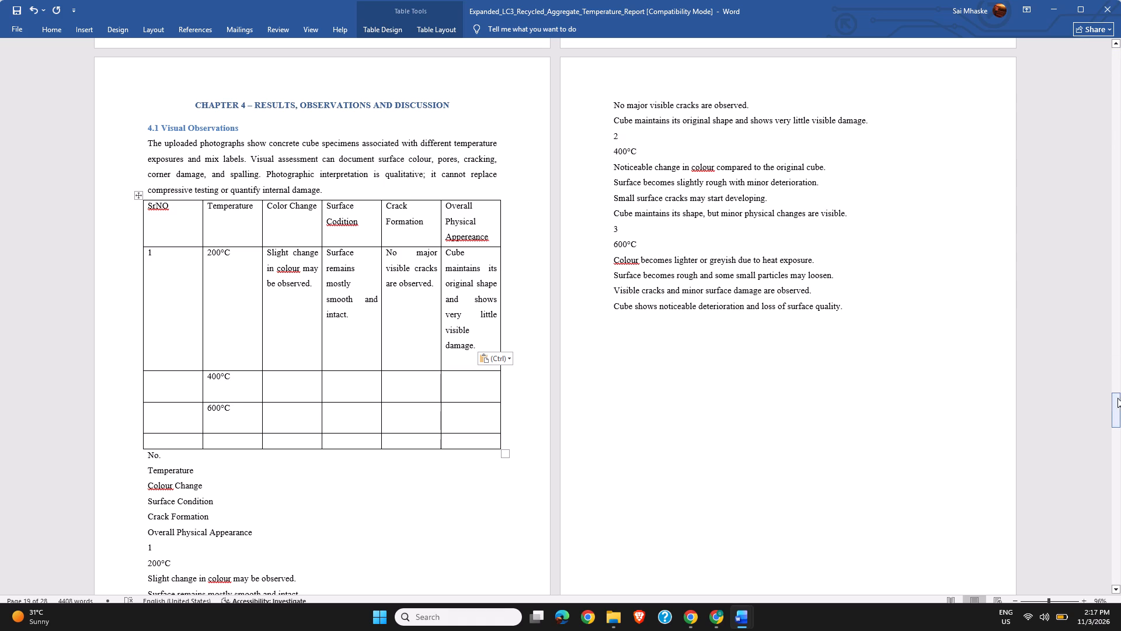
click(1120, 406)
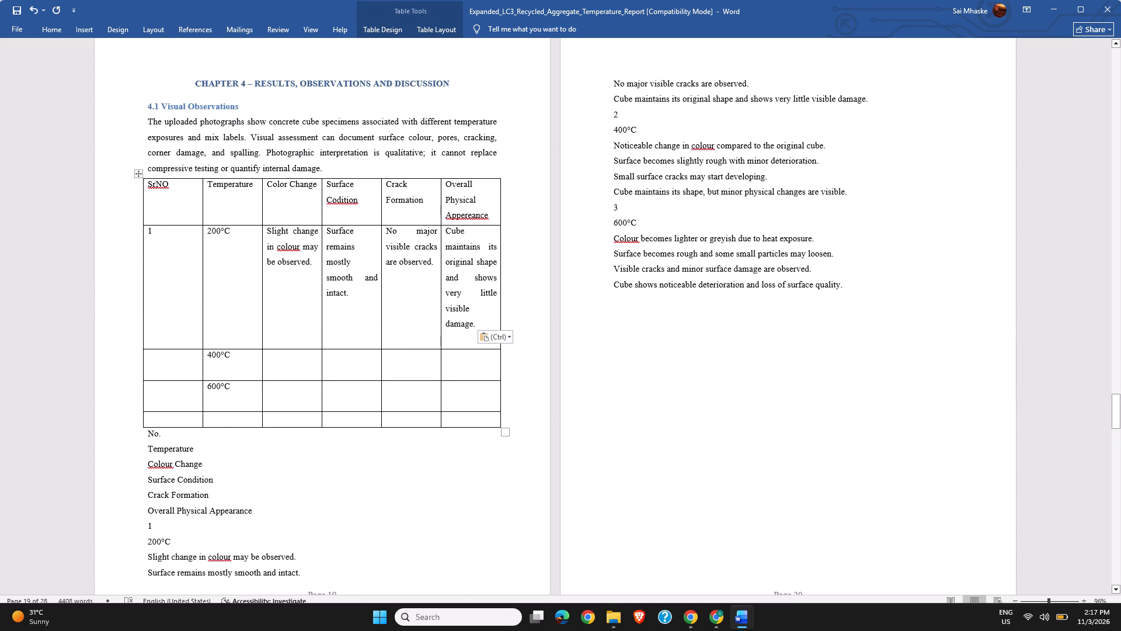
drag(828, 147, 765, 151)
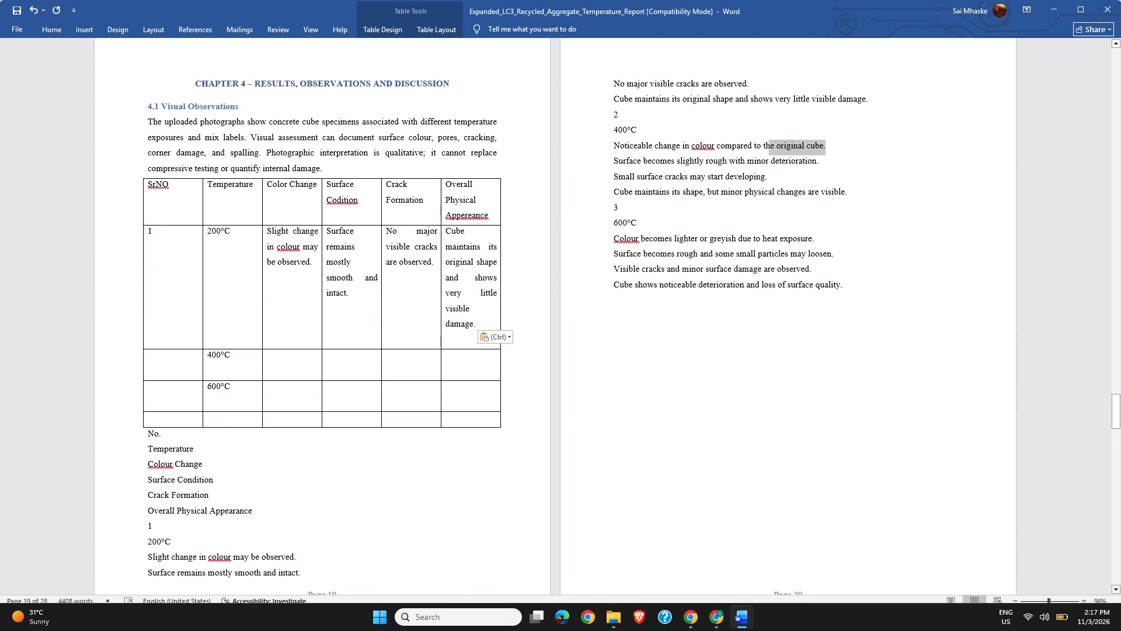
drag(765, 151, 616, 146)
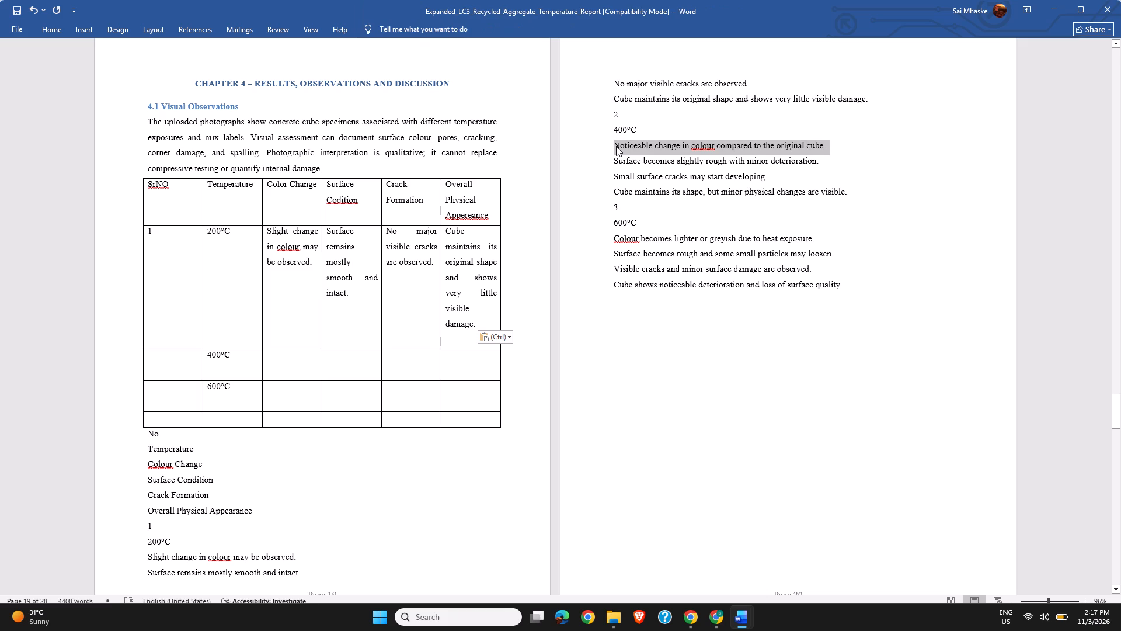
key(ctrl+c)
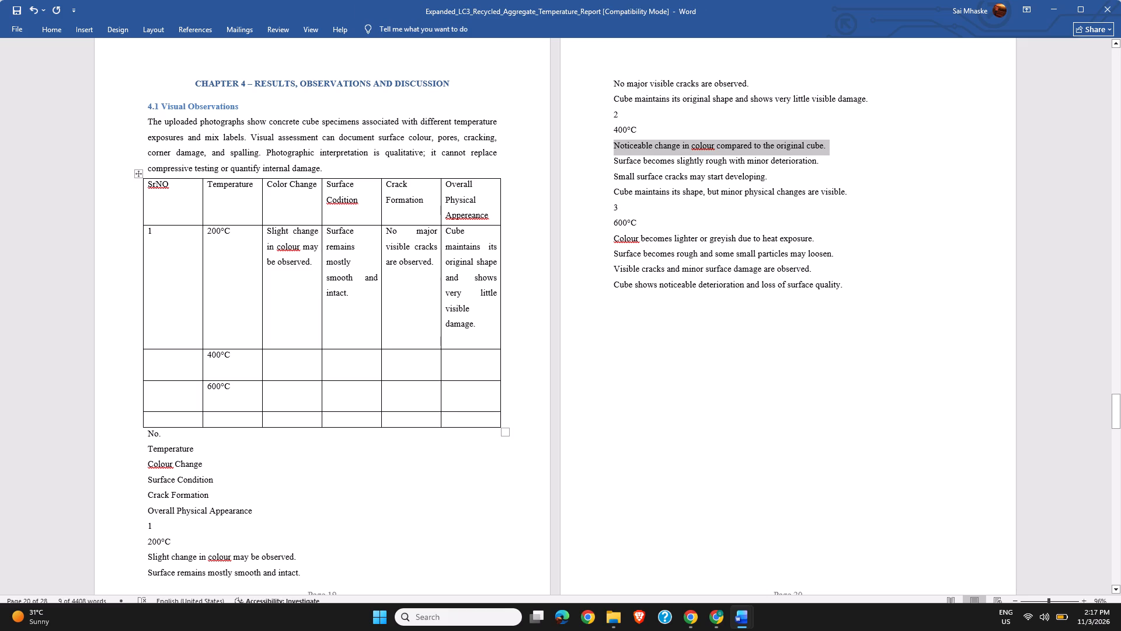
click(284, 363)
key(ctrl+v)
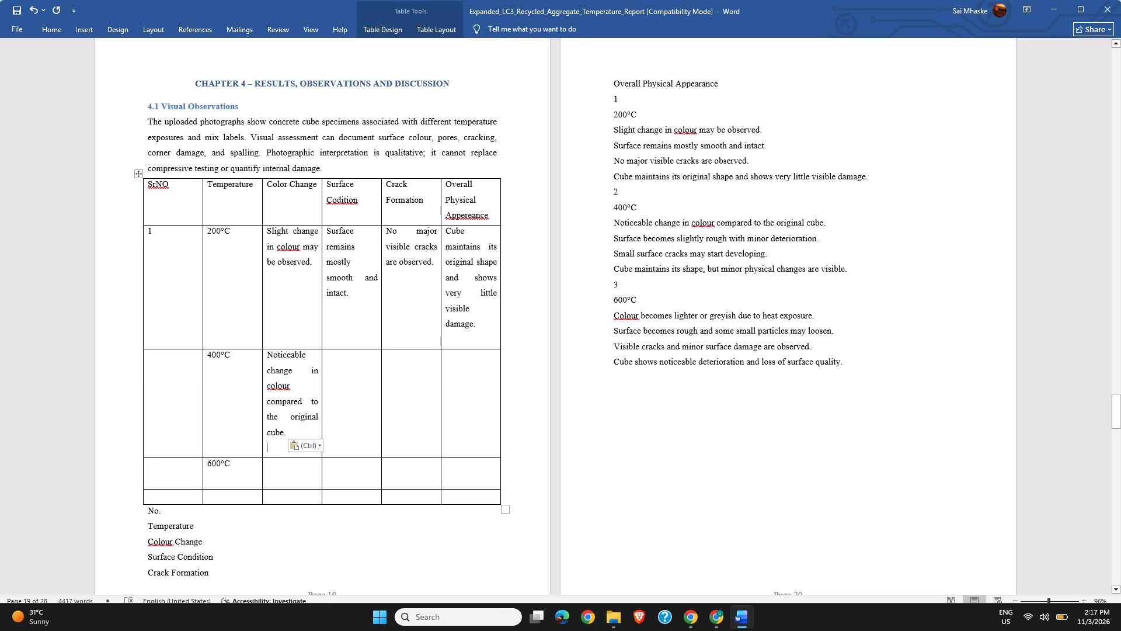
Copy "Surface remains mostly smooth and intact." from the pasted text into the surface condition cell of the 400°C row.
click(768, 147)
click(768, 147)
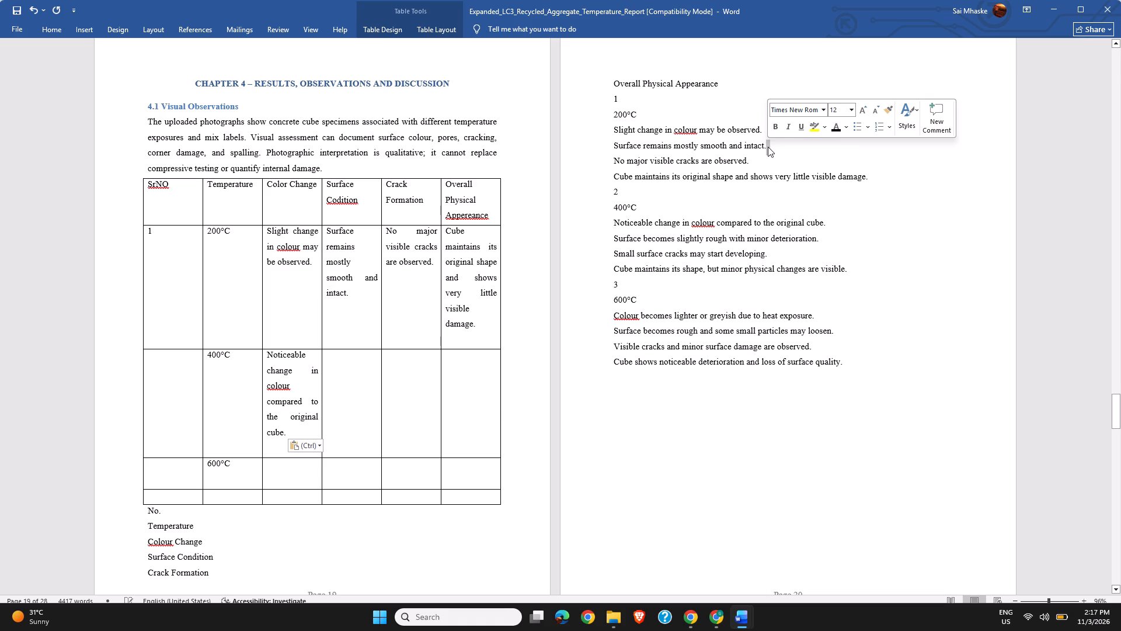
click(776, 148)
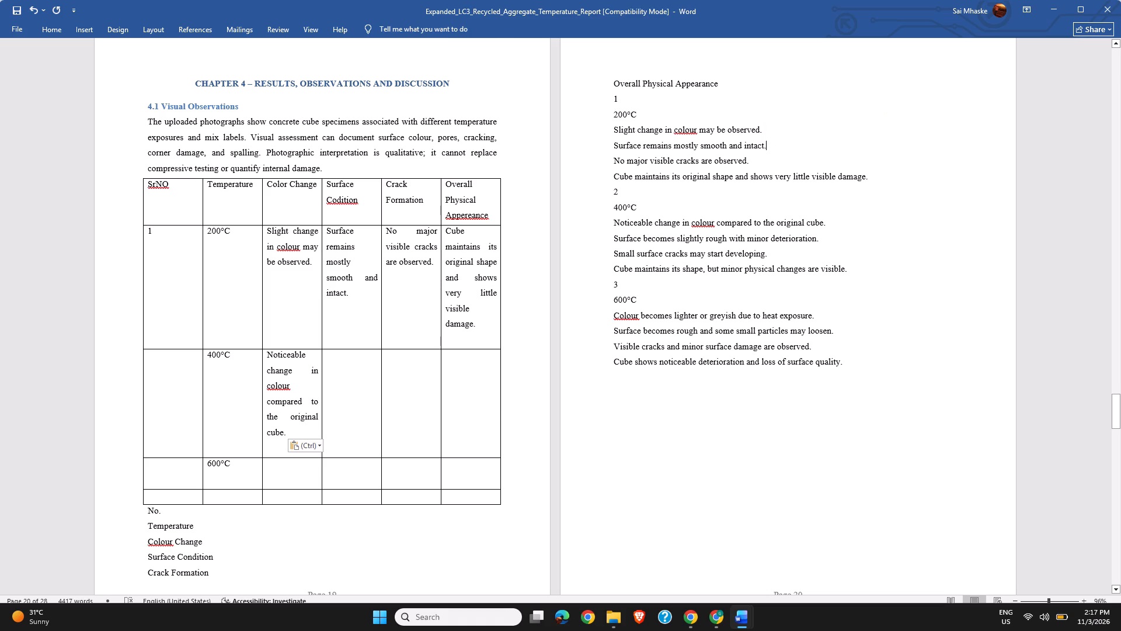
drag(768, 143, 624, 150)
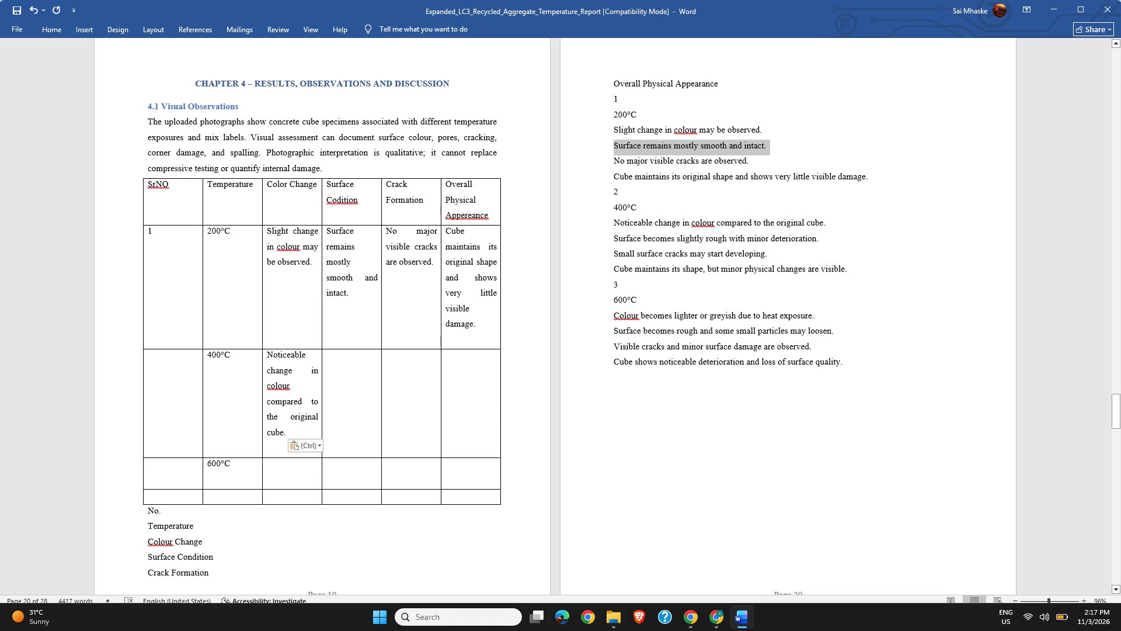
drag(624, 150, 612, 150)
key(ctrl+c)
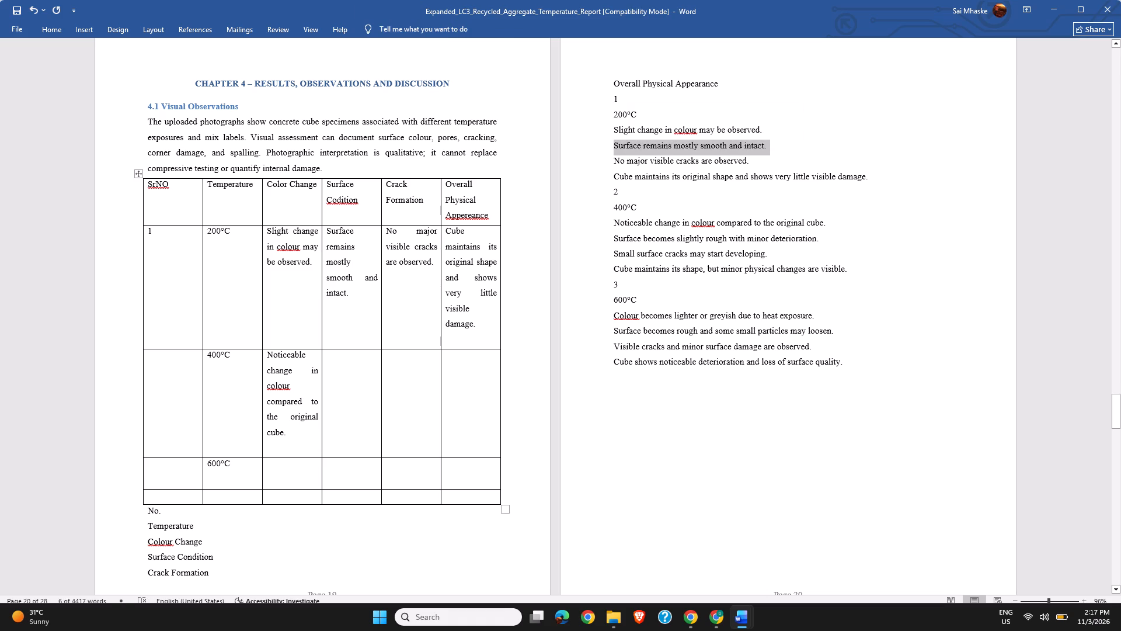
click(349, 376)
key(ctrl+v)
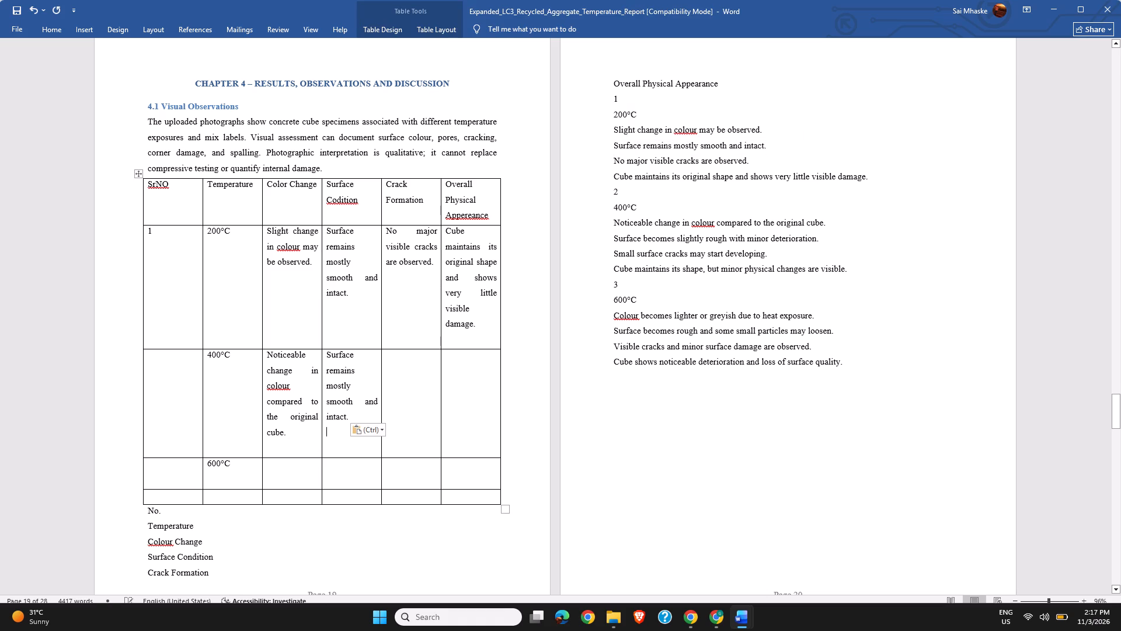
Copy "No major visible cracks are observed." from the pasted text into the Crack Formation cell of the 400°C row.
click(702, 200)
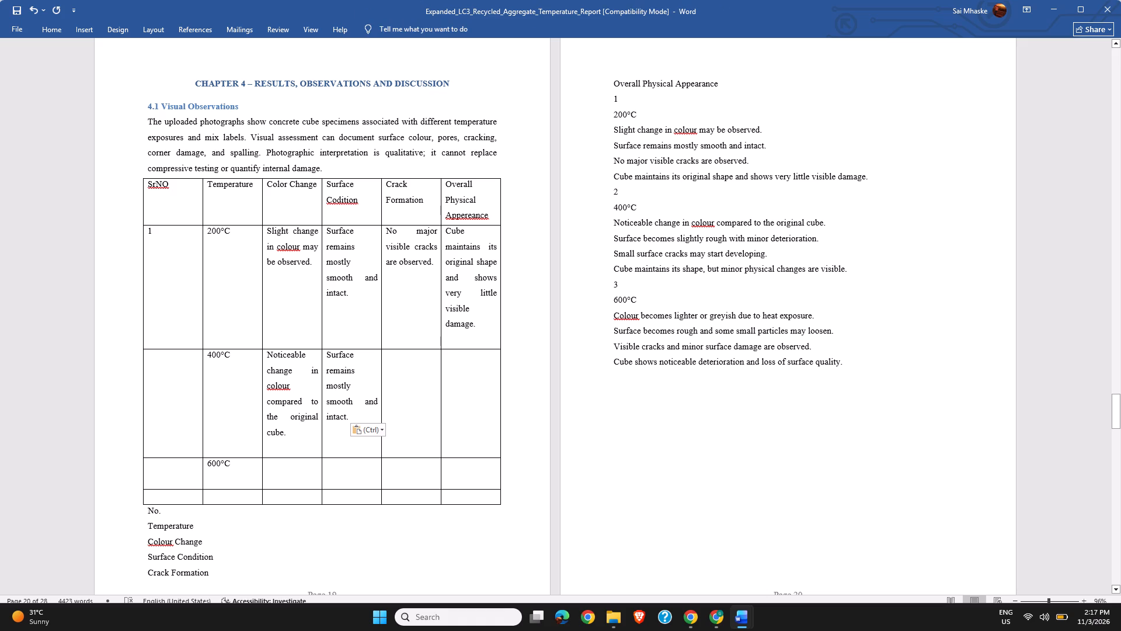
drag(768, 162, 745, 162)
click(776, 164)
drag(776, 164, 635, 160)
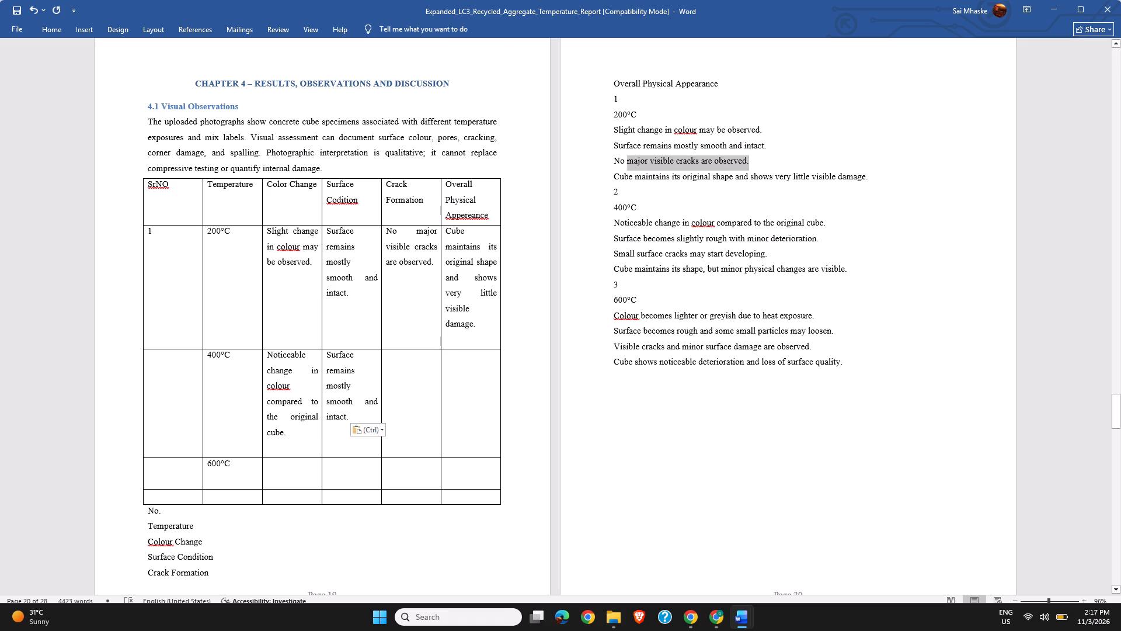
drag(635, 160, 615, 157)
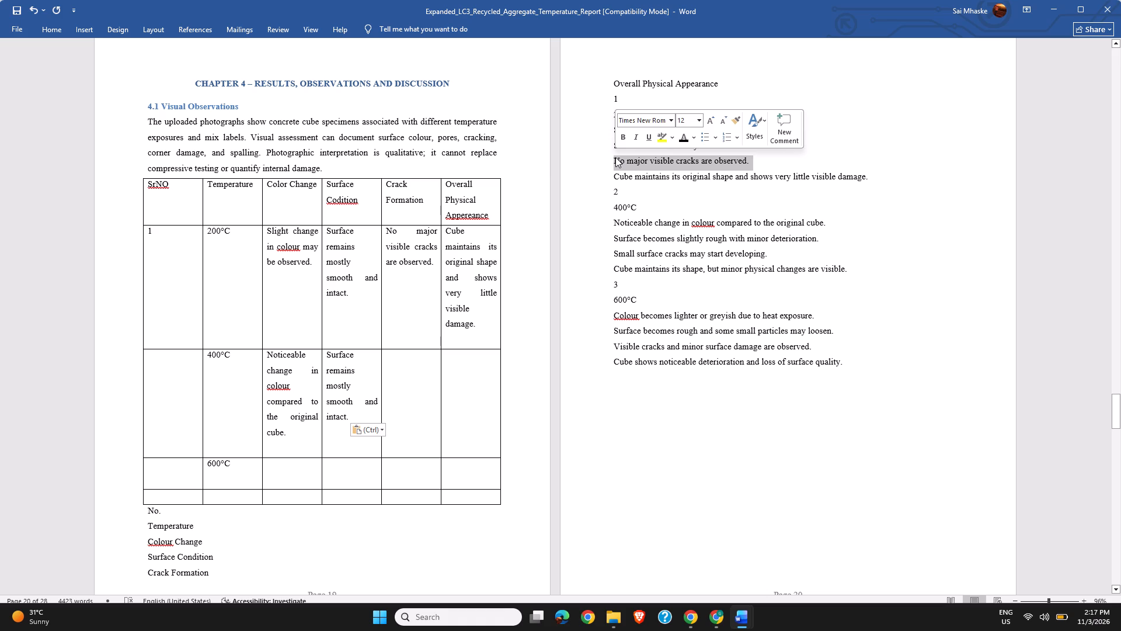
key(ctrl+c)
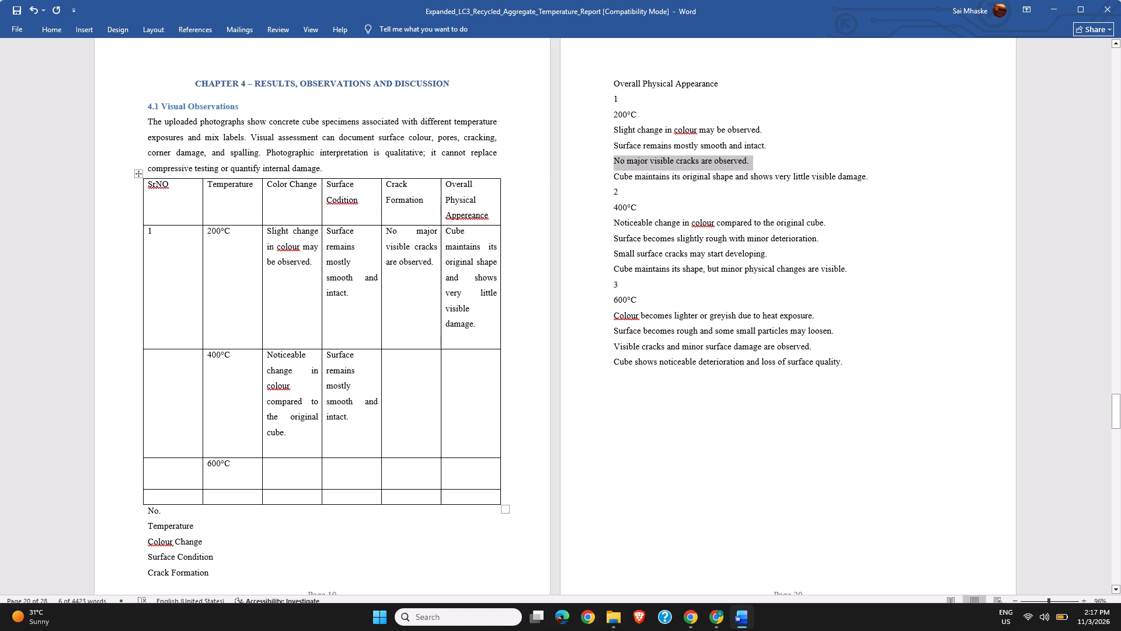
click(424, 367)
key(ctrl+v)
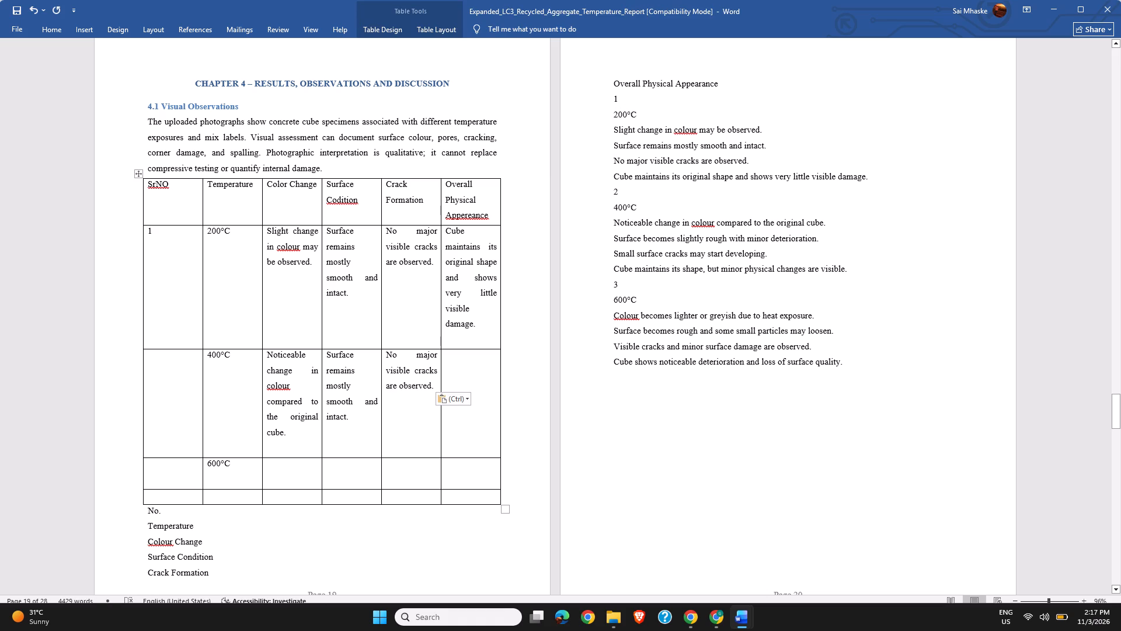
Copy "Cube maintains its original shape and shows very little visible damage." into the overall physical appearance cell of the 400°C row.
click(868, 179)
drag(868, 179, 606, 183)
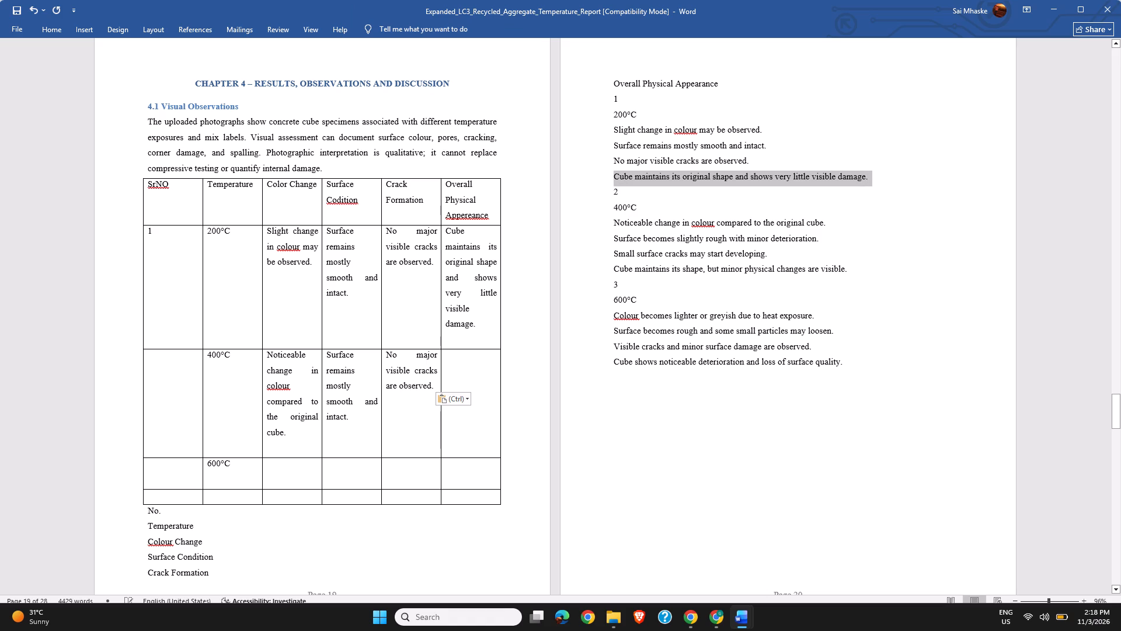
drag(606, 183, 604, 183)
key(ctrl+c)
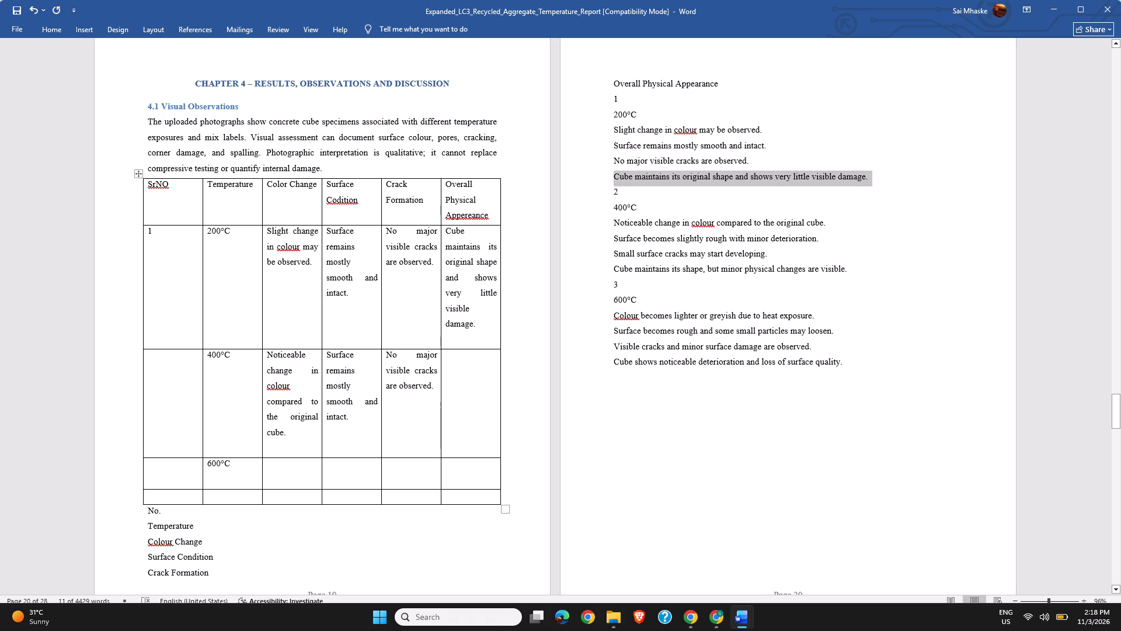
click(471, 382)
key(ctrl+v)
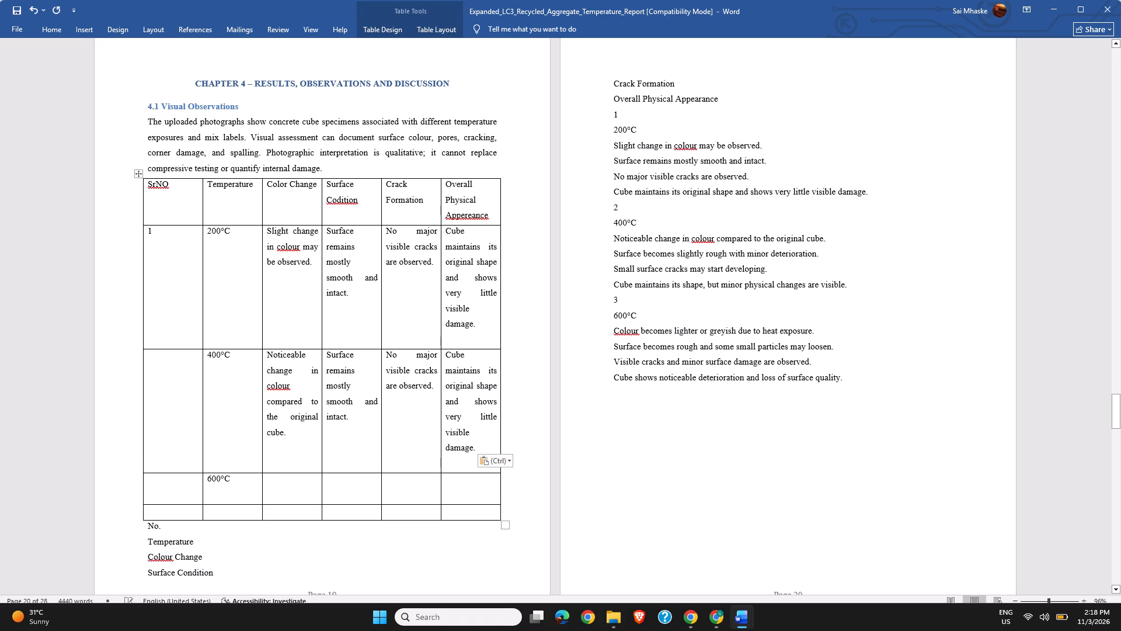
Copy "Colour becomes lighter or greyish due to heat exposure." from the pasted text into the Color Change cell of the 600°C row.
click(277, 496)
drag(815, 333, 605, 325)
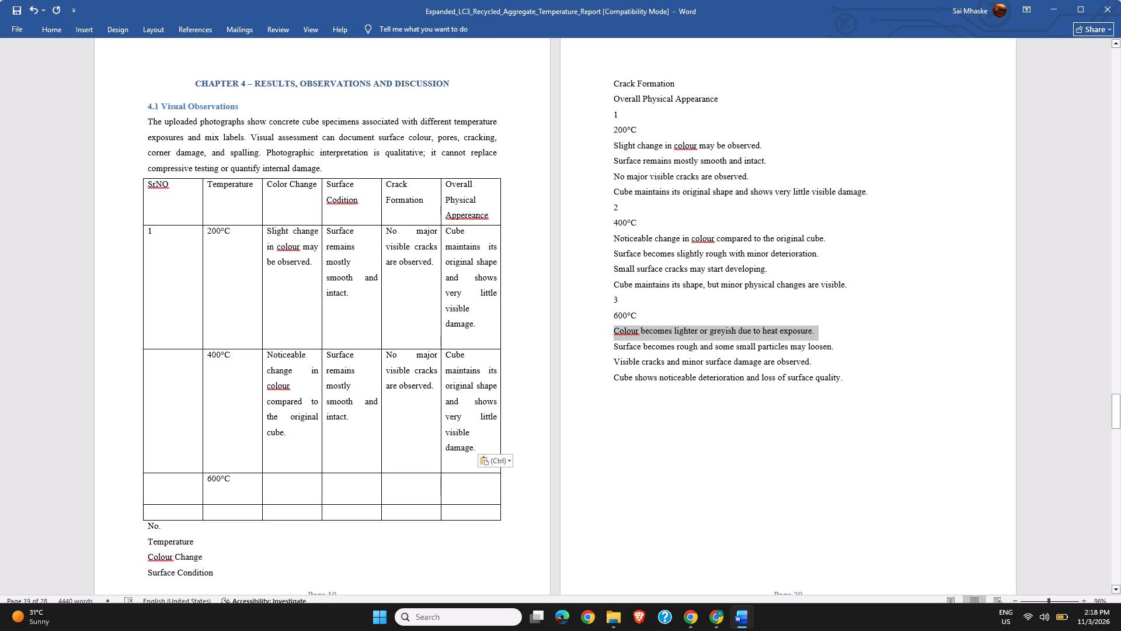
key(ctrl+c)
click(311, 485)
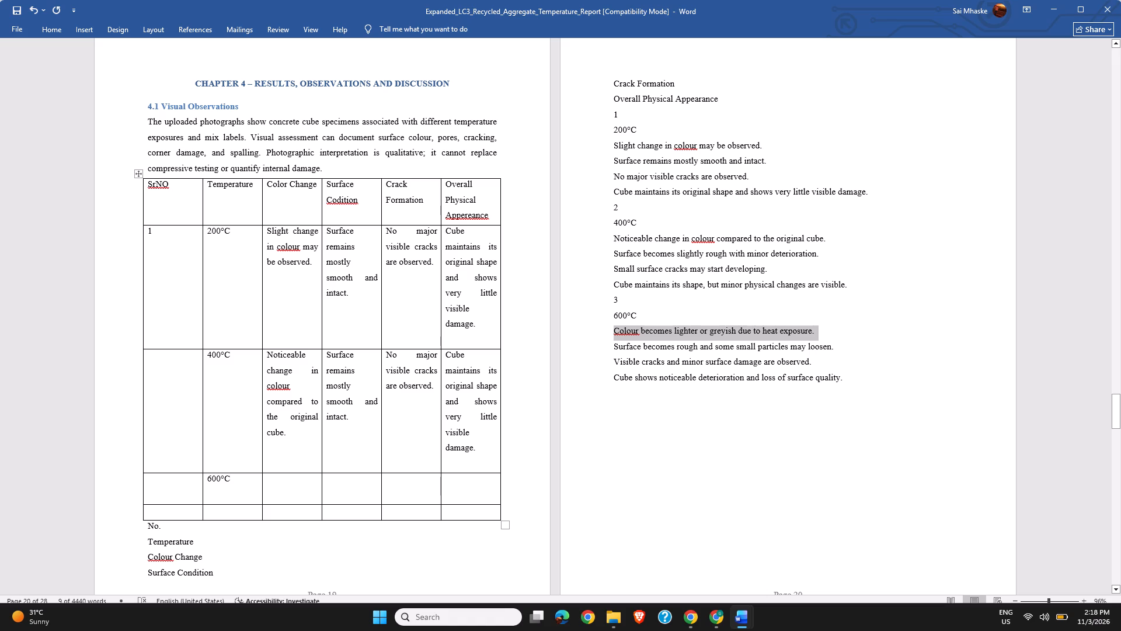
key(ctrl+v)
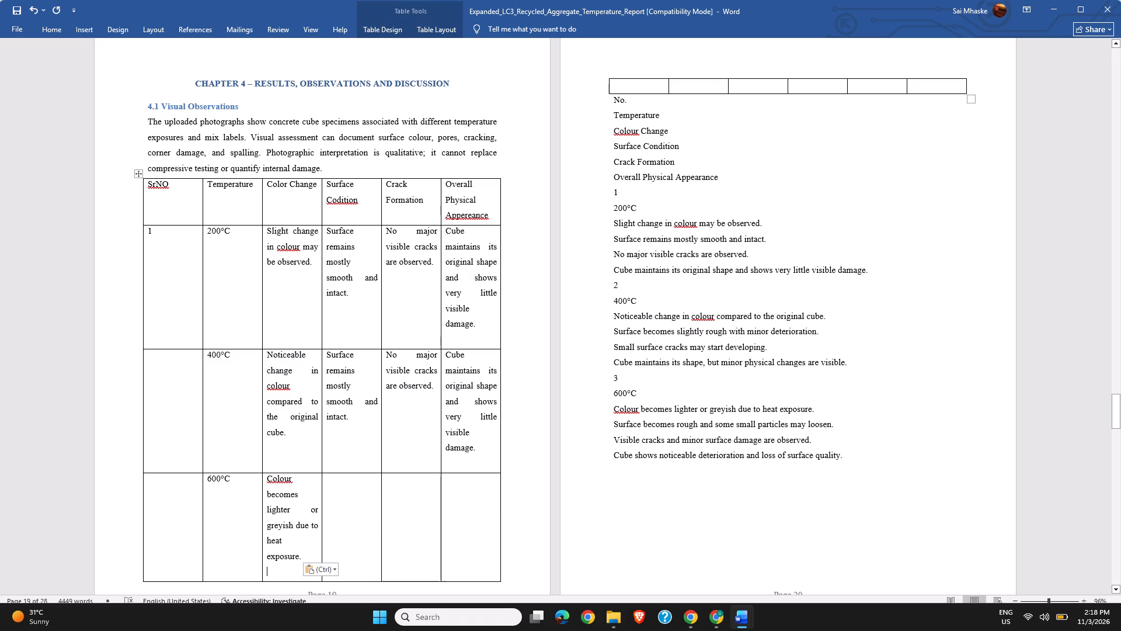
Copy "Surface becomes rough and some small particles may loosen." from the pasted text into the surface condition cell of the 600°C row.
click(346, 515)
scroll(807, 366, up, 1)
scroll(809, 424, up, 3)
drag(835, 432, 621, 432)
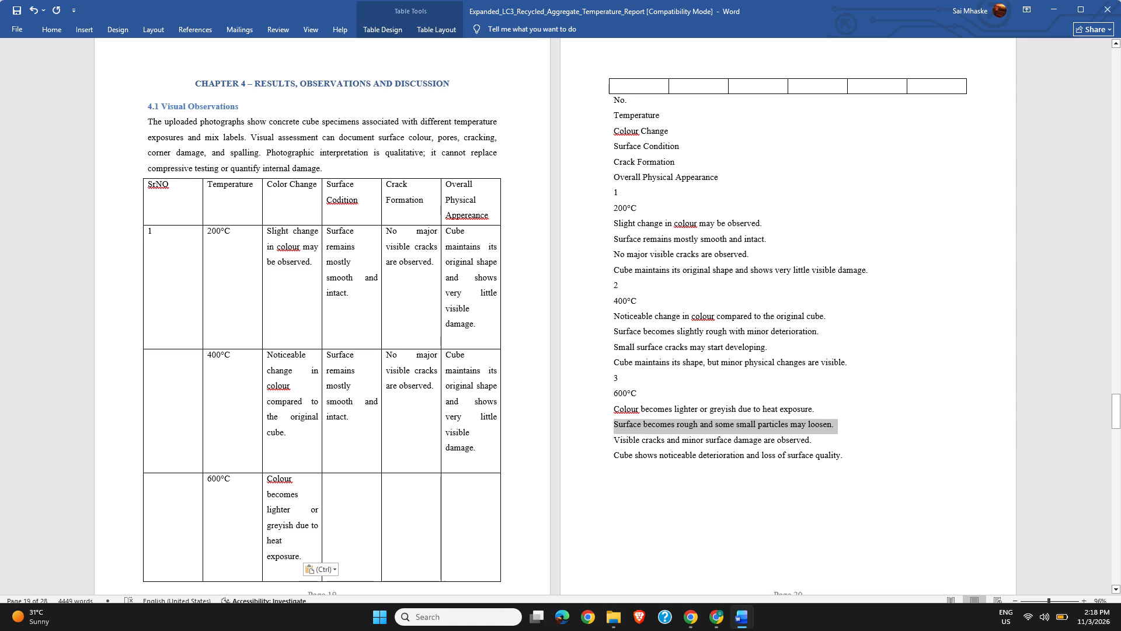
drag(621, 432, 614, 431)
key(ctrl+c)
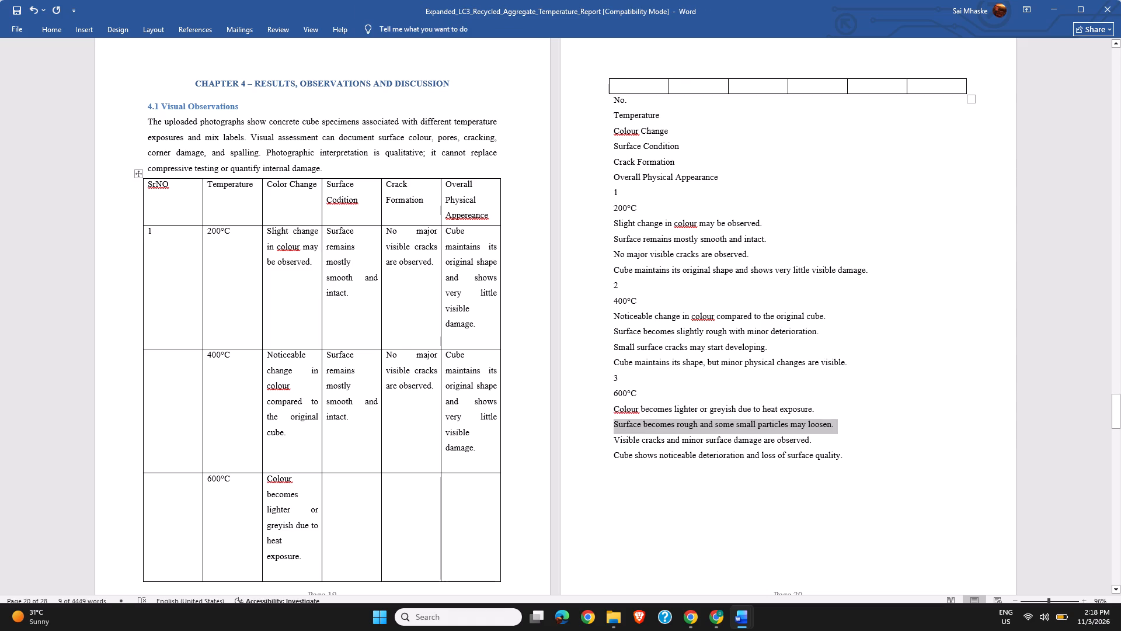
click(348, 514)
key(ctrl+v)
click(348, 514)
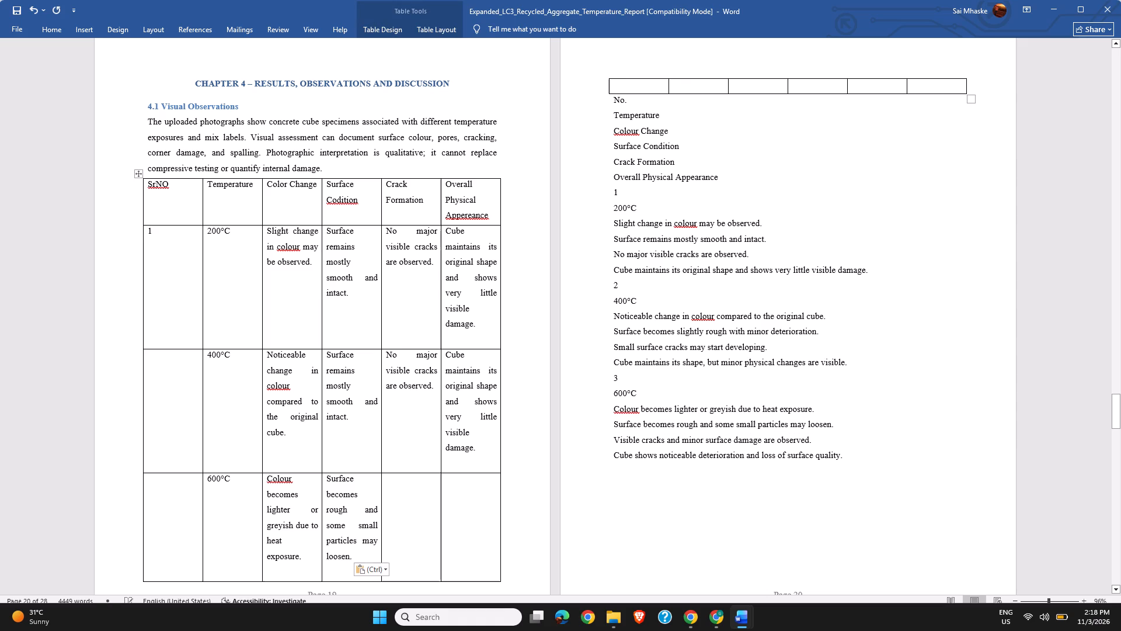
Copy "Visible cracks and minor surface damage are observed." from the pasted text into the Crack Formation cell of the 600°C row.
drag(812, 441, 620, 448)
key(ctrl+c)
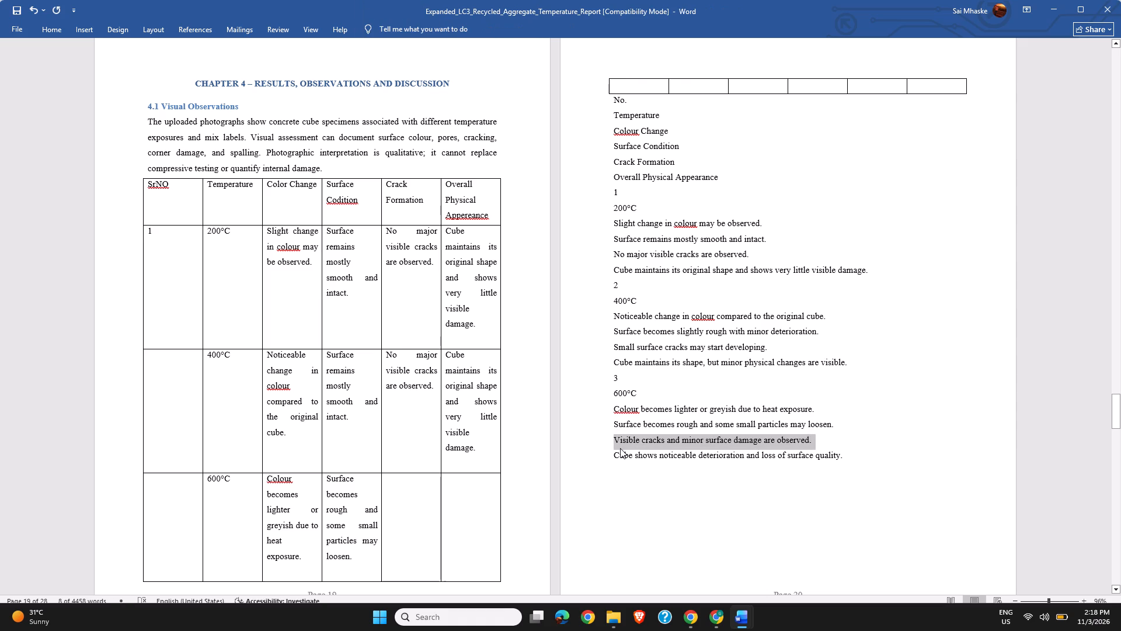
click(410, 502)
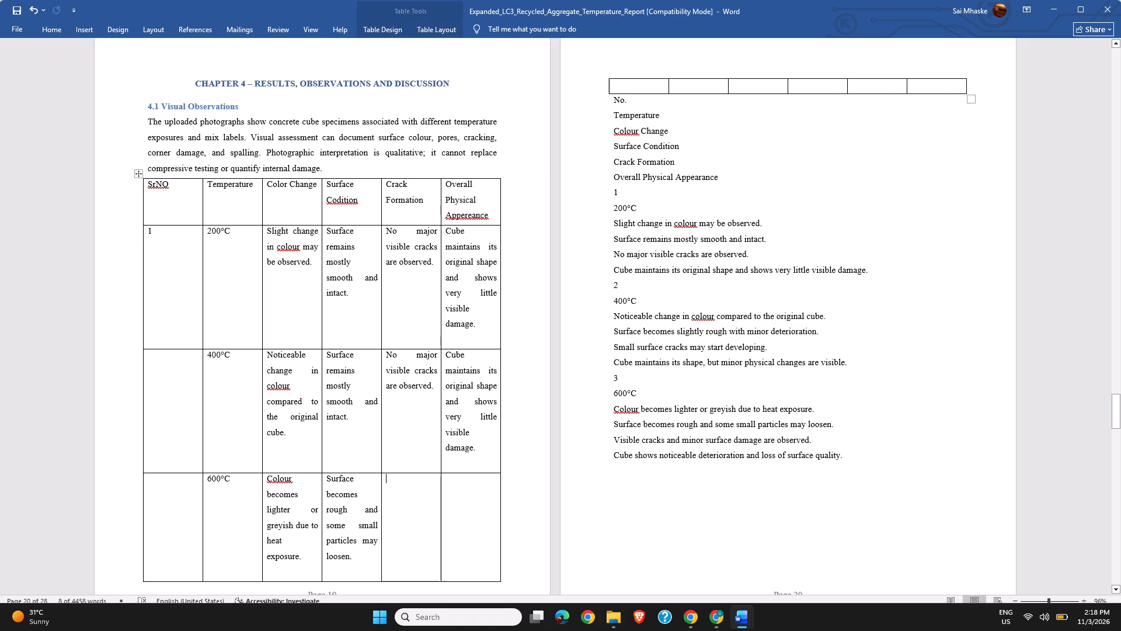
key(ctrl+v)
Copy "Cube shows noticeable deterioration and loss of surface quality." into the overall physical appearance cell of the 600°C row.
scroll(841, 443, up, 1)
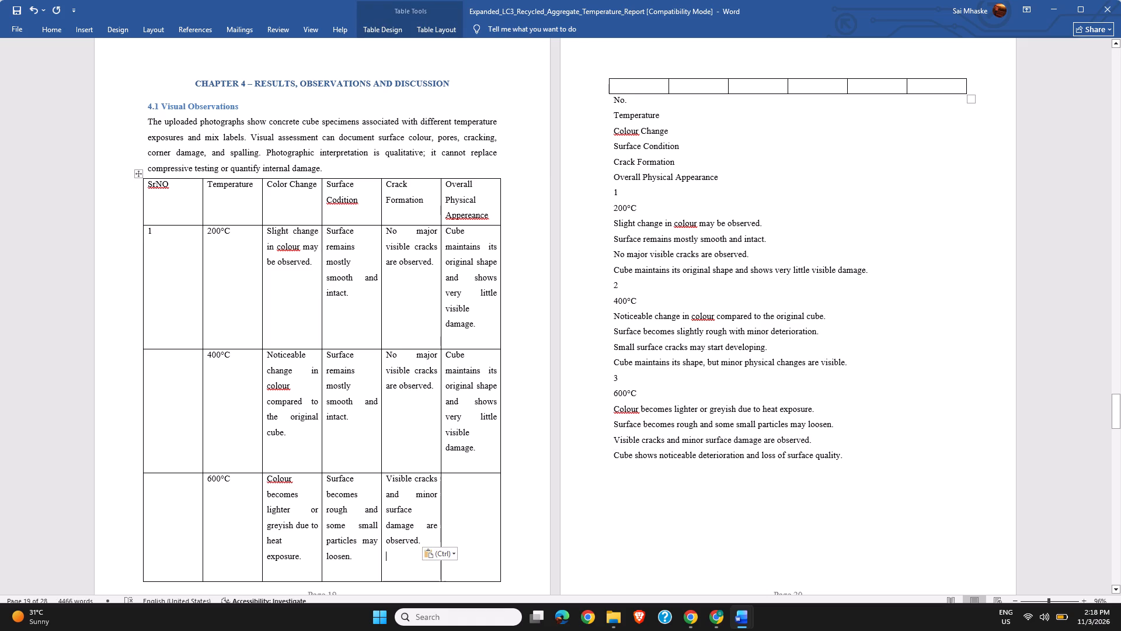
drag(844, 459, 587, 467)
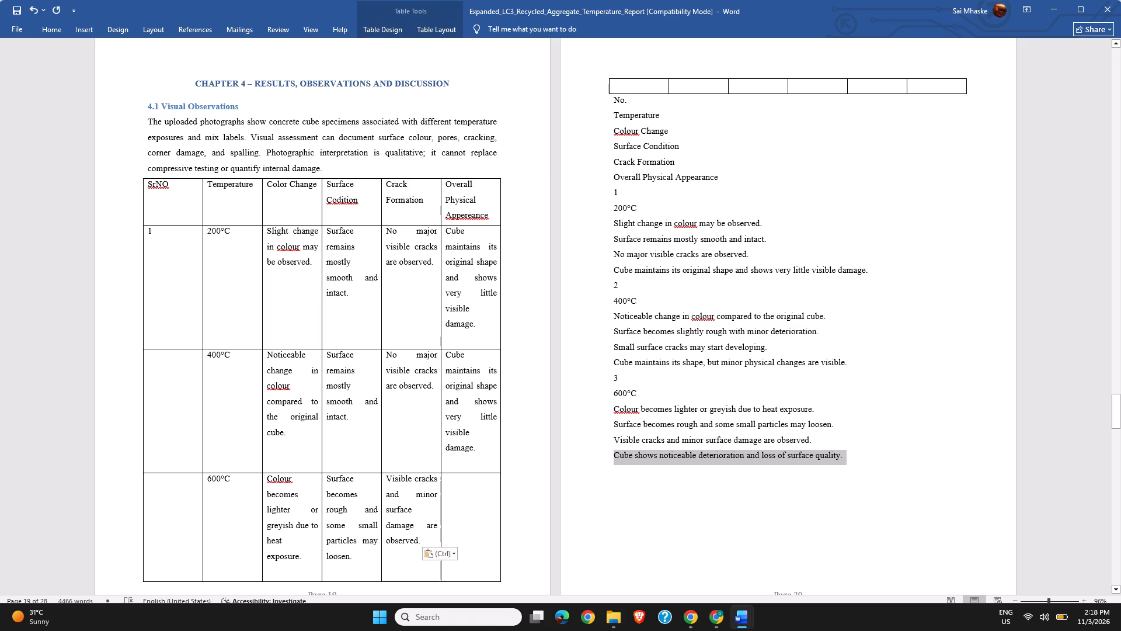
drag(587, 467, 585, 467)
key(ctrl+c)
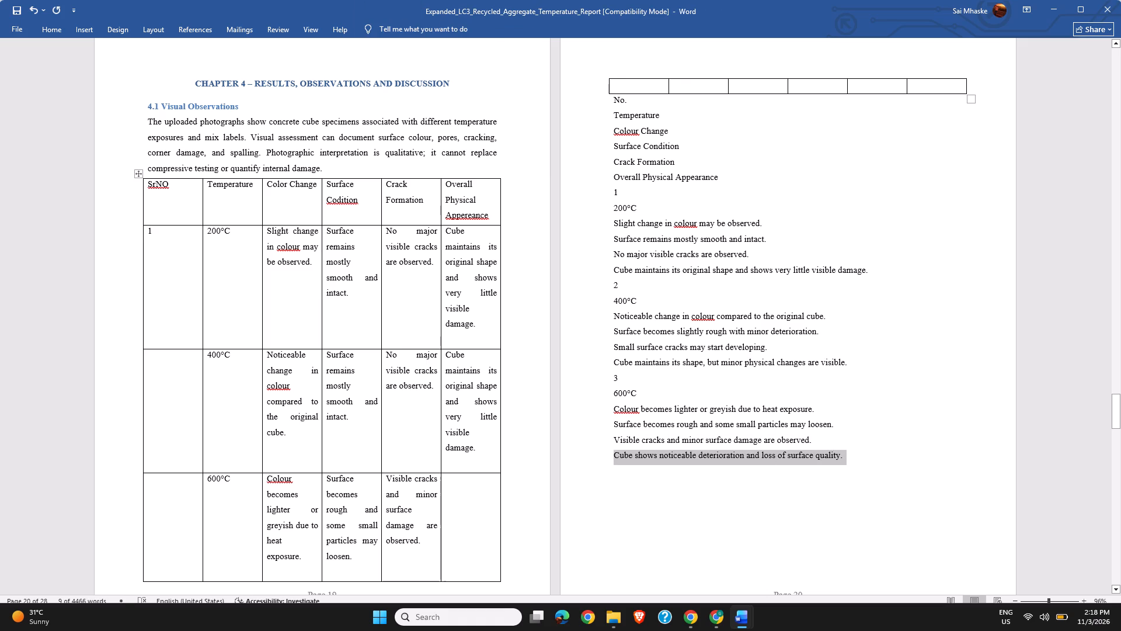
click(466, 497)
key(ctrl+v)
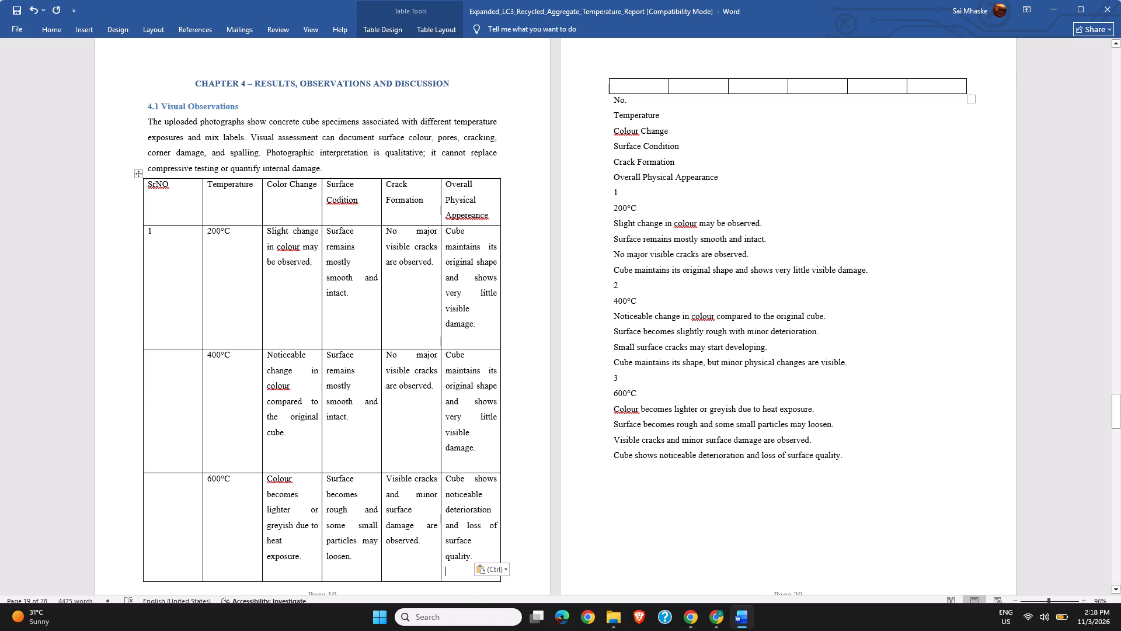
Narrow the SrNO and Temperature columns to fit their headings and rebalance the Color Change, surface condition and Crack Formation column widths.
drag(202, 292, 159, 296)
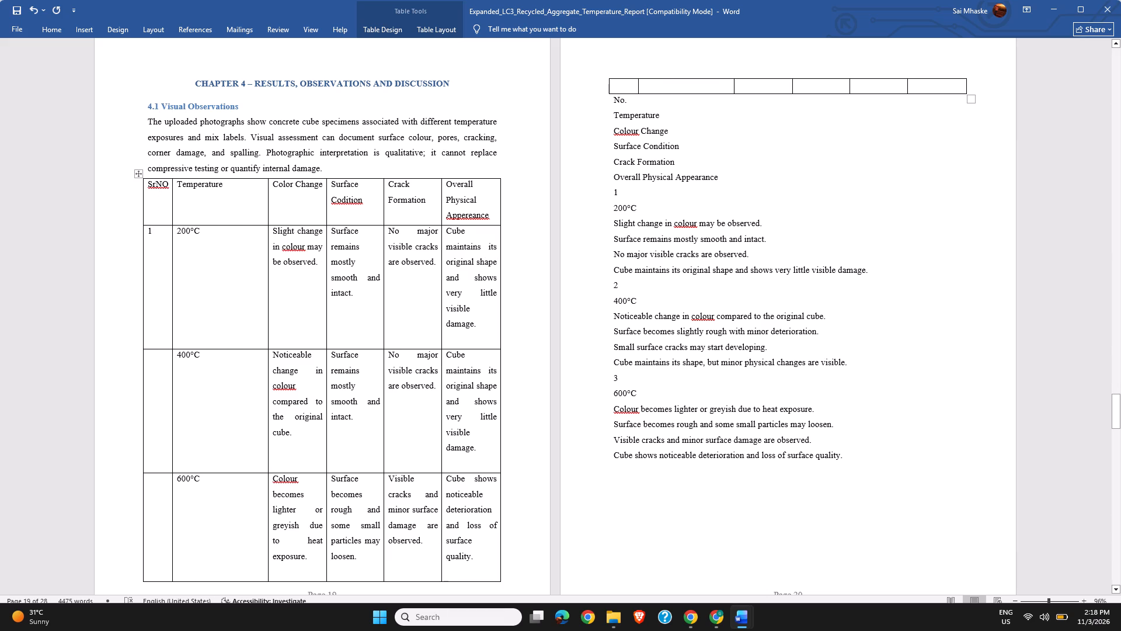
drag(266, 283, 217, 282)
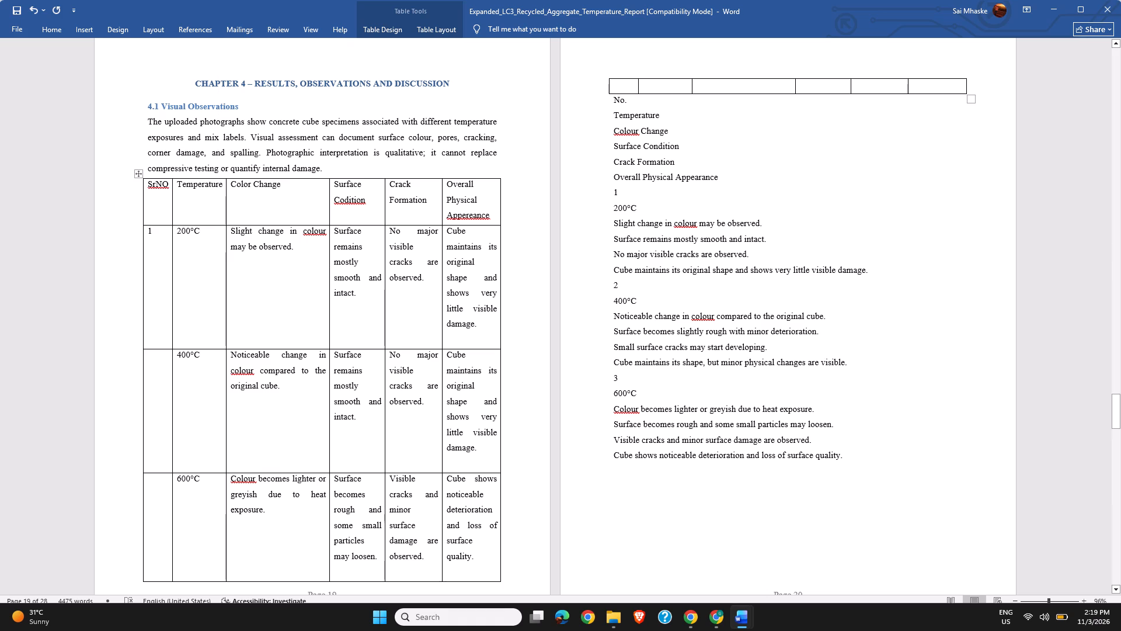
drag(328, 266, 289, 266)
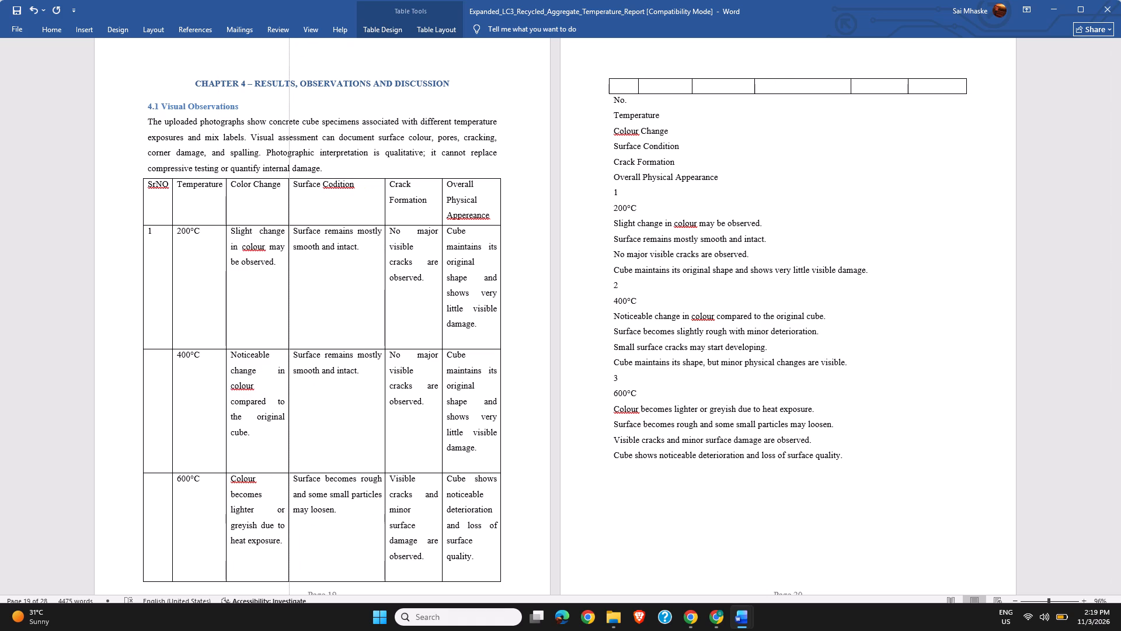
drag(289, 266, 349, 268)
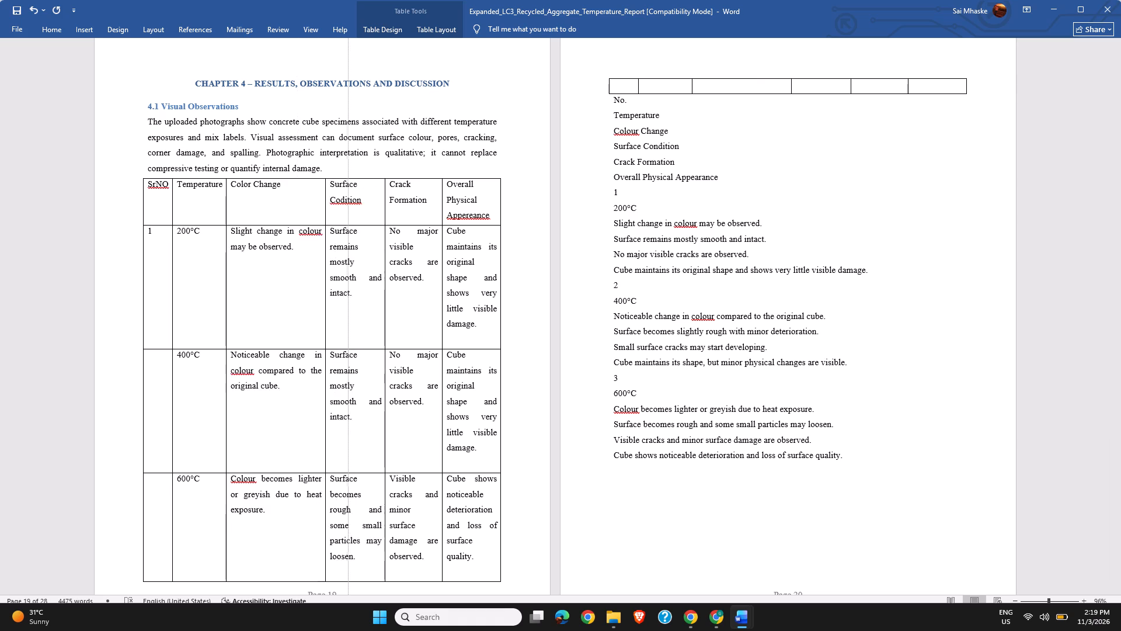
drag(349, 268, 294, 264)
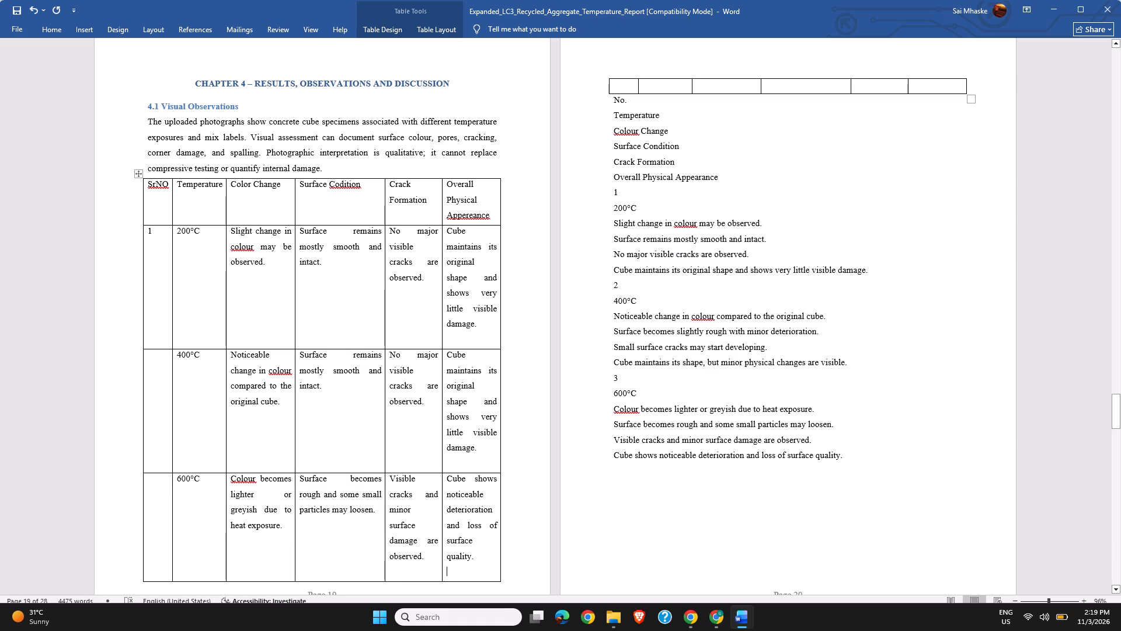
drag(385, 273, 361, 275)
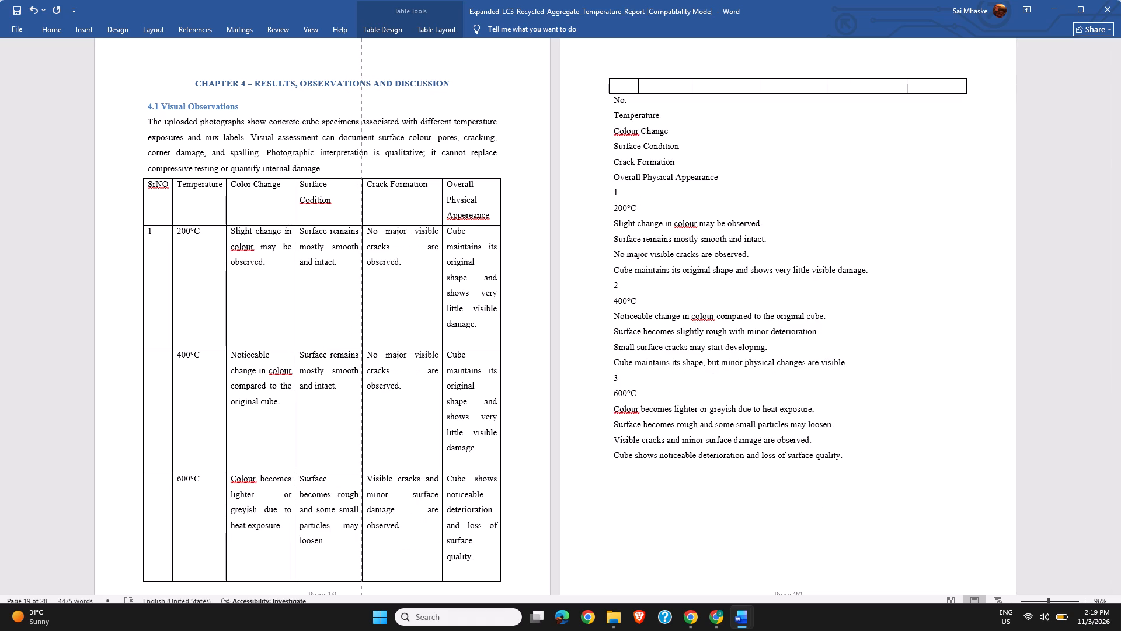
drag(361, 275, 370, 271)
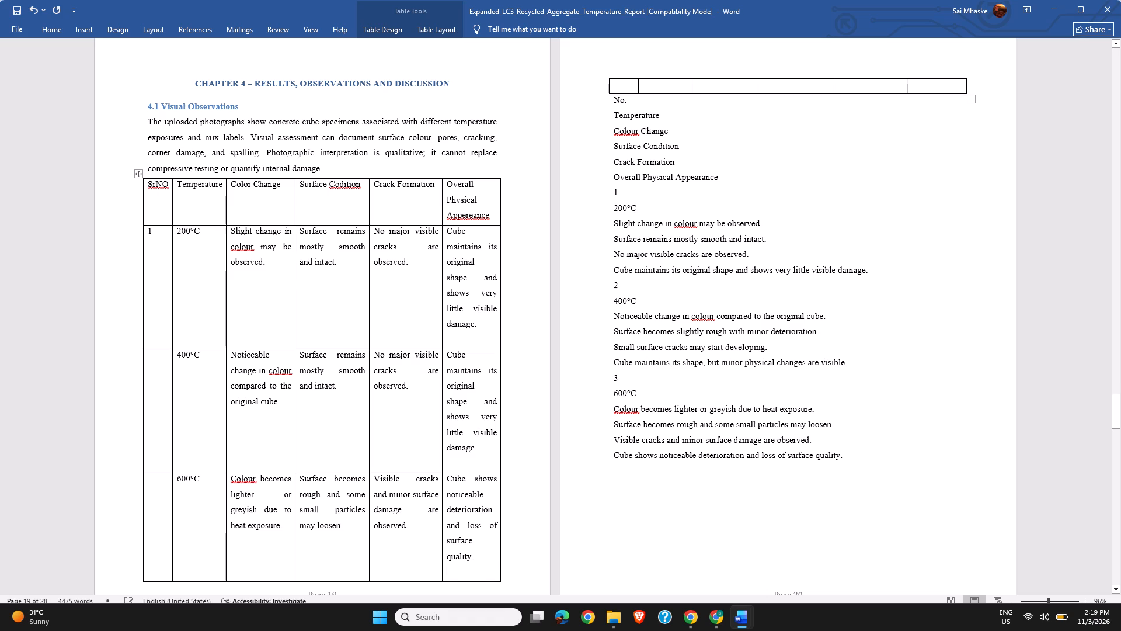
Widen the overall physical appearance column by moving the table's outer edge slightly past the text margin.
drag(440, 268, 412, 271)
drag(442, 275, 435, 275)
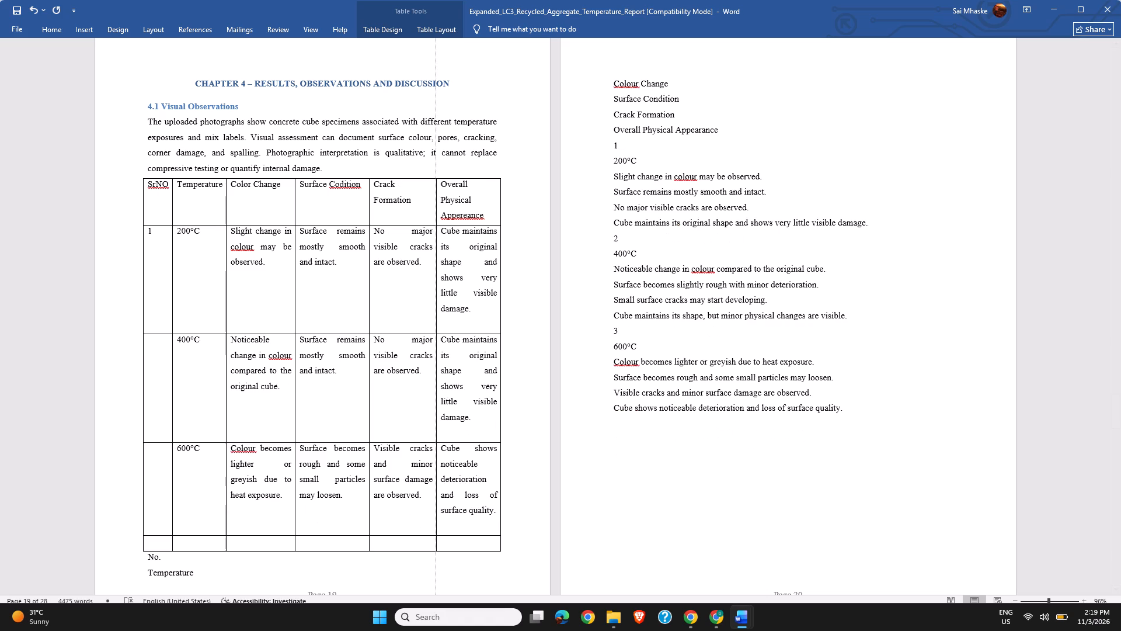
drag(435, 275, 442, 262)
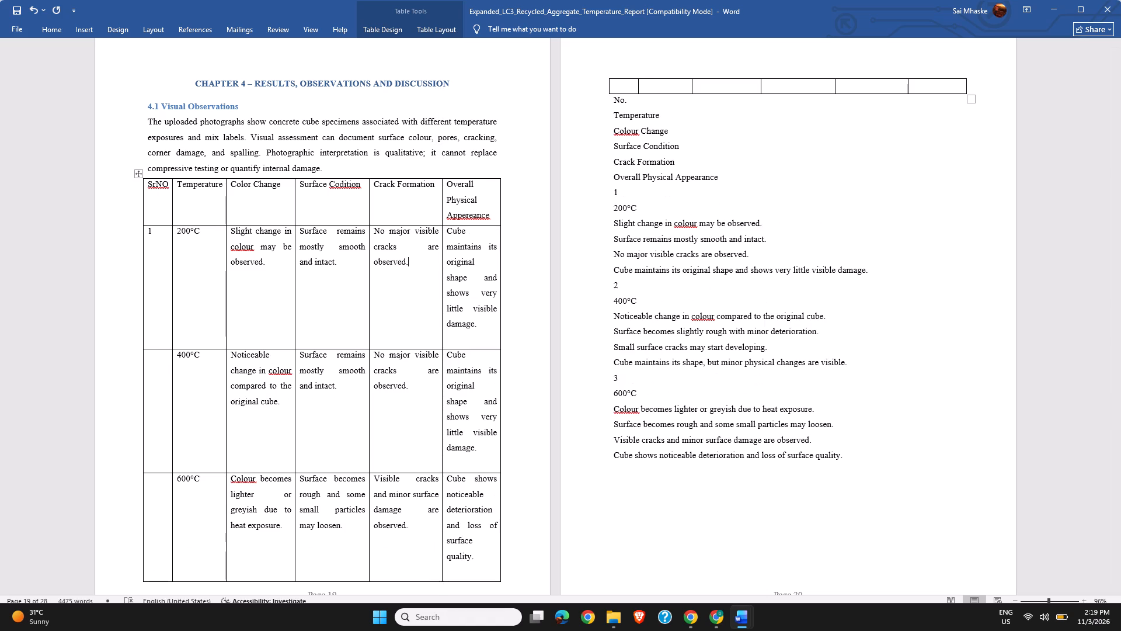
drag(499, 263, 509, 263)
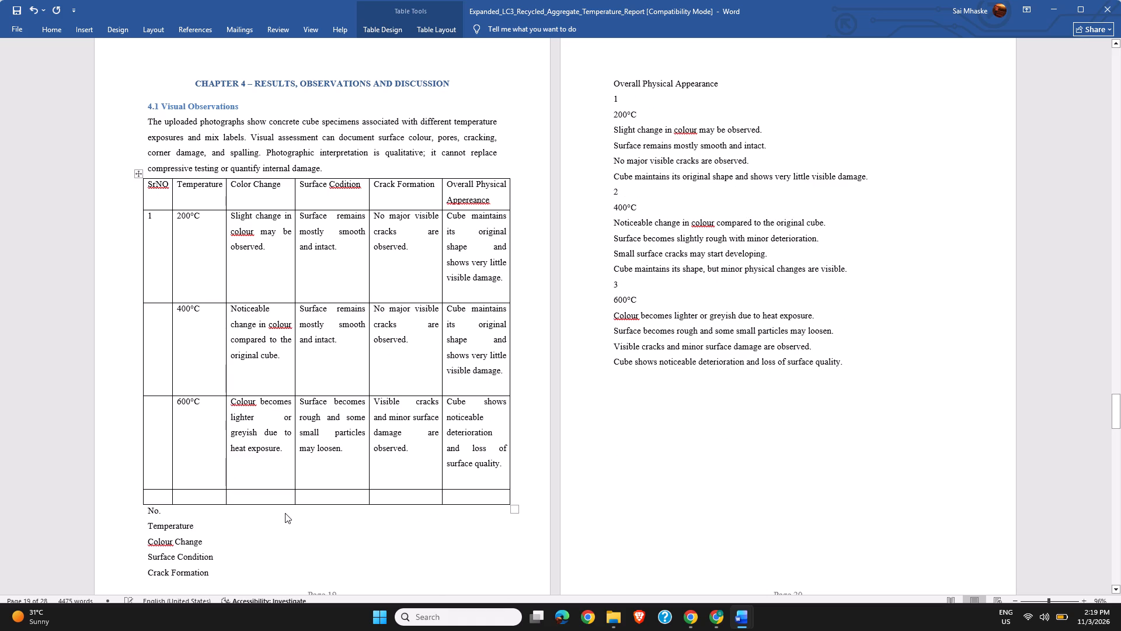
Delete the empty last row of the visual observations table together with the "No." line beneath it.
click(145, 500)
drag(145, 500, 255, 488)
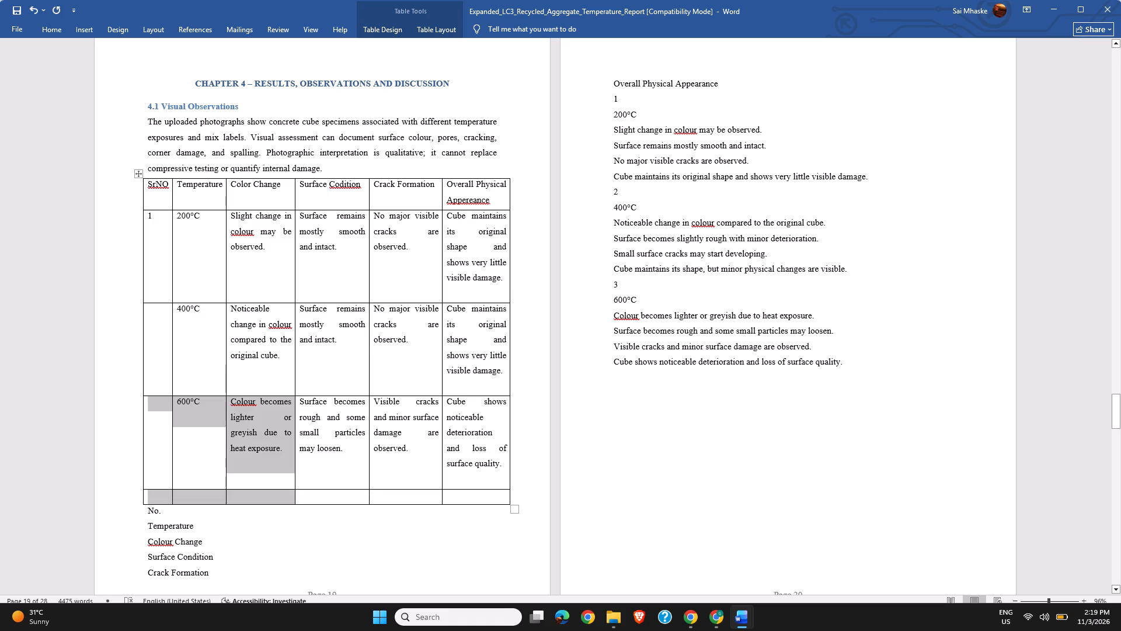
drag(255, 488, 485, 507)
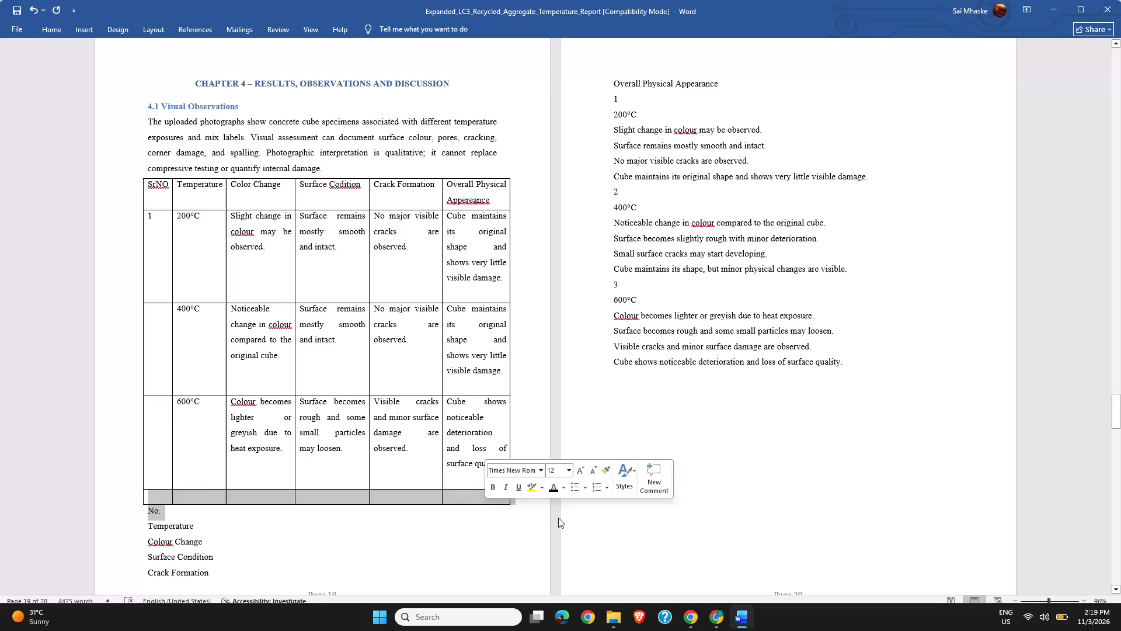
key(BackSpace)
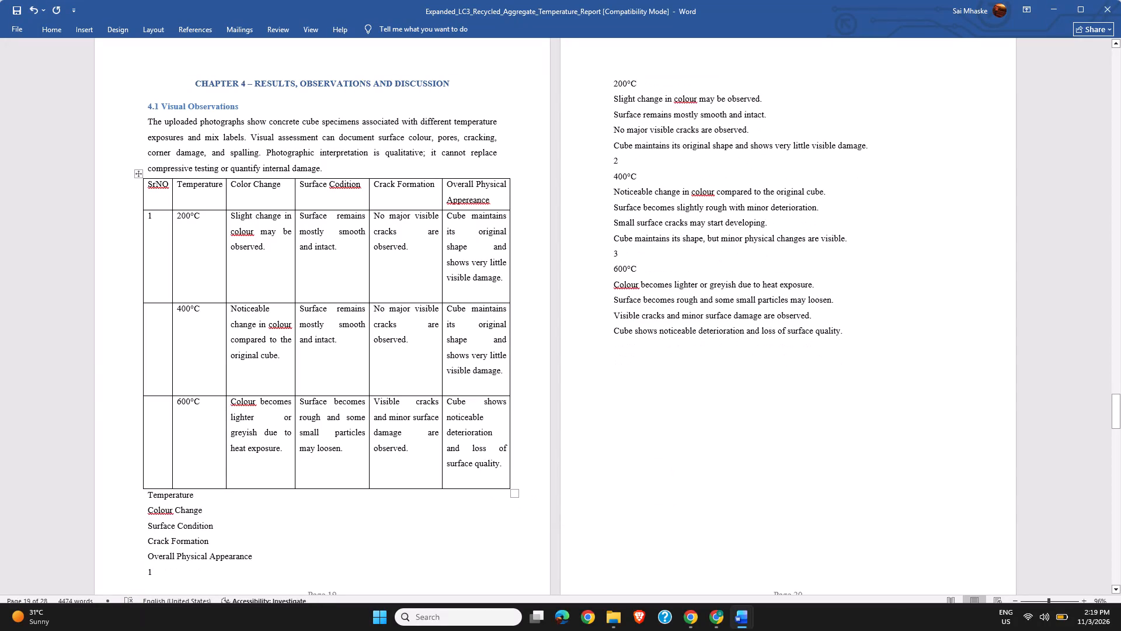
Delete all the remaining pasted text below the table, from "Temperature" through "Cube shows noticeable deterioration and loss of surface quality.".
drag(144, 497, 183, 531)
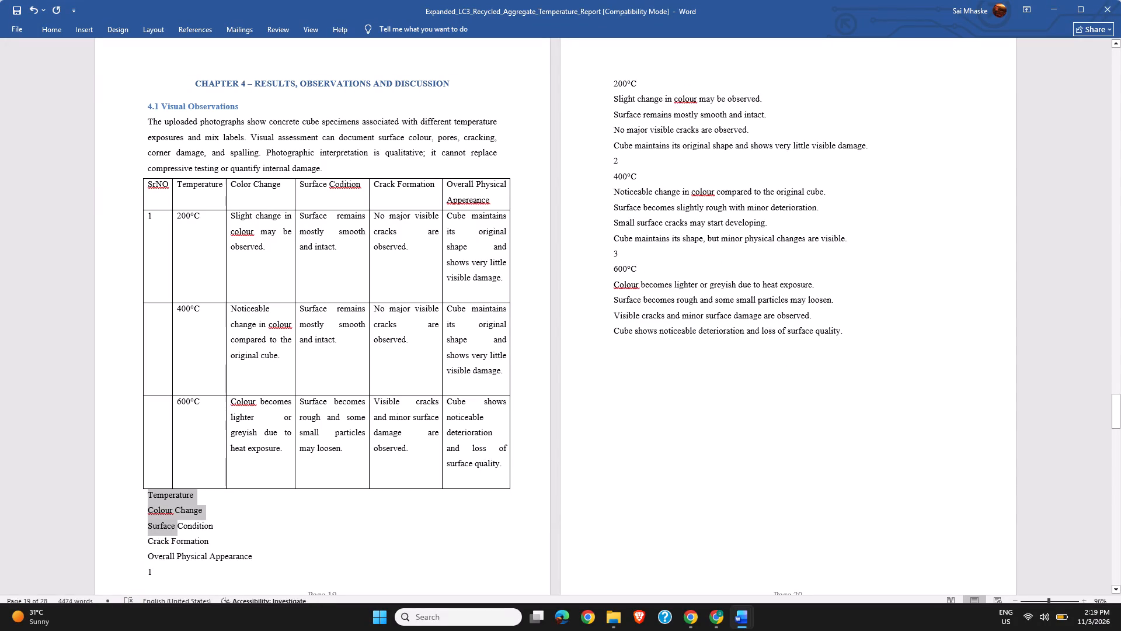
drag(183, 531, 852, 474)
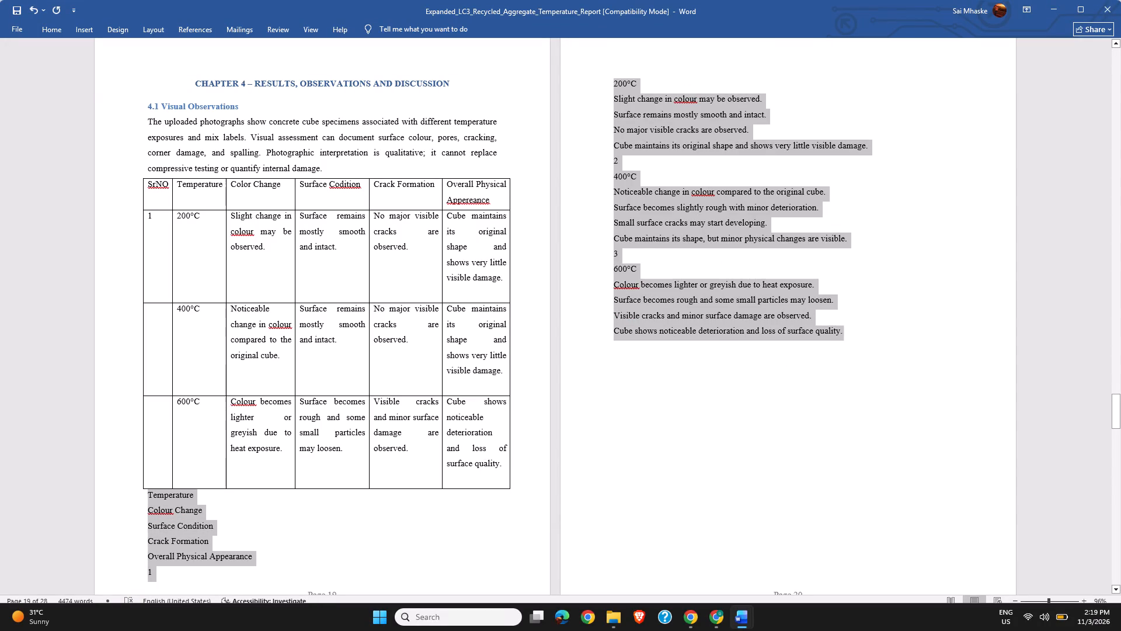
drag(852, 474, 852, 473)
key(BackSpace)
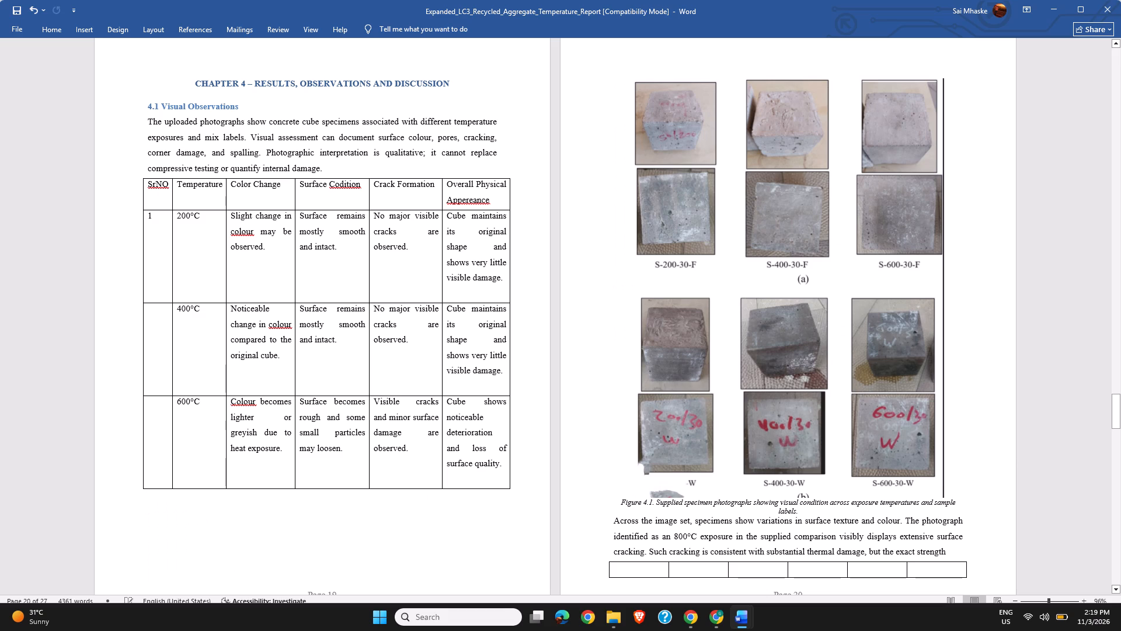
Insert a blank line between the section 4.1 introductory paragraph and the visual observations table.
click(339, 167)
key(Return)
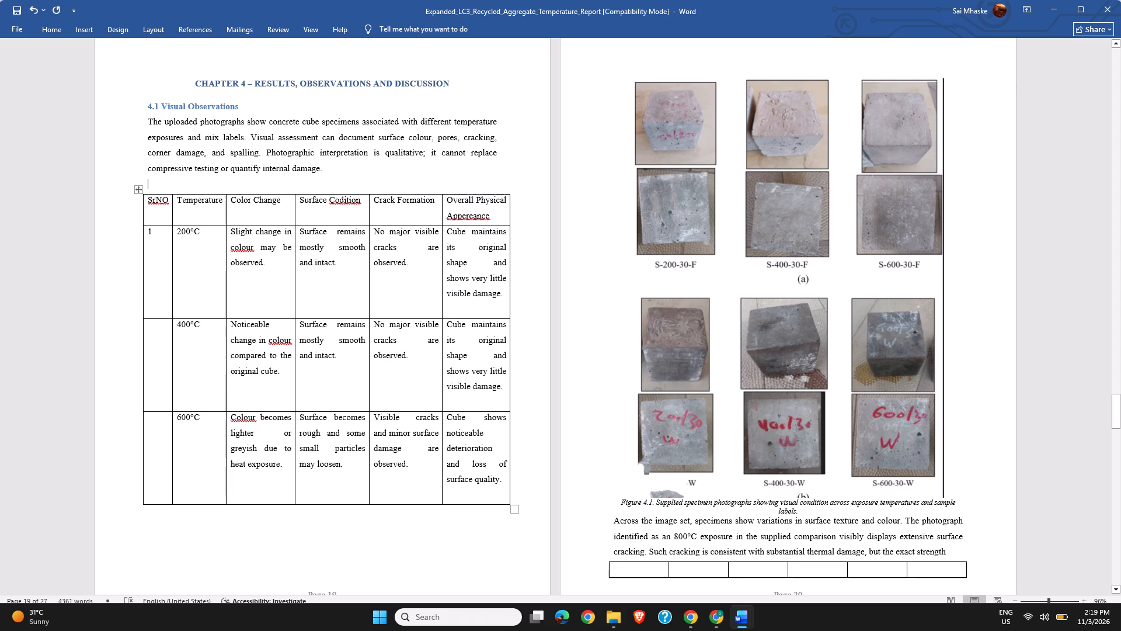
Center and bold the header row of the visual observations table, from SrNO through the overall physical appearance column.
drag(147, 206, 260, 202)
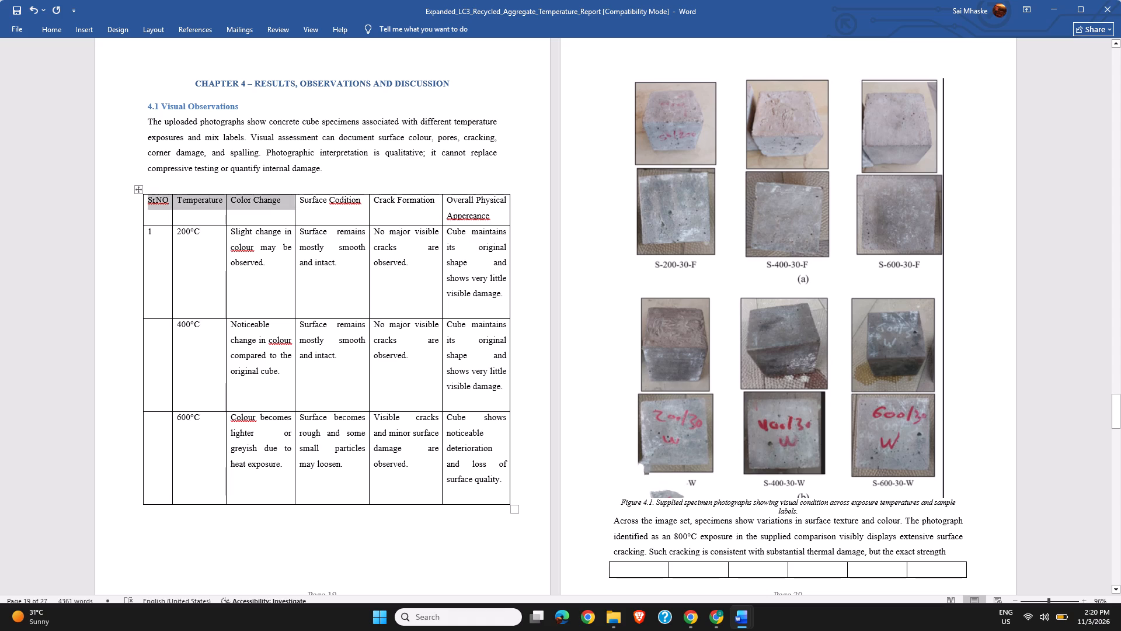
drag(260, 202, 490, 217)
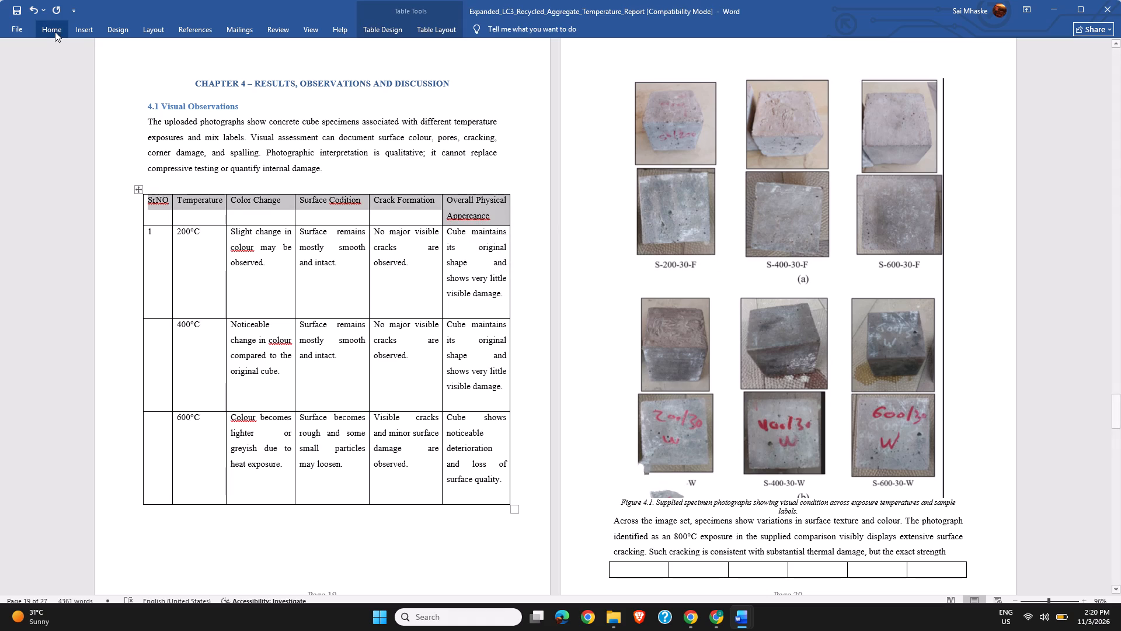
click(55, 32)
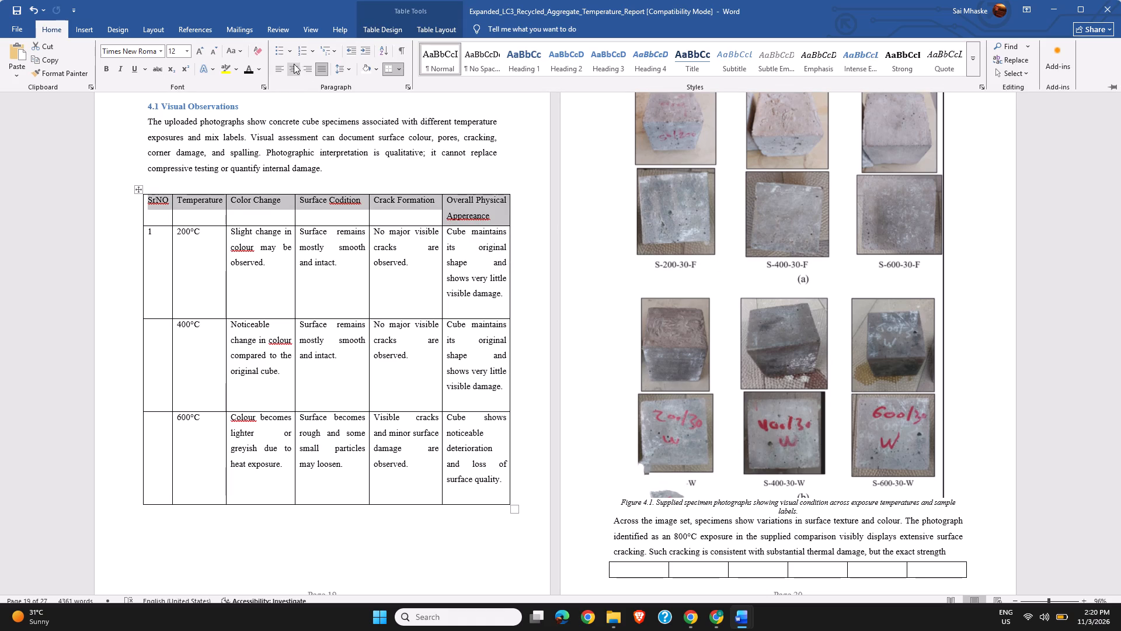
click(293, 64)
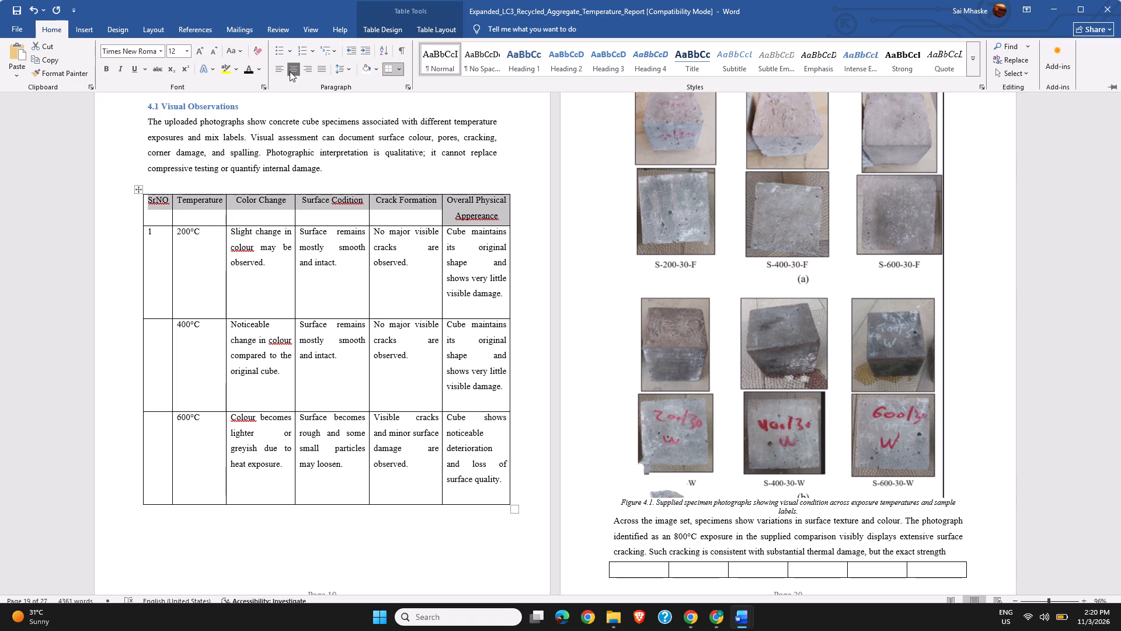
click(103, 70)
click(69, 297)
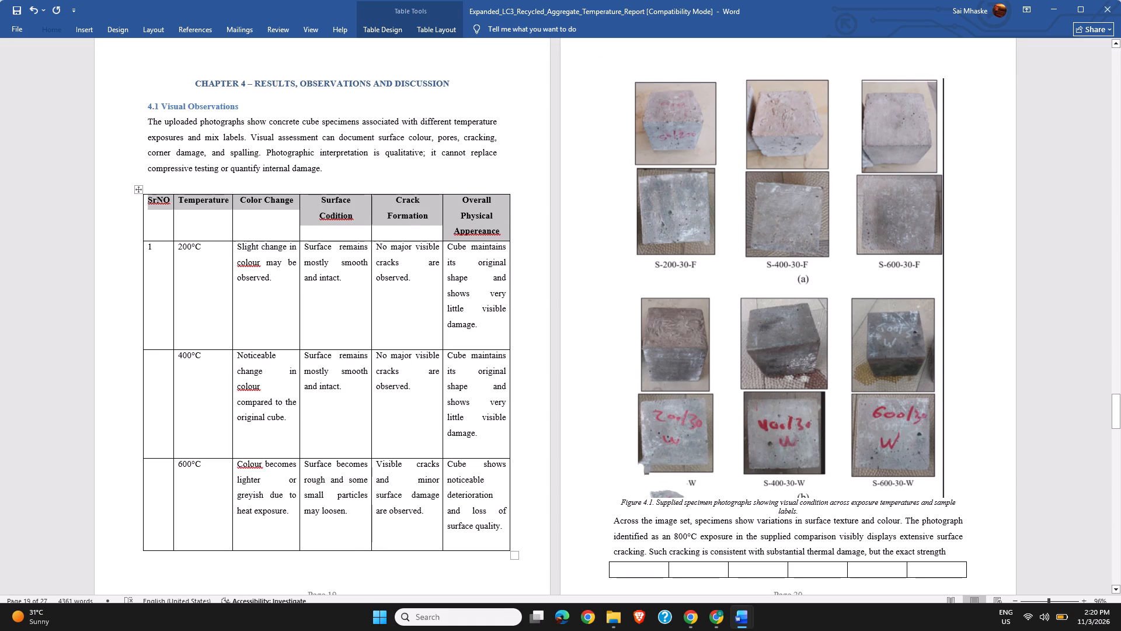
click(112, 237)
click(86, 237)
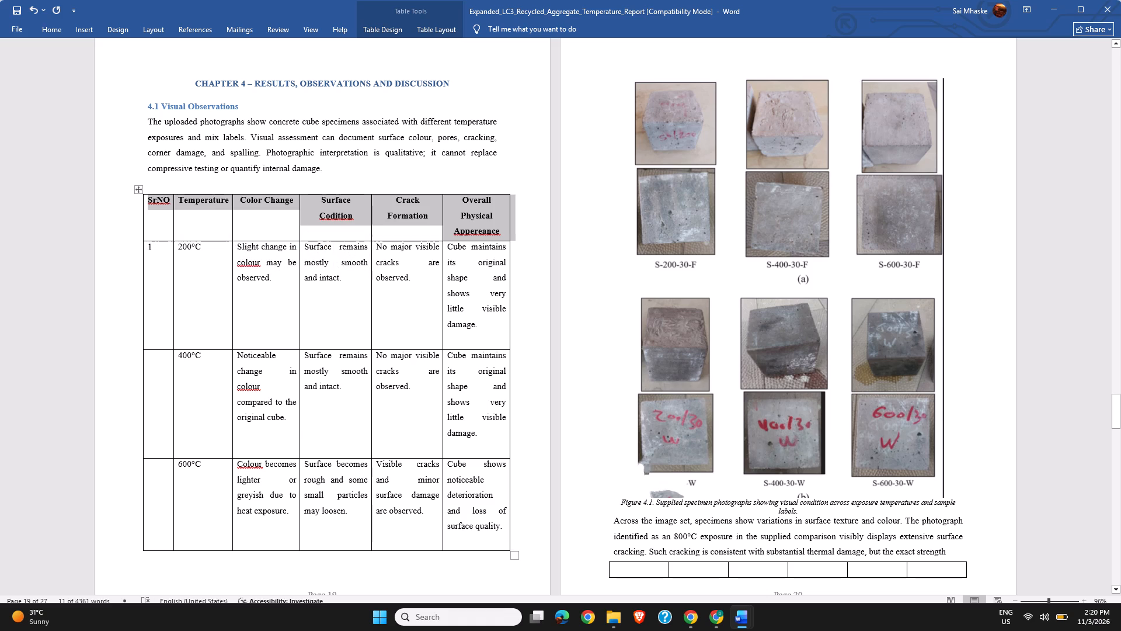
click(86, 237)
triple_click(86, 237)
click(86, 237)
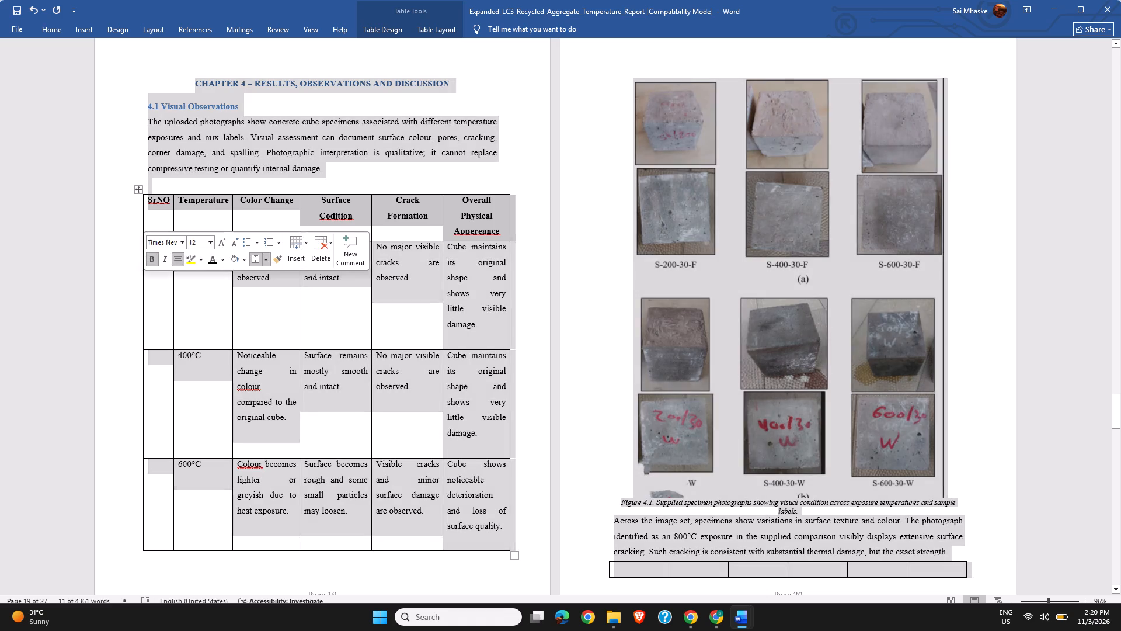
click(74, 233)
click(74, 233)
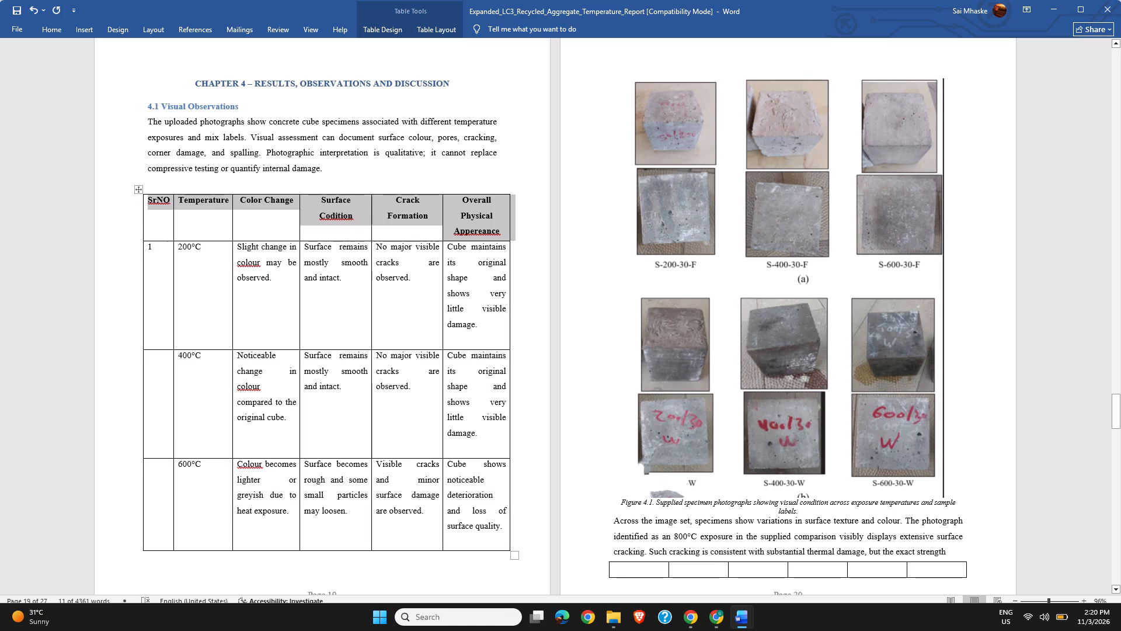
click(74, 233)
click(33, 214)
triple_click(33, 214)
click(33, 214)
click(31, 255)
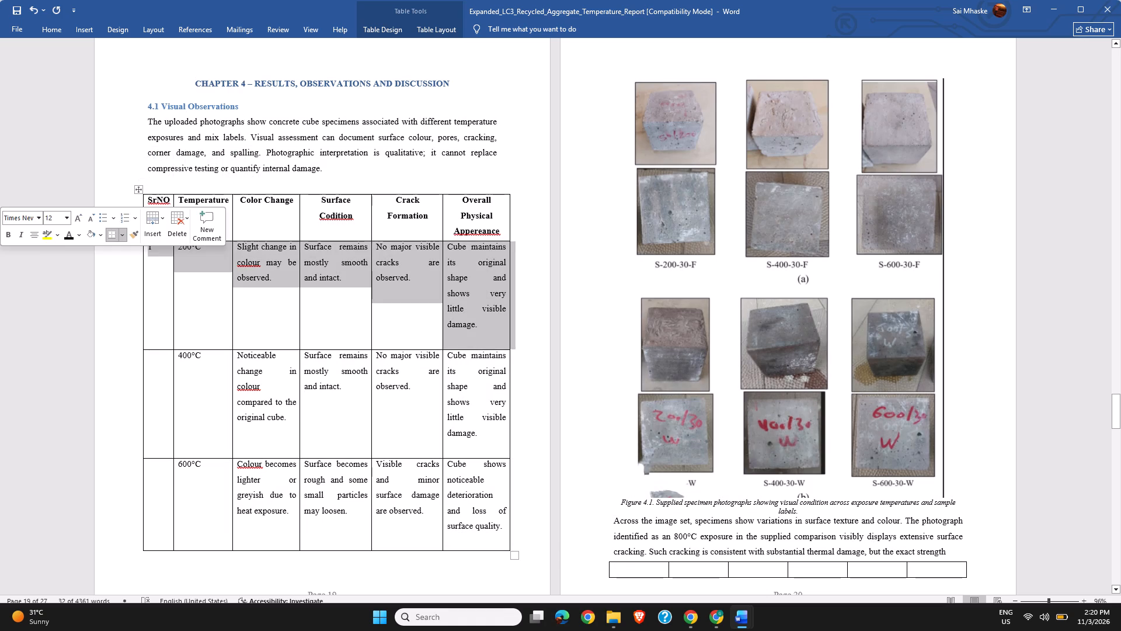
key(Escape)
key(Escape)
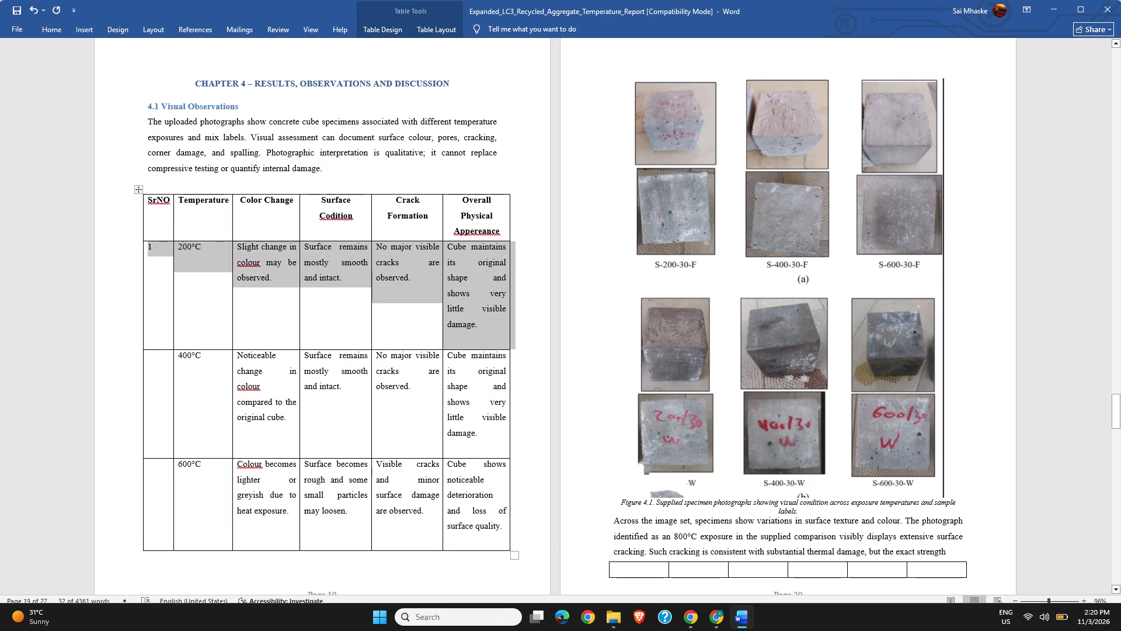
Correct the first header cell of the visual observations table to read "Sr.No".
click(168, 200)
key(BackSpace)
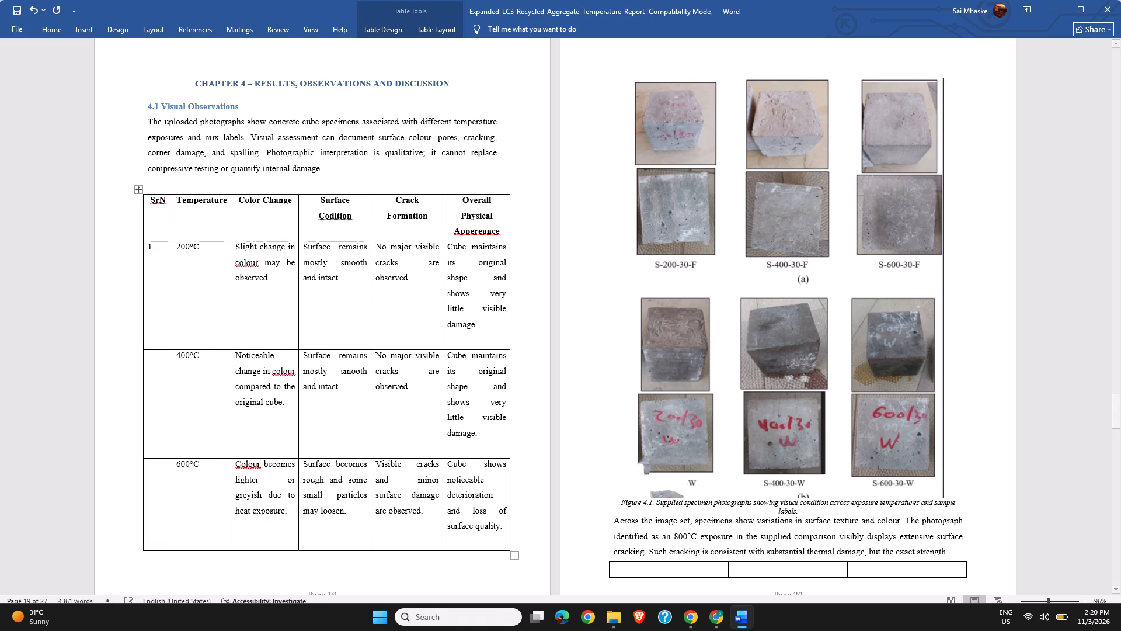
key(o)
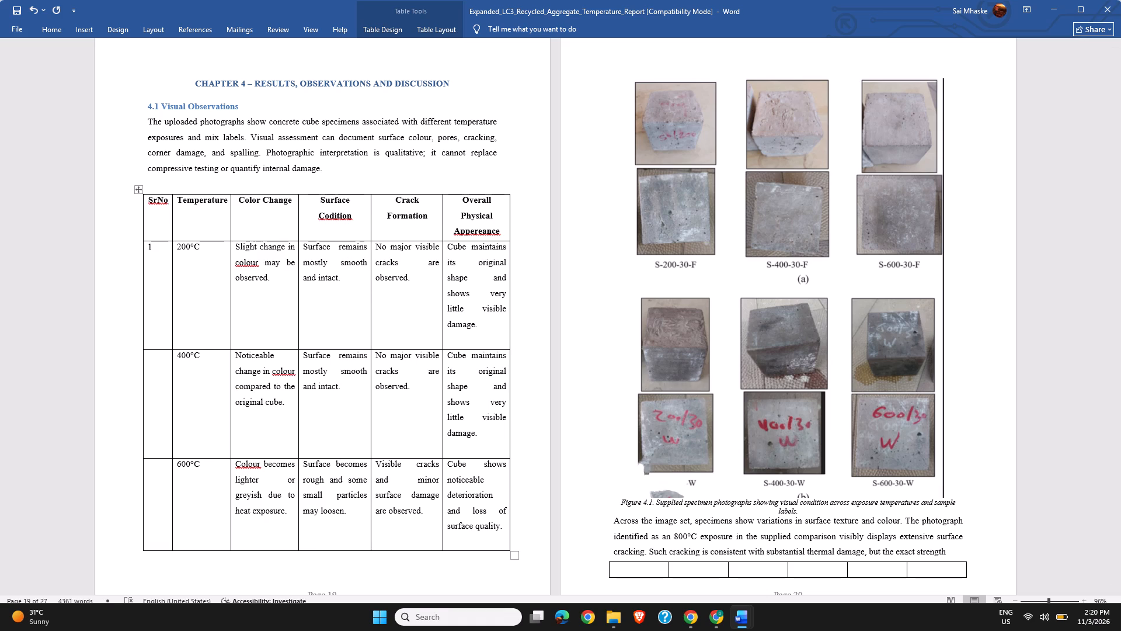
click(155, 203)
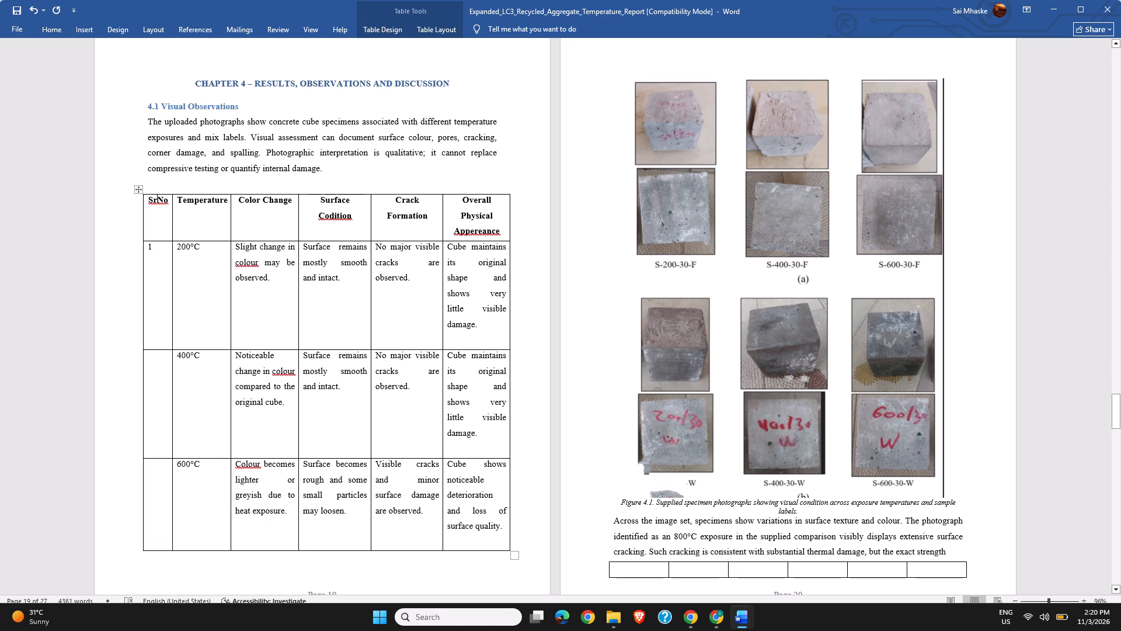
key(period)
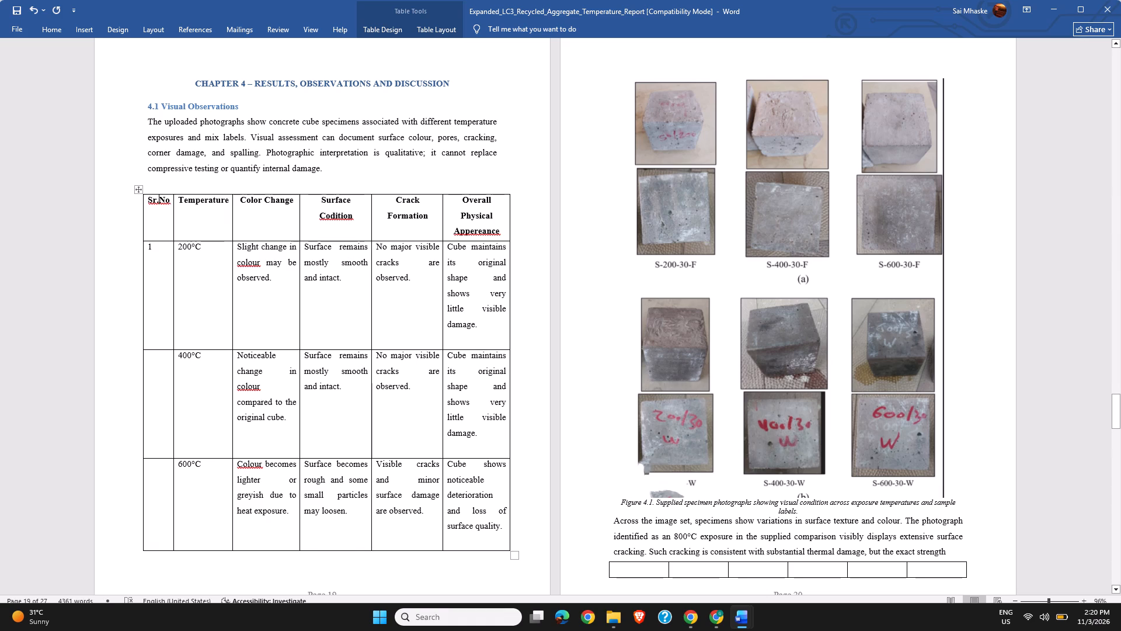
key(BackSpace)
key(period)
Enter serial numbers 2 and 3 in the first column for the 400°C and 600°C rows.
click(160, 375)
key(2)
key(Down)
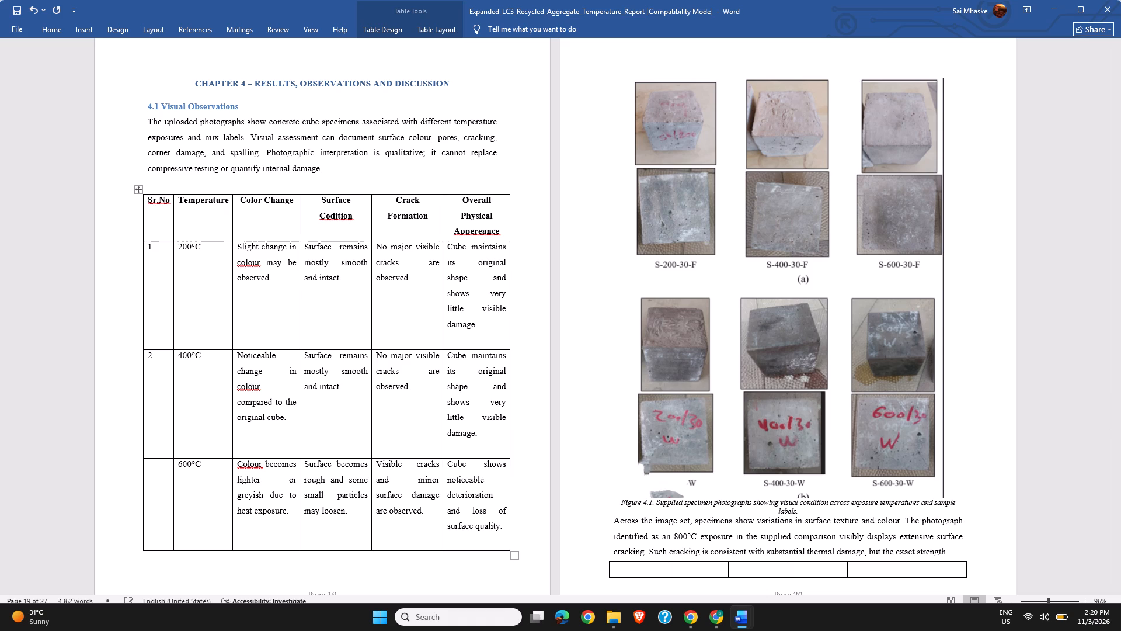
key(3)
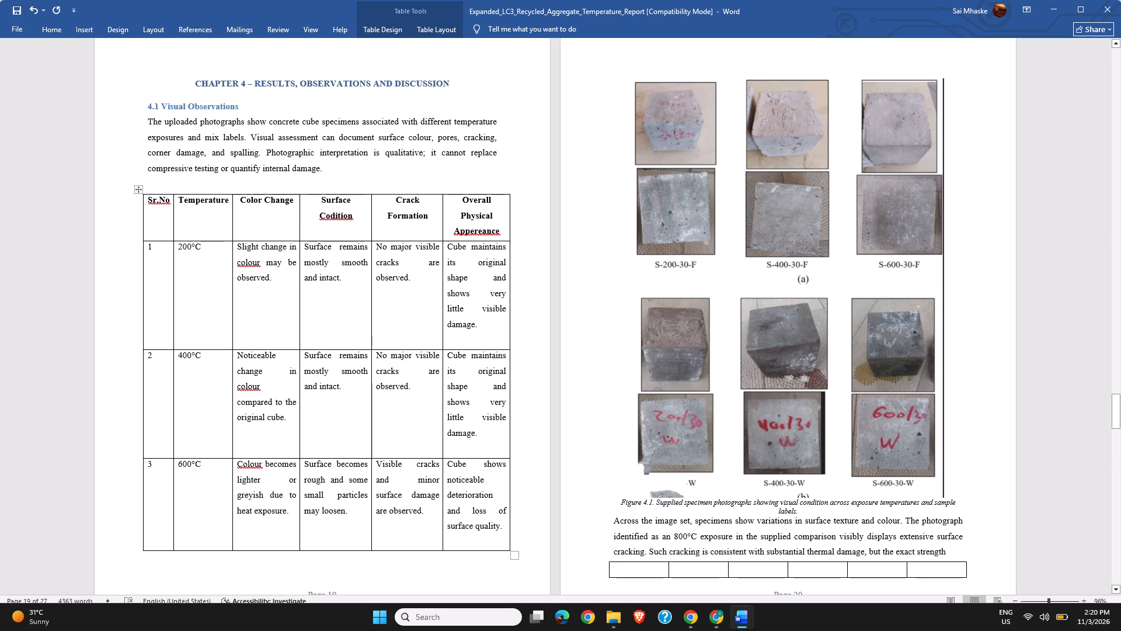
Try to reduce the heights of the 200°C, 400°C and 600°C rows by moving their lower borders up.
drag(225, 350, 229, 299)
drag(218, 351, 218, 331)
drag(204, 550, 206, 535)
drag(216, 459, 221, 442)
Center the text of the whole 200°C row in the visual observations table.
click(68, 365)
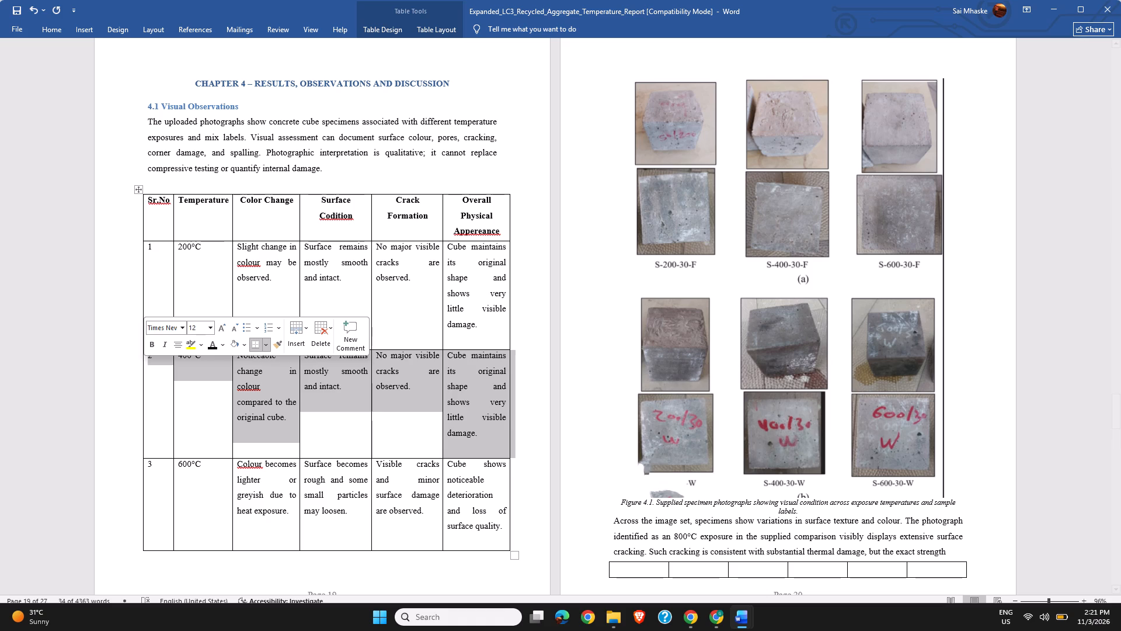
click(99, 242)
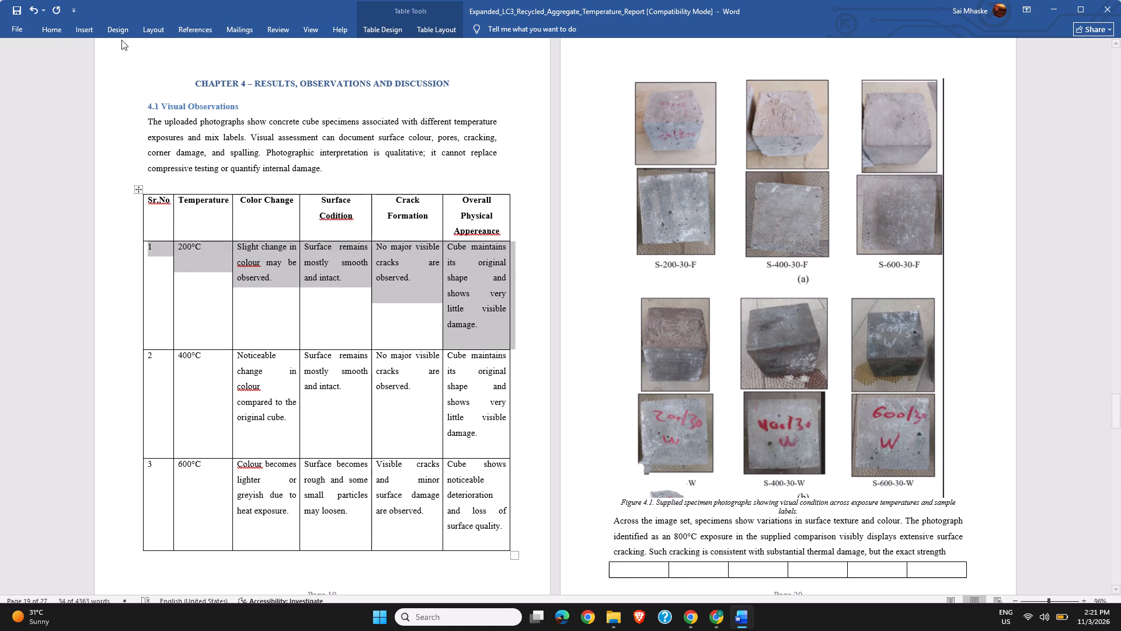
click(43, 22)
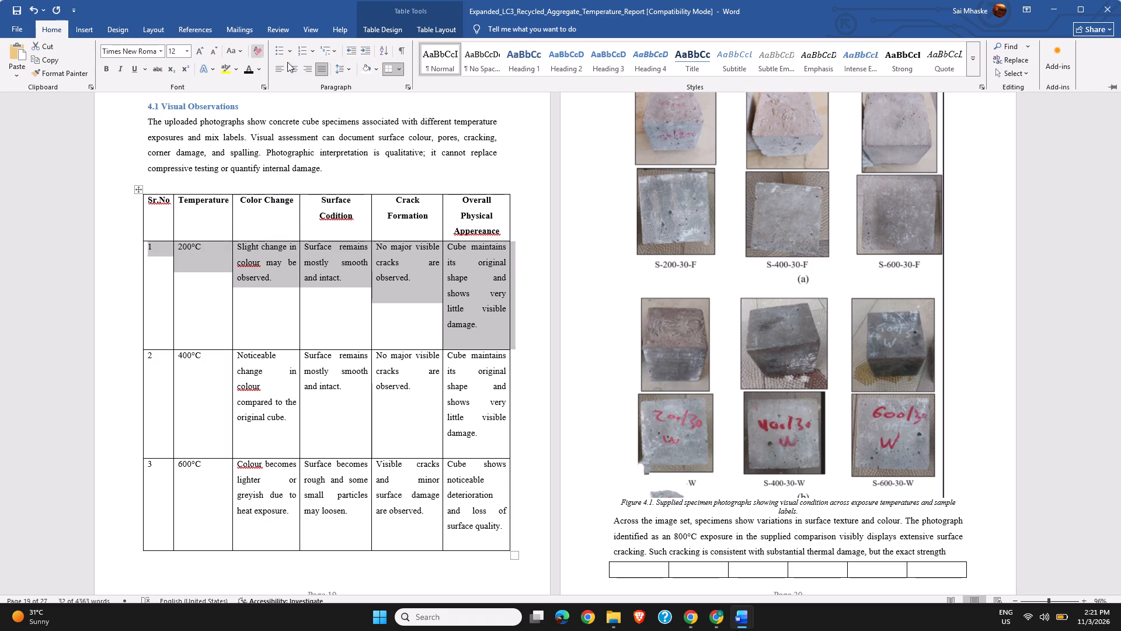
click(291, 64)
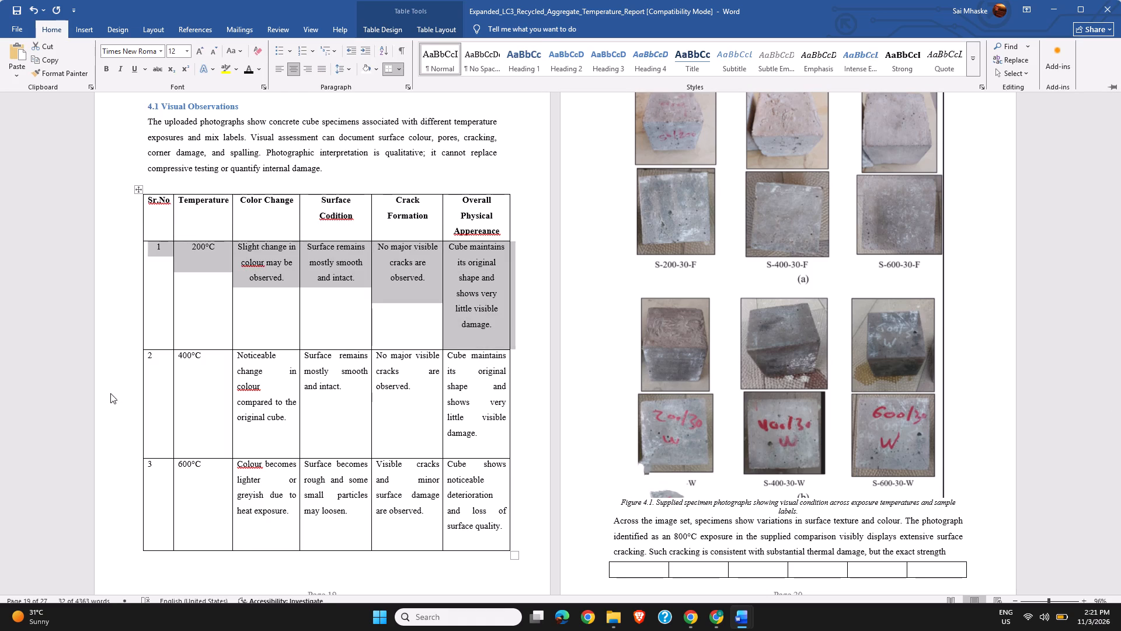
Center the text of the whole 400°C row, from its serial number through the overall physical appearance cell.
click(93, 398)
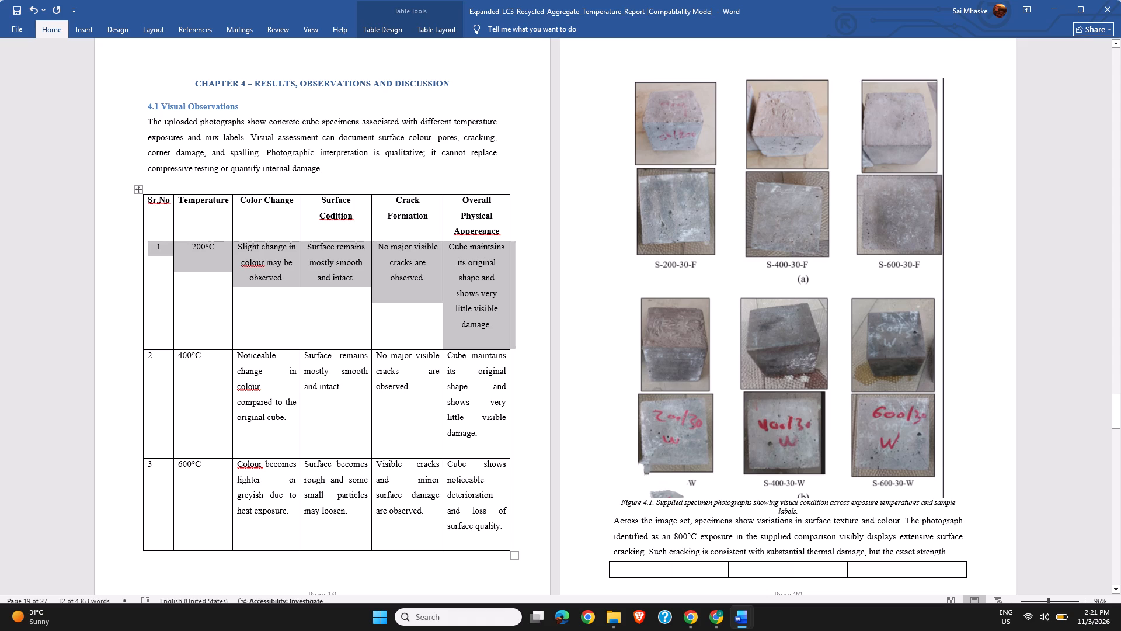
drag(146, 400, 478, 424)
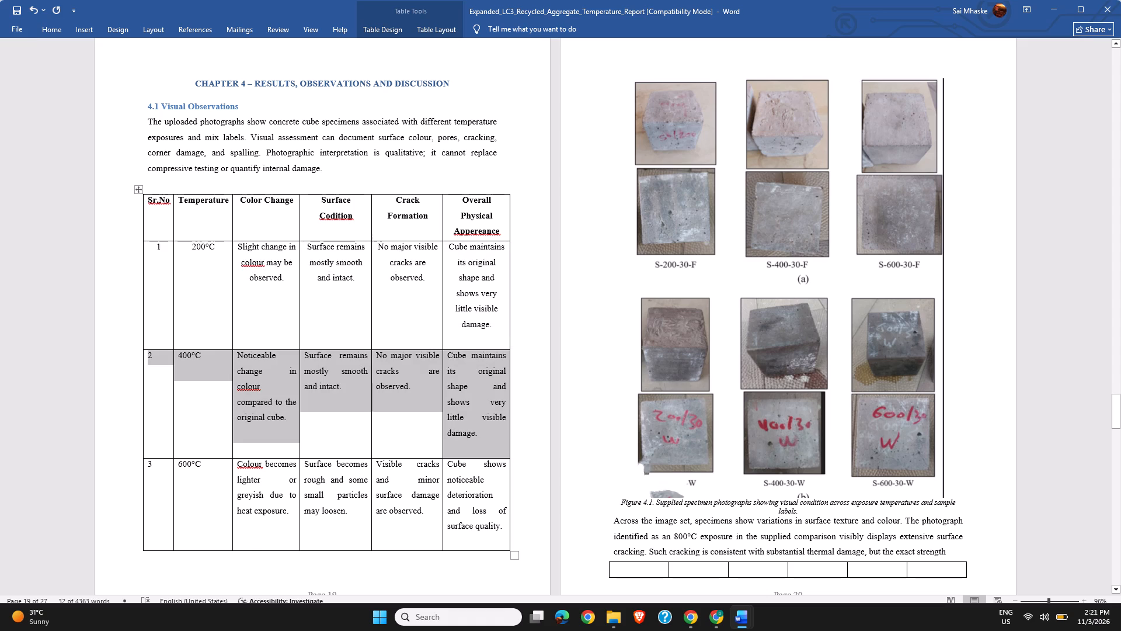
drag(478, 424, 479, 424)
drag(47, 40, 48, 39)
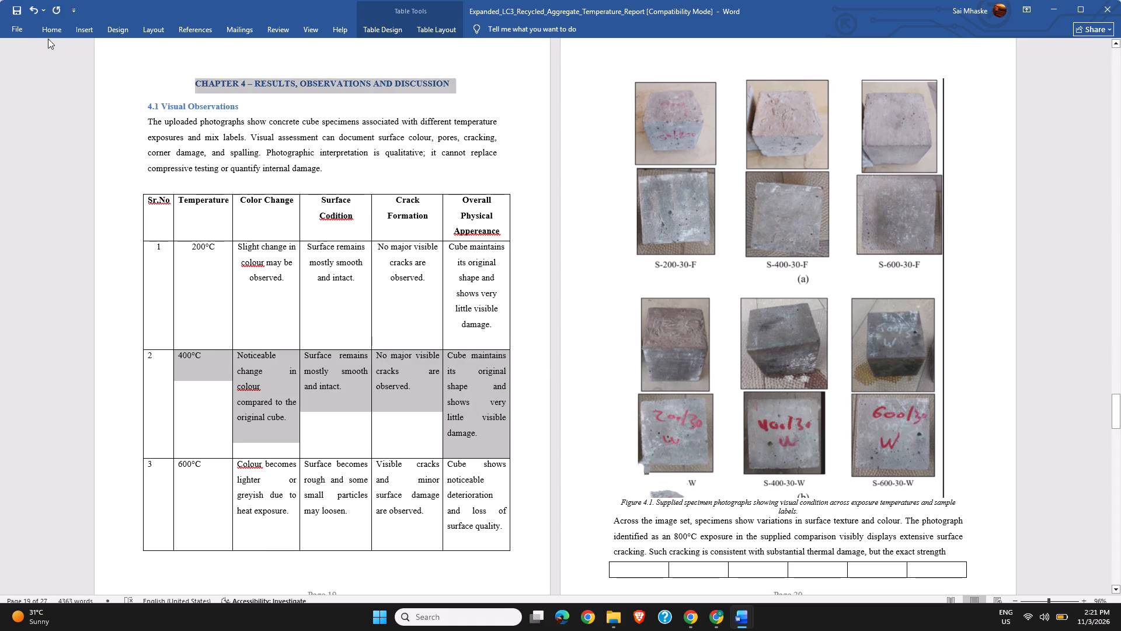
drag(48, 39, 52, 30)
click(52, 30)
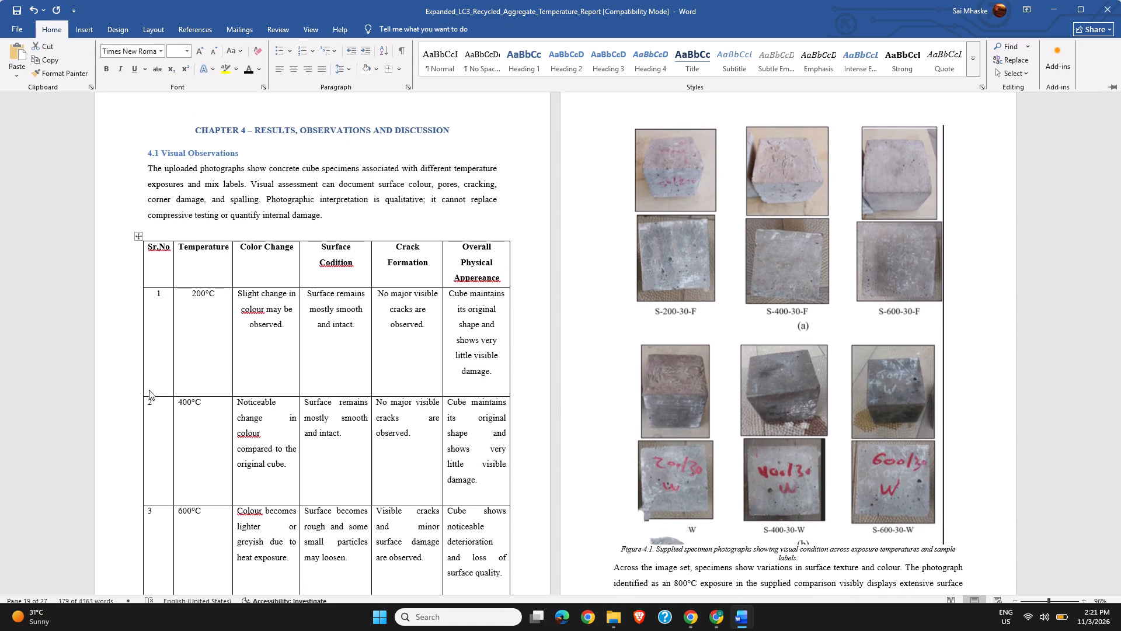
scroll(133, 420, up, 1)
click(109, 445)
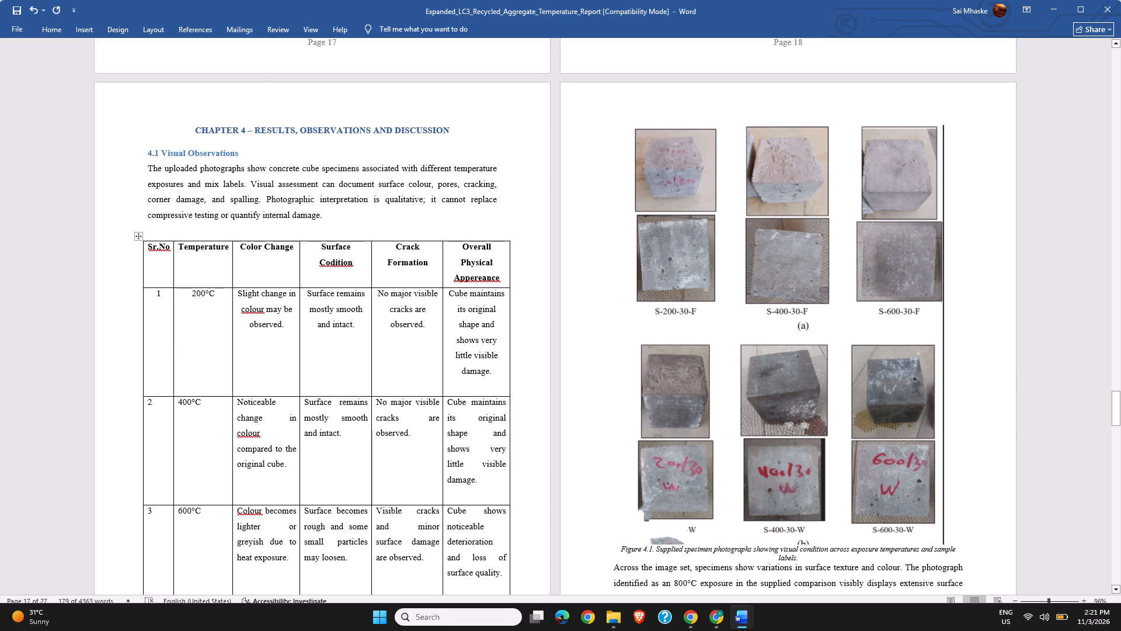
drag(146, 456, 486, 490)
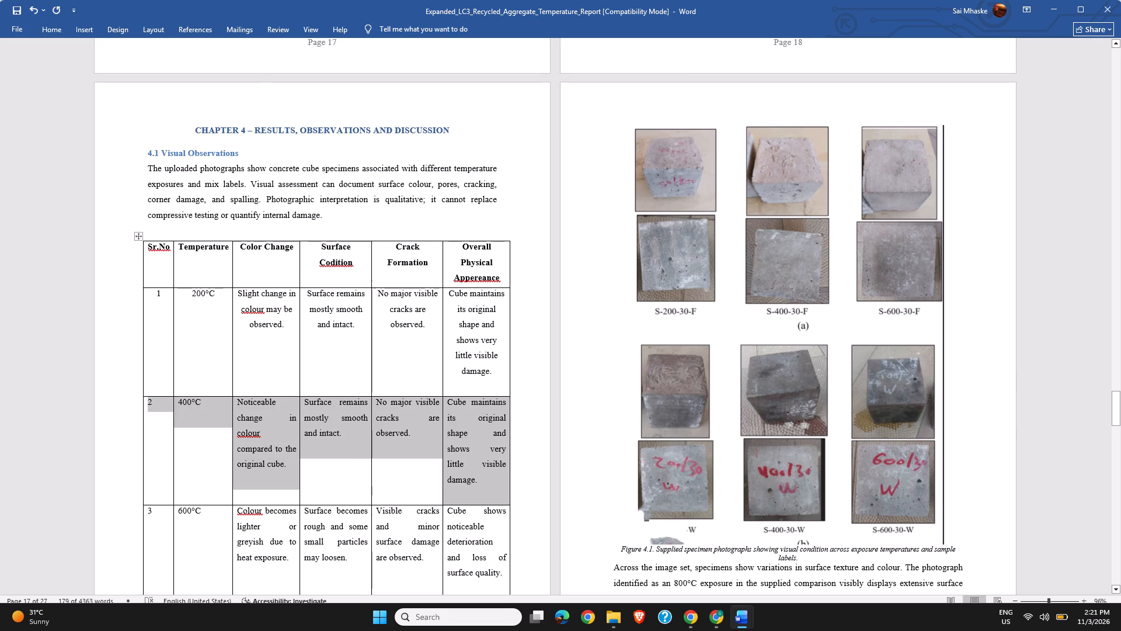
drag(486, 490, 492, 491)
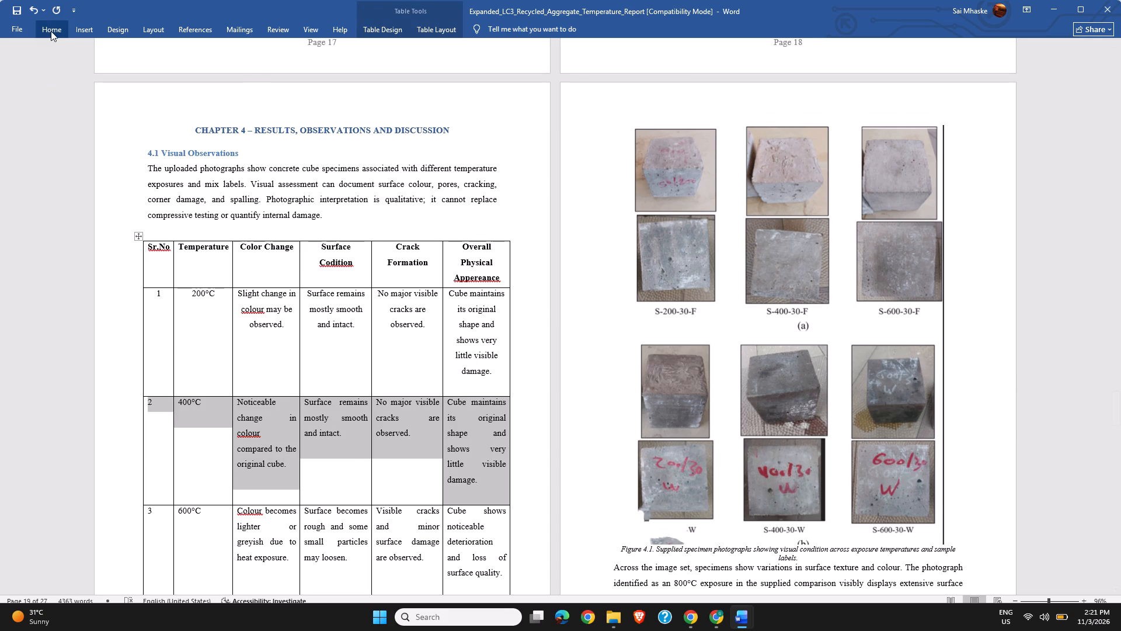
click(51, 31)
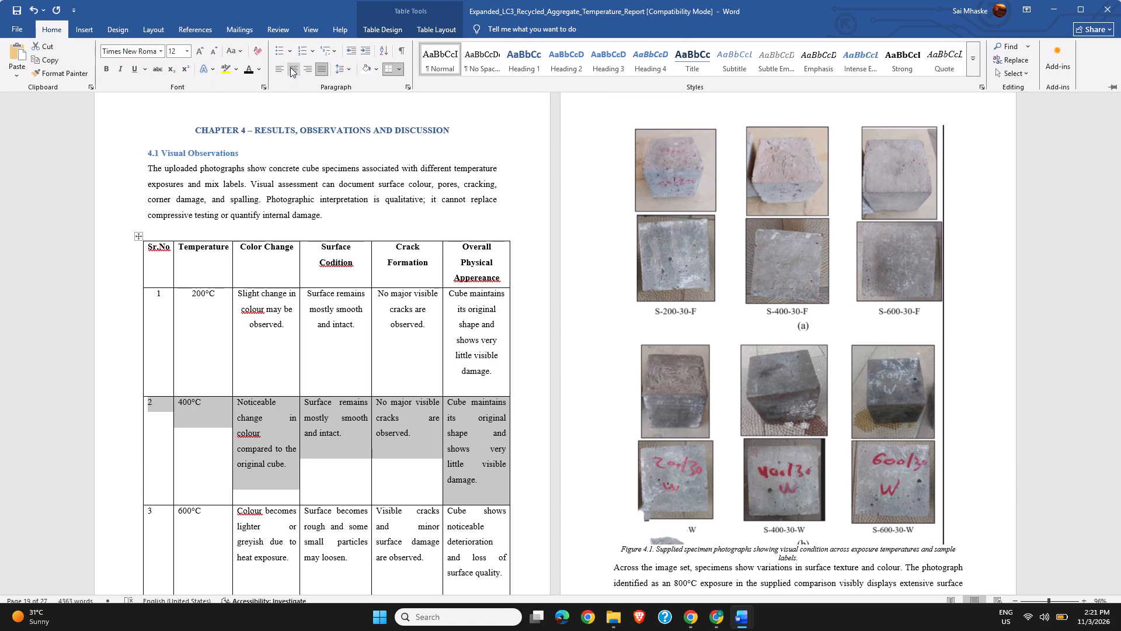
click(290, 67)
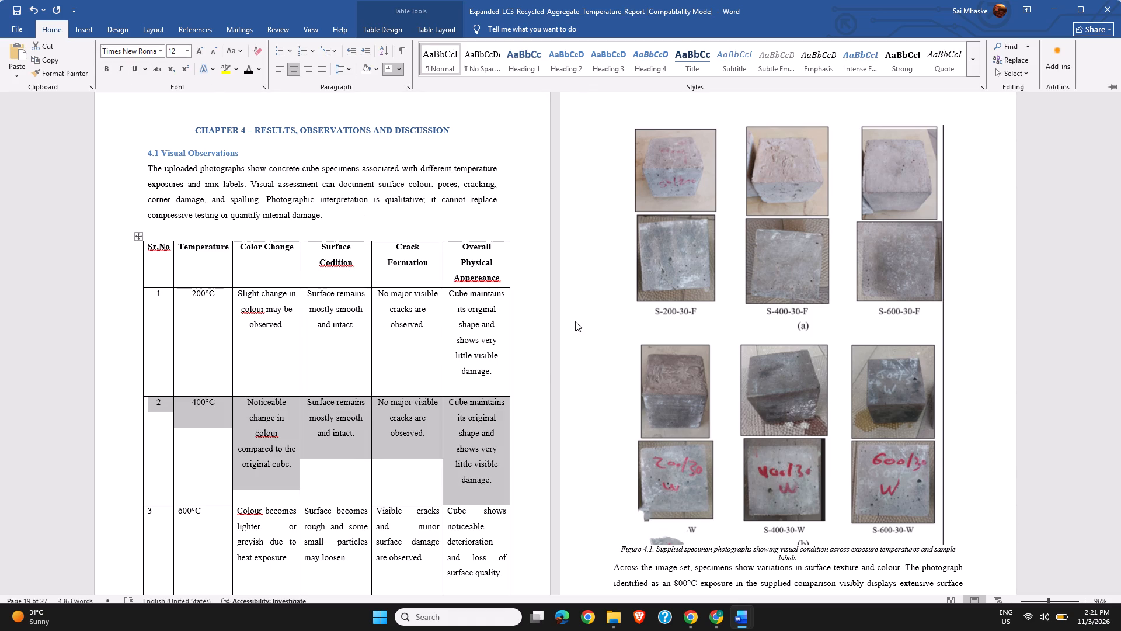
Center the text of the whole 600°C row in the visual observations table.
key(Down)
key(Down)
click(111, 553)
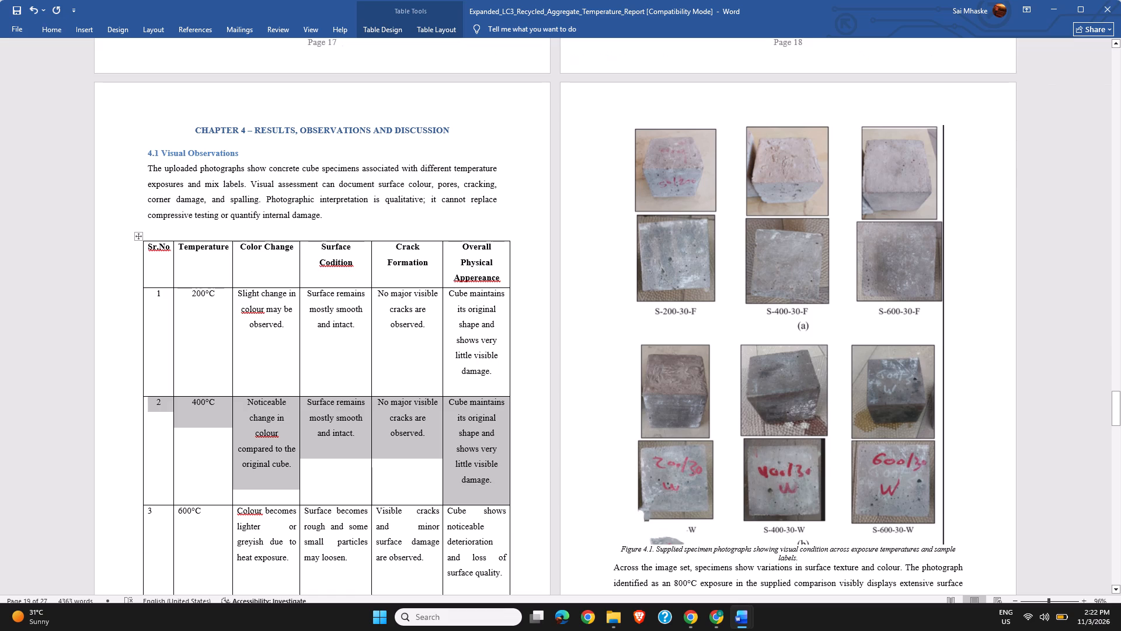
drag(146, 562, 400, 598)
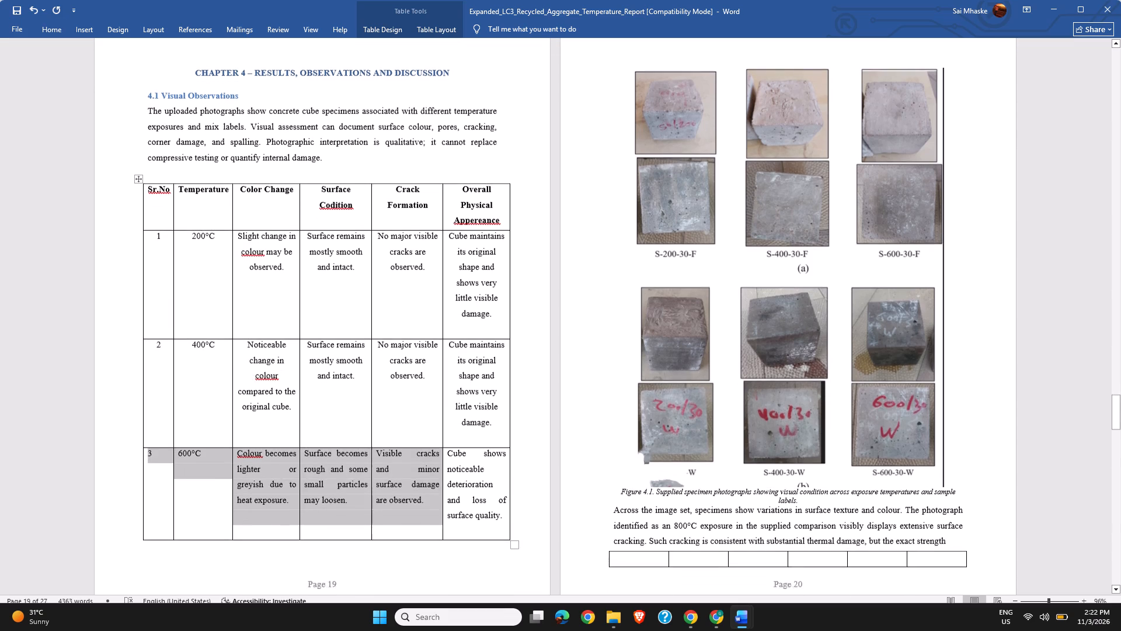
drag(400, 598, 474, 491)
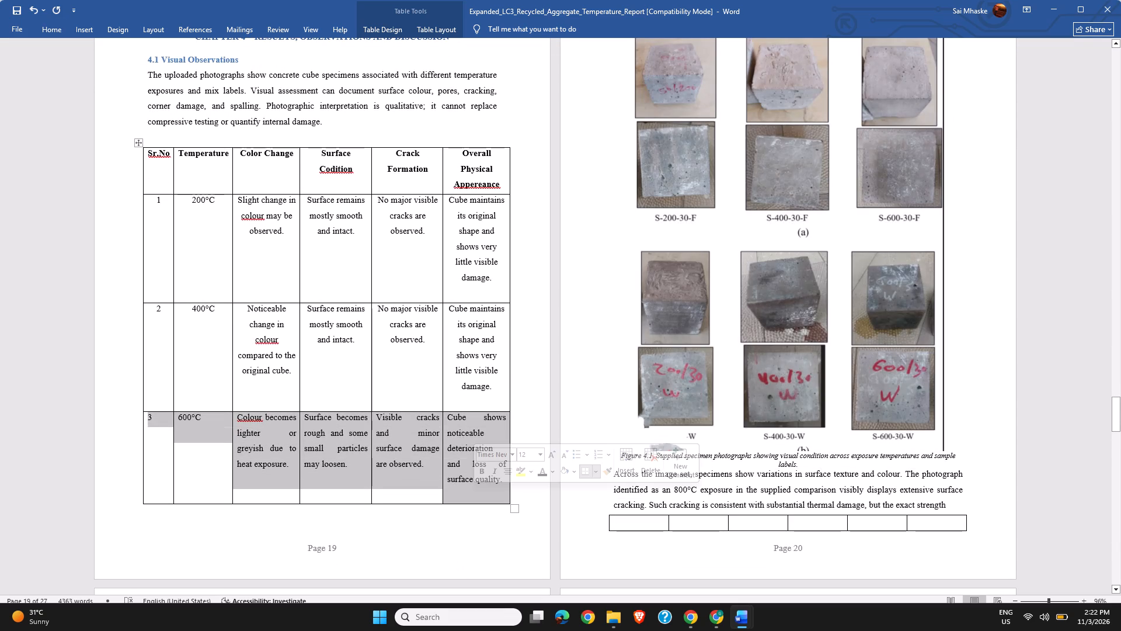
click(58, 26)
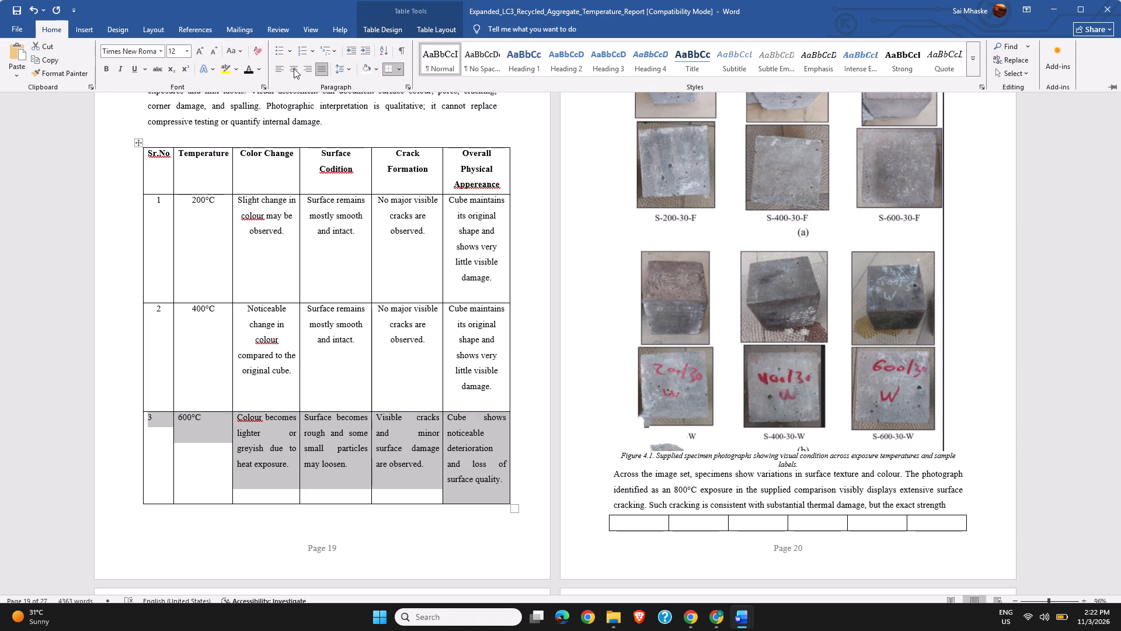
click(298, 68)
click(0, 292)
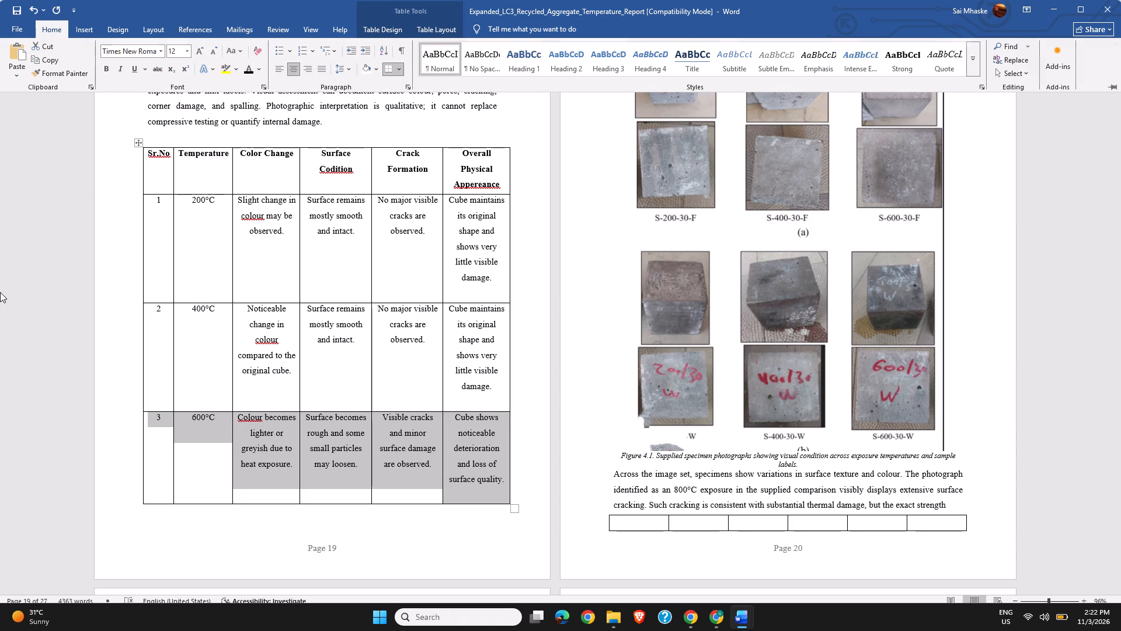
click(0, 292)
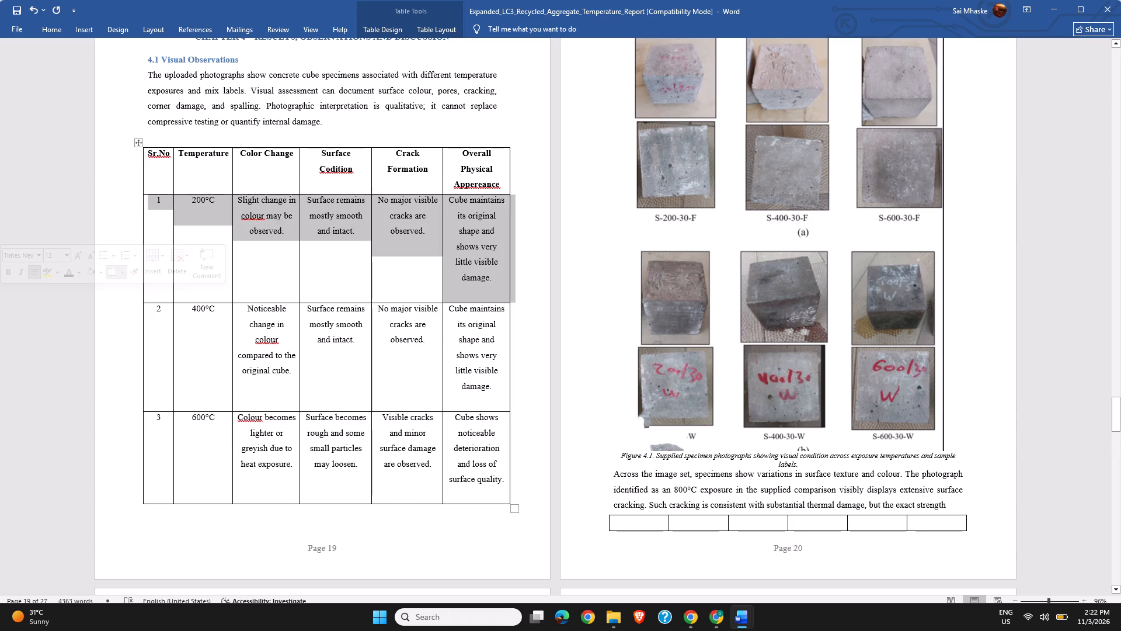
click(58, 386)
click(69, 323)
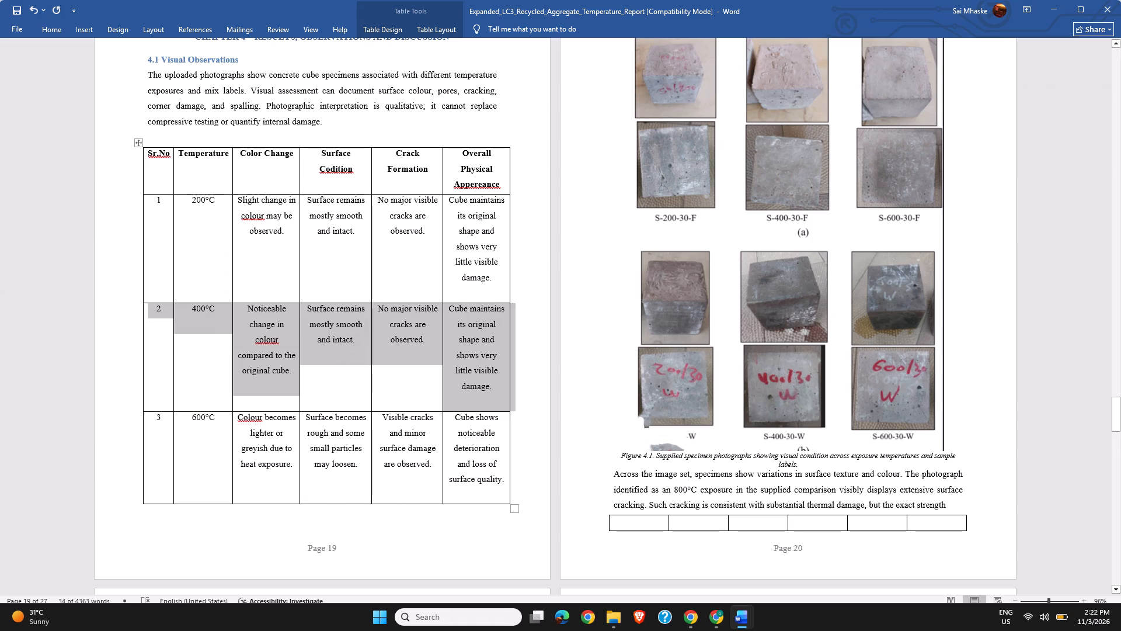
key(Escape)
Delete the empty six-column, single-row table below the Figure 4.1 discussion paragraph on page 20.
click(1053, 333)
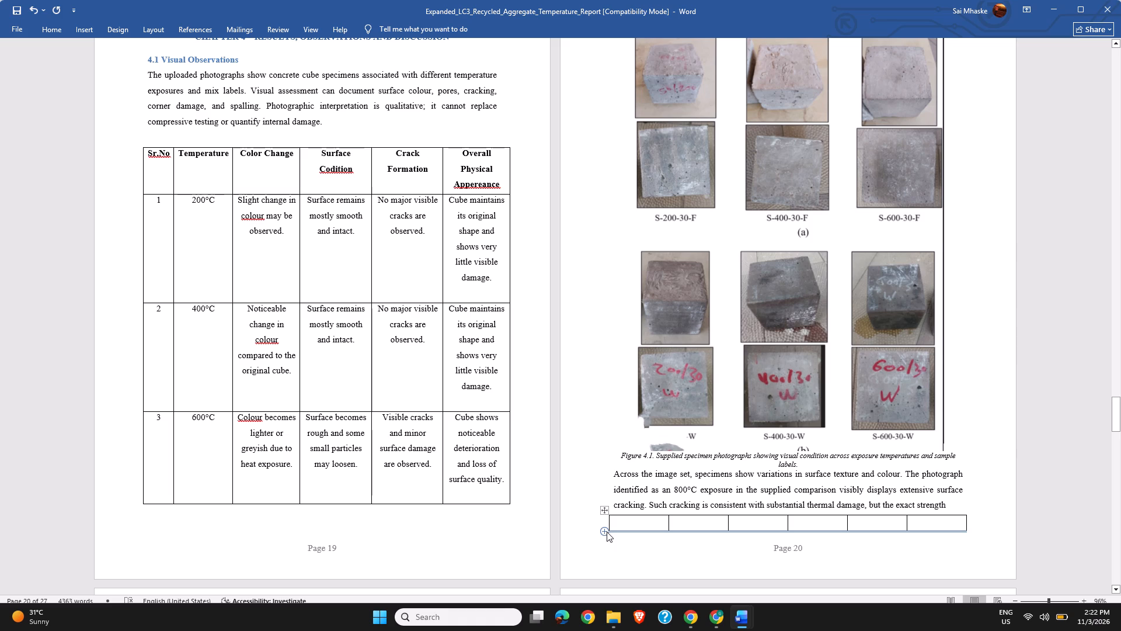
click(605, 509)
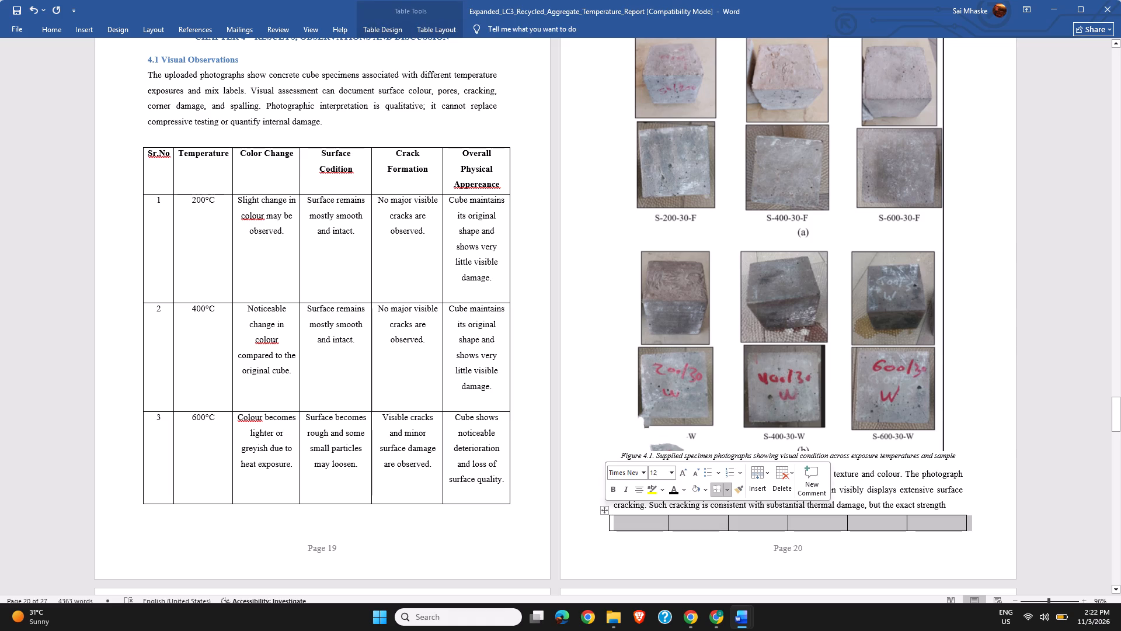
key(BackSpace)
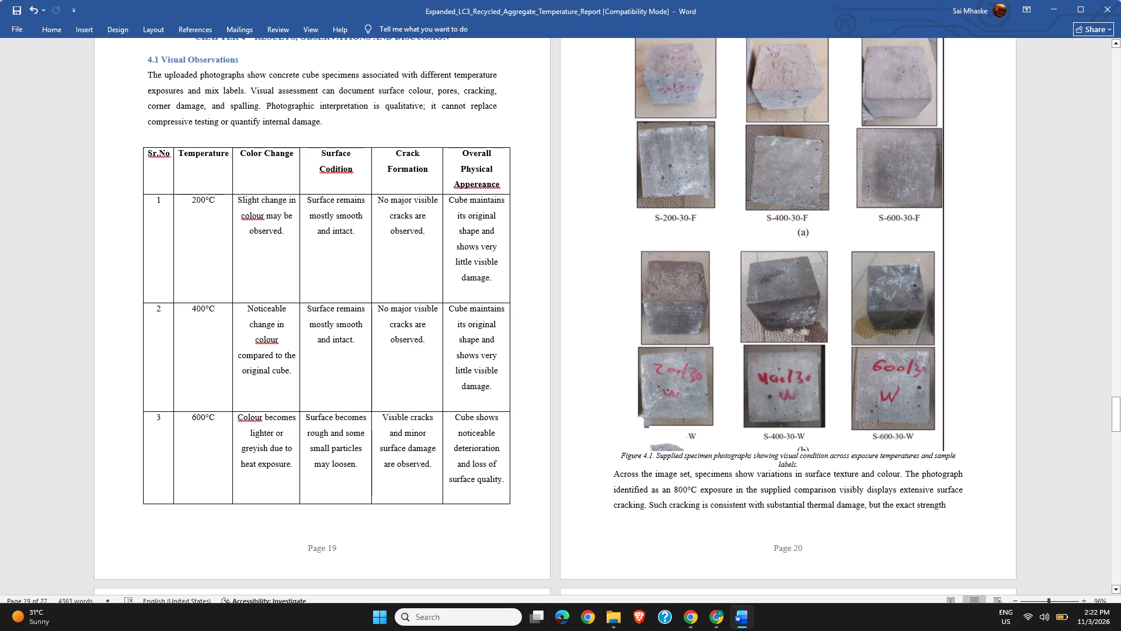
Remove the italic formatting from the entire two-line Figure 4.1 caption.
click(961, 452)
drag(953, 457, 911, 460)
drag(911, 460, 616, 460)
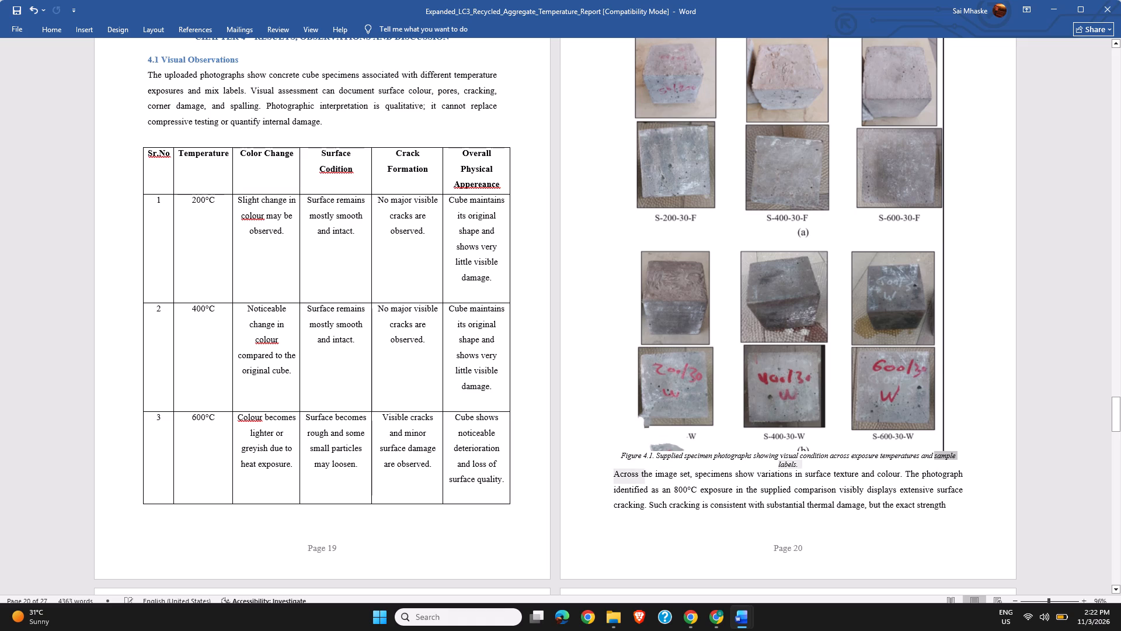
drag(616, 460, 634, 455)
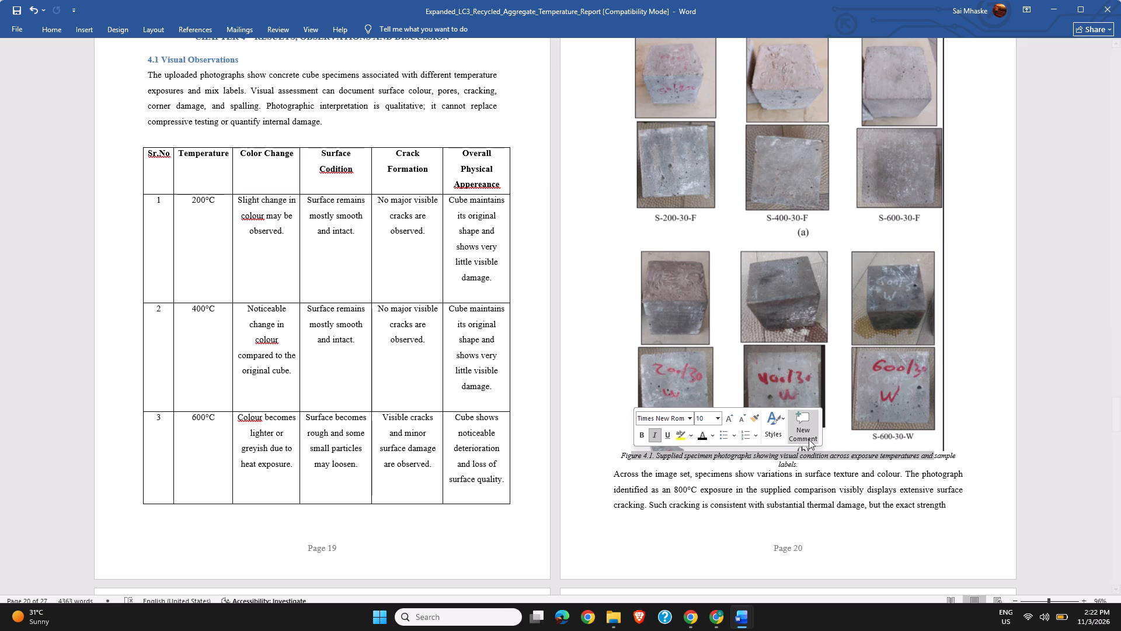
click(807, 463)
drag(807, 463, 761, 460)
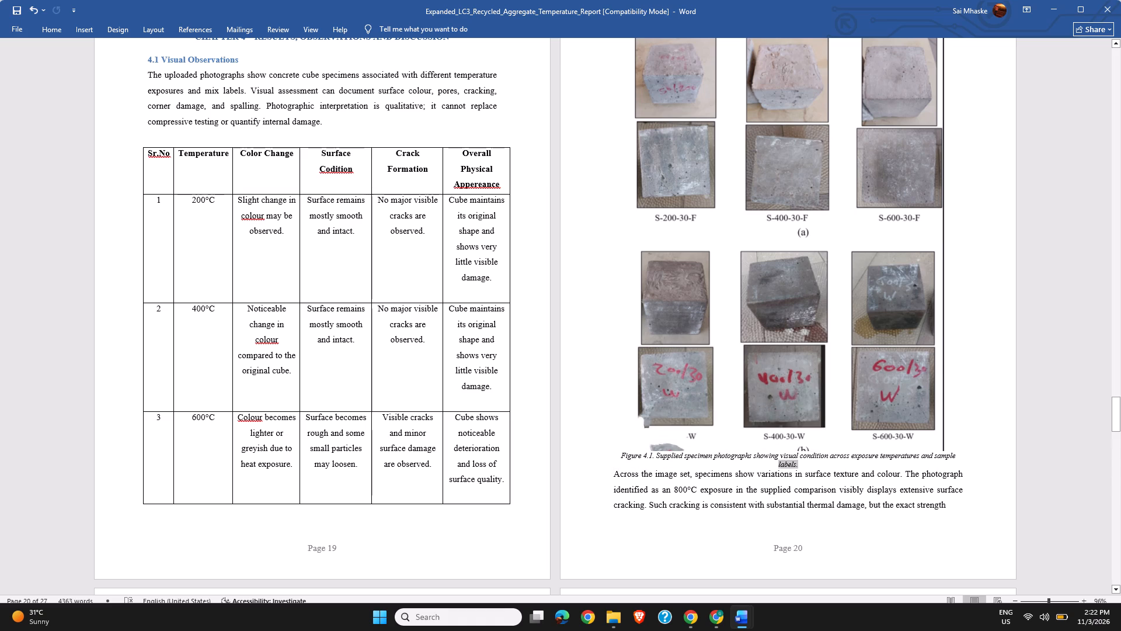
drag(761, 460, 615, 455)
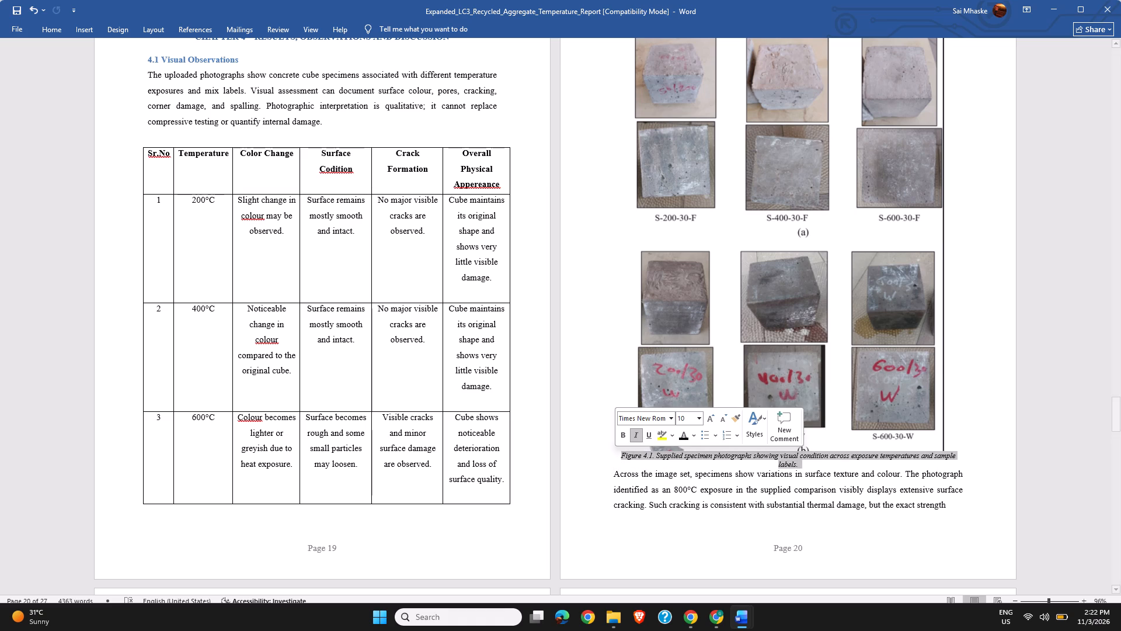
click(633, 437)
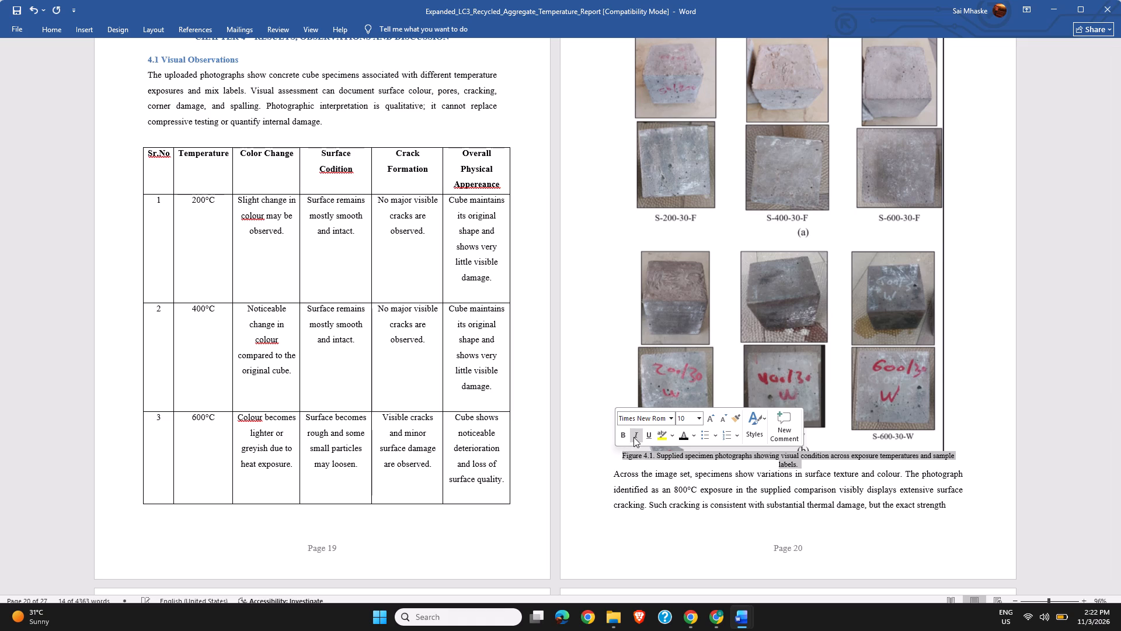
click(1038, 351)
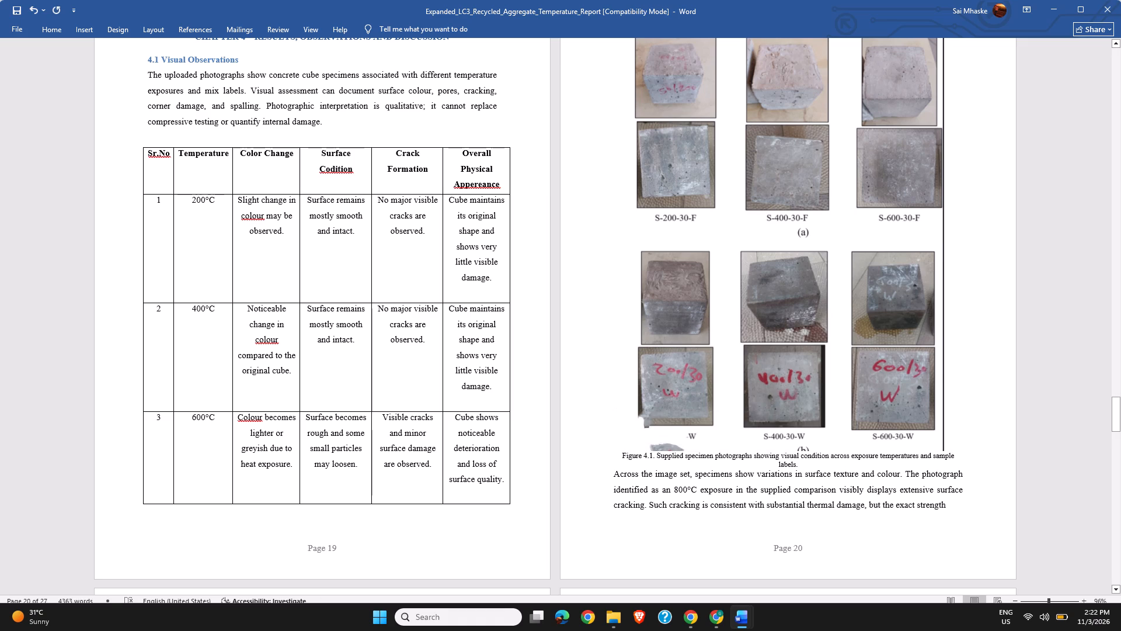
Insert three blank lines between the Figure 4.1 caption and the paragraph beginning "Across the image set".
click(806, 470)
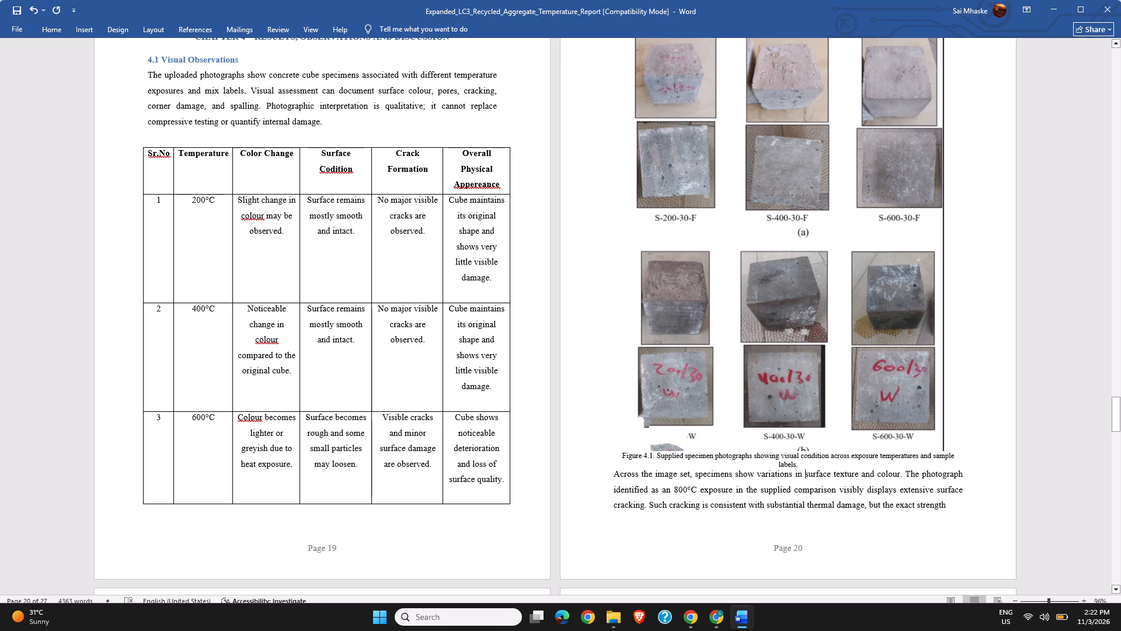
click(799, 462)
key(Return)
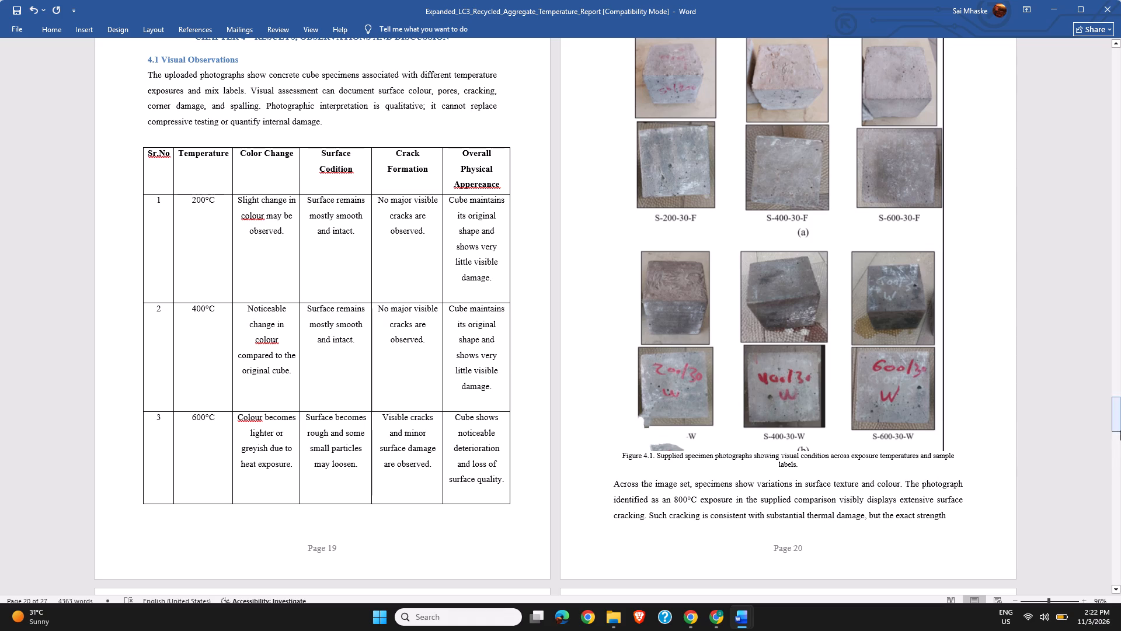
drag(1116, 429, 1113, 412)
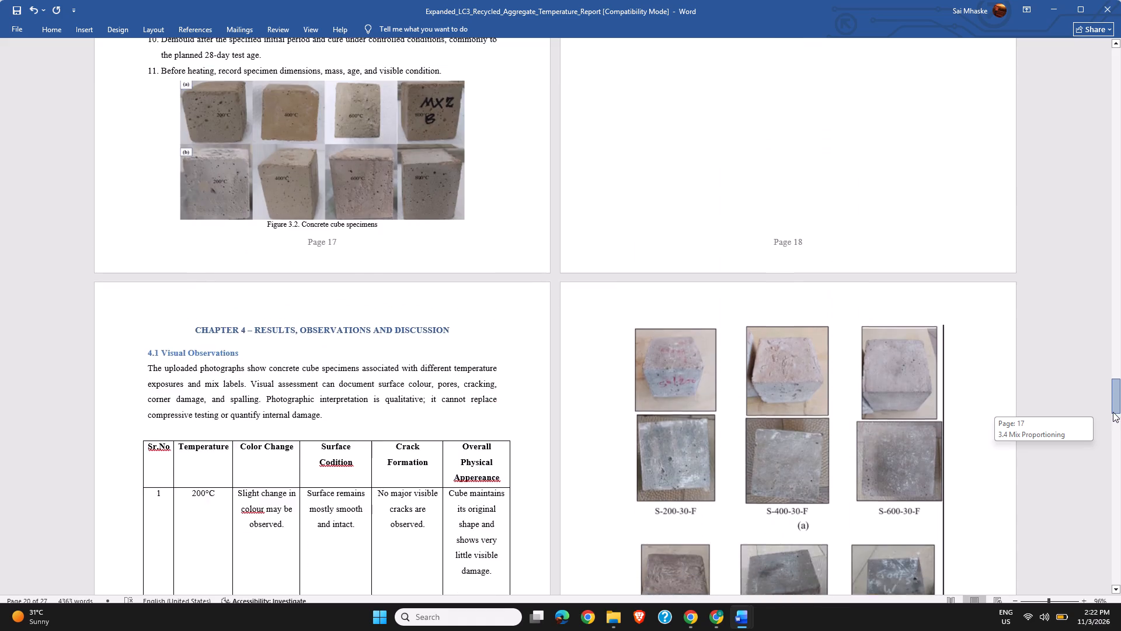
drag(1113, 412, 1119, 443)
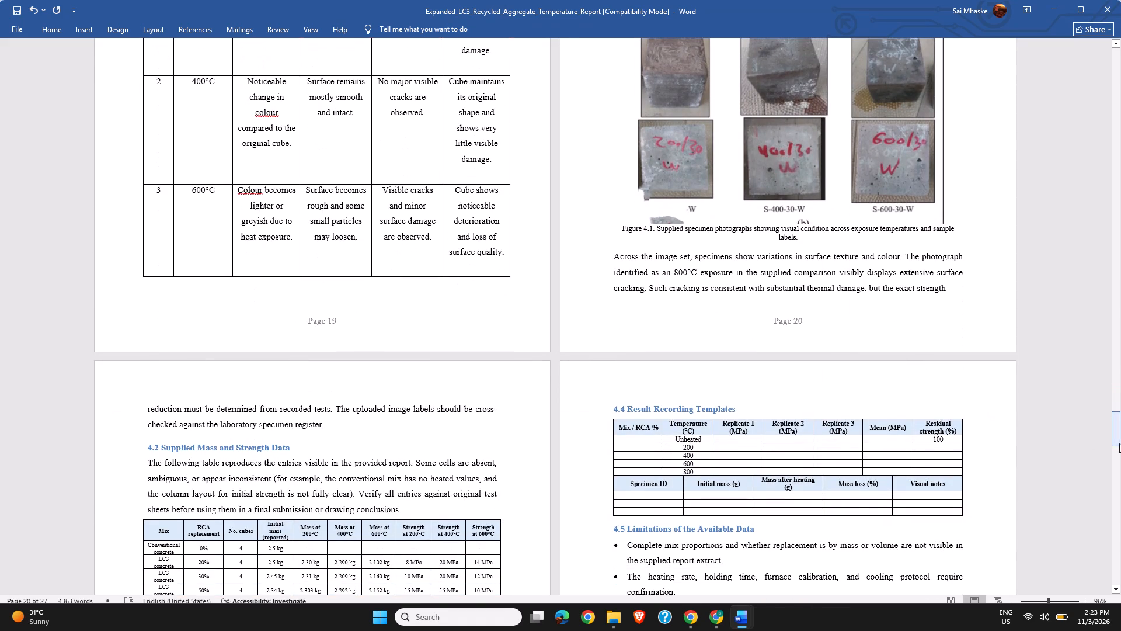
click(611, 258)
key(Return)
key(Return)
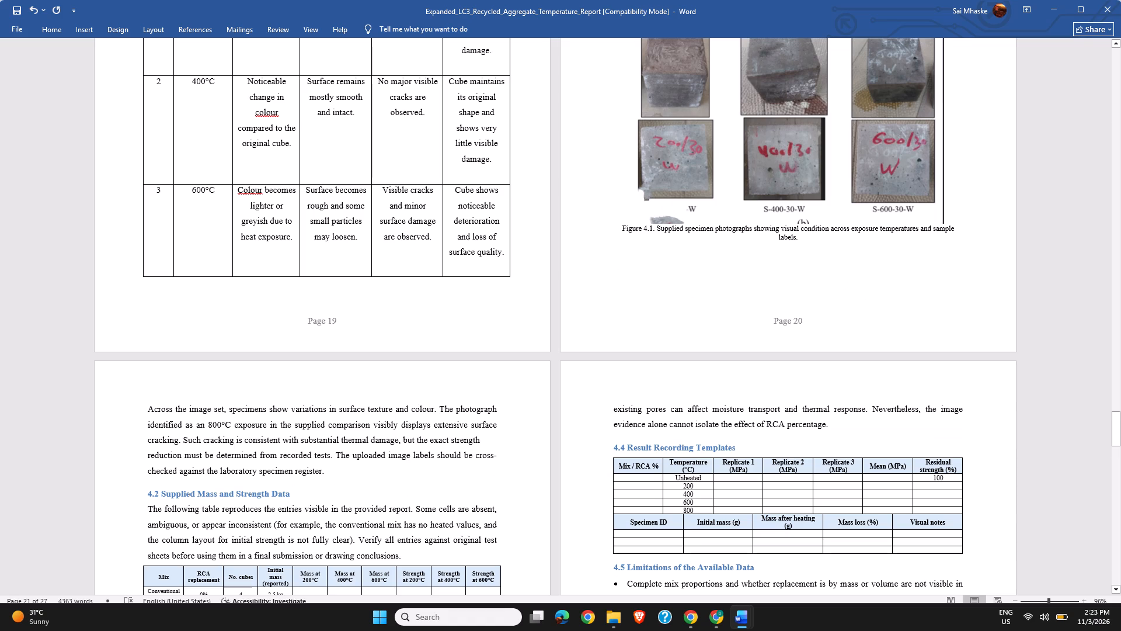
Shrink the Figure 4.1 specimen picture proportionally so the paragraph beginning "Across the image set" fits on page 20.
scroll(727, 158, up, 1)
drag(1120, 428, 1120, 398)
click(927, 338)
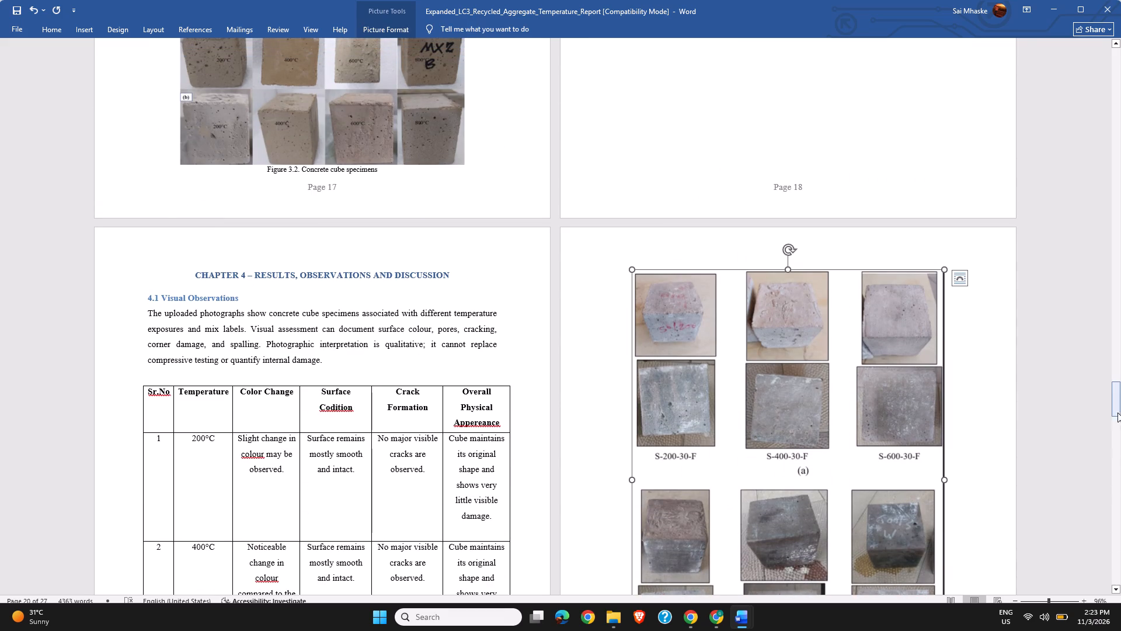
drag(1117, 405, 1120, 415)
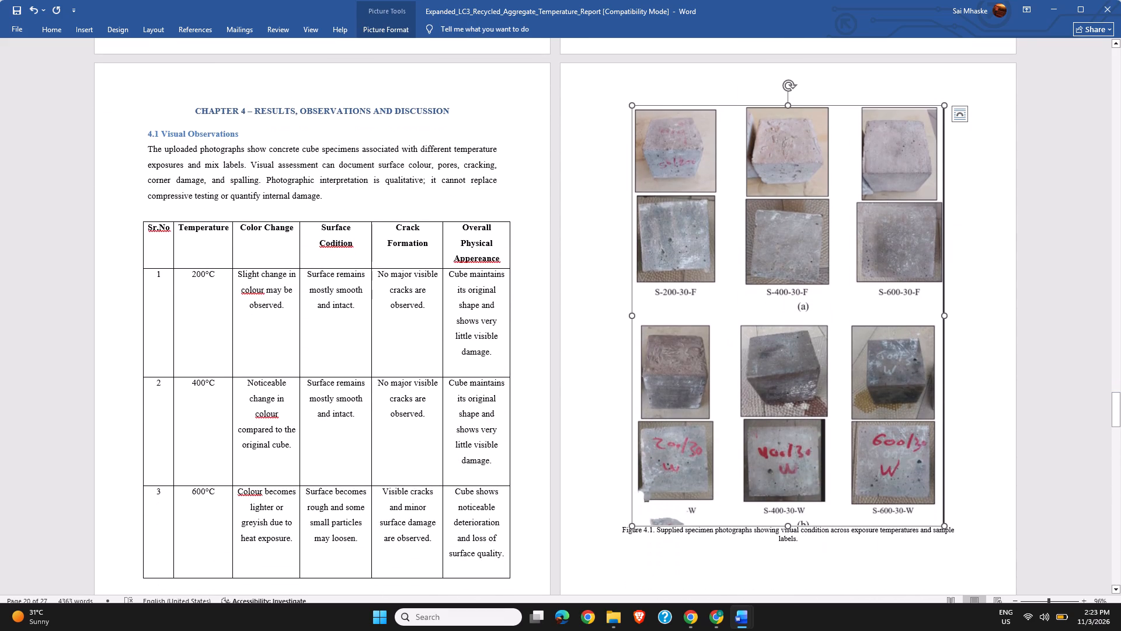
drag(944, 529, 921, 458)
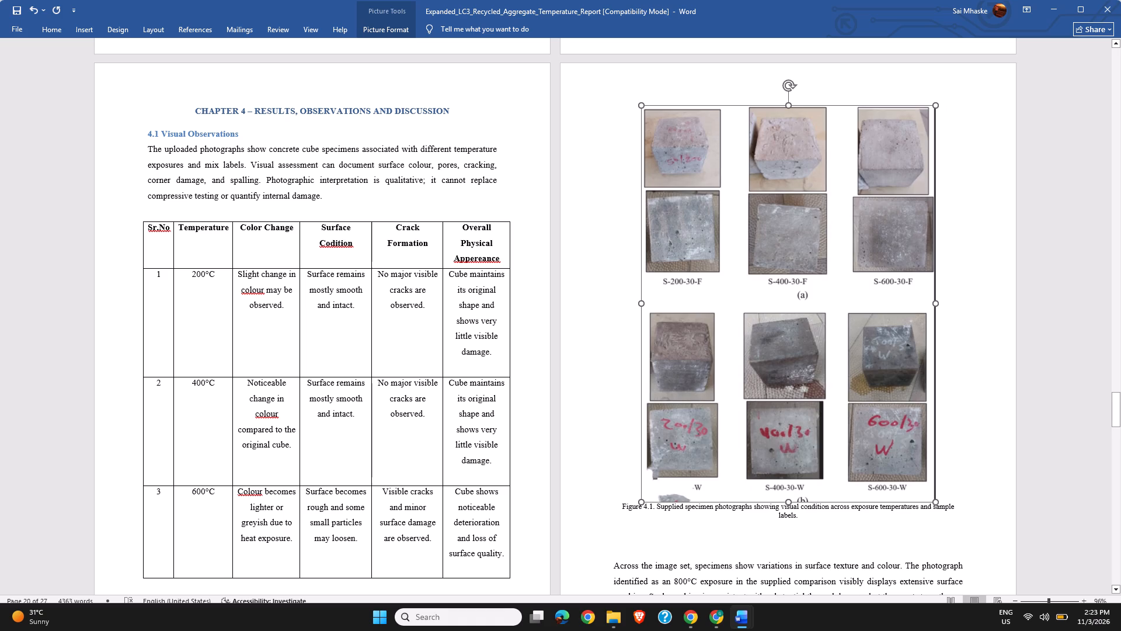
drag(921, 458, 884, 380)
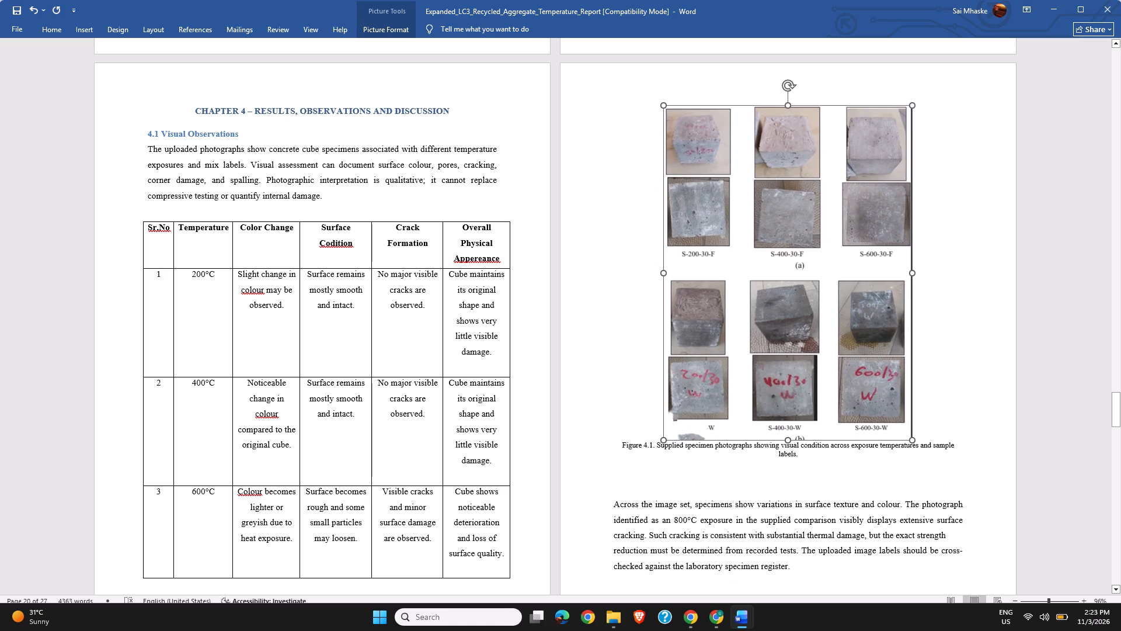
drag(884, 380, 892, 410)
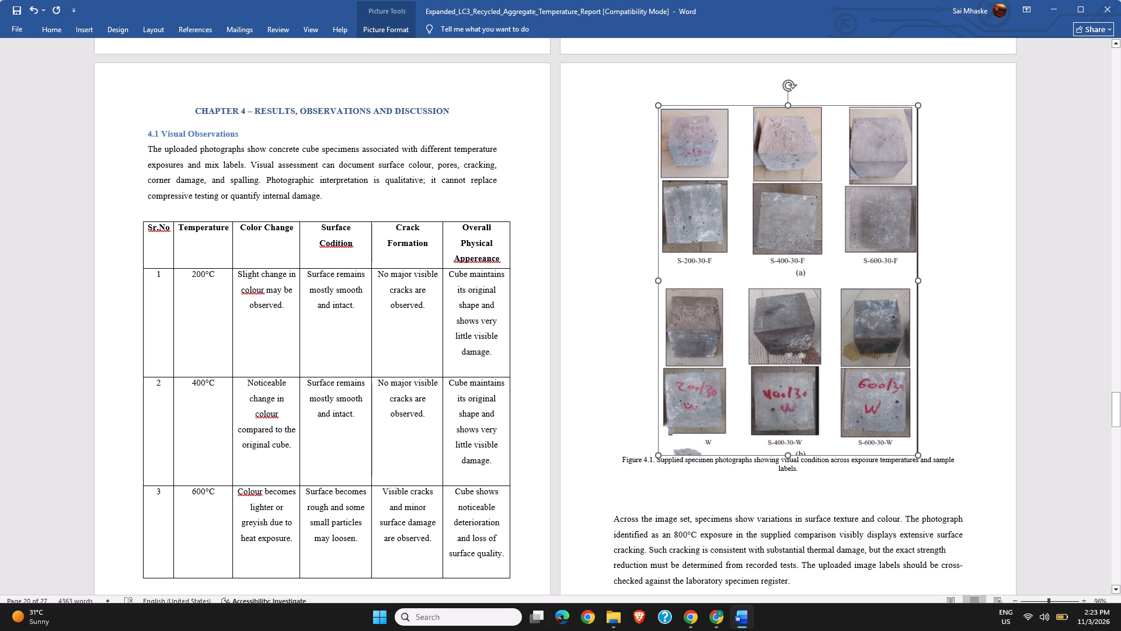
Adjust the Figure 4.1 caption spacing by adding one blank line above it and removing one blank line below it.
click(947, 453)
click(928, 448)
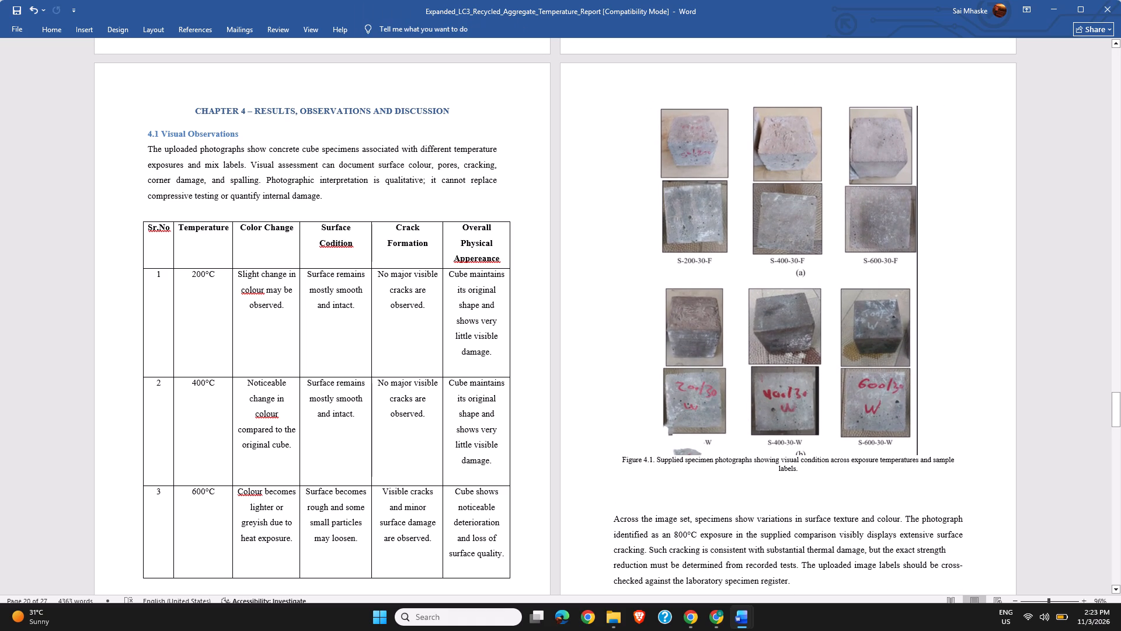
key(Return)
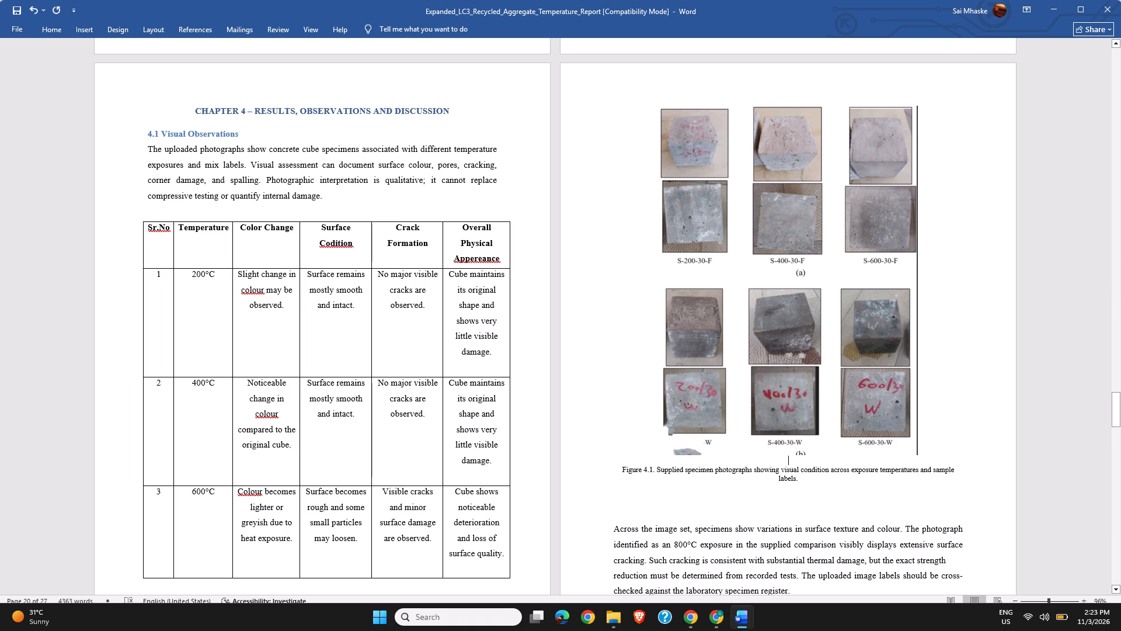
click(612, 525)
key(BackSpace)
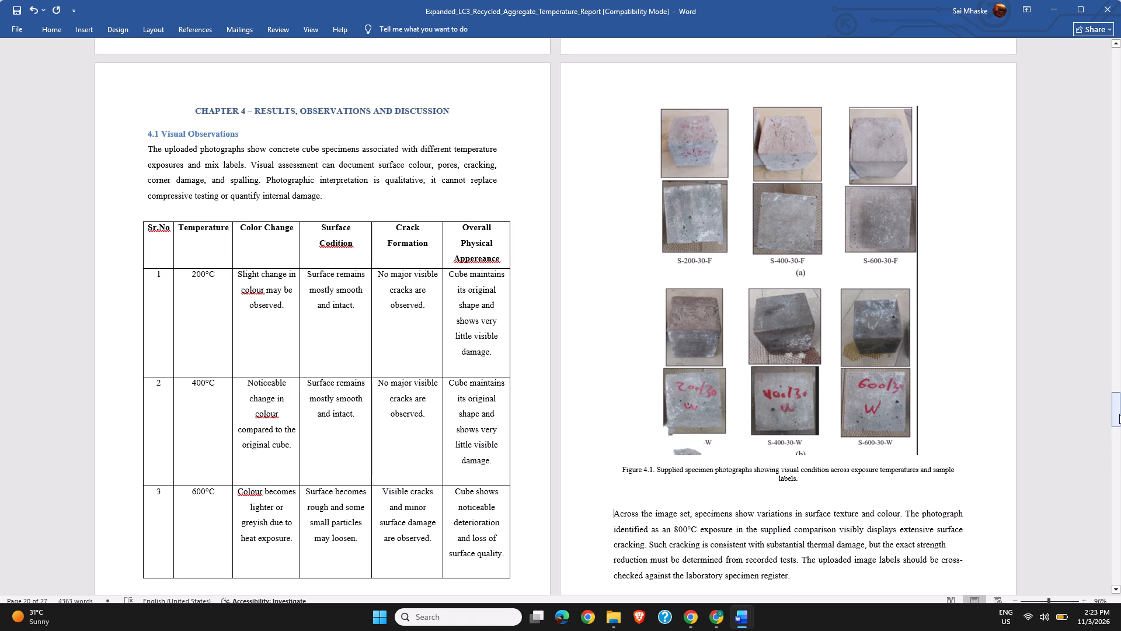
Insert a blank line between section 4.2's introductory paragraph and the mass and strength table.
drag(1116, 410, 1112, 434)
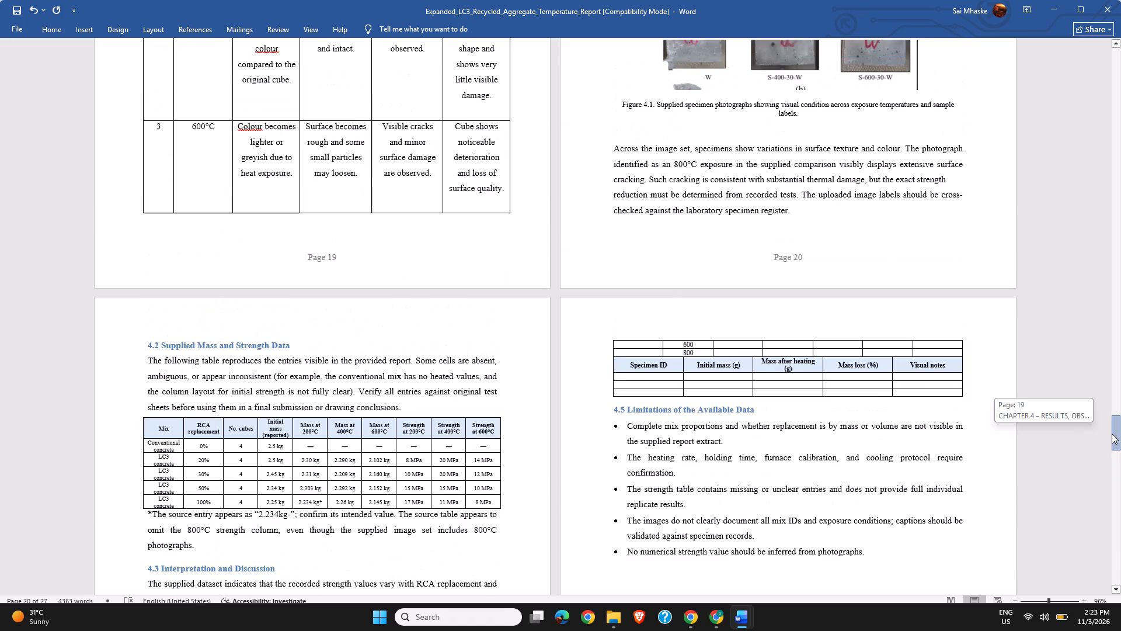
drag(1112, 434, 1112, 449)
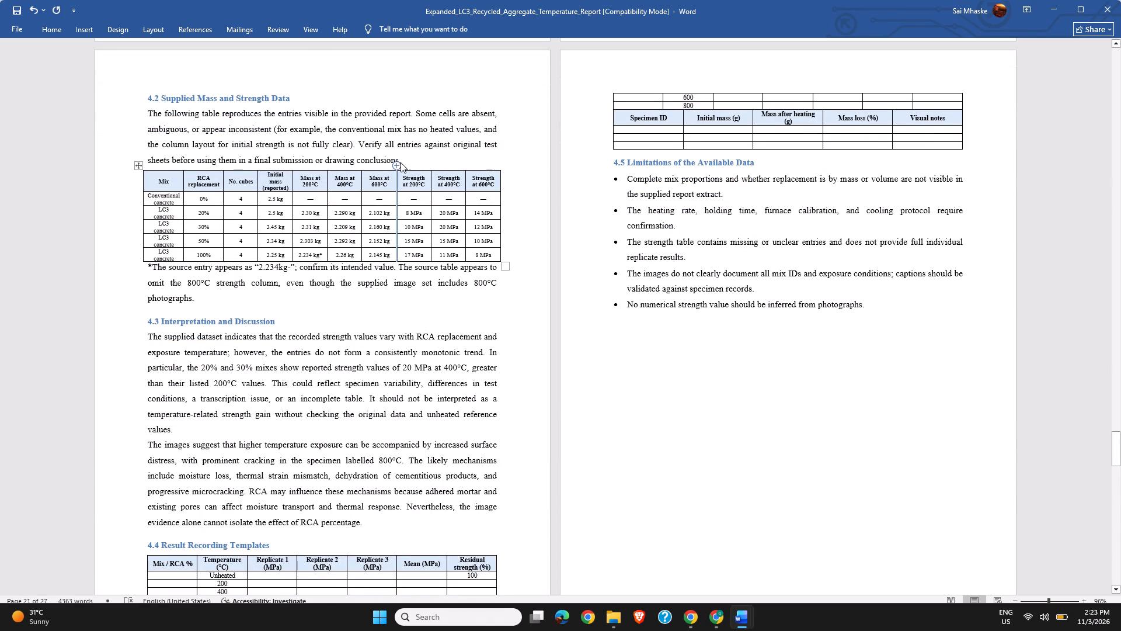
click(401, 162)
key(Return)
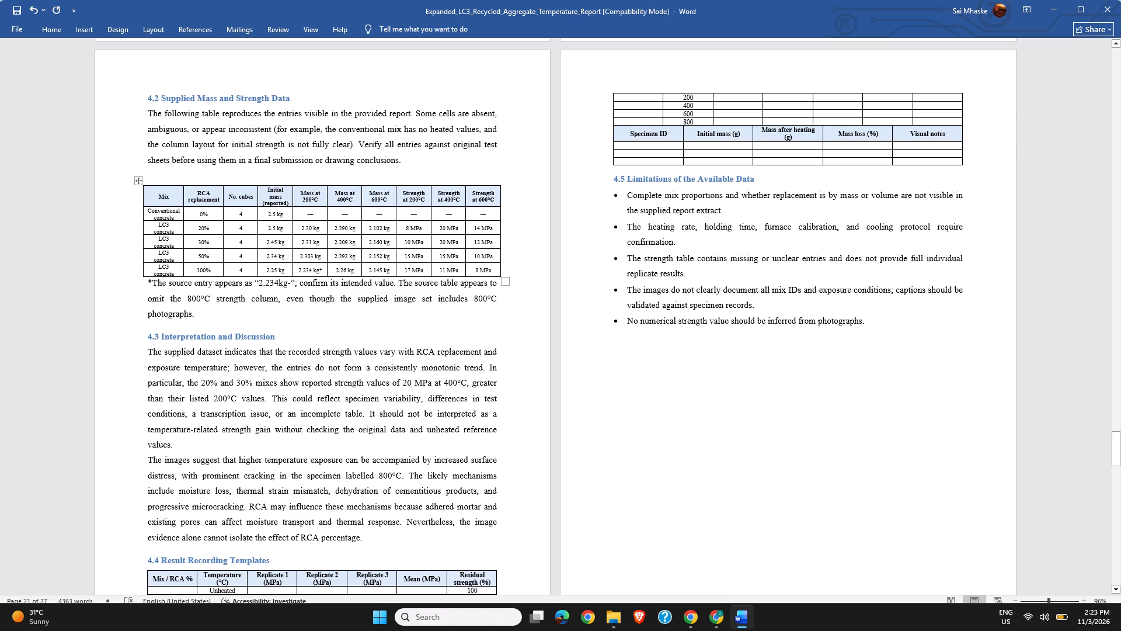
Slightly increase the height of the last row (100% RCA replacement) in the section 4.2 table.
drag(148, 276, 166, 283)
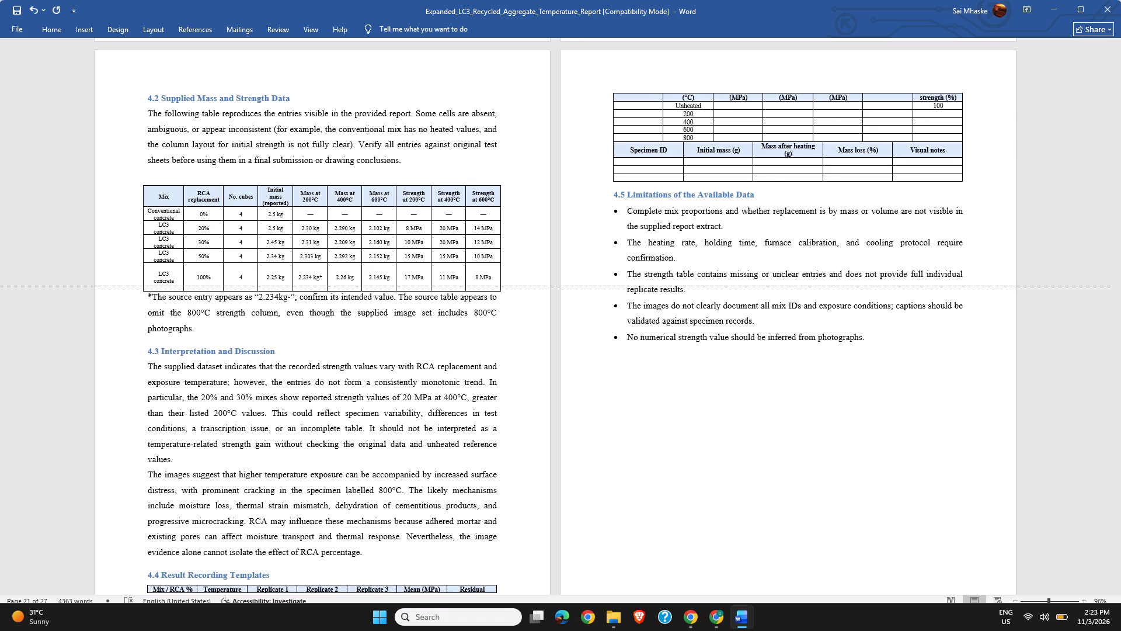
drag(166, 283, 166, 283)
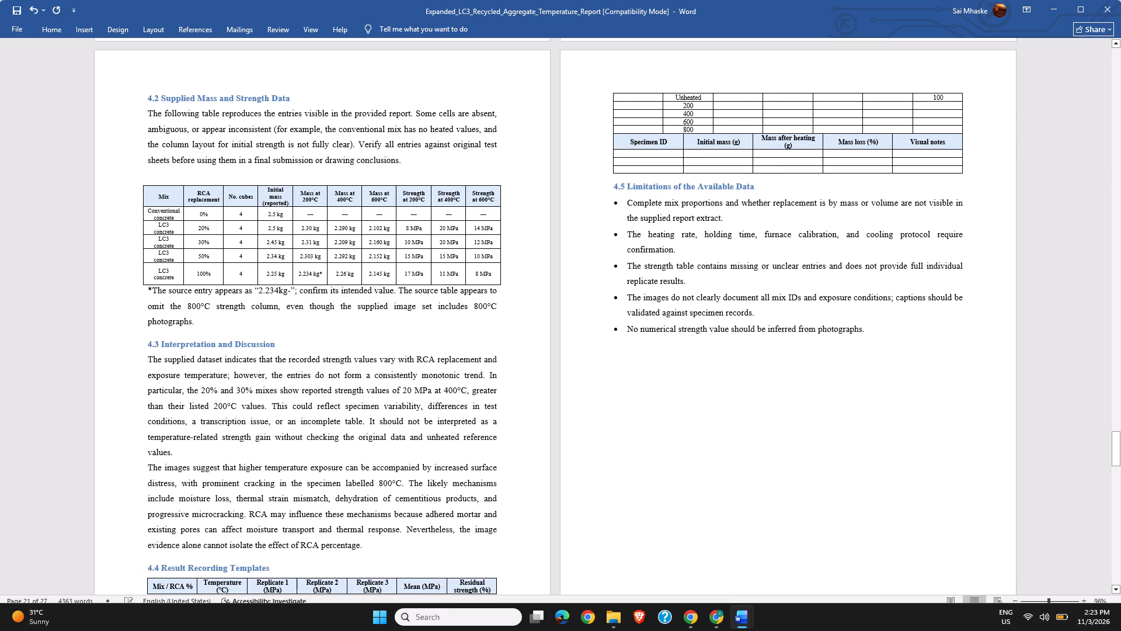
Delete the note beginning "*The source entry appears as" below the section 4.2 table.
drag(147, 290, 197, 339)
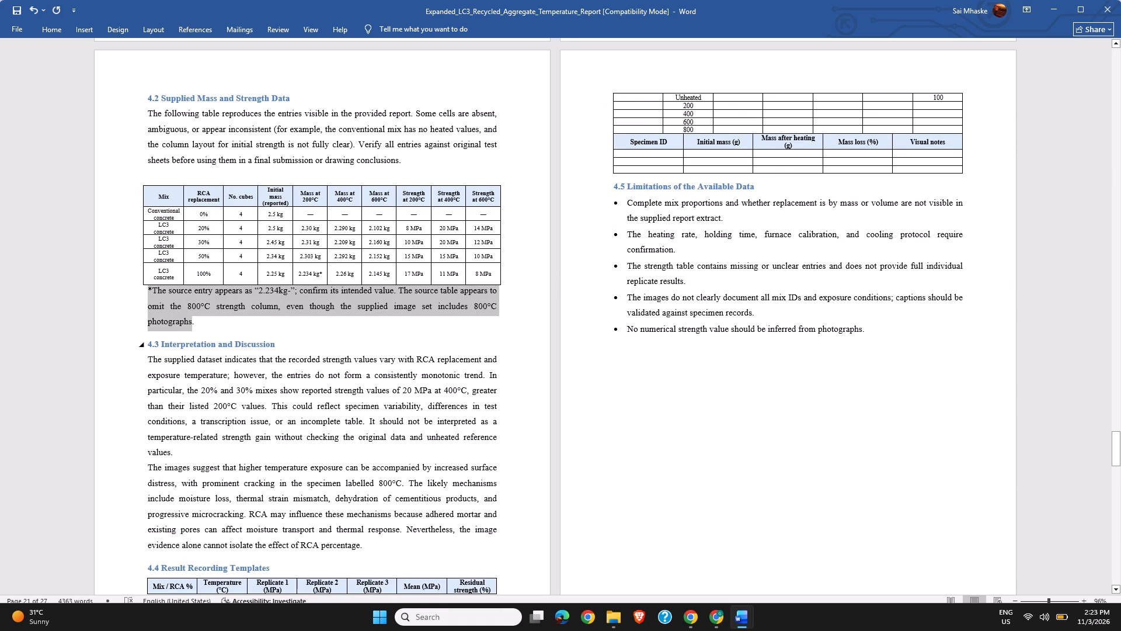
drag(197, 339, 206, 323)
key(BackSpace)
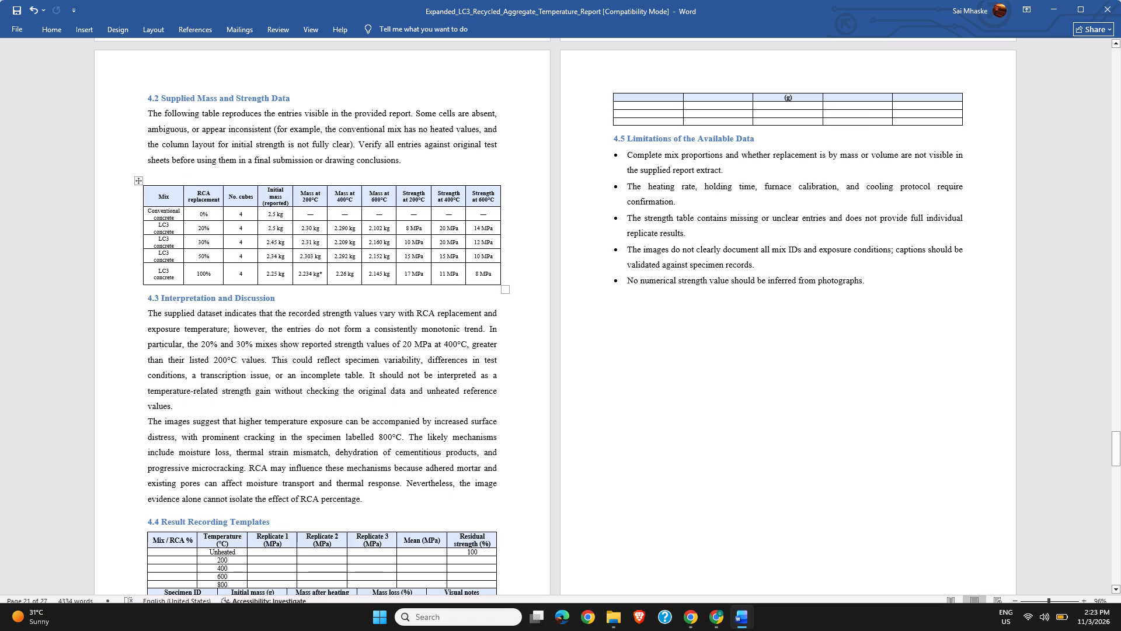
Move the section 4.2 table slightly up toward its introductory paragraph and enlarge it in width and height.
drag(140, 181, 138, 165)
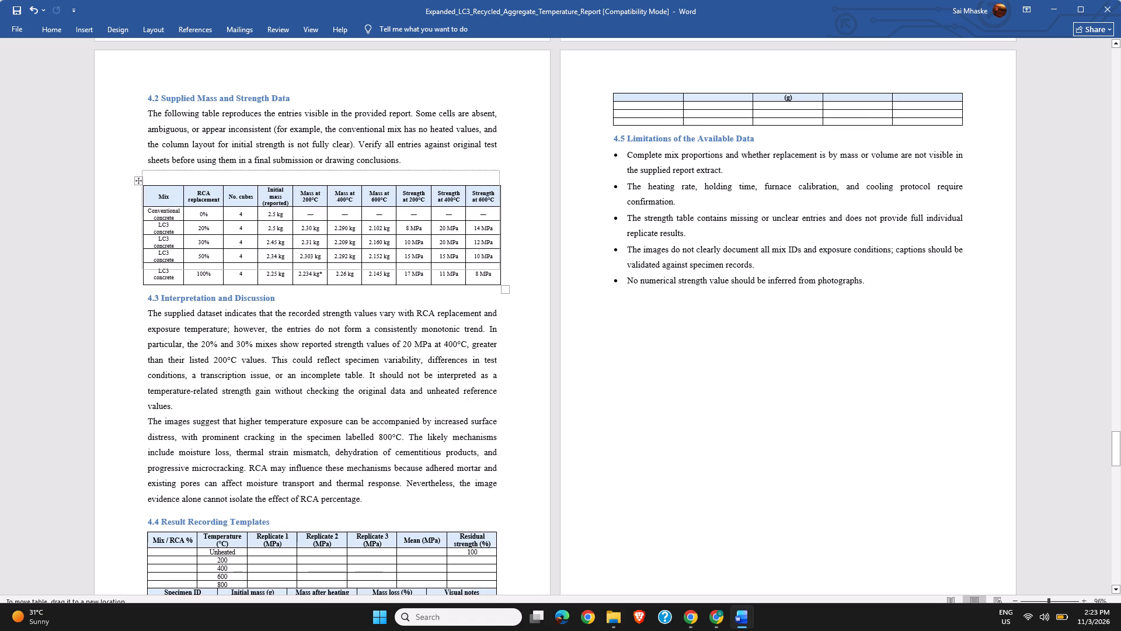
drag(138, 165, 138, 174)
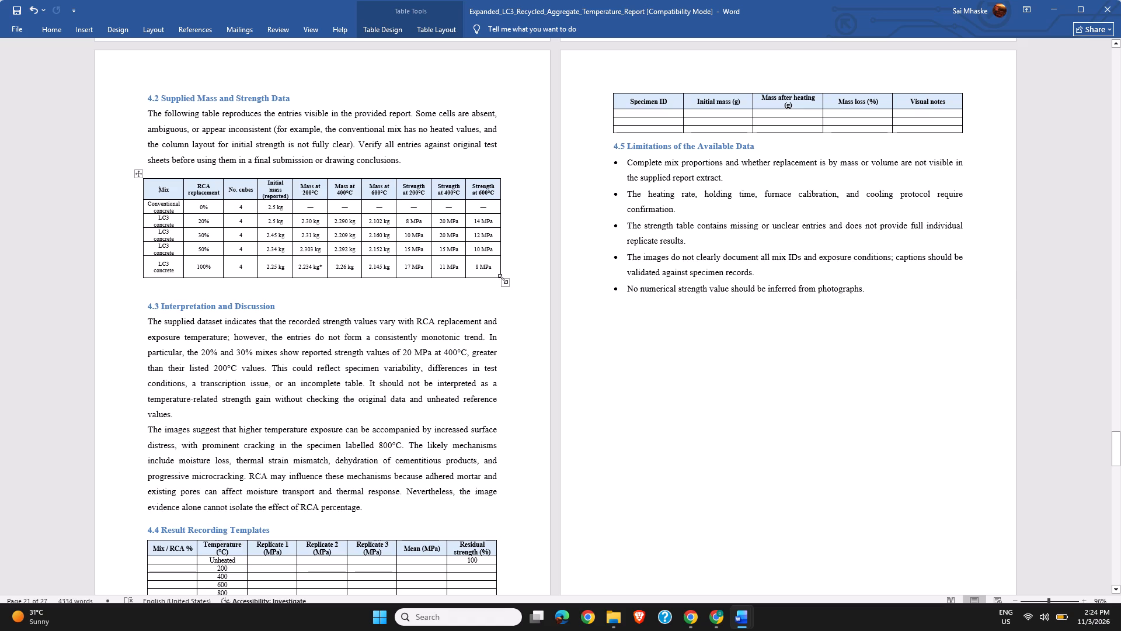
drag(503, 279, 517, 318)
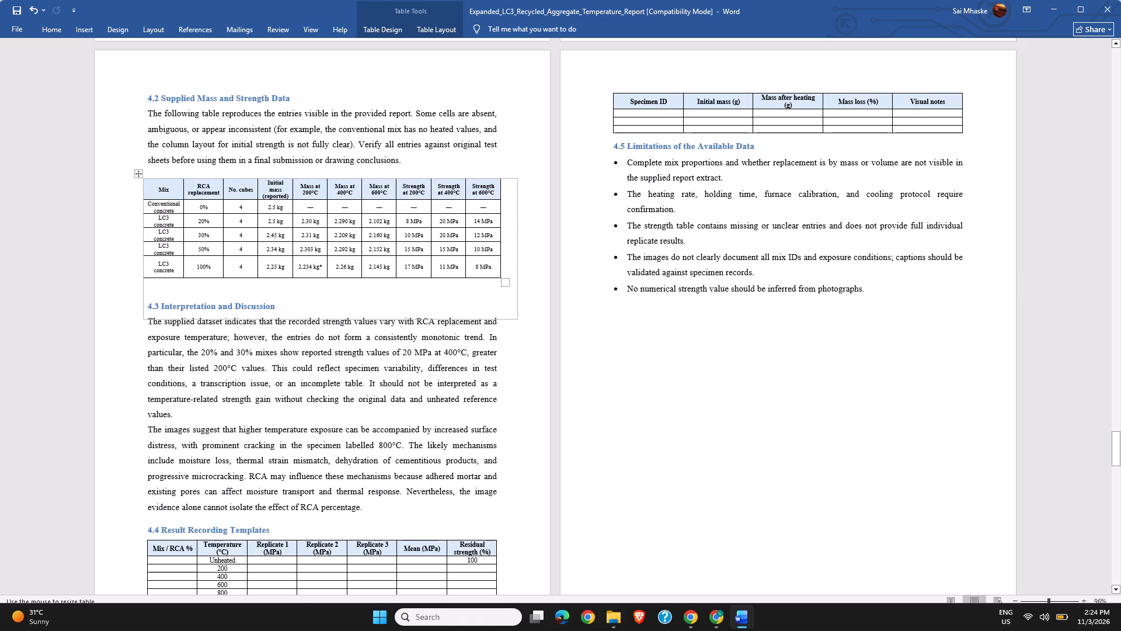
drag(517, 318, 513, 311)
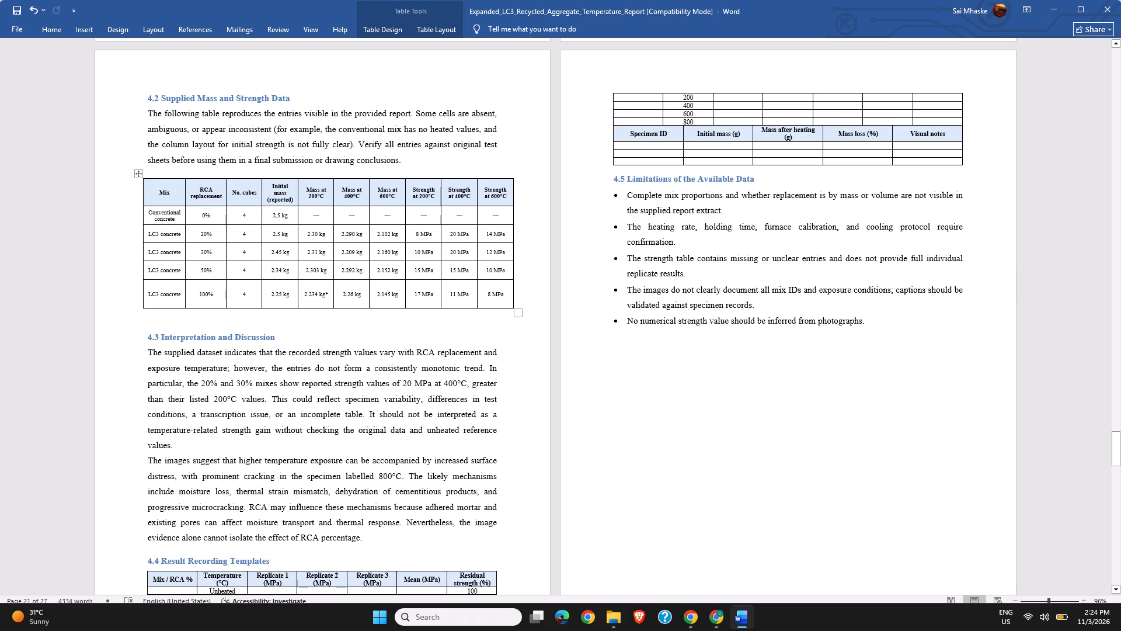
Remove the blank line between the section 4.2 table and the "4.3 Interpretation and Discussion" heading.
click(146, 337)
key(BackSpace)
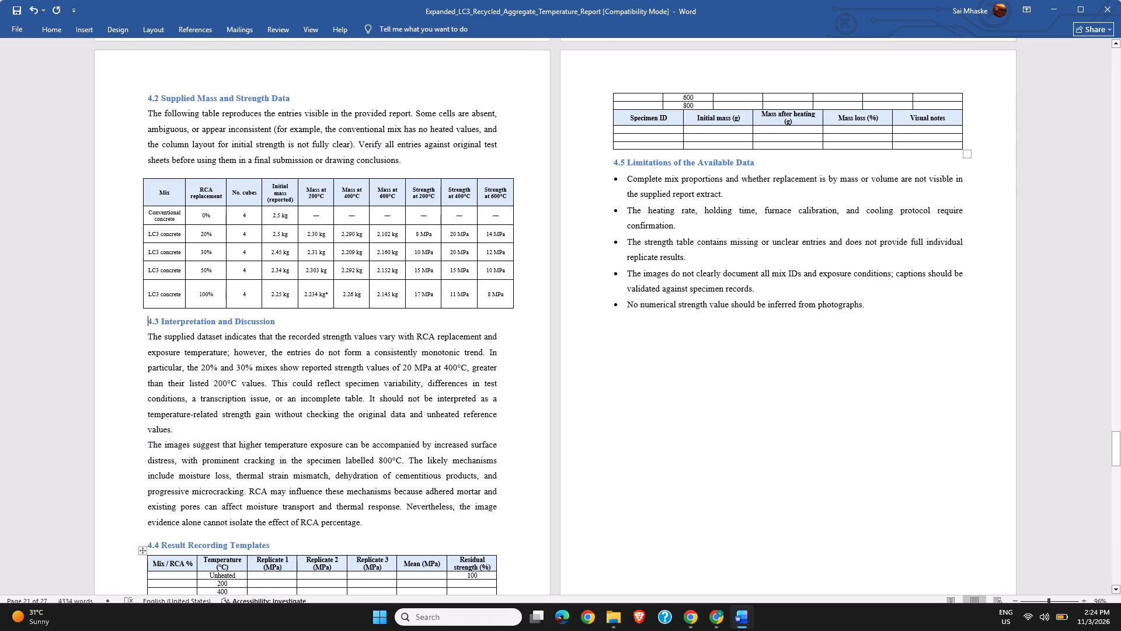
Remove the blue shading from the entire header row of the section 4.2 mass and strength table.
click(1120, 442)
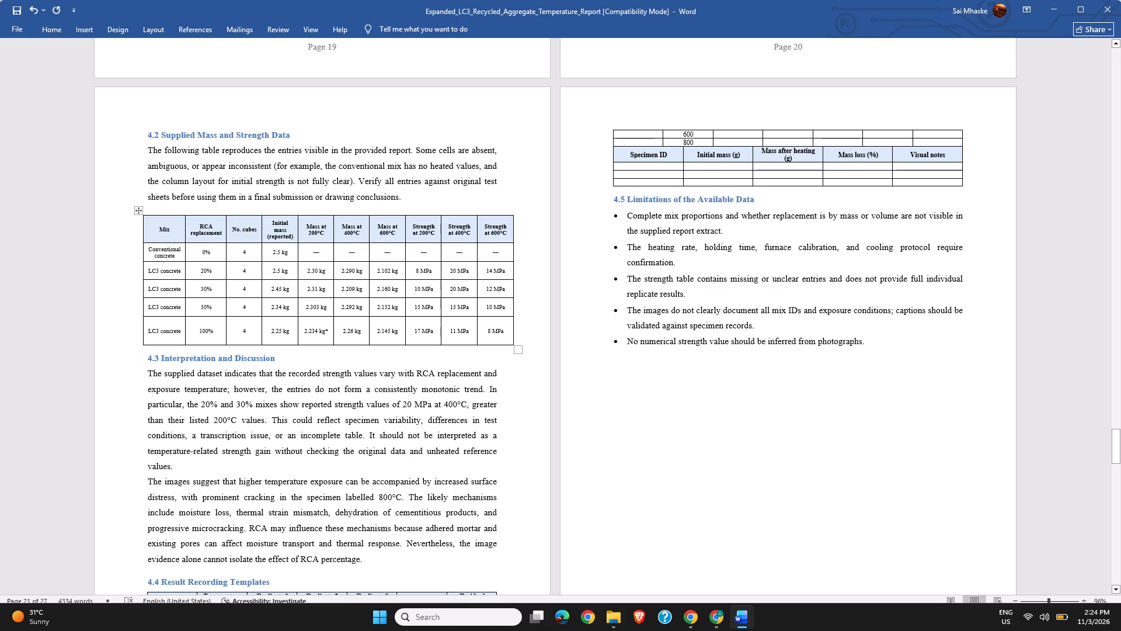
drag(148, 230, 468, 212)
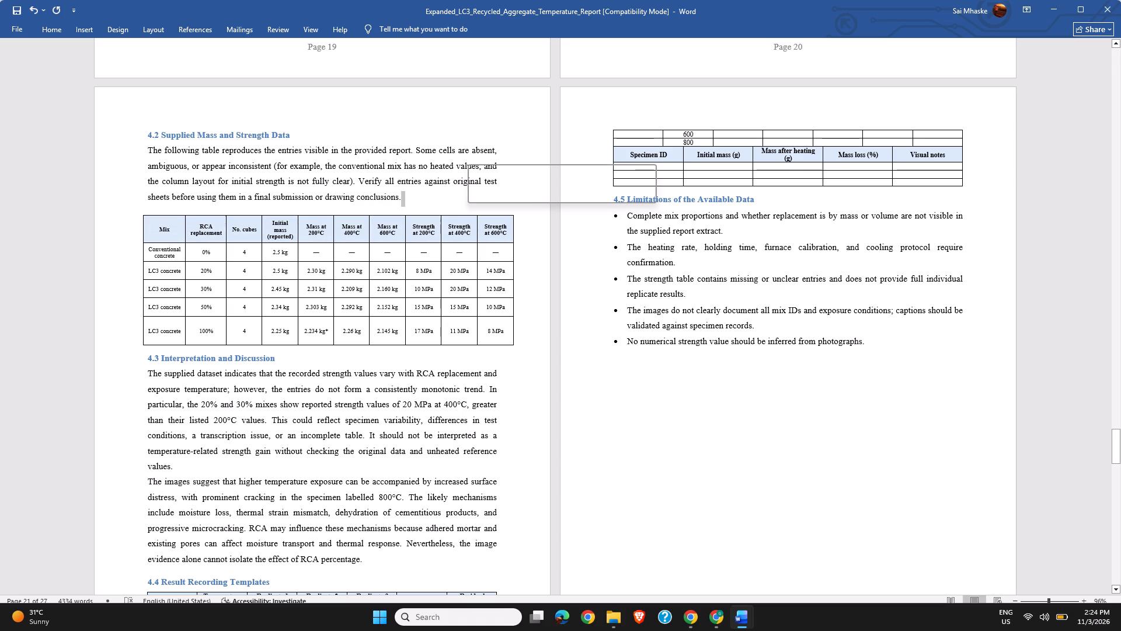
drag(144, 229, 295, 224)
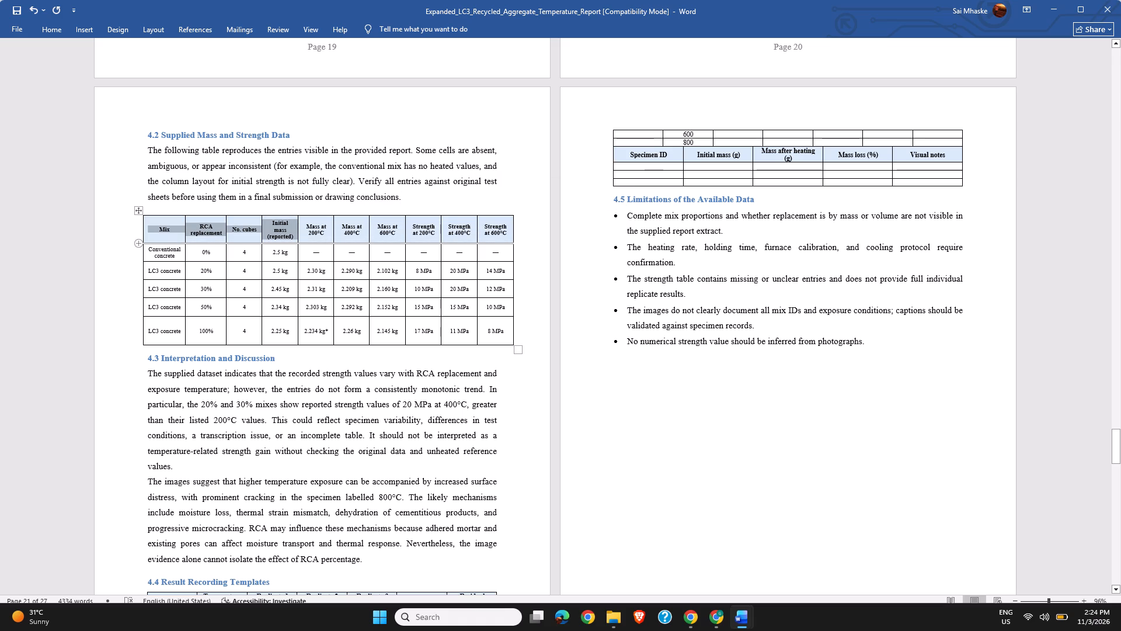
drag(295, 224, 505, 219)
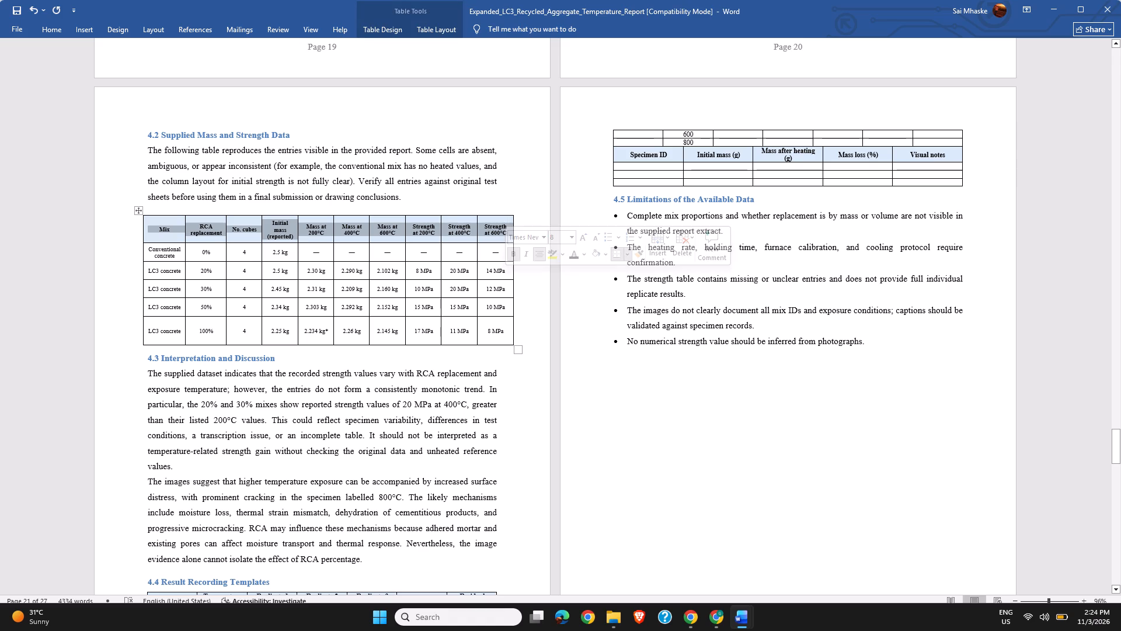
click(512, 188)
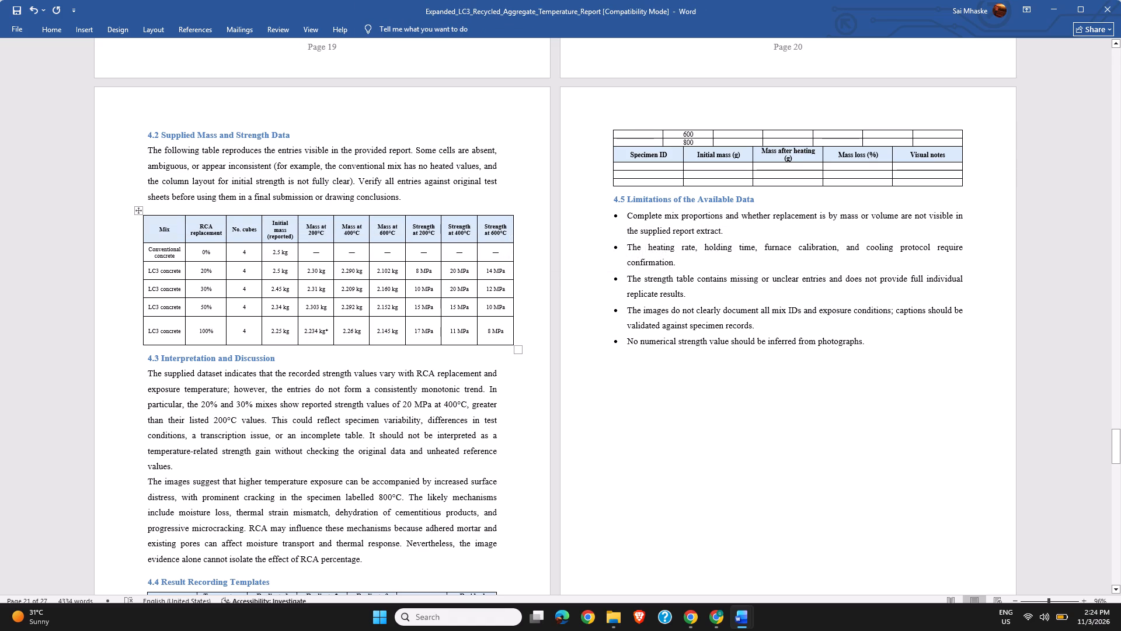
drag(145, 232, 525, 220)
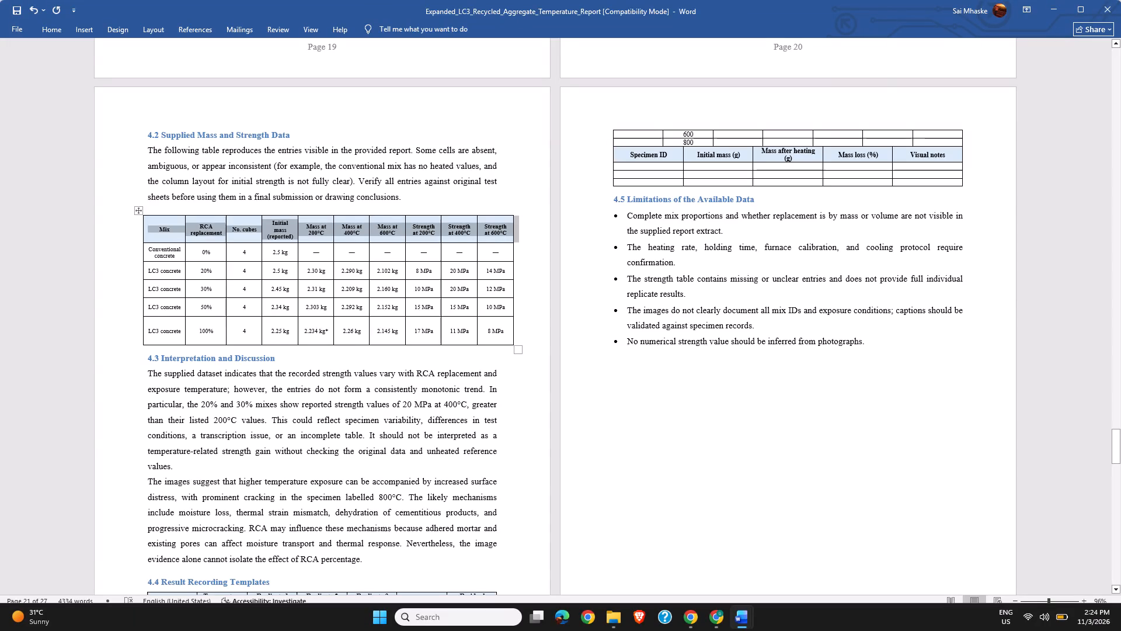
click(620, 204)
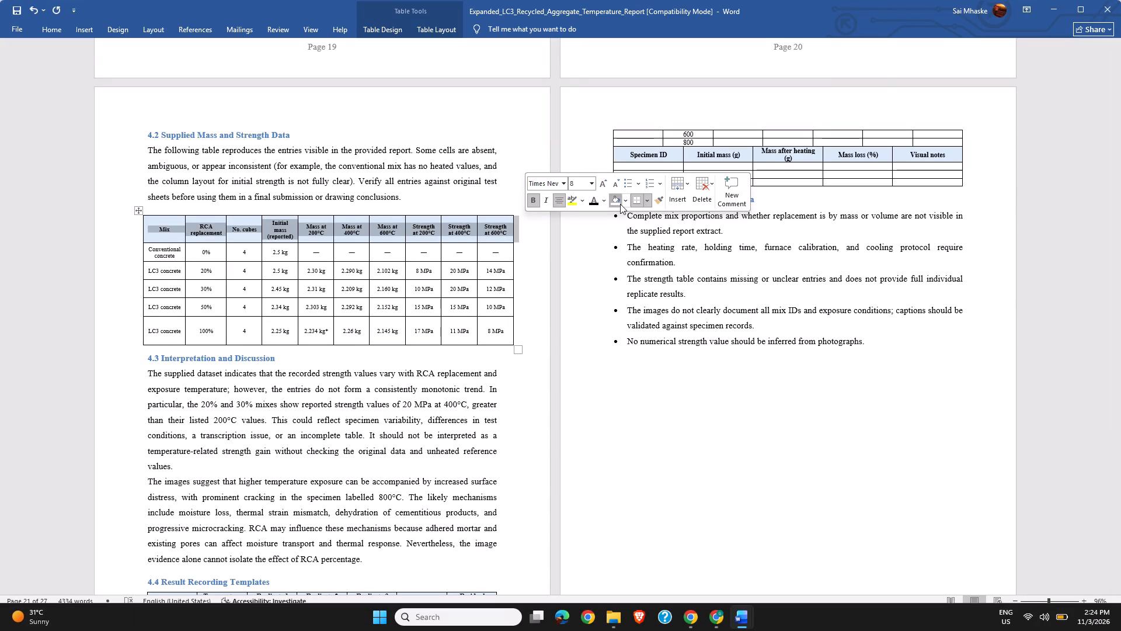
click(586, 247)
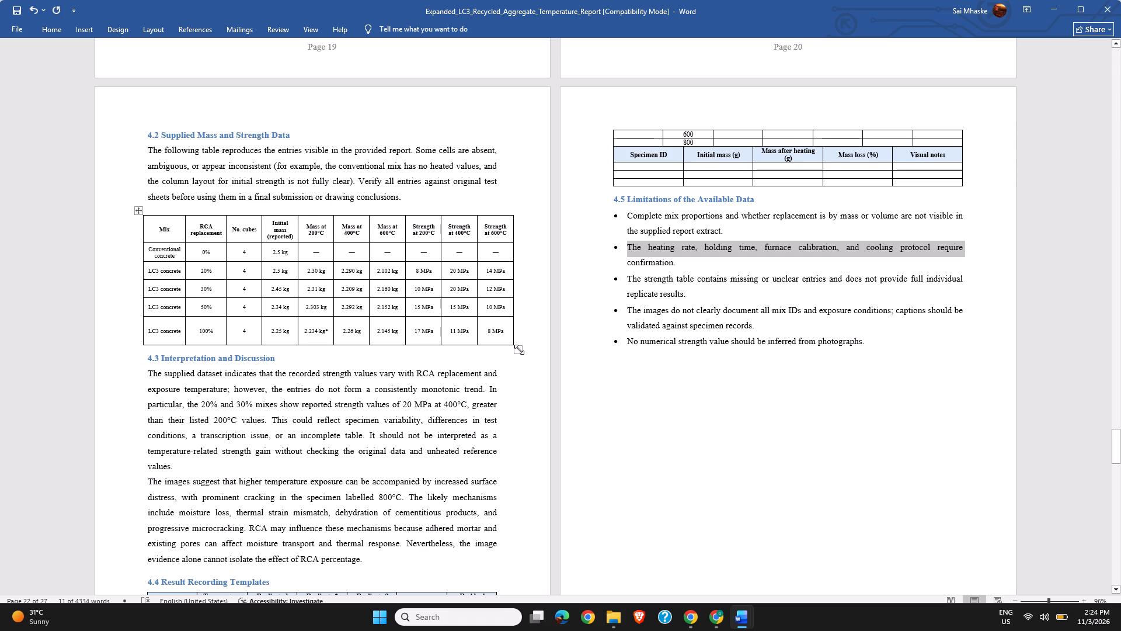
Enlarge the section 4.2 table a little further in width and height.
drag(515, 348, 525, 373)
click(608, 445)
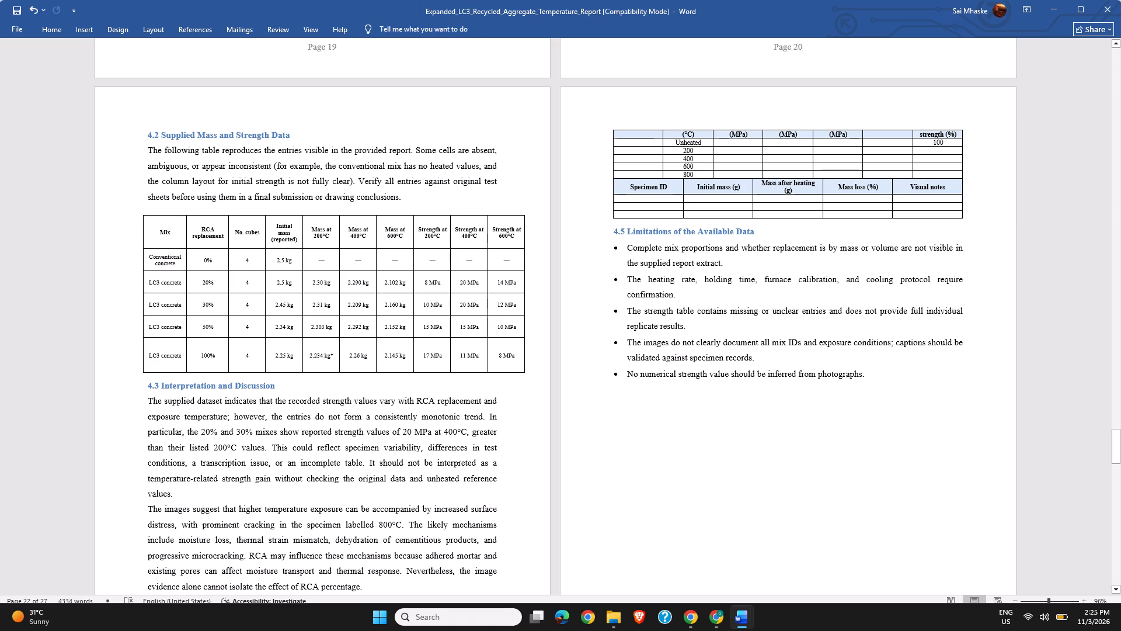
Insert a blank line between the "4.4 Result Recording Templates" heading and its table.
scroll(1119, 419, up, 1)
drag(1111, 435, 1116, 436)
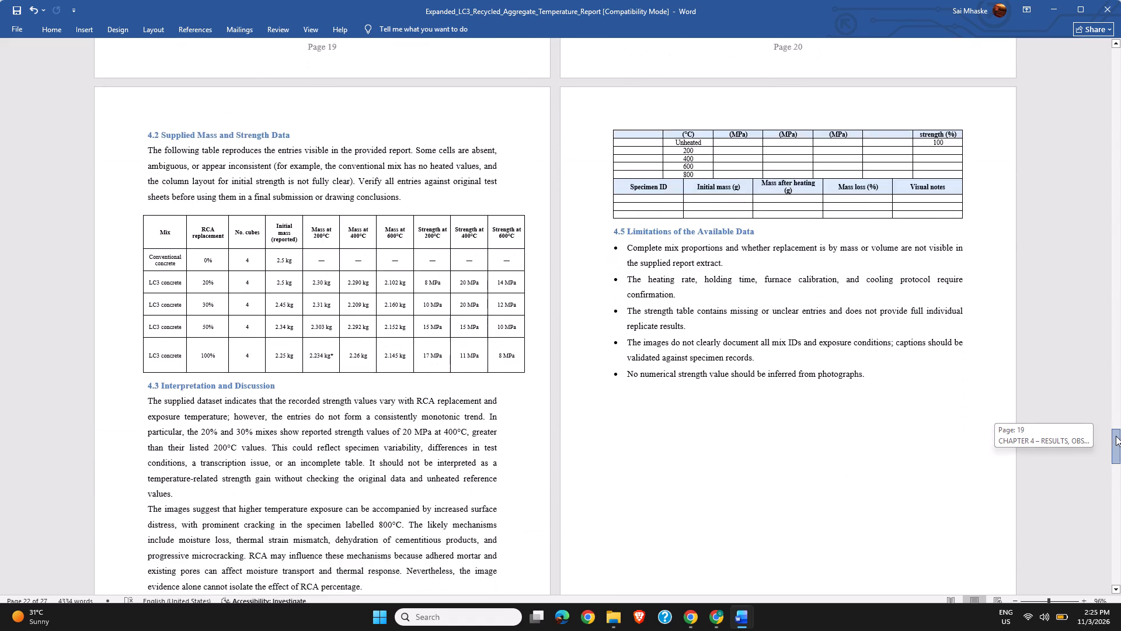
drag(1116, 436, 1120, 446)
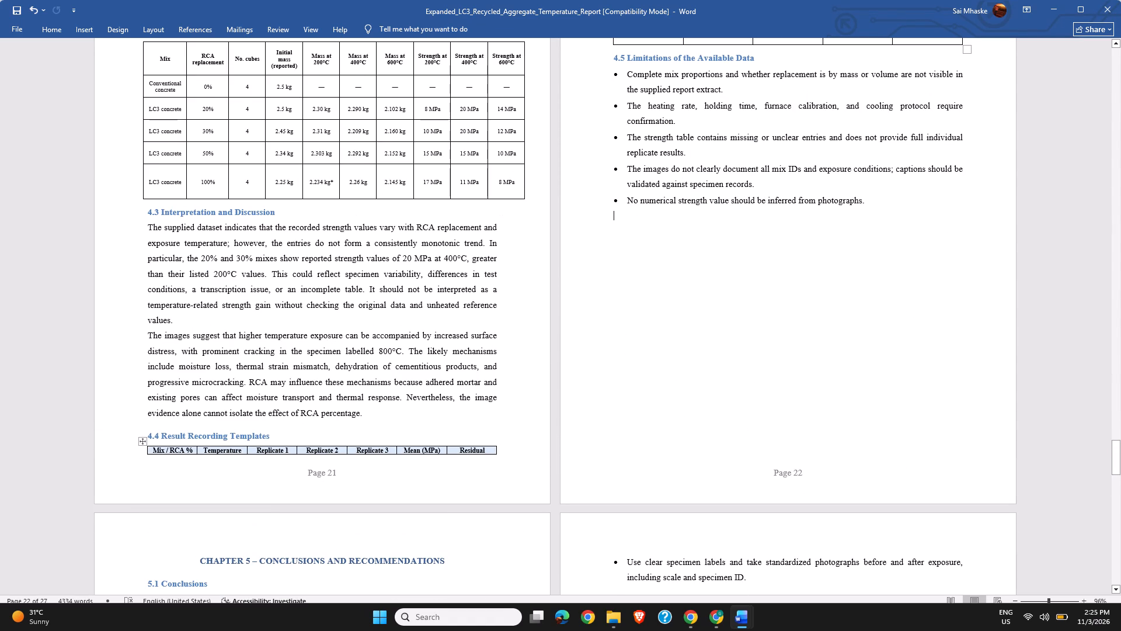
click(278, 439)
key(Return)
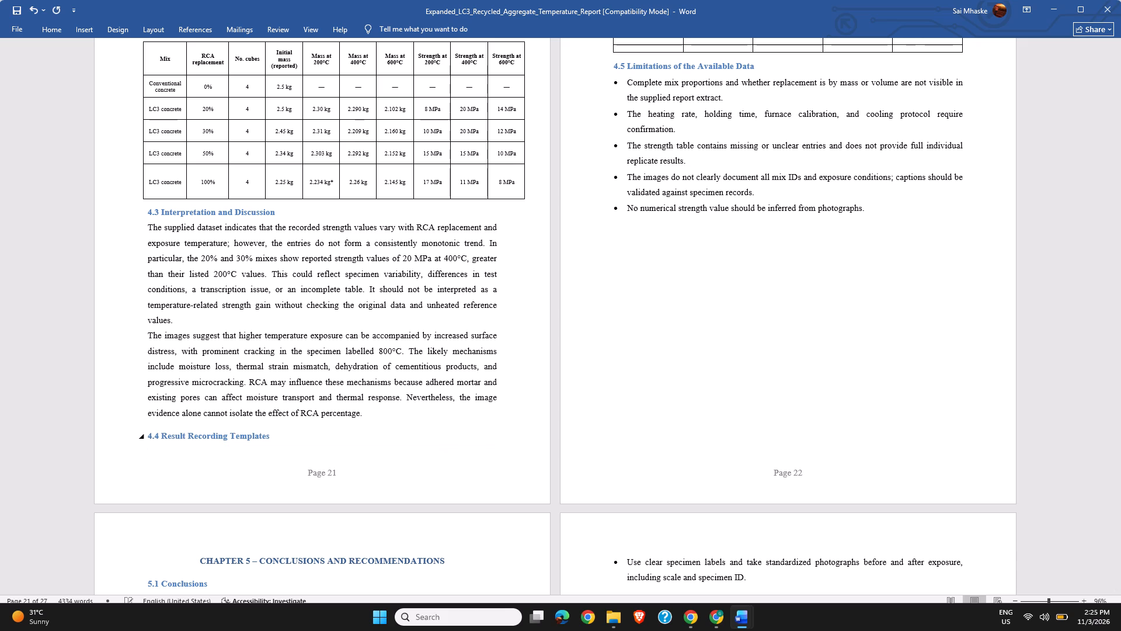
Insert a blank line before the "4.4 Result Recording Templates" heading so the heading starts on page 22 with its table.
click(144, 435)
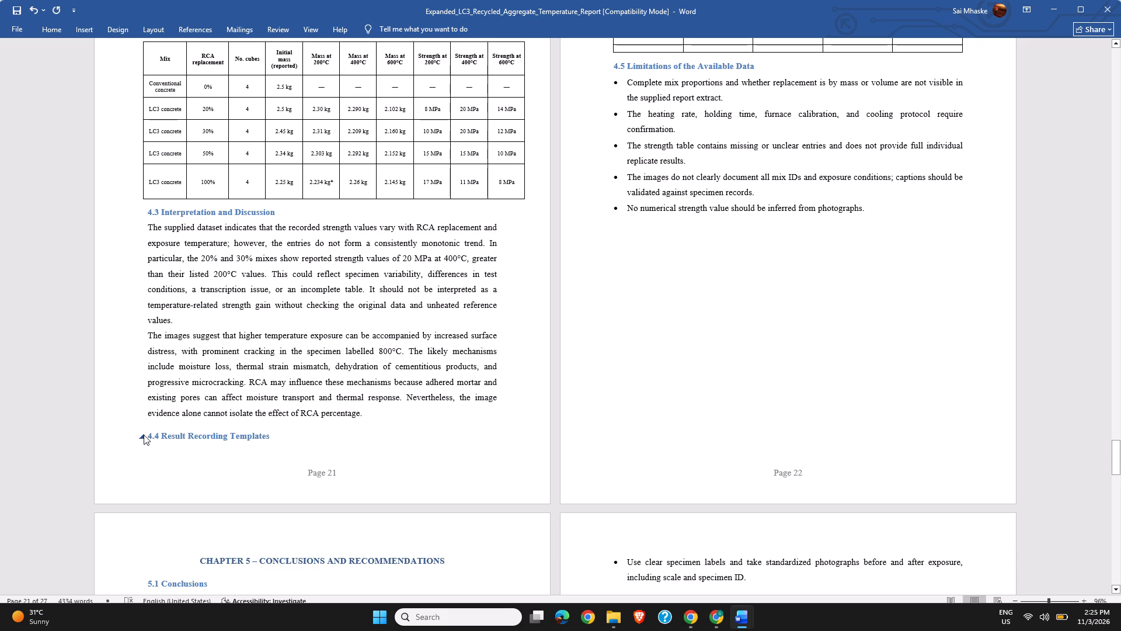
click(144, 435)
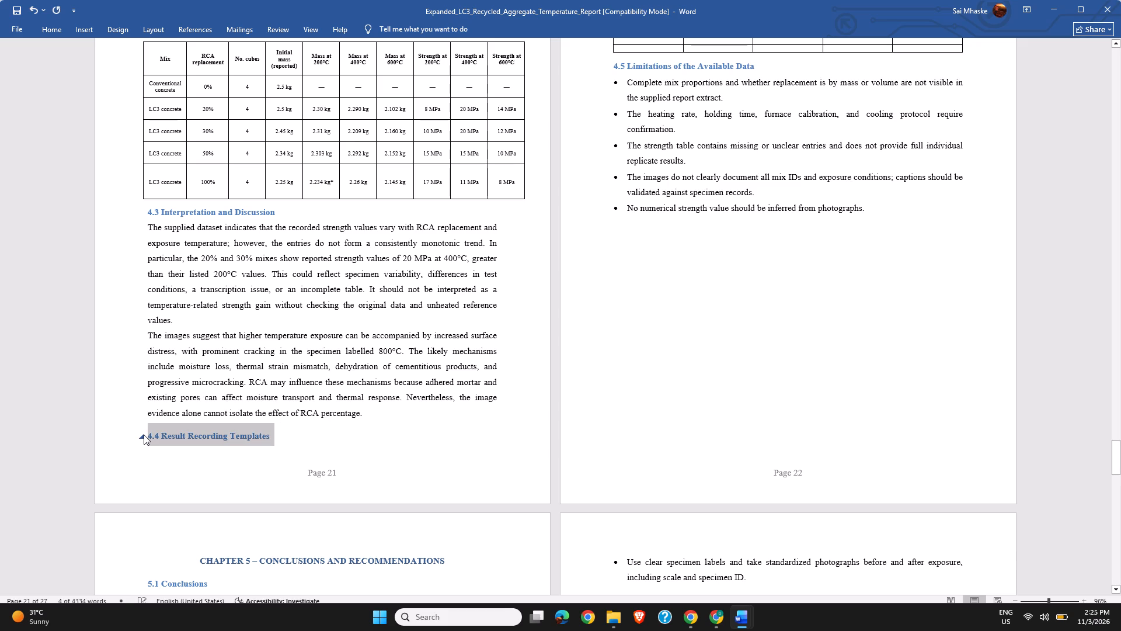
click(147, 435)
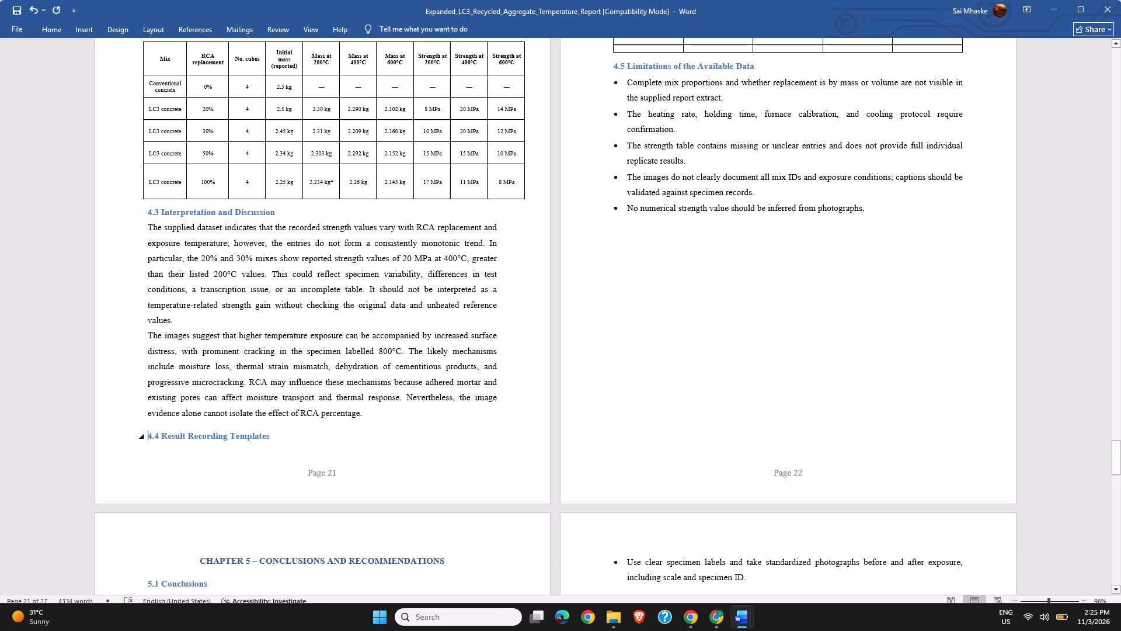
key(Return)
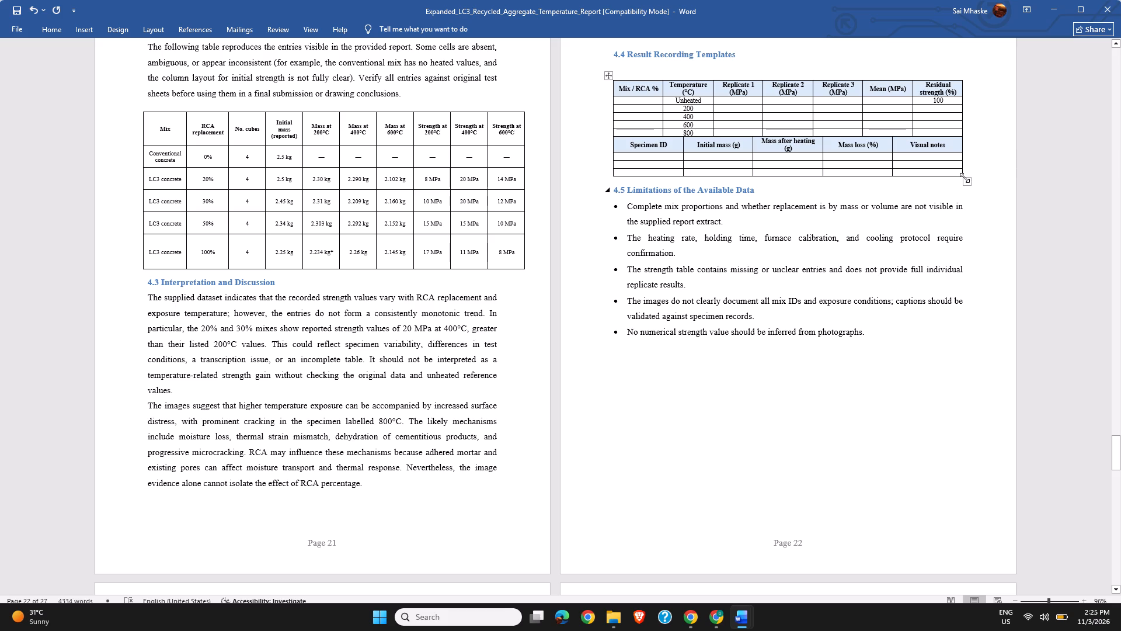
Enlarge the section 4.4 table, mainly in height, so its rows are taller.
drag(966, 178, 976, 228)
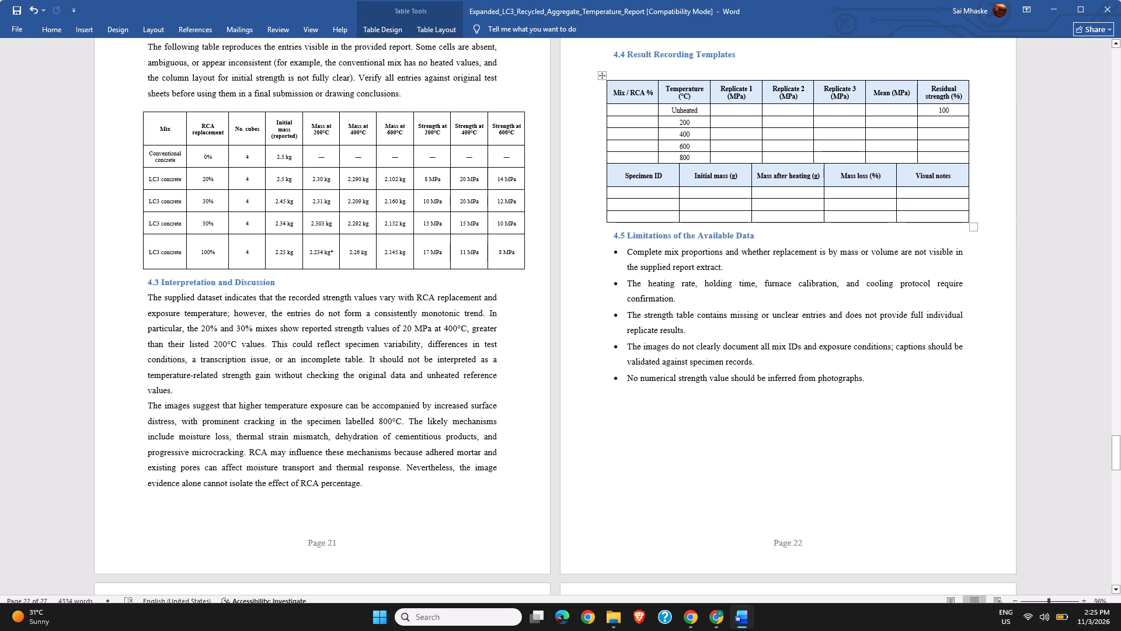
Narrow the Specimen ID column in the section 4.4 table so its edge aligns with the Mix / RCA % column above.
drag(679, 172, 656, 172)
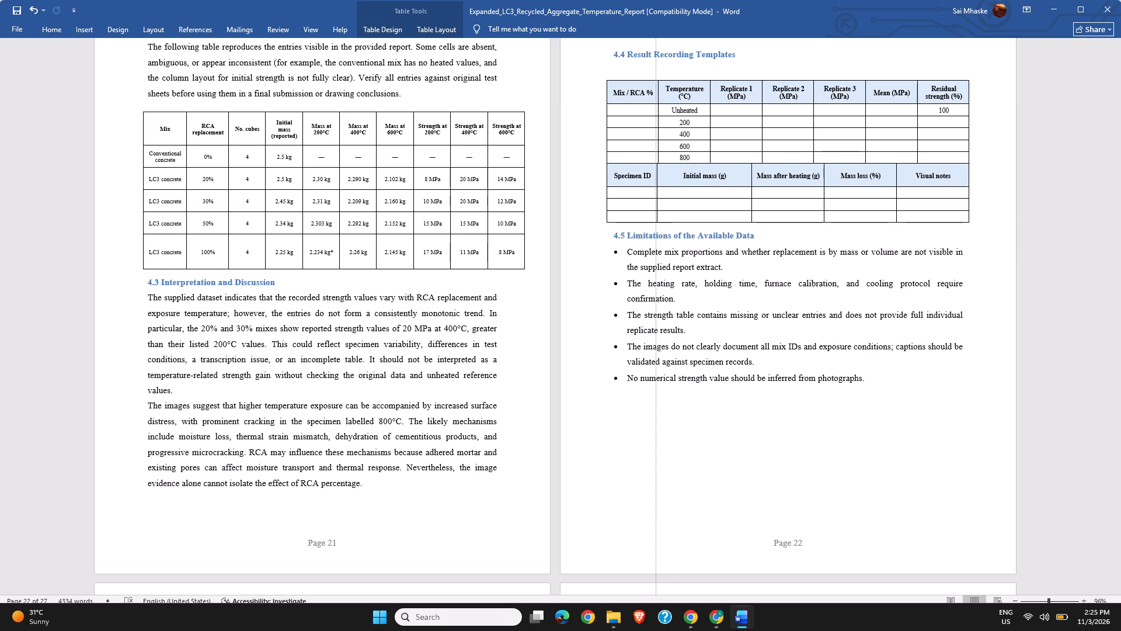
drag(656, 172, 661, 168)
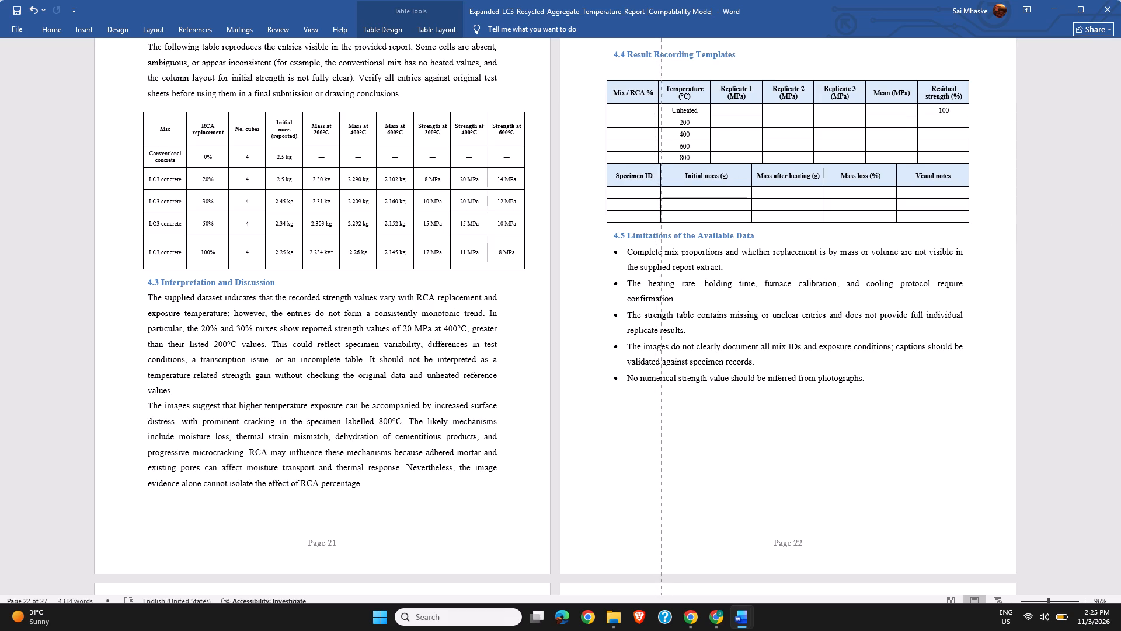
drag(661, 168, 659, 168)
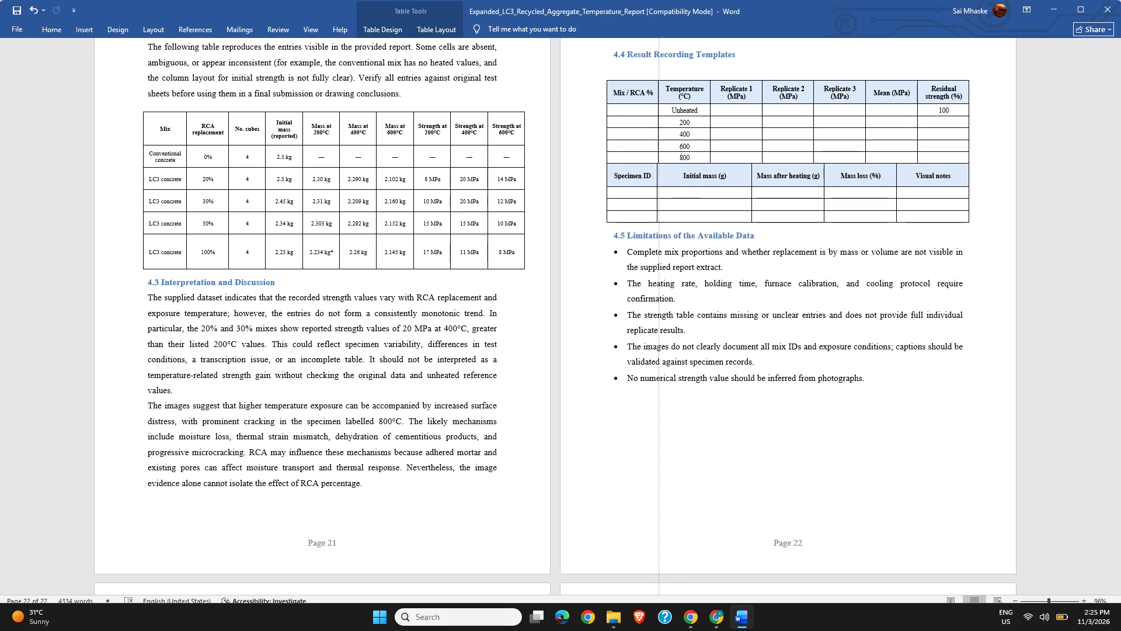
drag(659, 168, 657, 163)
Remove the "4.4 Result Recording Templates" section by deleting its table and its heading.
click(598, 74)
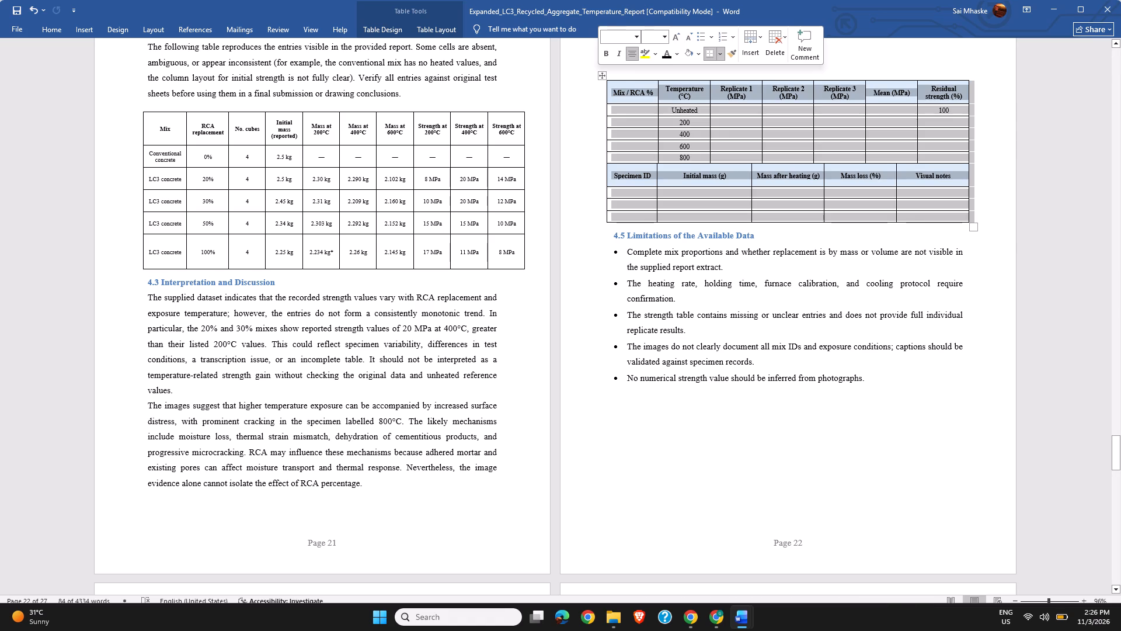
key(BackSpace)
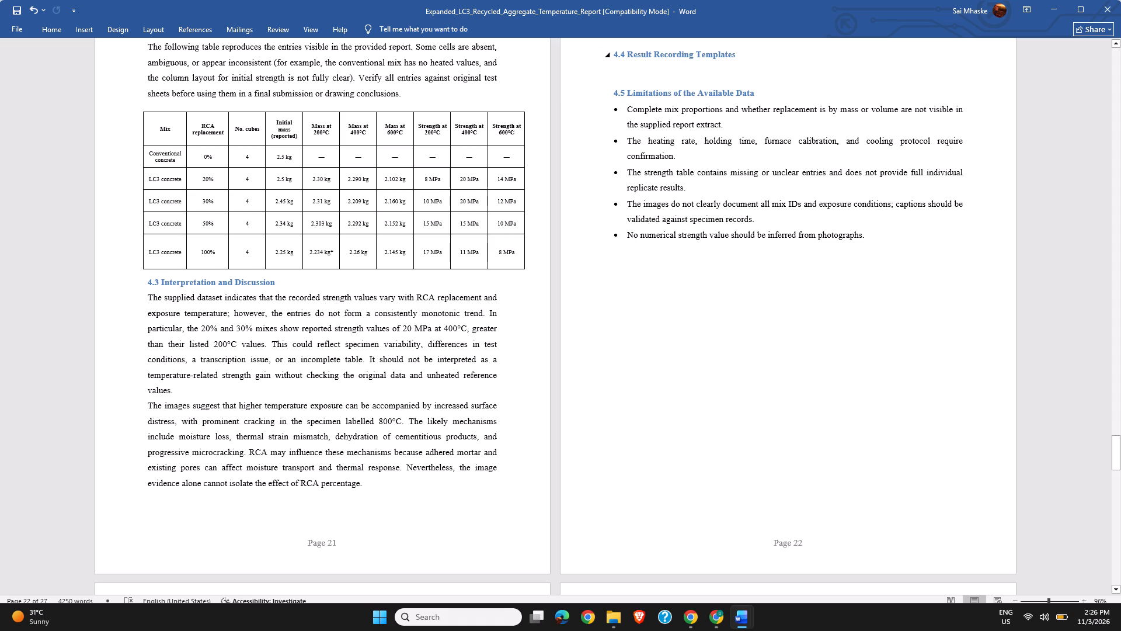
drag(741, 52, 608, 57)
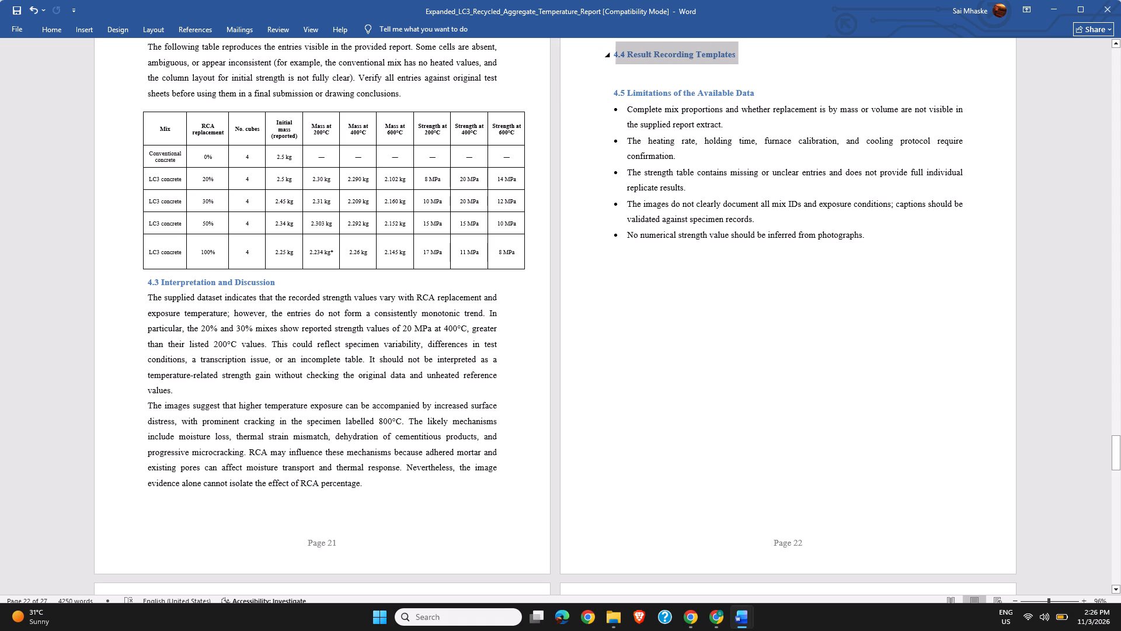
drag(608, 57, 603, 58)
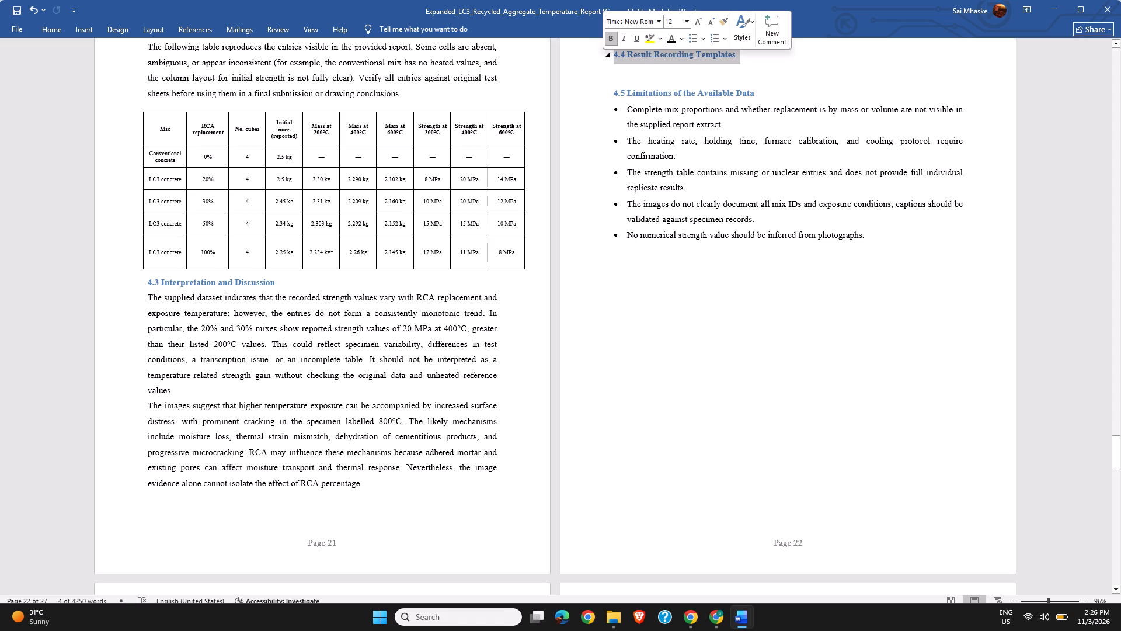
key(BackSpace)
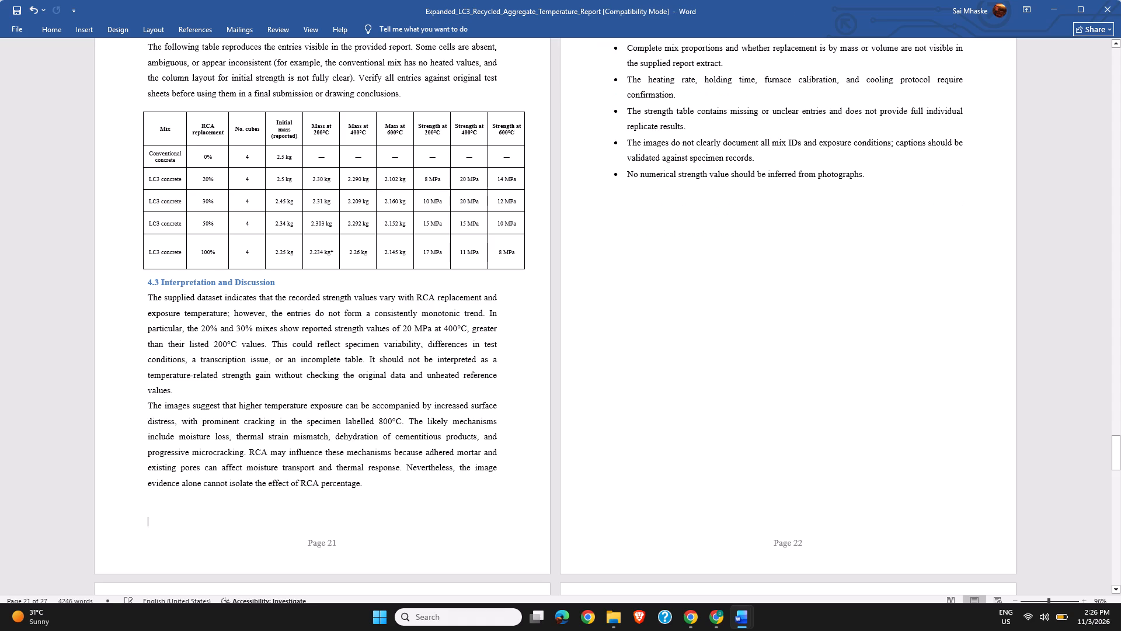
Renumber the "Limitations of the Available Data" heading on page 22 as 4.4.
drag(1120, 466, 1120, 446)
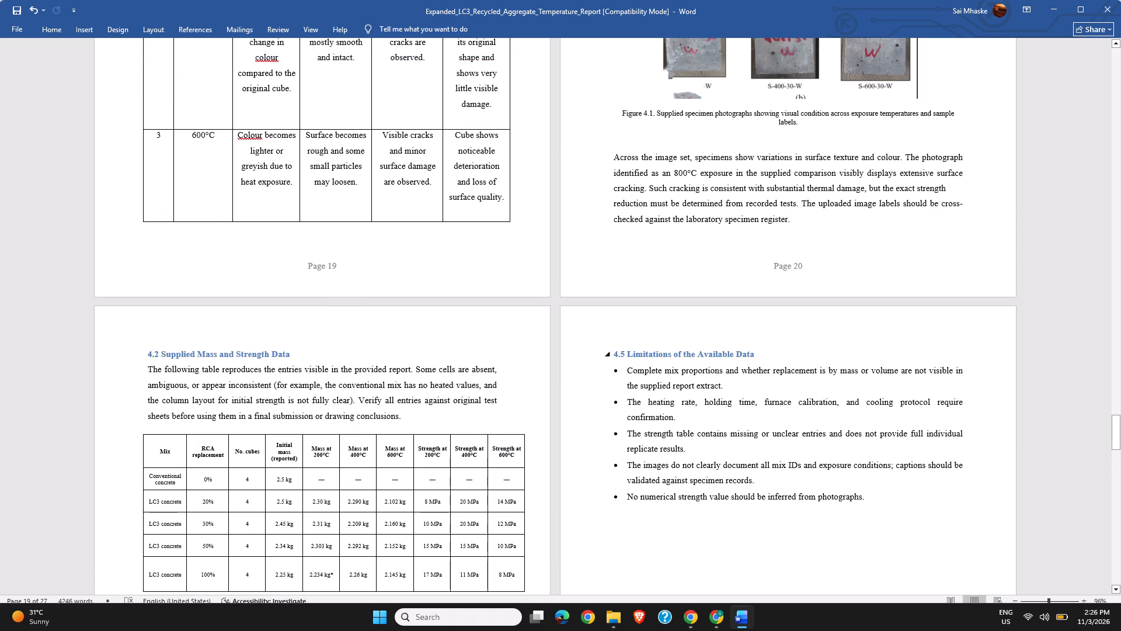
click(625, 353)
key(BackSpace)
key(4)
Remove the blank line between the Figure 4.1 caption and the paragraph beginning "Across the image set" on page 20.
click(612, 158)
key(BackSpace)
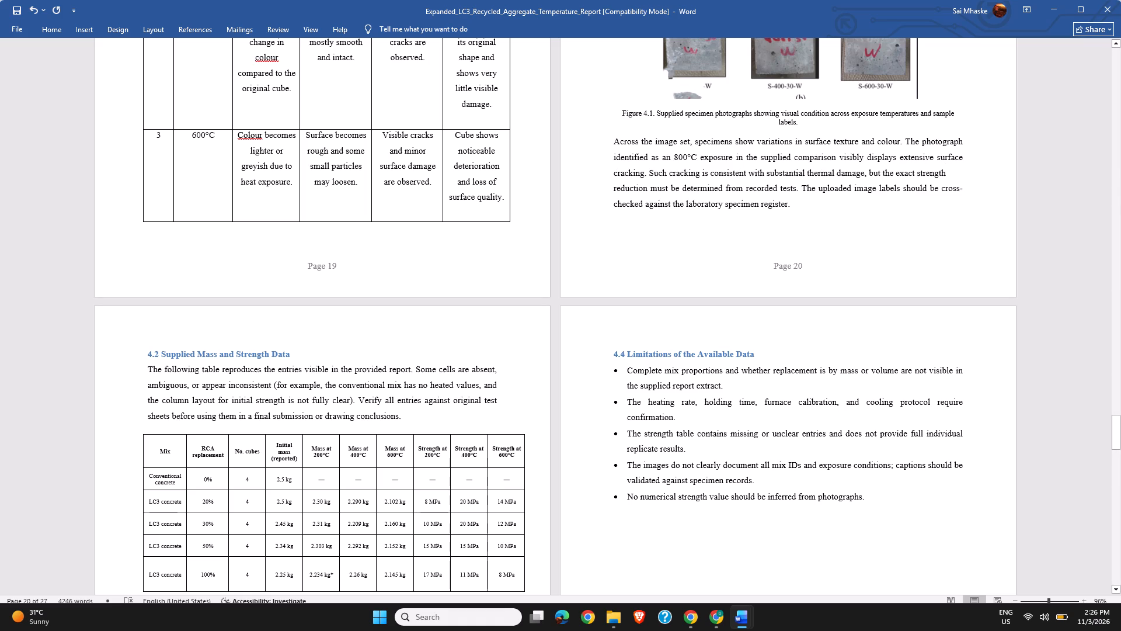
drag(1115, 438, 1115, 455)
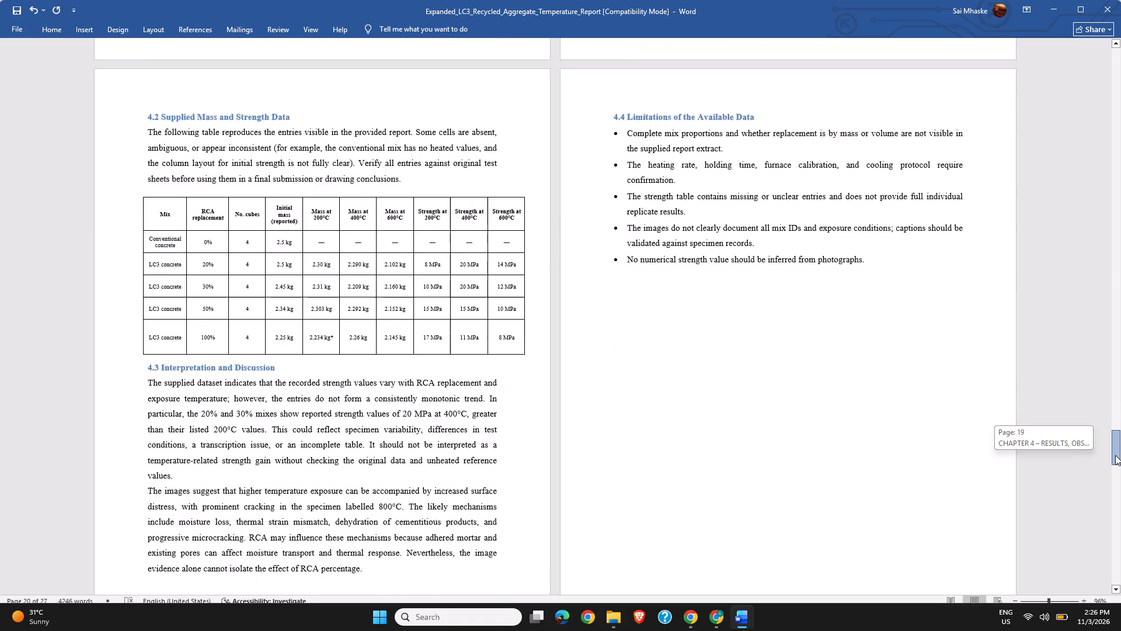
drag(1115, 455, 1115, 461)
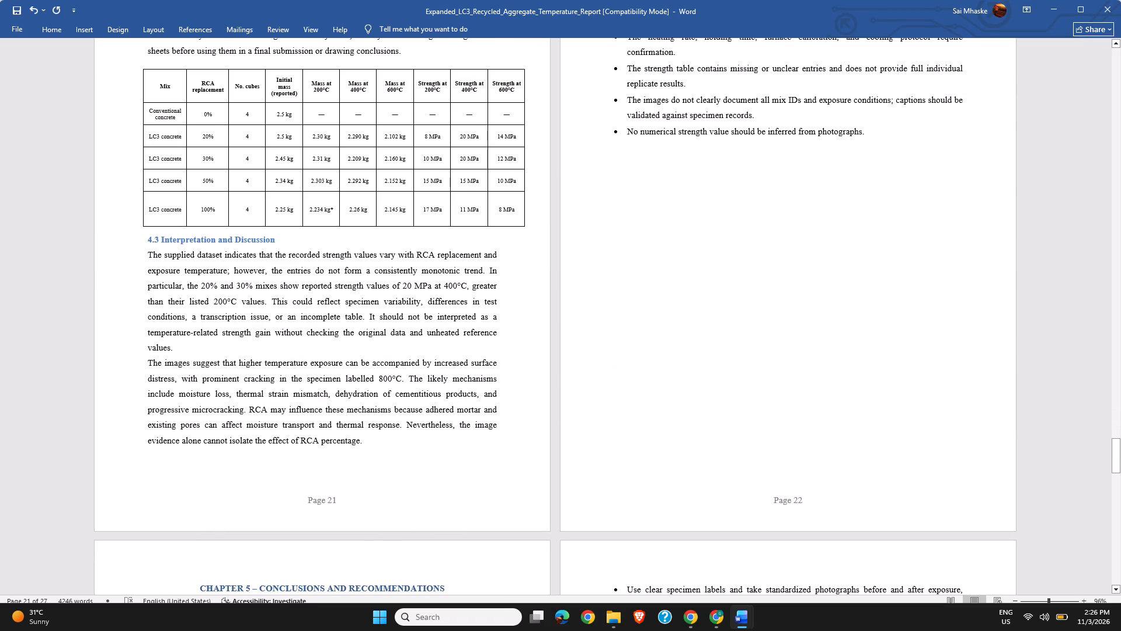
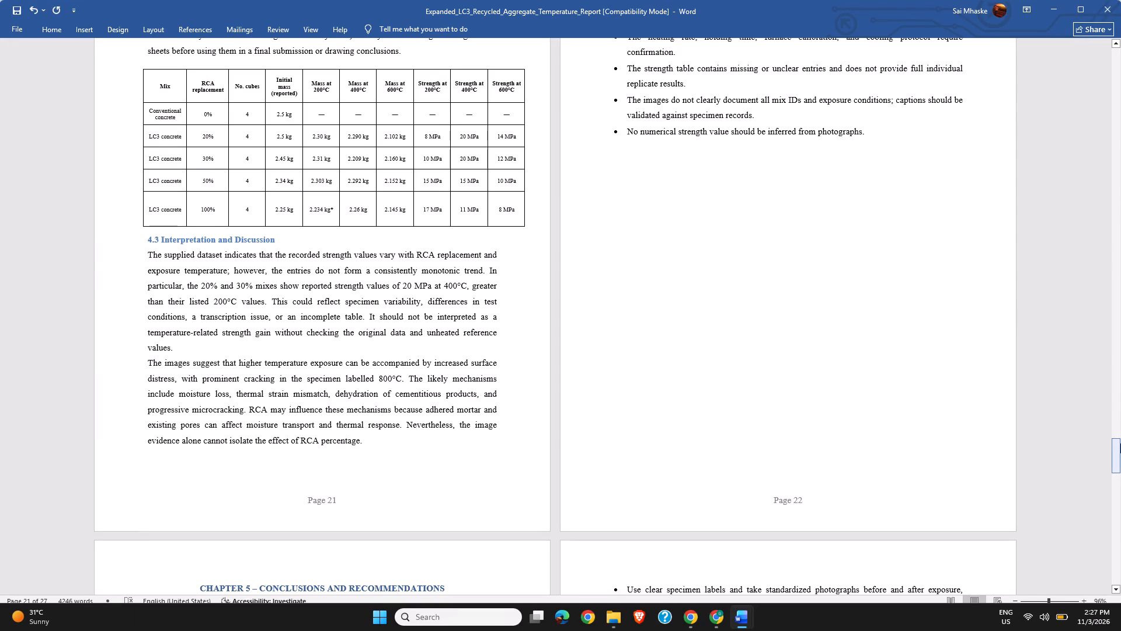
Insert a block of blank lines above the heading "4.4 Limitations of the Available Data".
drag(1116, 443, 1120, 416)
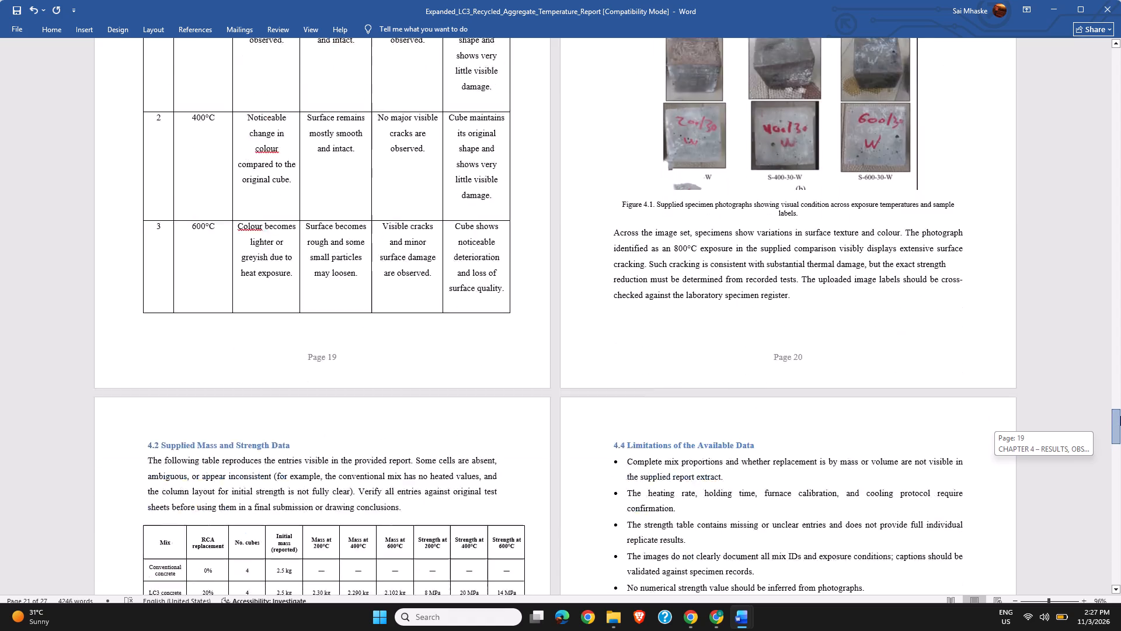
drag(1120, 416, 1120, 425)
click(613, 272)
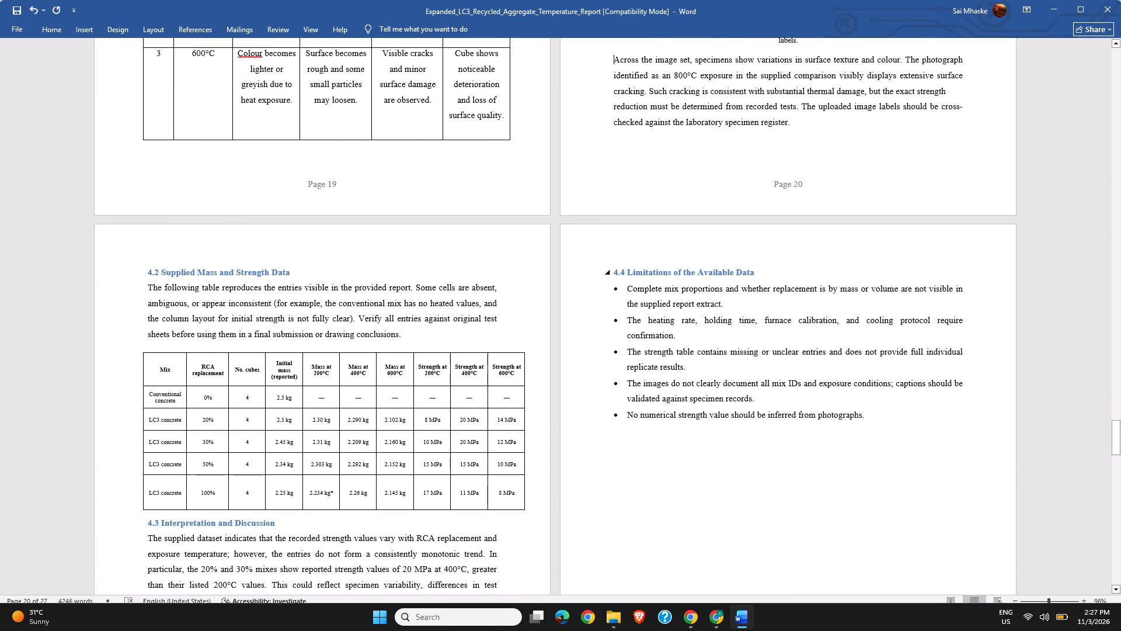
key(Return)
key(Return)
key(Return)
key(Return)
key(Return)
key(Return)
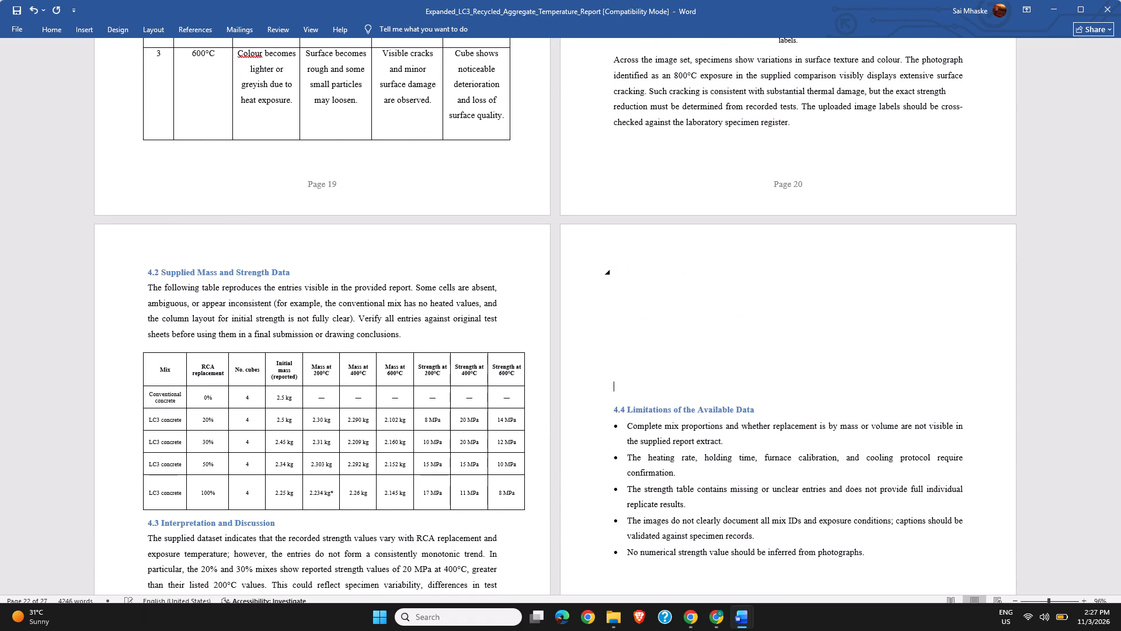
key(Return)
key(Return)
key(Return)
key(Return)
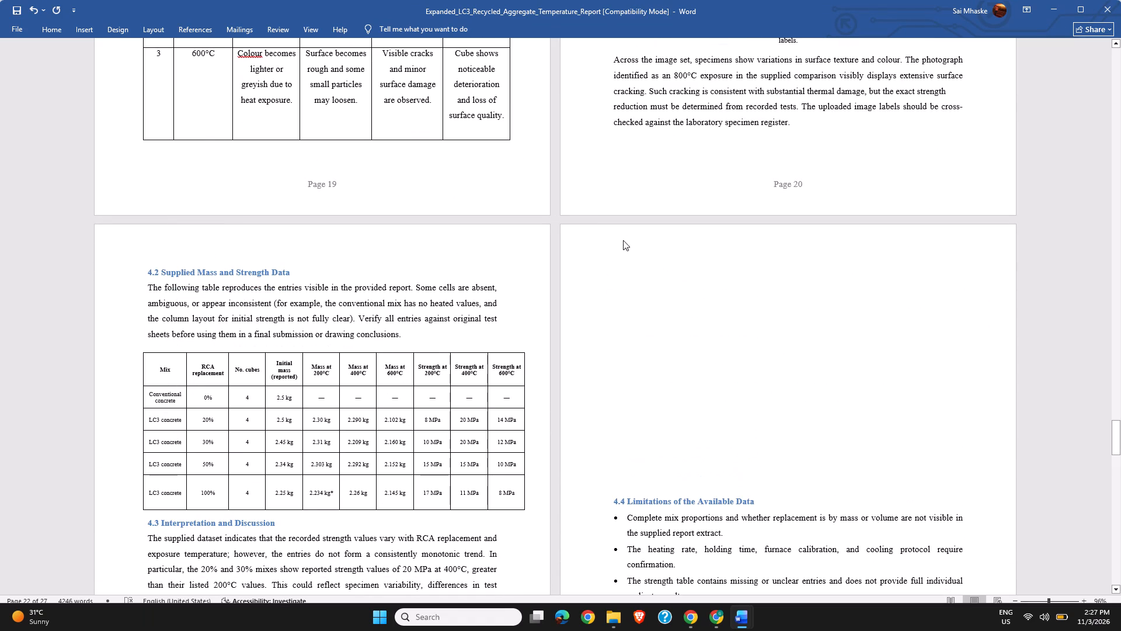
click(652, 292)
click(938, 404)
Copy the whole visual observations table from section 4.1 into the blank space above heading 4.4.
drag(1115, 449, 1117, 419)
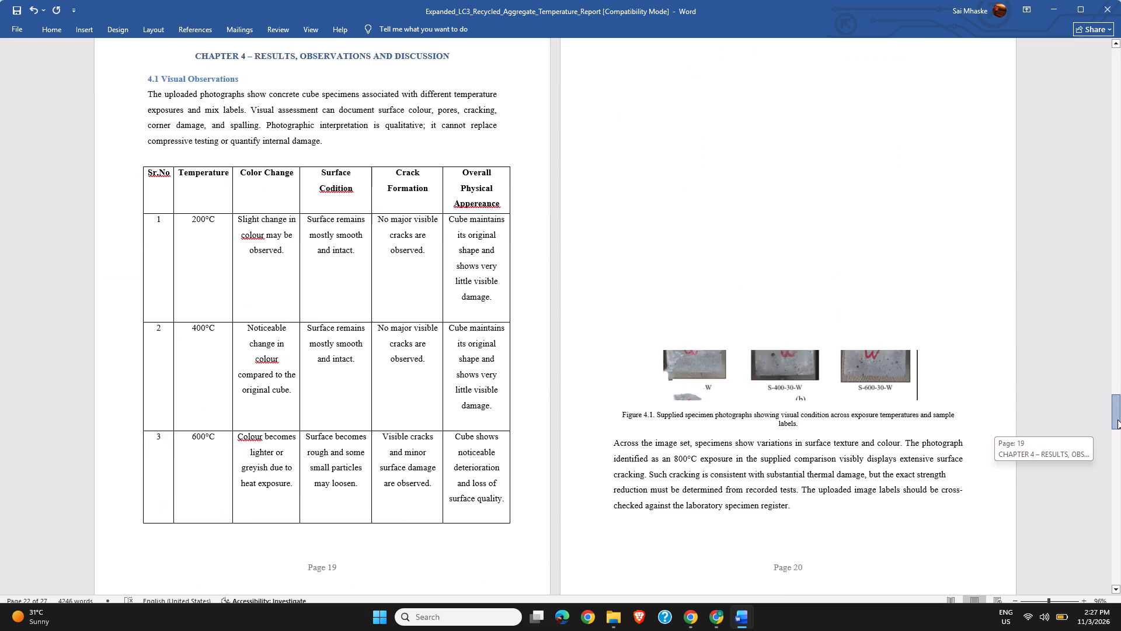
drag(1117, 419, 1117, 428)
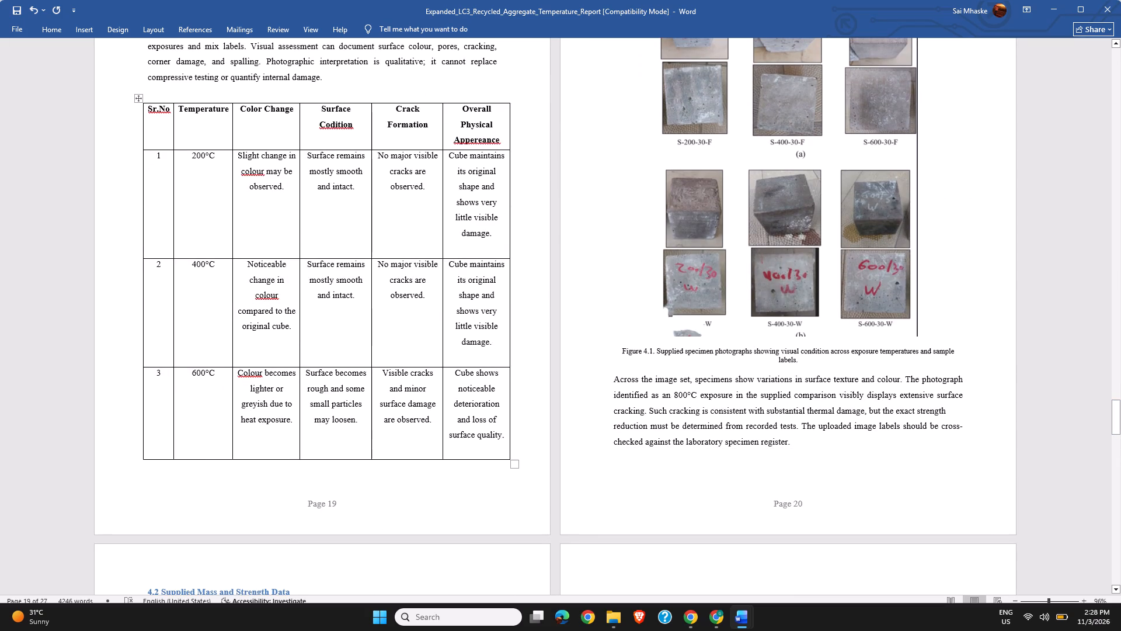
click(138, 95)
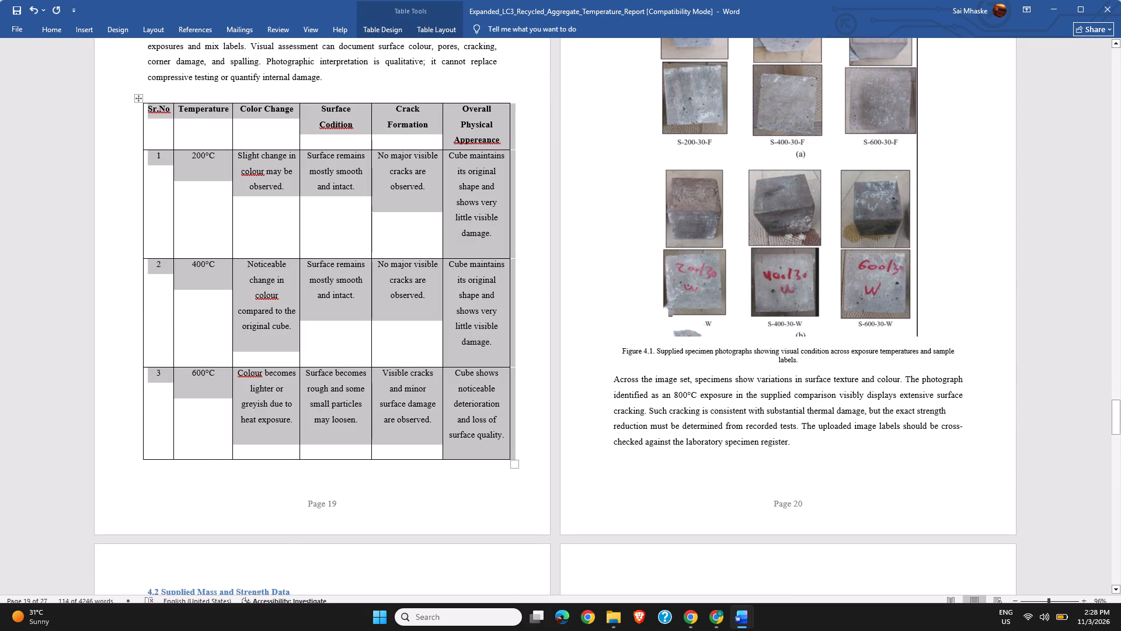
key(ctrl+c)
drag(1120, 418, 1120, 443)
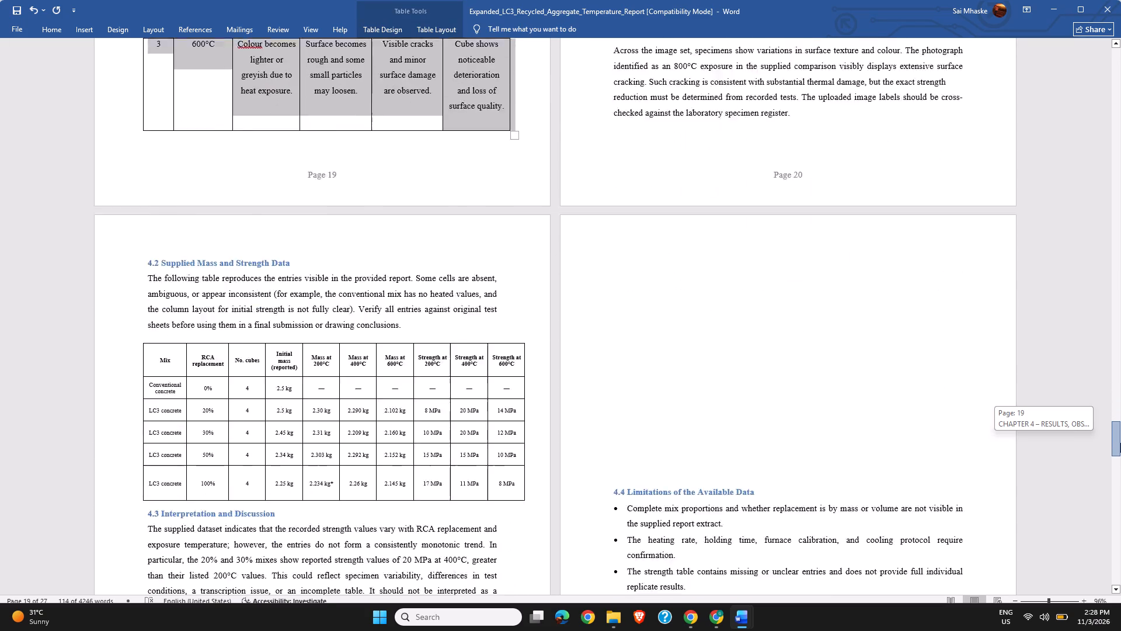
drag(1120, 443, 1120, 442)
click(653, 228)
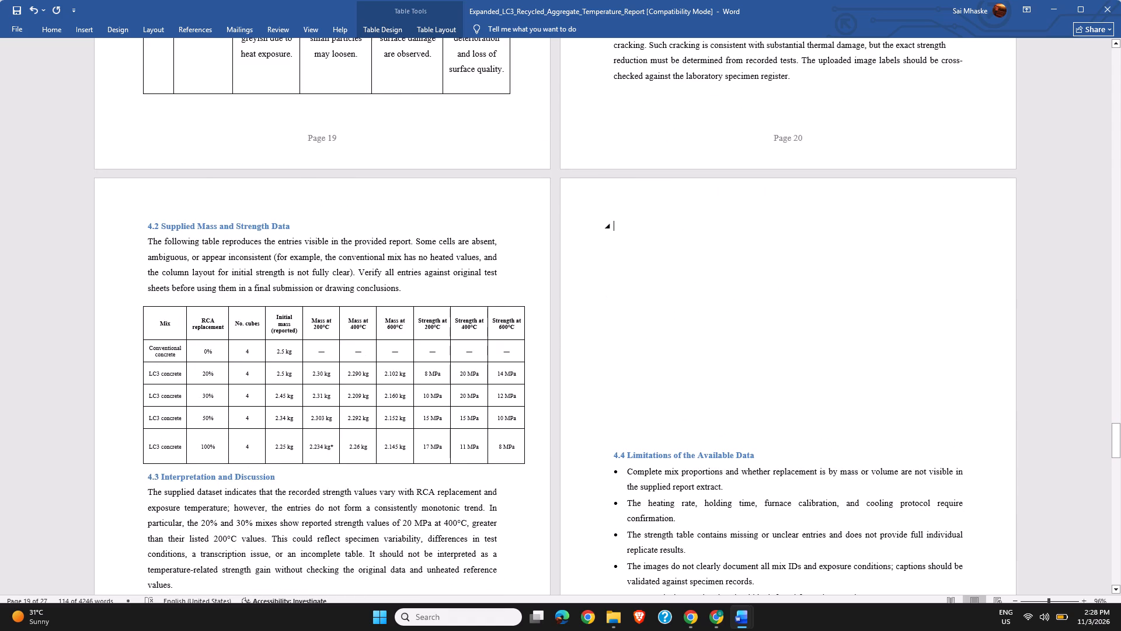
key(ctrl+v)
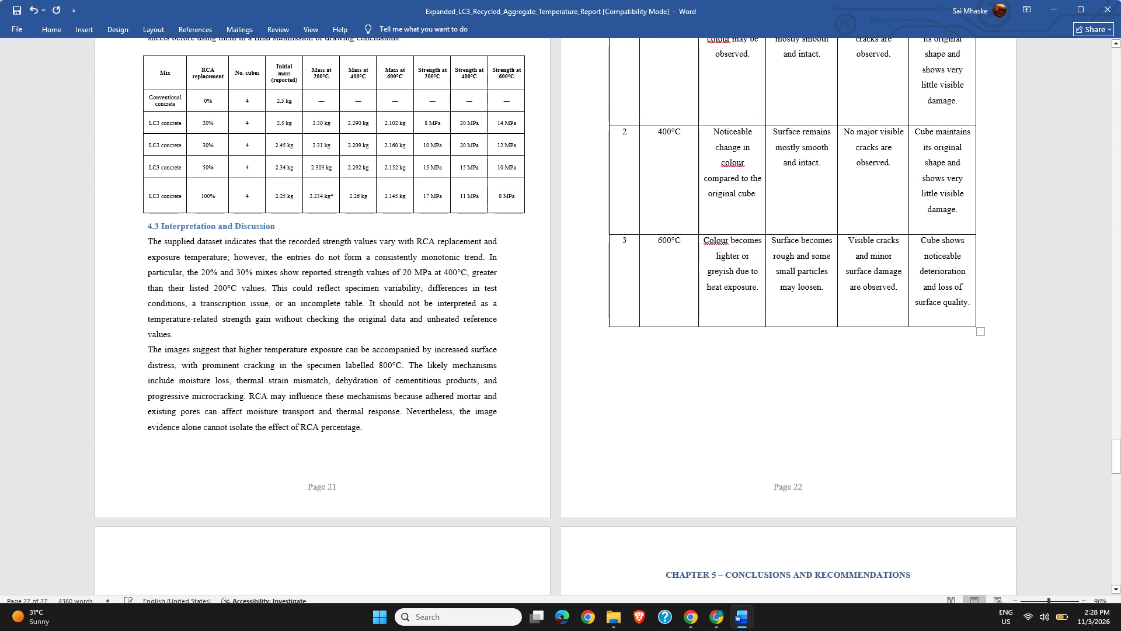
Replace the "Color Change" header in the copied table with "Interpretation".
drag(1115, 467, 1115, 466)
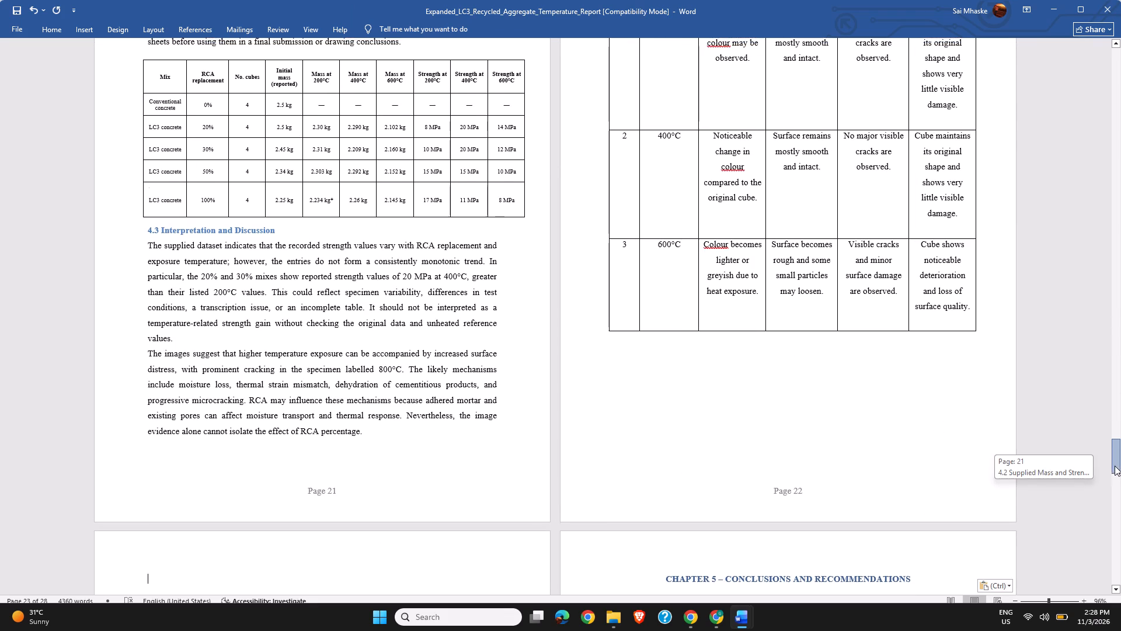
drag(1115, 466, 1115, 457)
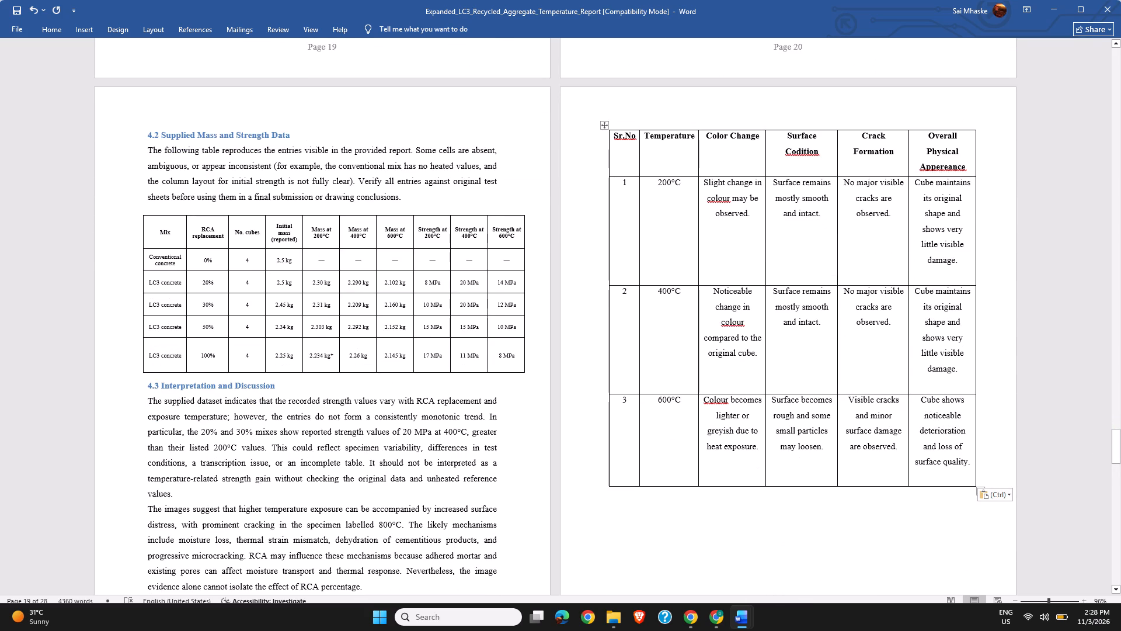
click(760, 139)
key(BackSpace)
key(BackSpace)
key(BackSpace)
key(BackSpace)
key(BackSpace)
key(BackSpace)
key(BackSpace)
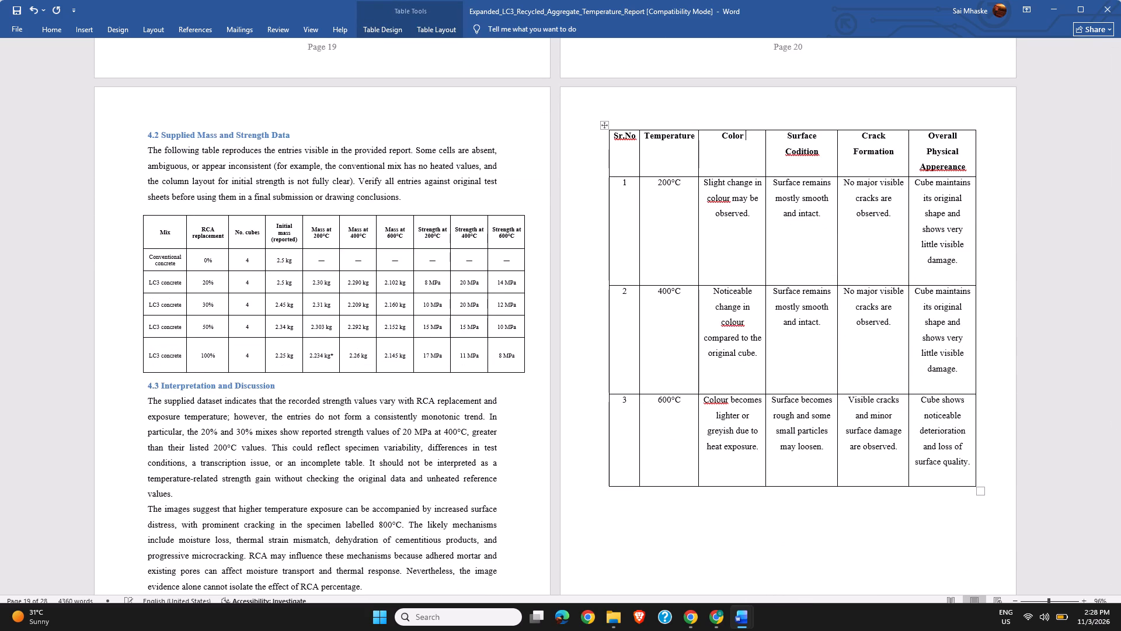
key(BackSpace)
key(BackSpace)
key(BackSpace)
key(BackSpace)
key(BackSpace)
text(nter)
key(p)
text(retation)
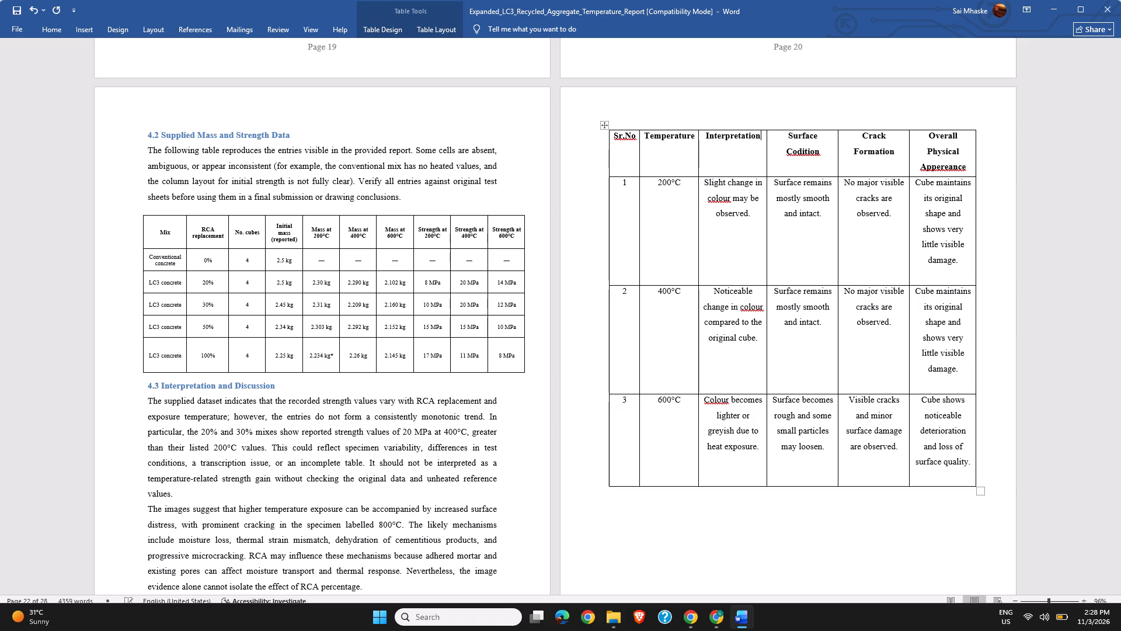
Replace the "Surface Codition" header in the copied table with "Discussion".
click(826, 152)
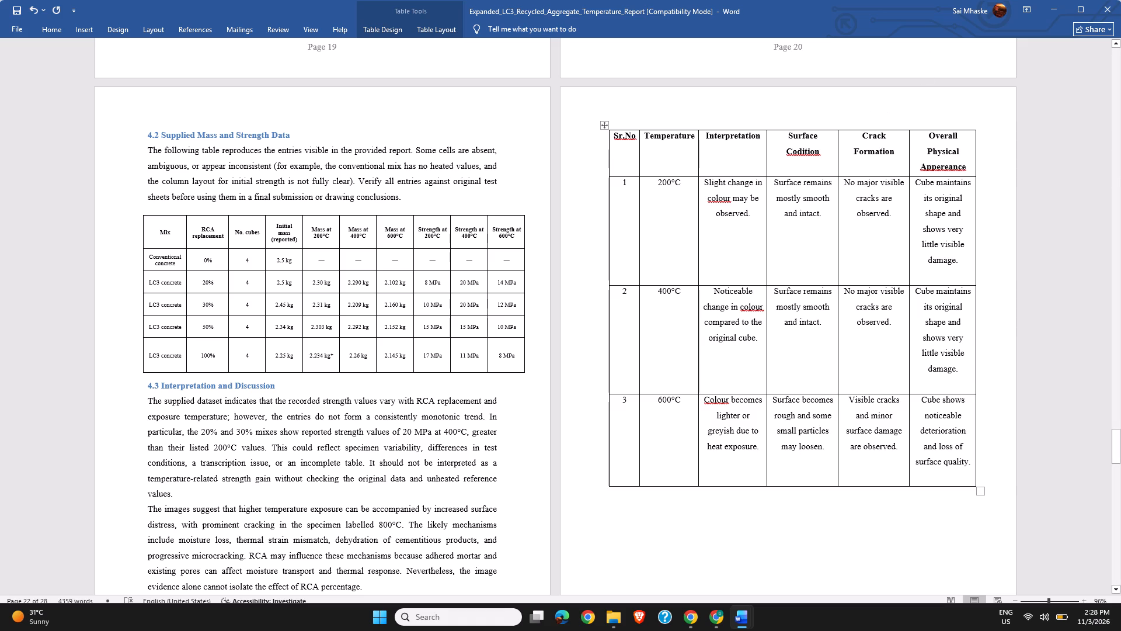
key(BackSpace)
key(BackSpace)
key(BackSpace)
key(BackSpace)
key(BackSpace)
key(BackSpace)
key(BackSpace)
key(BackSpace)
key(BackSpace)
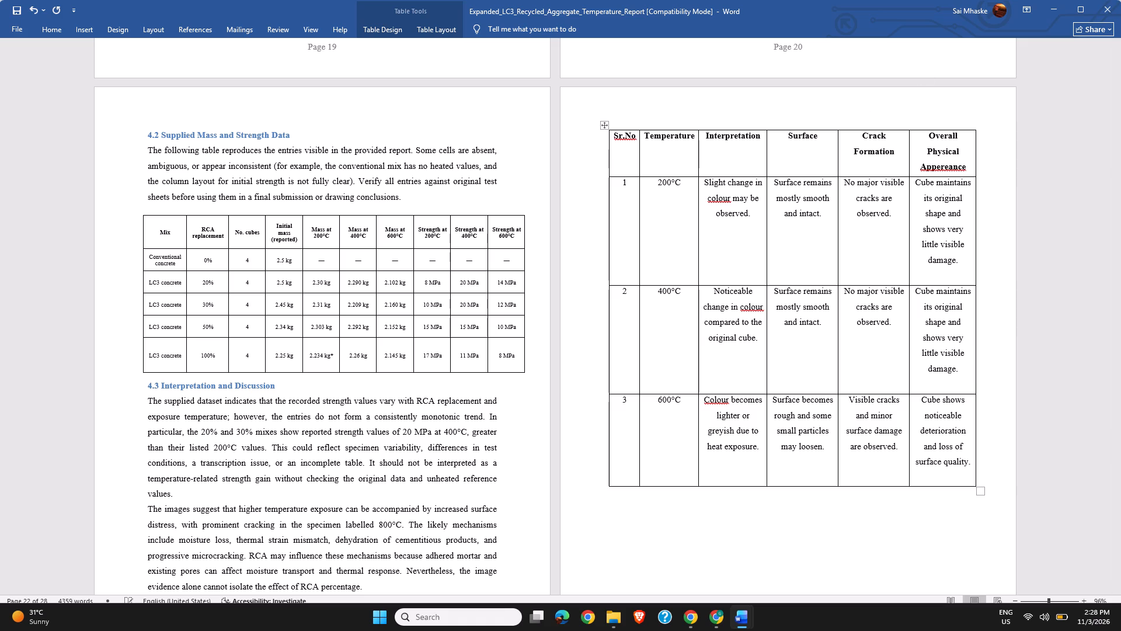
key(BackSpace)
key(BackSpace)
key(BackSpace)
key(BackSpace)
key(BackSpace)
key(BackSpace)
key(BackSpace)
key(BackSpace)
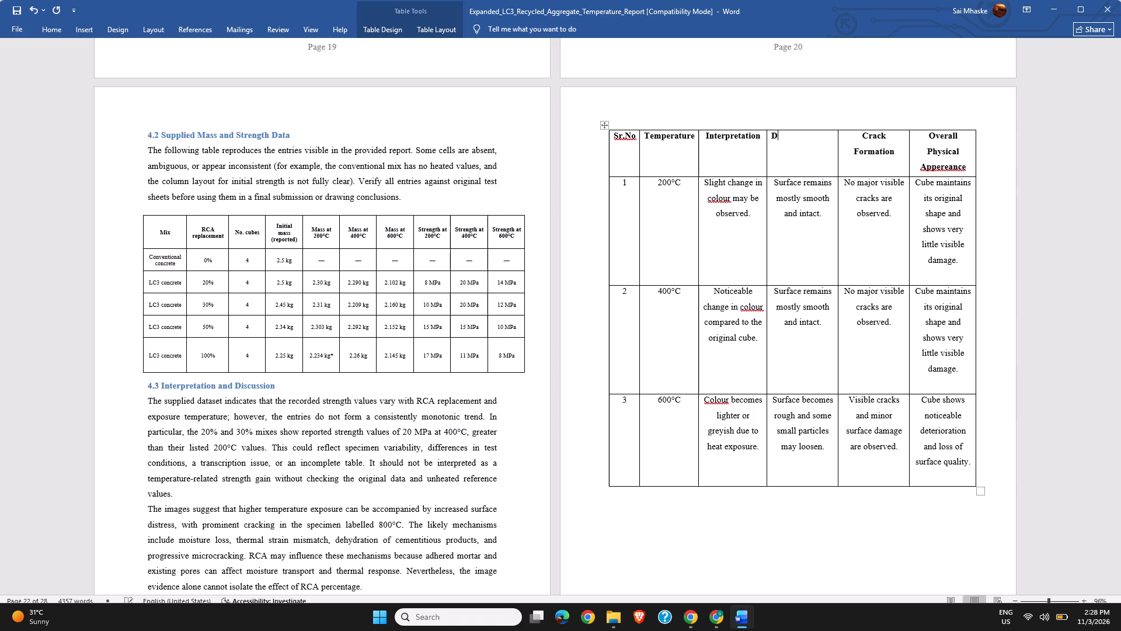
text(iscussion)
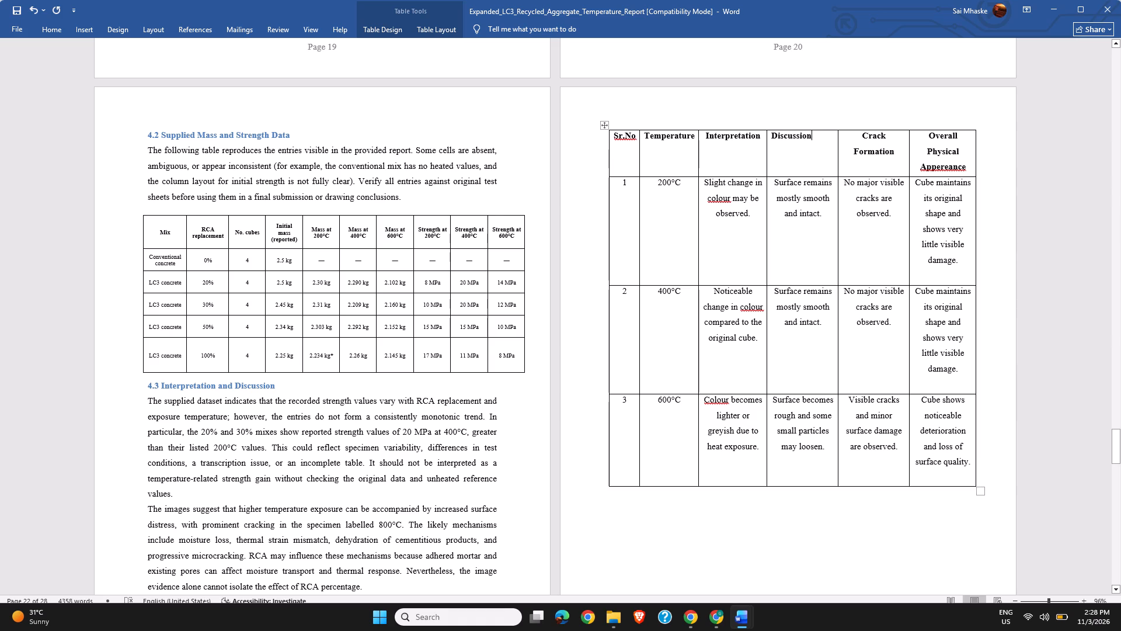
Delete the Crack Formation and Overall Physical Appereance columns from the copied table.
drag(840, 146, 914, 290)
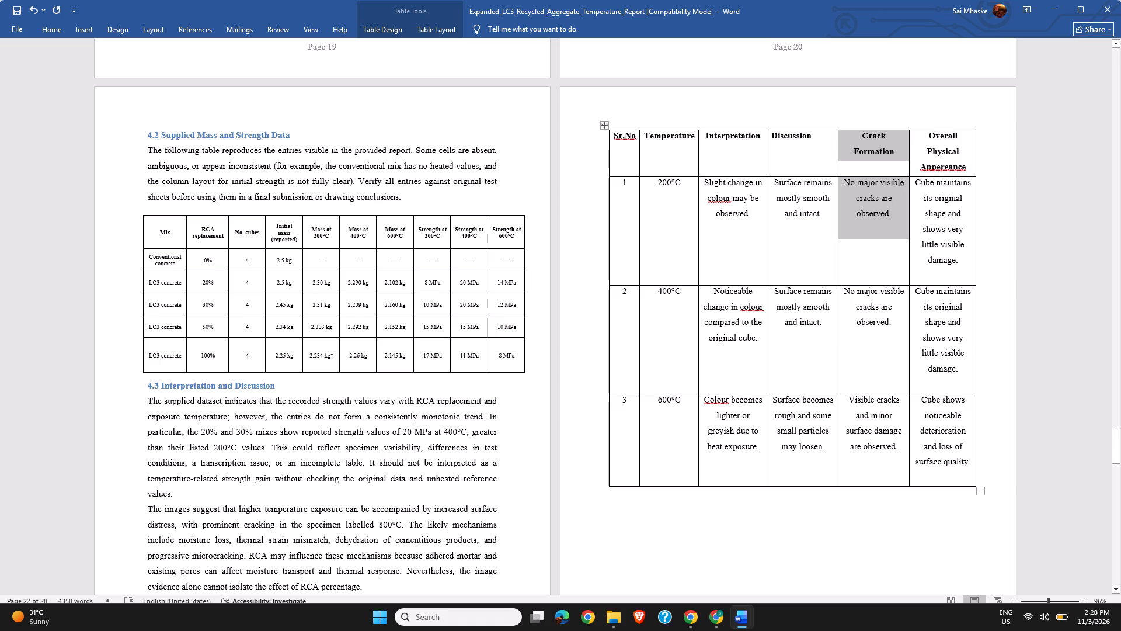
drag(914, 290, 951, 482)
key(BackSpace)
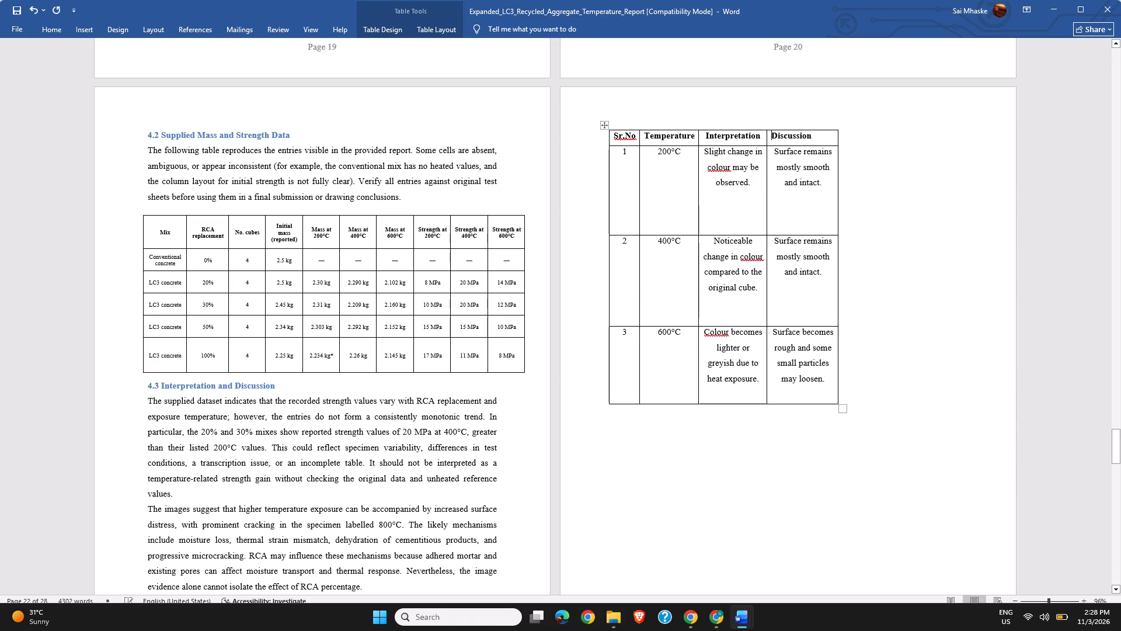
Widen the Discussion column so the copied table extends almost to the page's text margin.
click(840, 270)
drag(837, 259, 840, 259)
drag(840, 259, 953, 283)
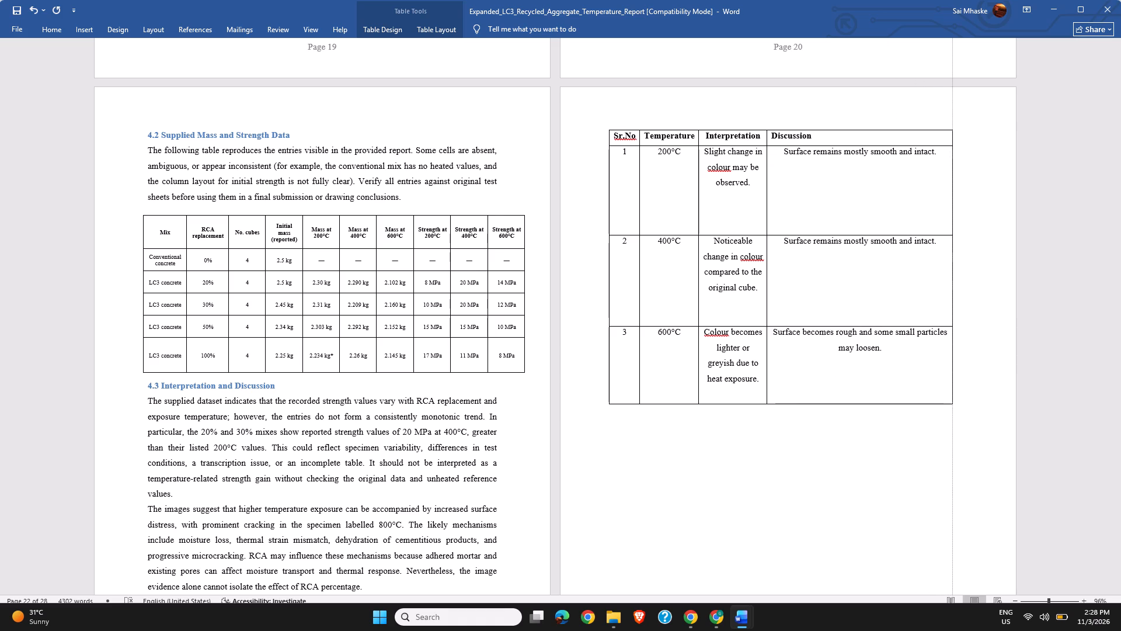
drag(953, 283, 956, 283)
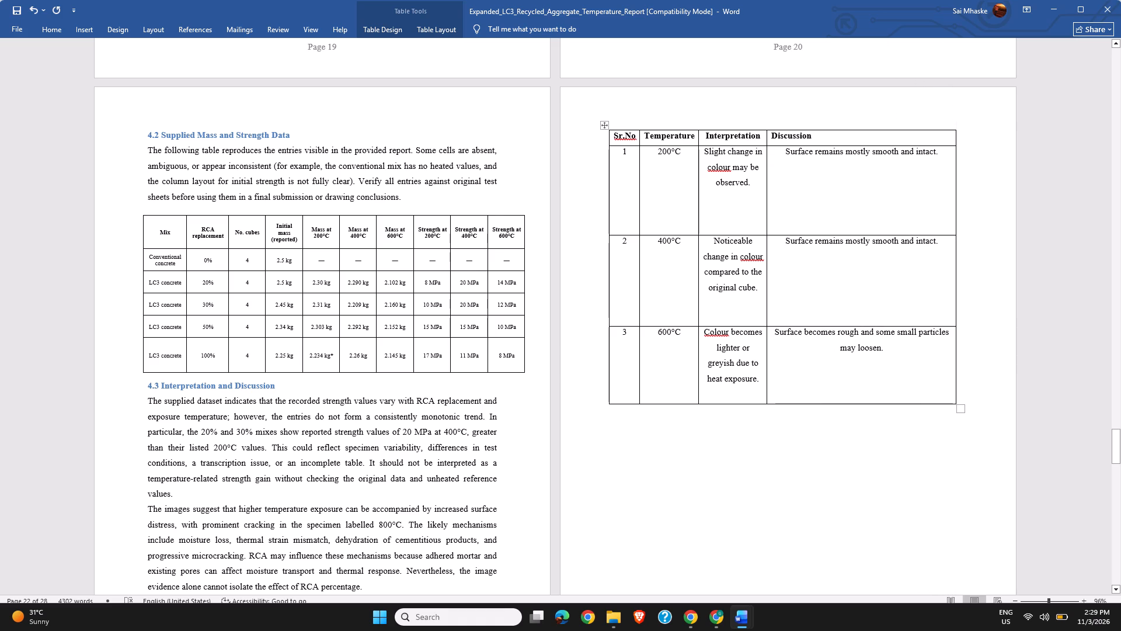
Move the border between Interpretation and Discussion to widen the Interpretation column, making the two columns similar in width.
drag(770, 207, 809, 209)
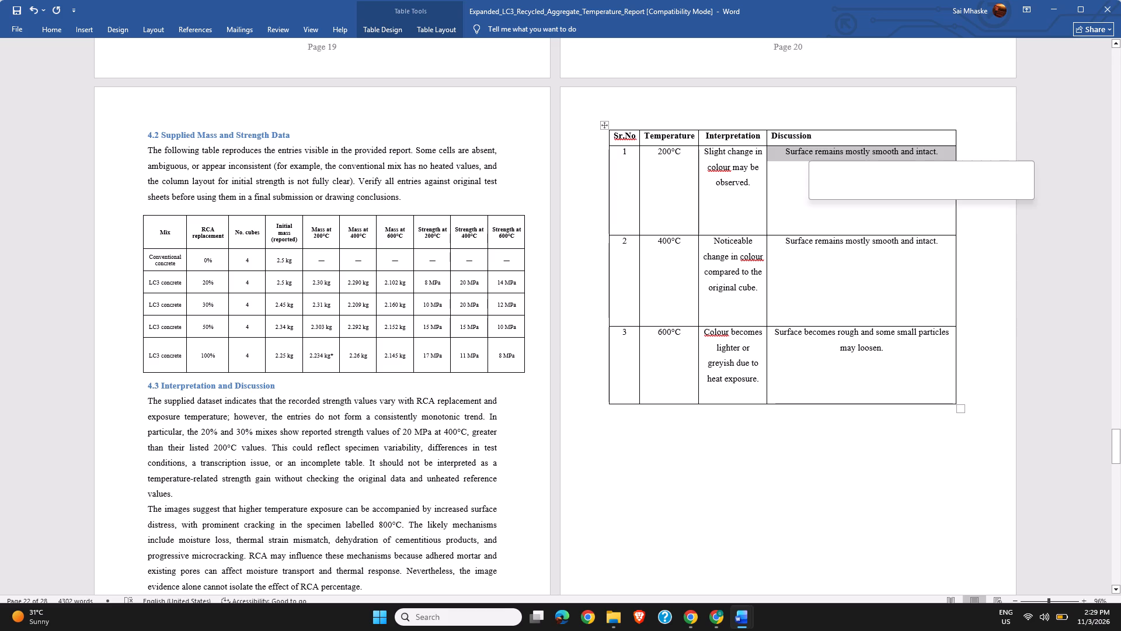
drag(768, 199, 795, 206)
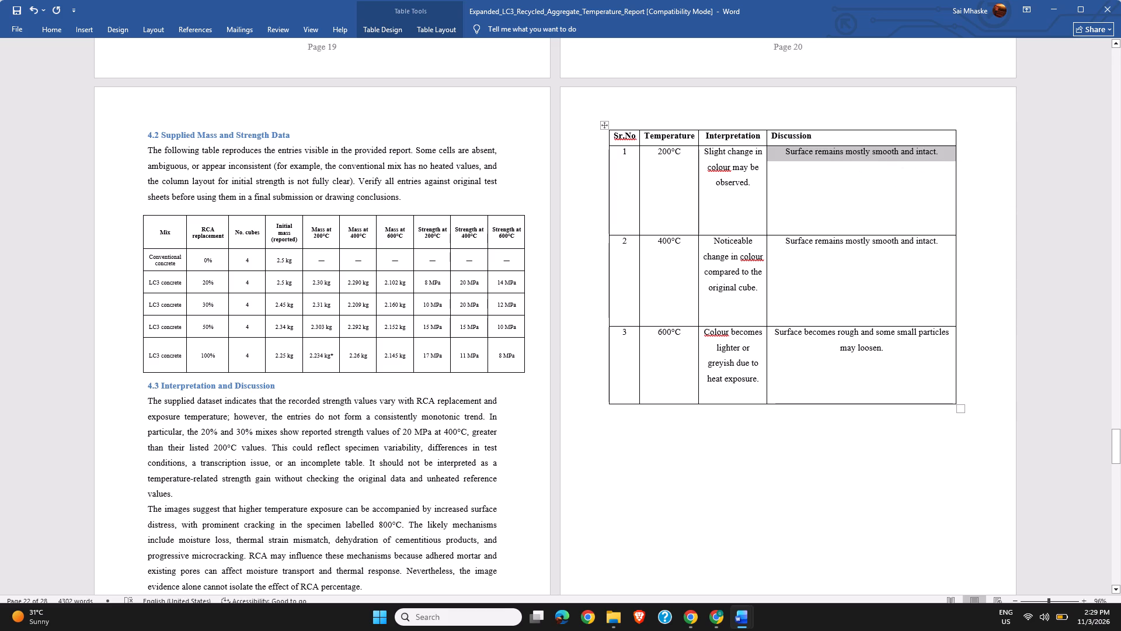
drag(795, 206, 821, 213)
click(821, 213)
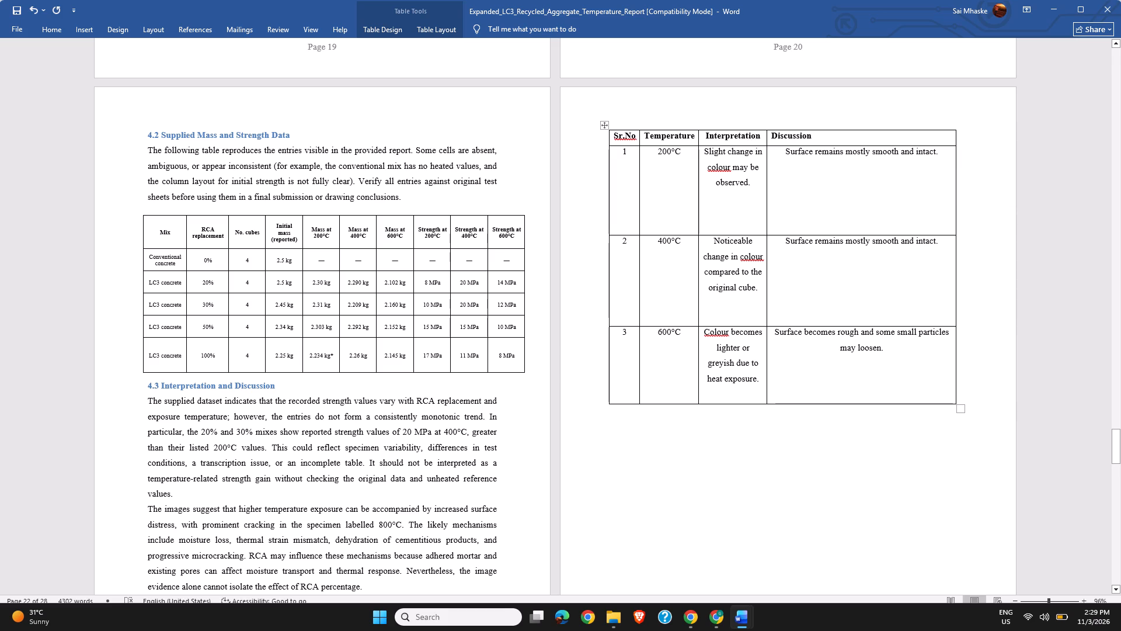
drag(765, 190, 800, 194)
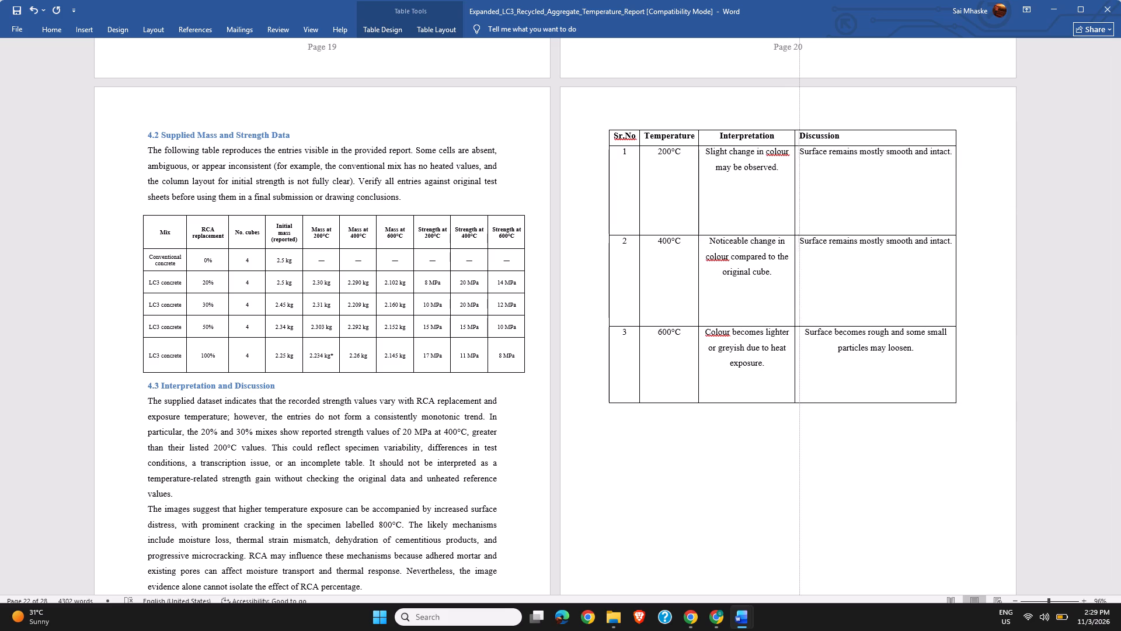
drag(800, 194, 835, 196)
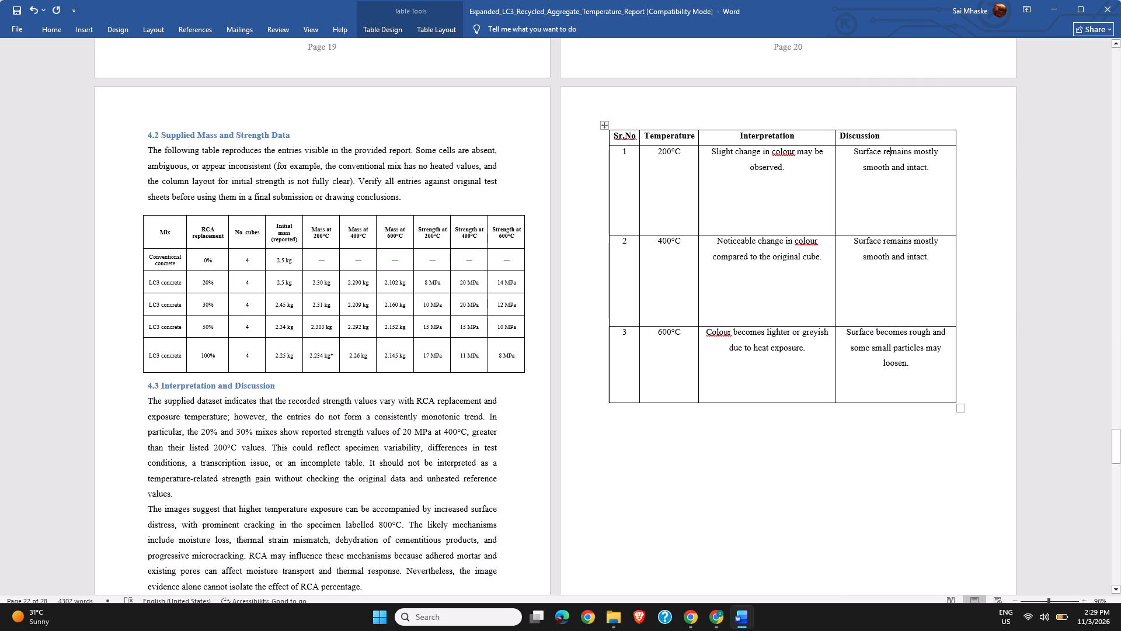
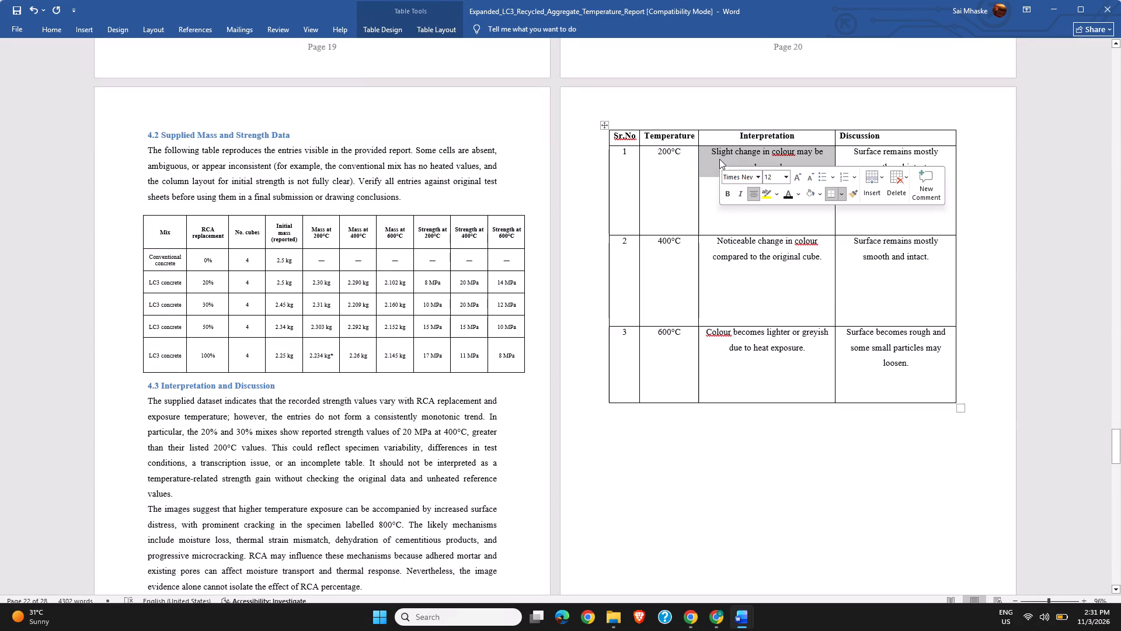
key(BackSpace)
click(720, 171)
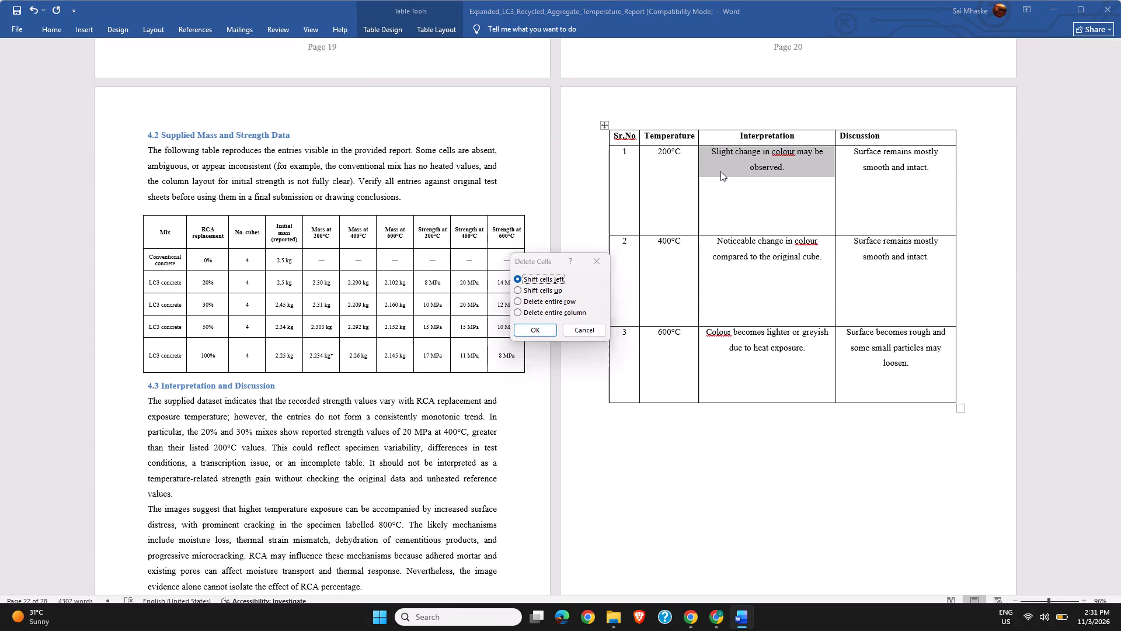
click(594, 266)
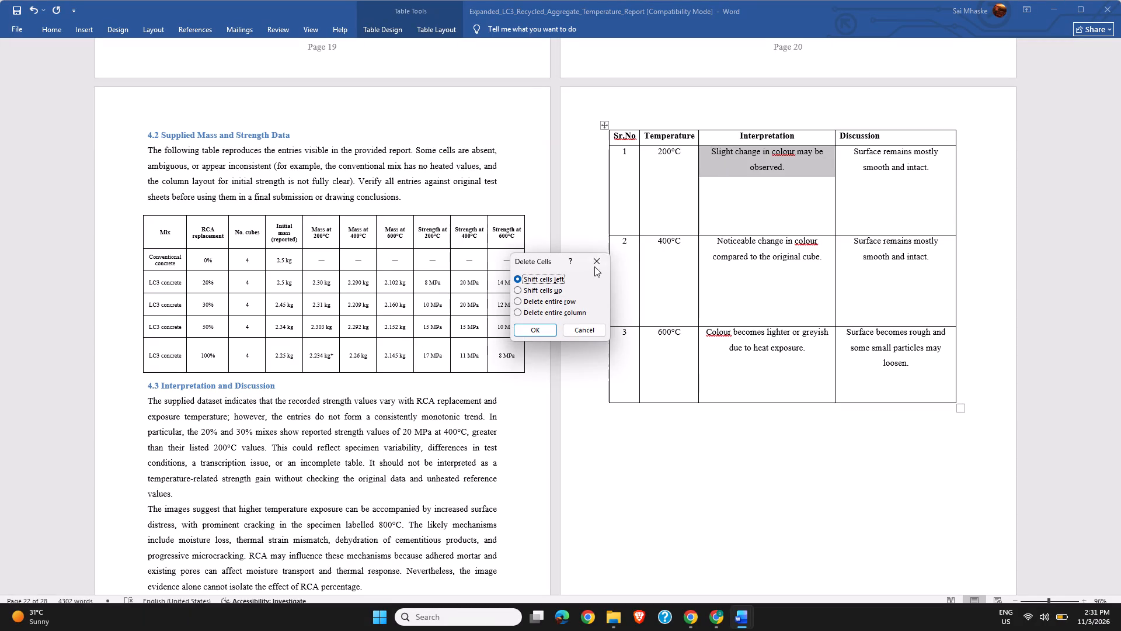
Clear the existing colour-change text from the Interpretation cell in the 200°C row of the copied table.
click(783, 182)
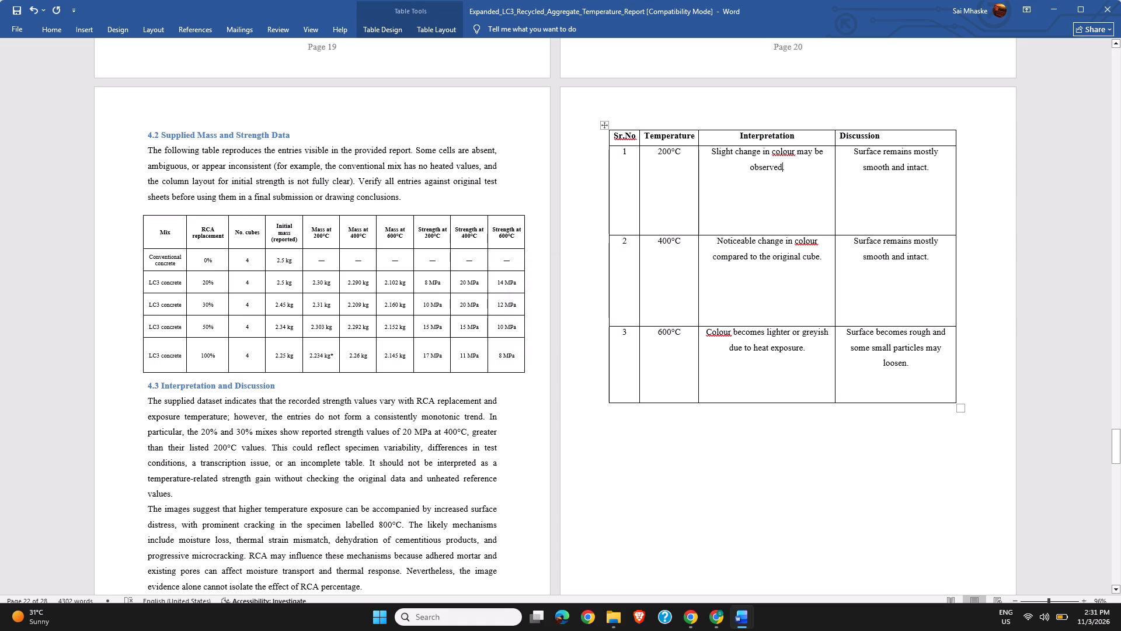
click(791, 165)
key(BackSpace)
key(BackSpace)
key(BackSpace)
key(BackSpace)
key(BackSpace)
key(BackSpace)
key(BackSpace)
key(BackSpace)
key(BackSpace)
key(BackSpace)
key(BackSpace)
key(BackSpace)
key(BackSpace)
key(BackSpace)
key(BackSpace)
key(BackSpace)
key(BackSpace)
key(BackSpace)
key(BackSpace)
key(BackSpace)
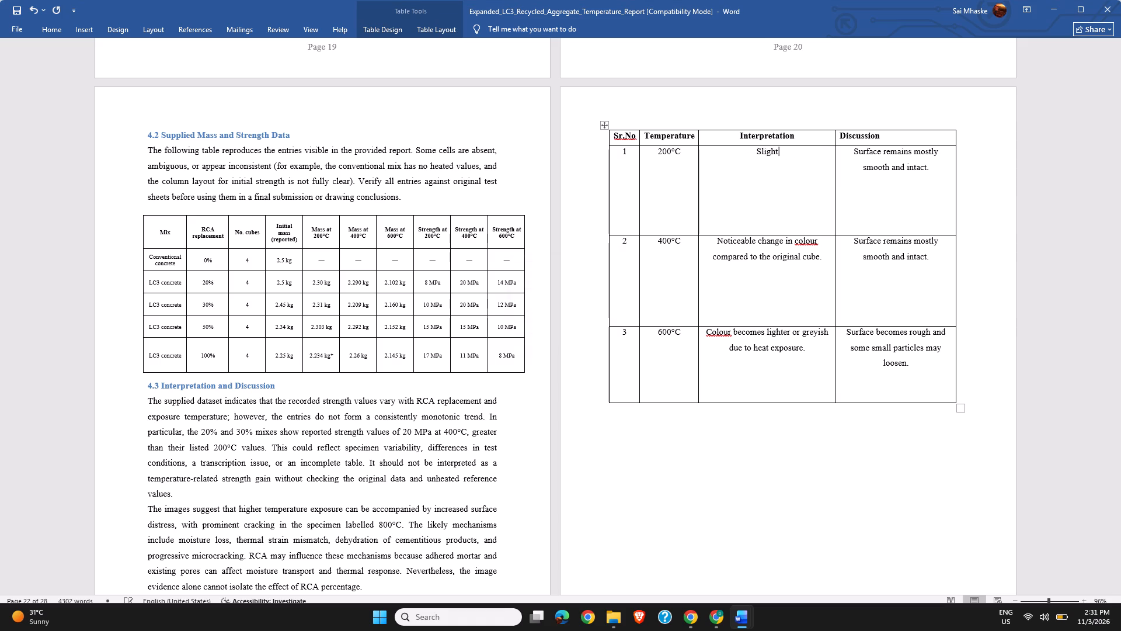
key(BackSpace)
key(BackSpace)
key(BackSpace)
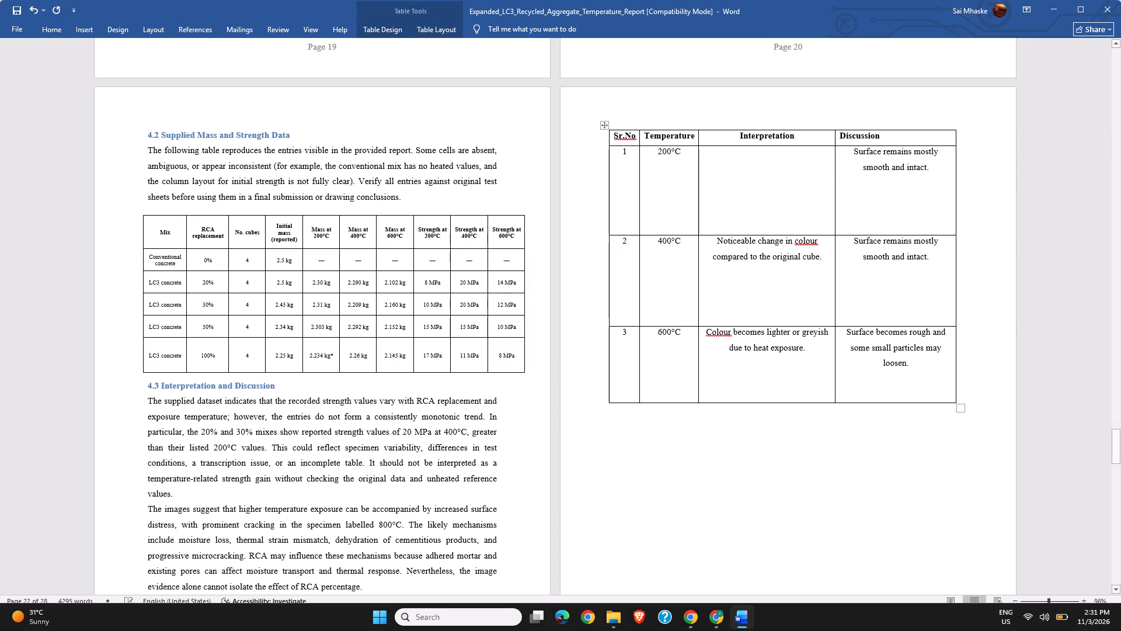
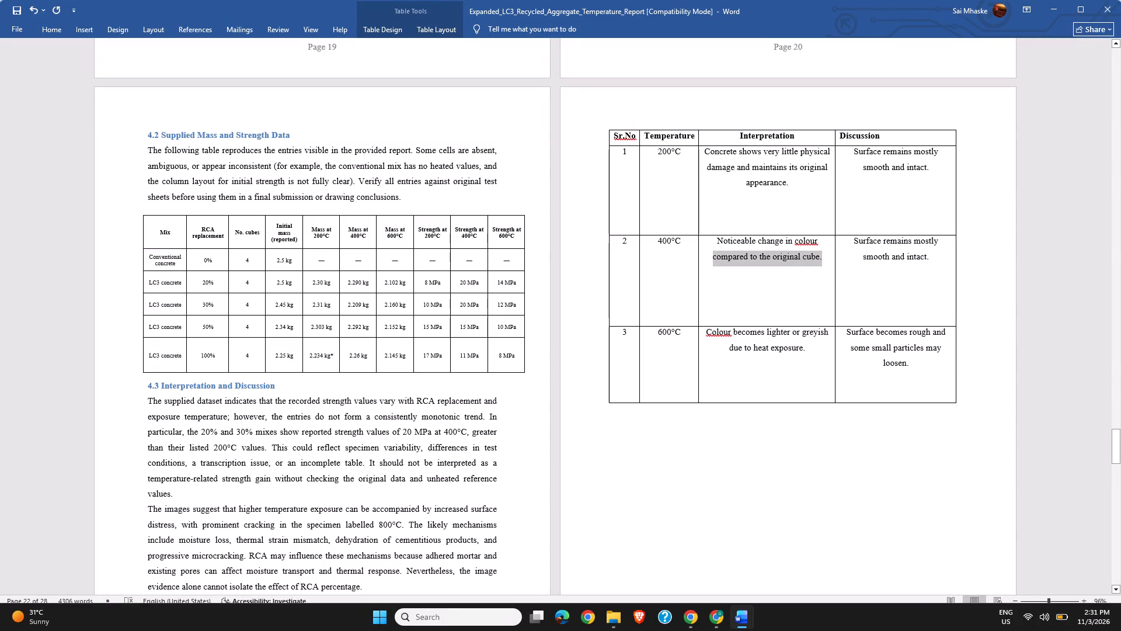
Clear the existing colour-change text from the Interpretation cell in the 400°C row of the copied table.
drag(698, 261, 726, 248)
drag(726, 248, 823, 275)
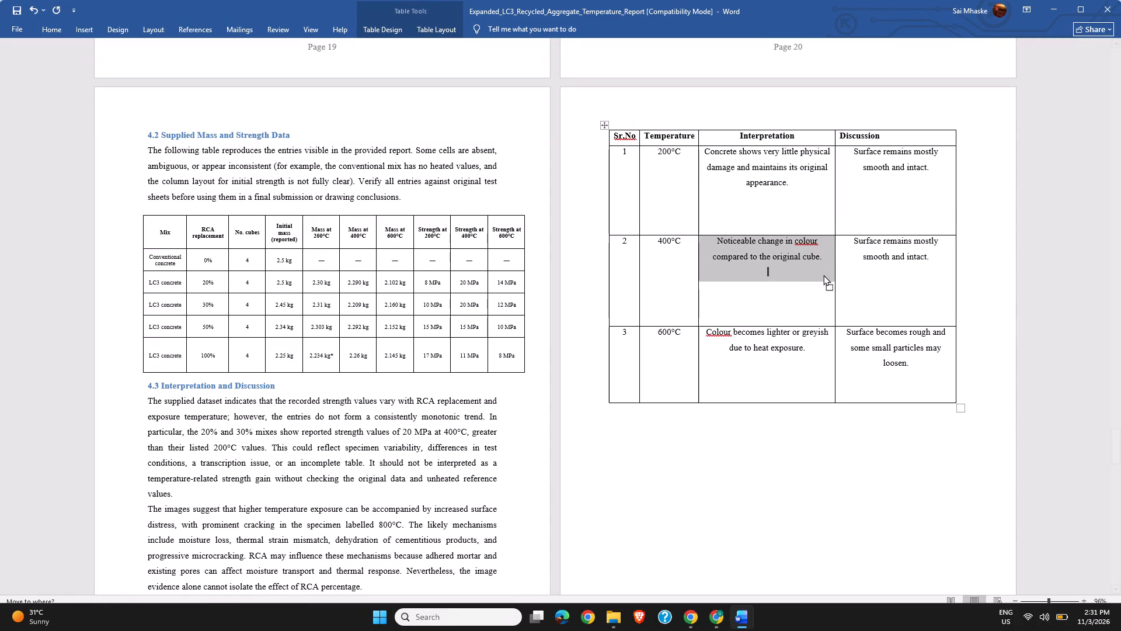
drag(823, 275, 823, 256)
click(823, 256)
key(BackSpace)
key(BackSpace)
key(BackSpace)
key(BackSpace)
key(BackSpace)
key(BackSpace)
key(BackSpace)
key(BackSpace)
key(BackSpace)
key(BackSpace)
key(BackSpace)
key(BackSpace)
key(BackSpace)
key(BackSpace)
key(BackSpace)
key(BackSpace)
key(BackSpace)
key(BackSpace)
key(BackSpace)
key(BackSpace)
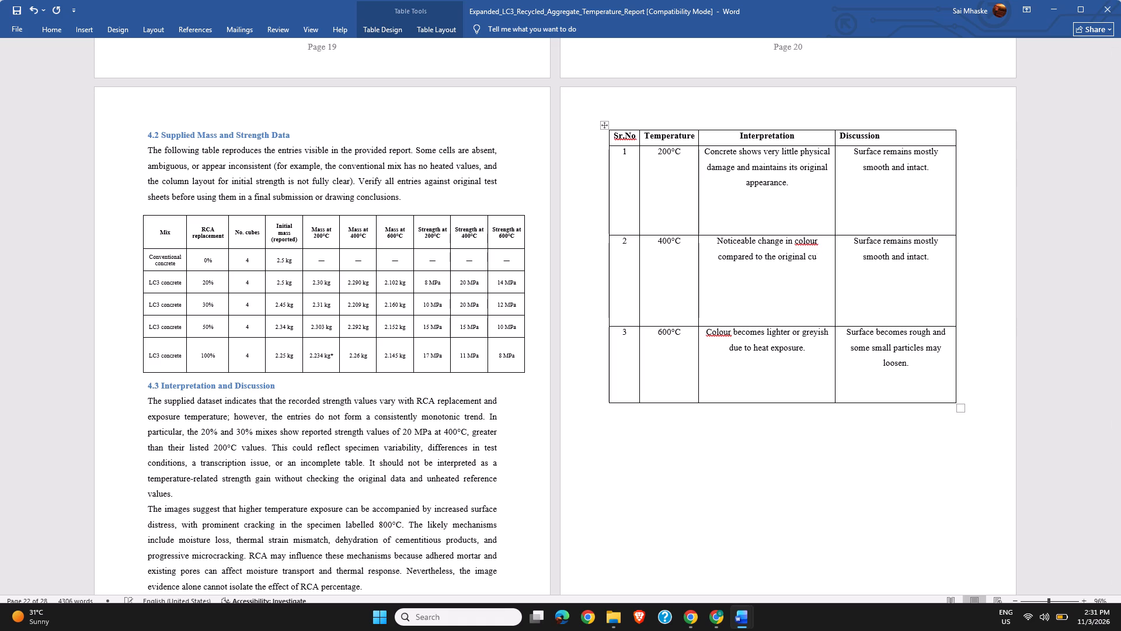
key(BackSpace)
key(BackSpace)
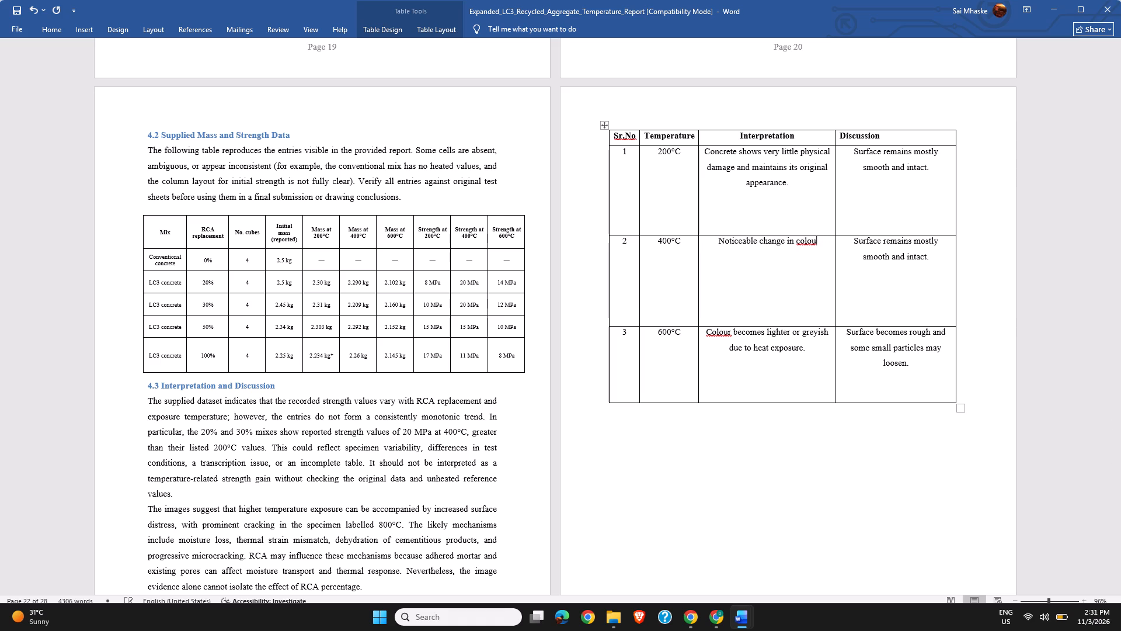
key(BackSpace)
key(BackSpace)
key(BackSpace)
key(BackSpace)
key(BackSpace)
key(BackSpace)
key(BackSpace)
key(BackSpace)
key(BackSpace)
key(BackSpace)
key(BackSpace)
key(BackSpace)
key(BackSpace)
key(BackSpace)
key(BackSpace)
key(BackSpace)
key(BackSpace)
key(BackSpace)
key(BackSpace)
key(BackSpace)
key(BackSpace)
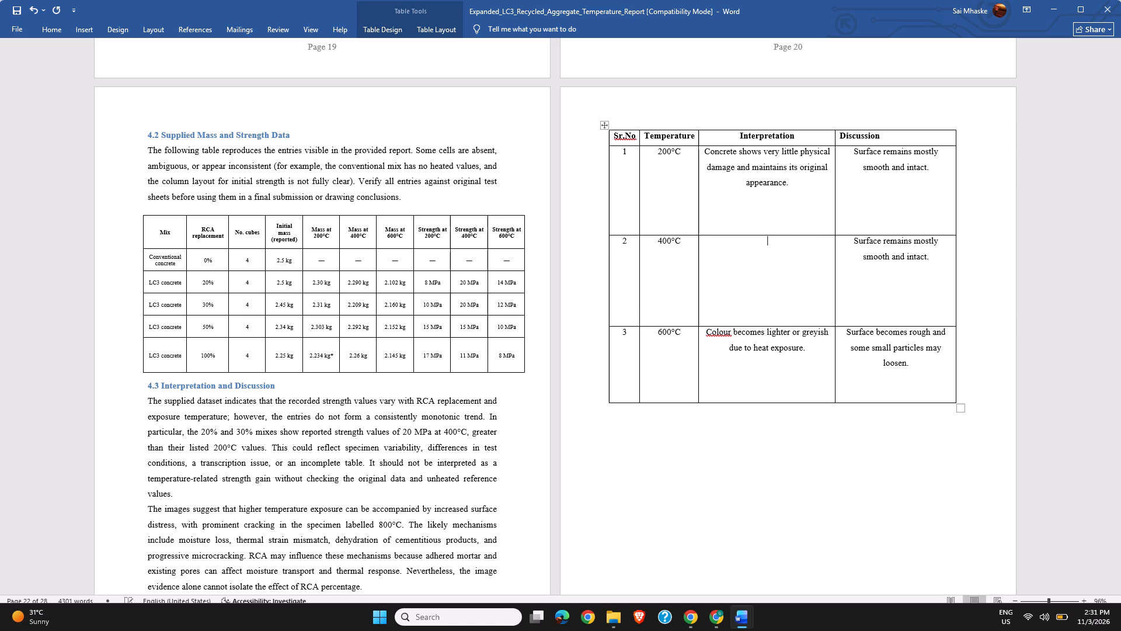
scroll(763, 515, up, 1)
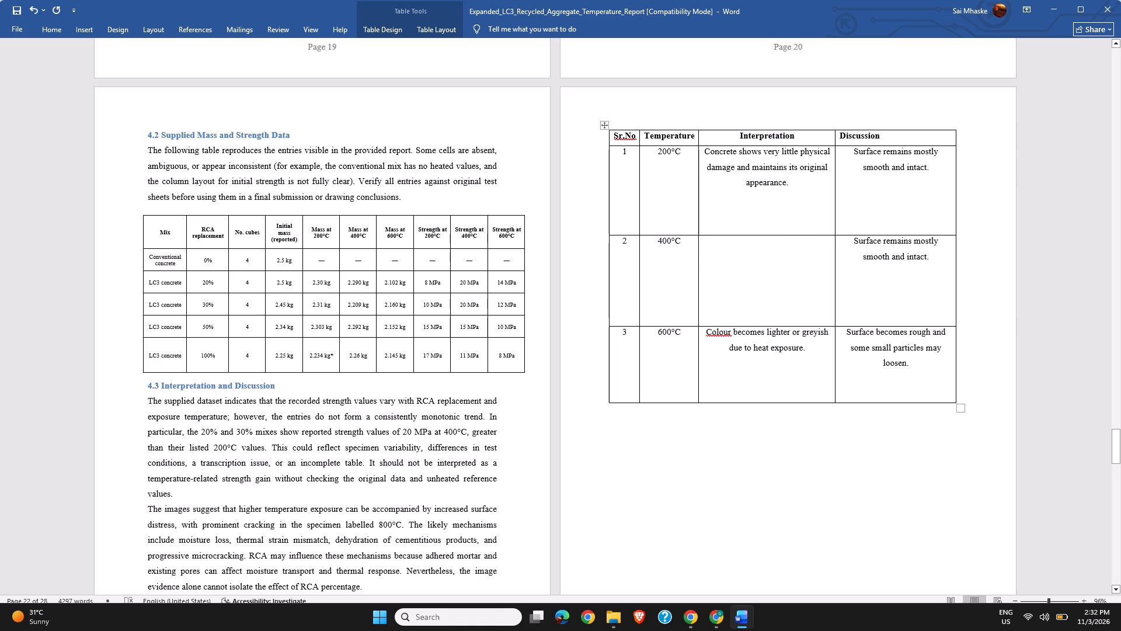
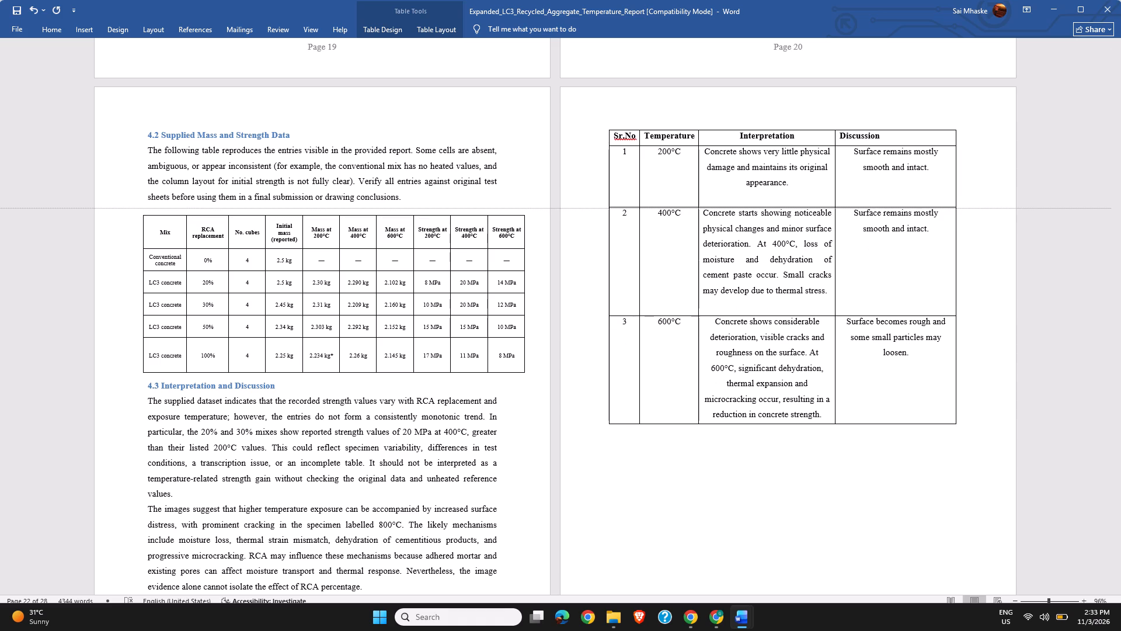
Reduce the height of the 200°C row in the Interpretation and Discussion table to fit its three lines of text more closely.
drag(763, 208, 766, 197)
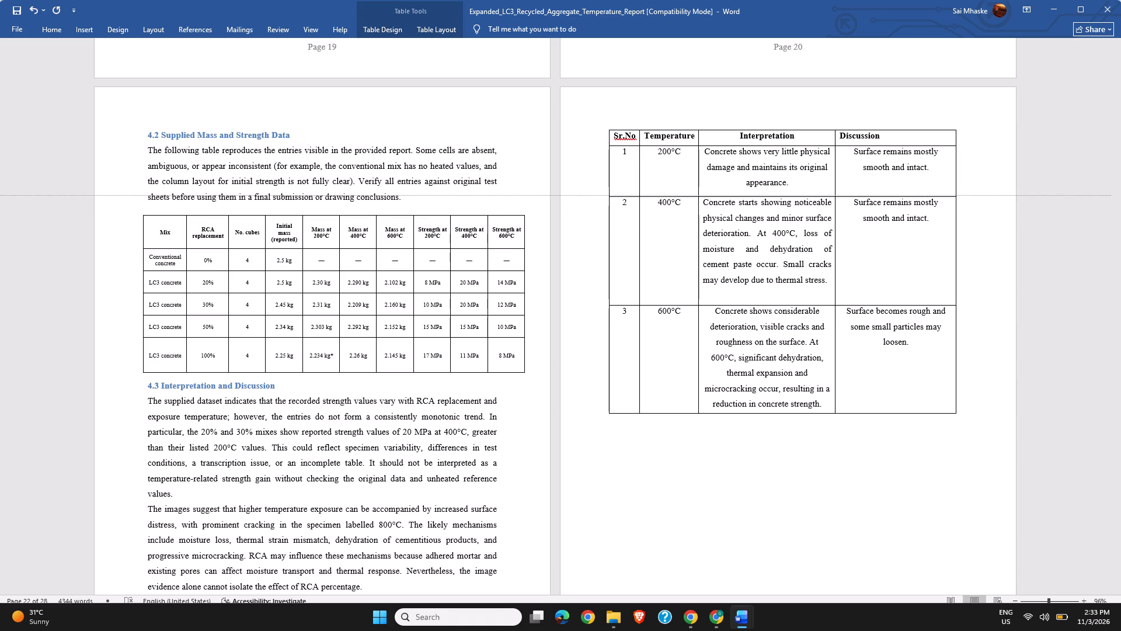
drag(766, 197, 766, 202)
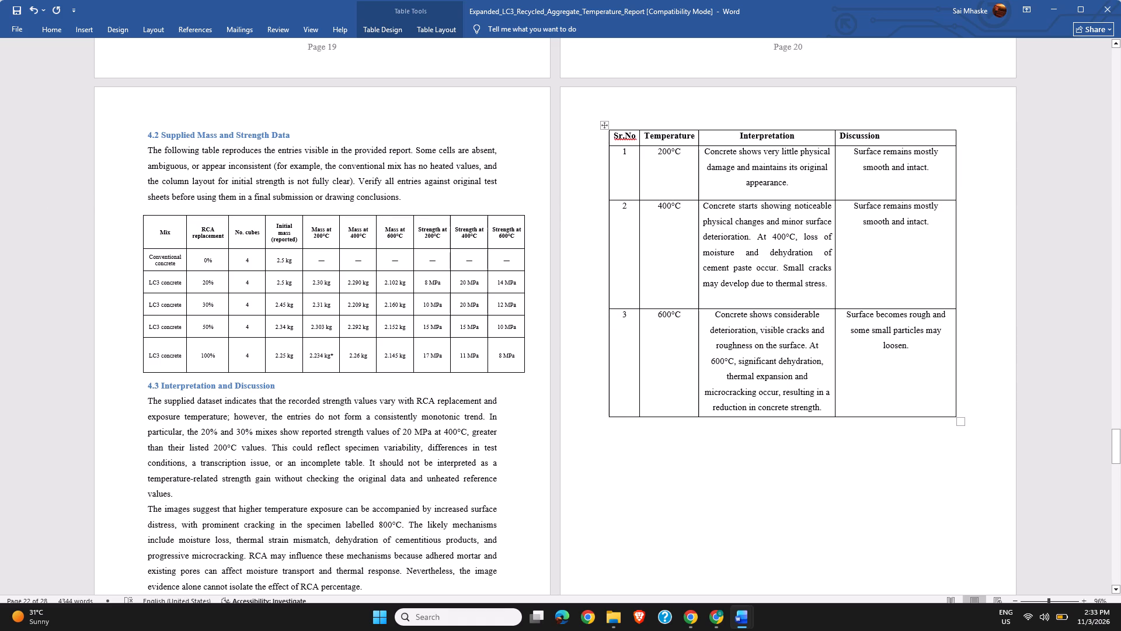
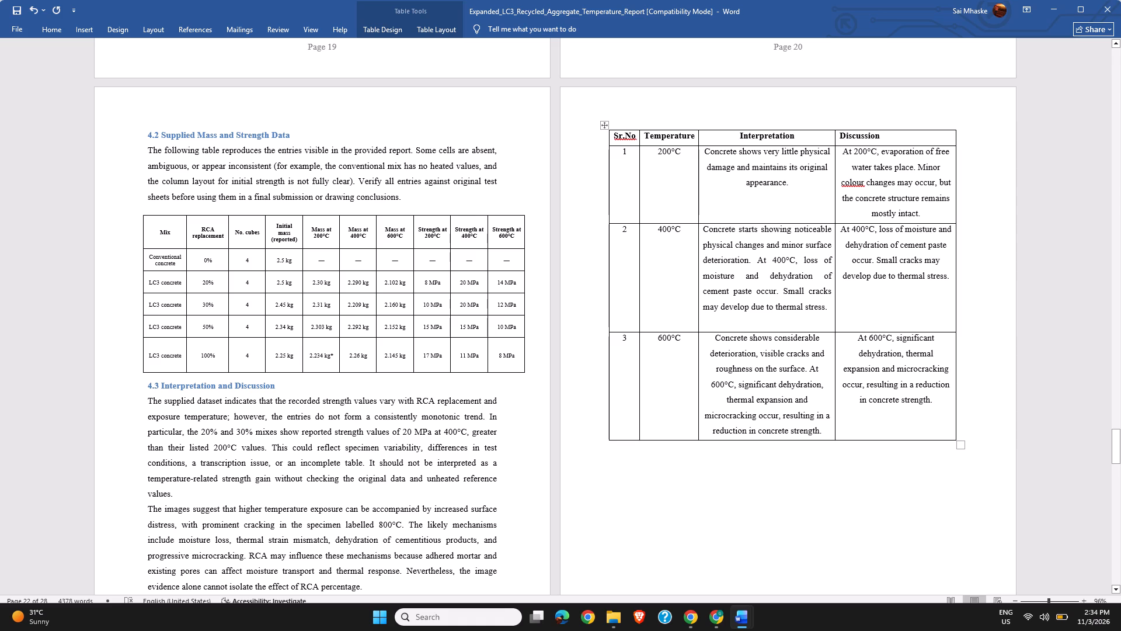
Centre the header row text of the Interpretation and Discussion table, including the Discussion heading.
drag(883, 137, 649, 130)
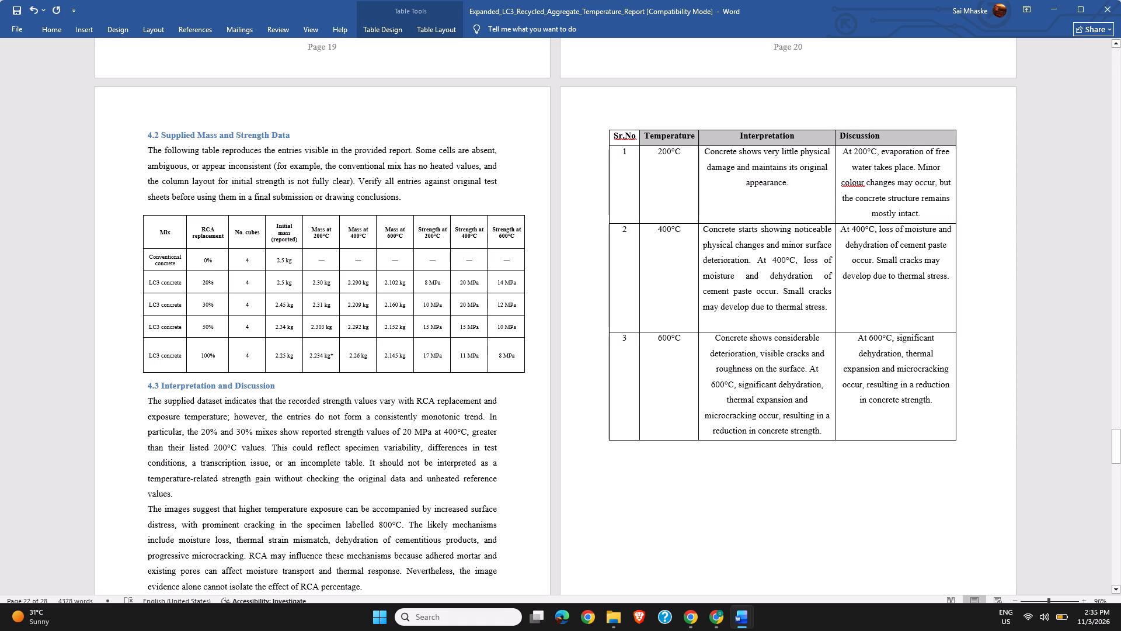
drag(649, 130, 611, 136)
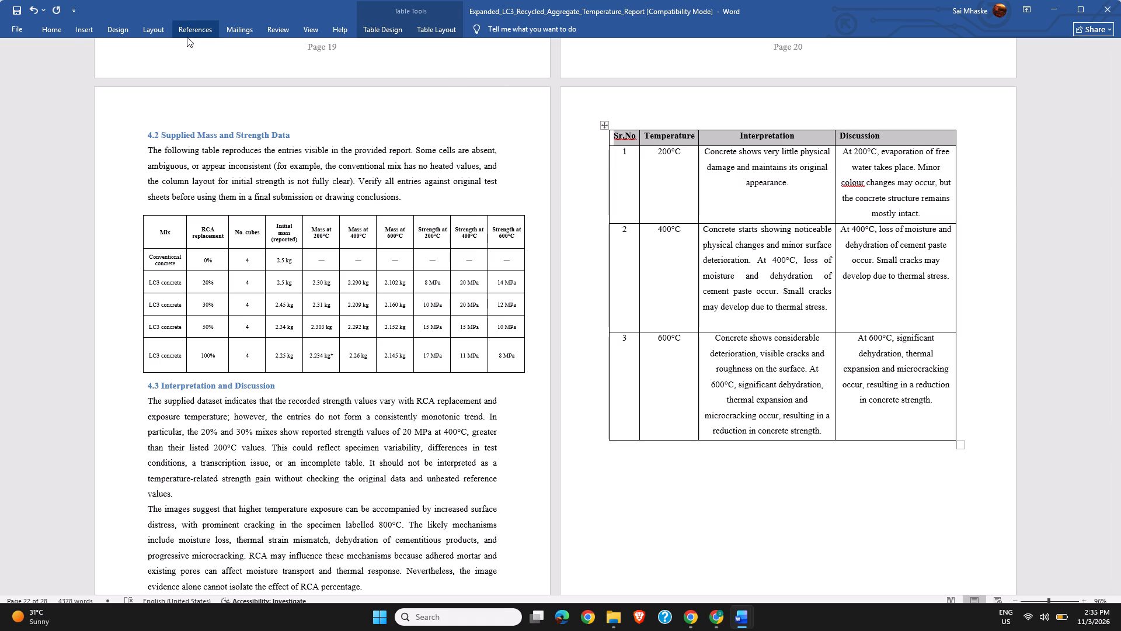
click(41, 24)
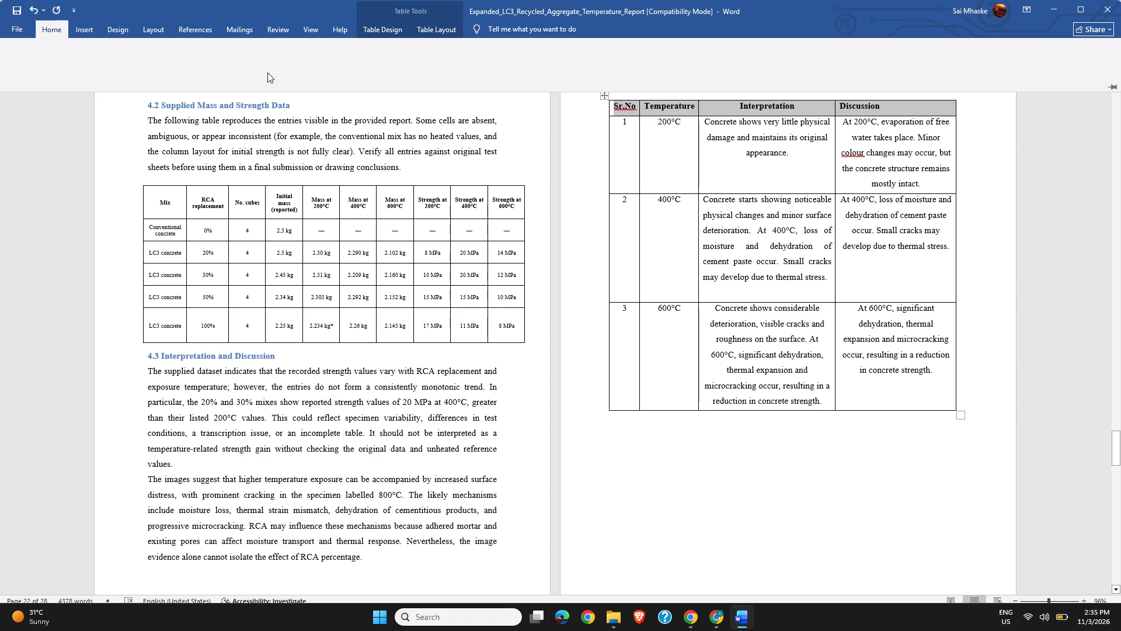
click(294, 68)
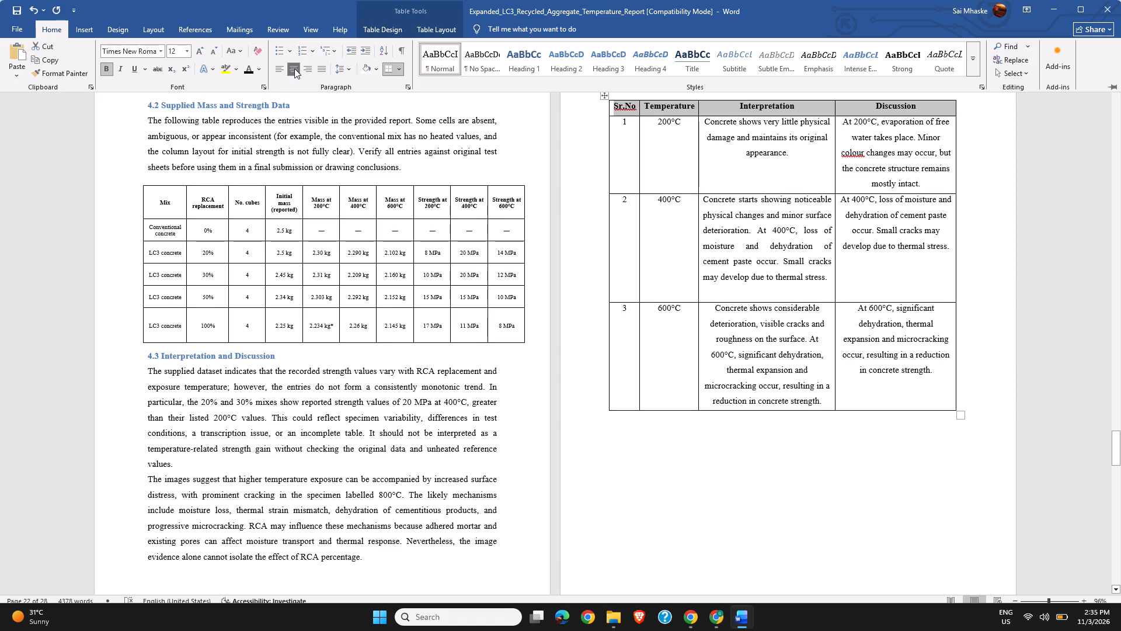
click(810, 478)
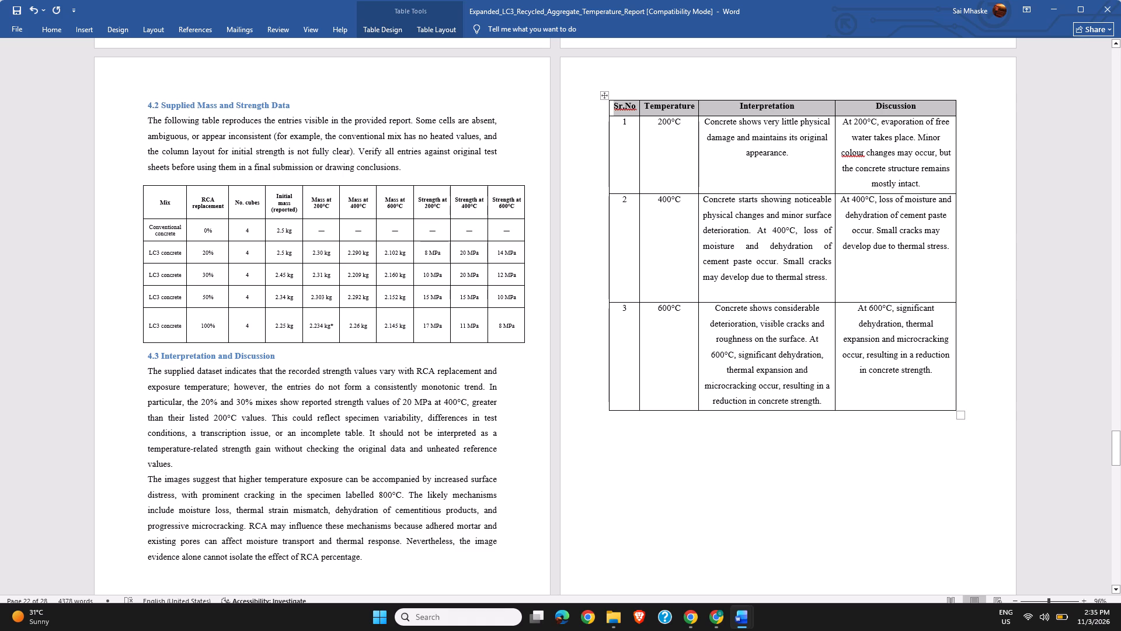
Justify the Interpretation and Discussion text in the 200°C, 400°C and 600°C rows of the table.
drag(704, 123, 911, 380)
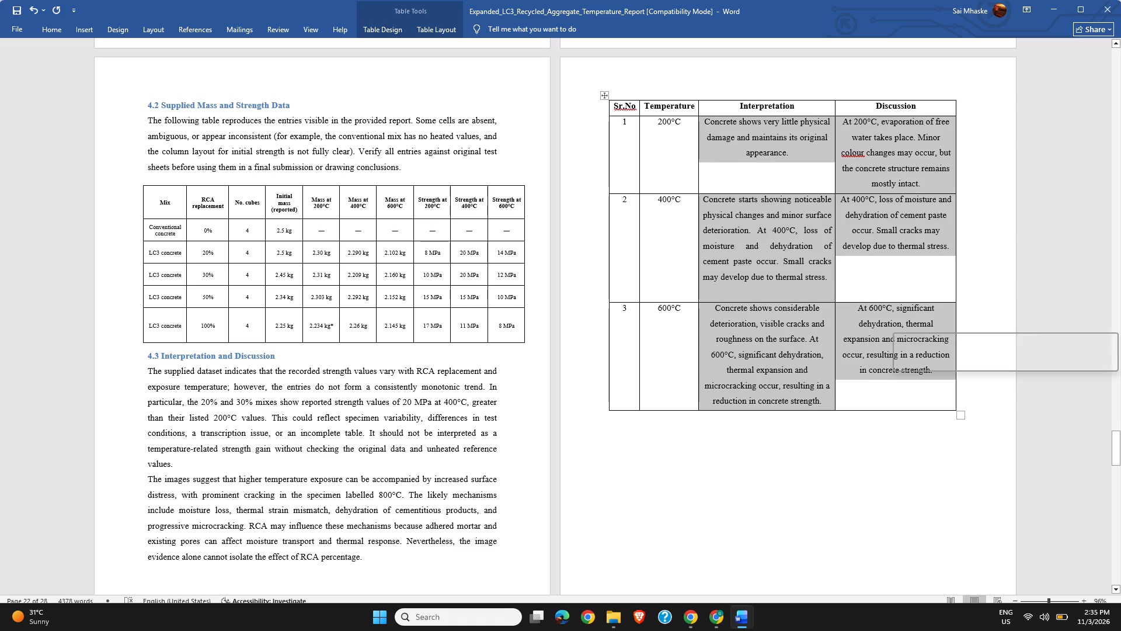
click(55, 32)
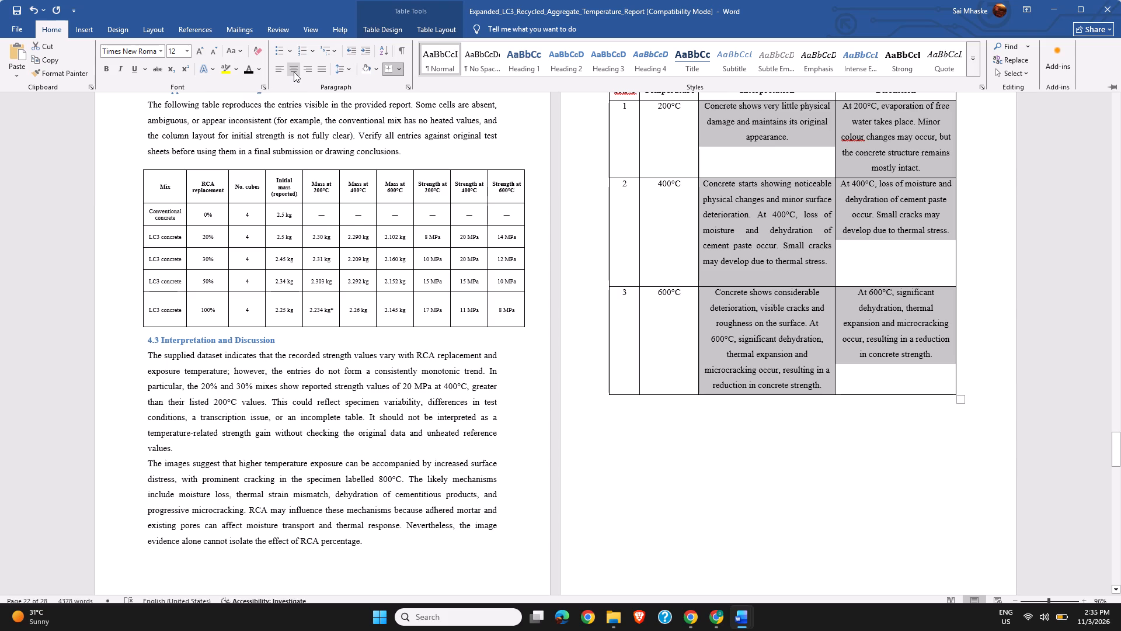
click(294, 72)
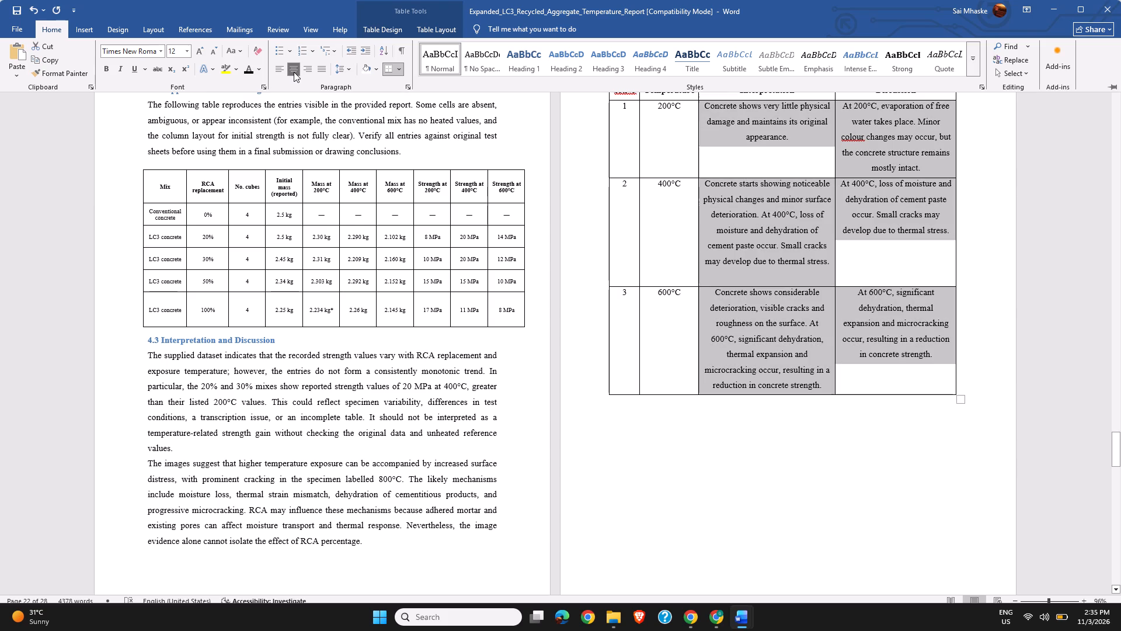
click(319, 71)
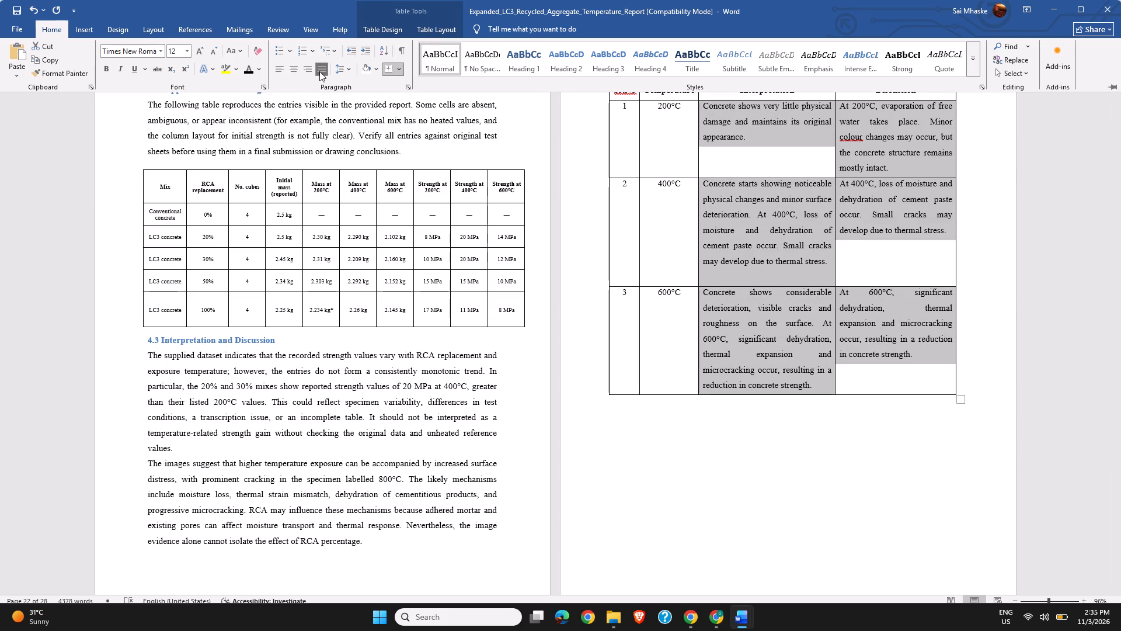
click(1012, 186)
click(1012, 186)
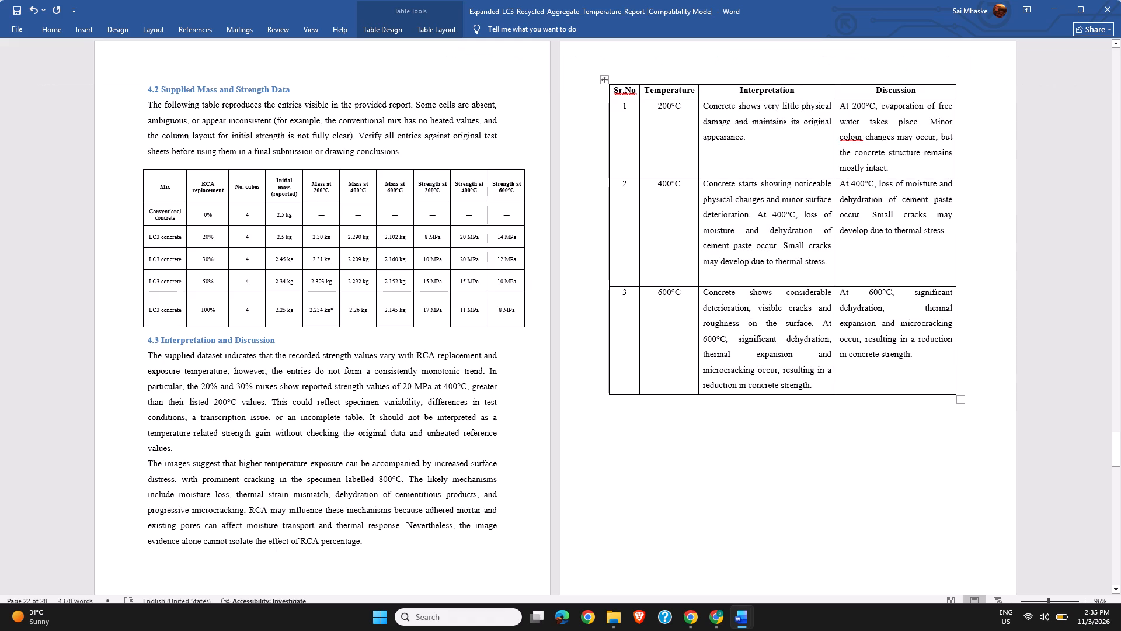
Widen the Interpretation column slightly by shifting its border with the Discussion column.
click(835, 234)
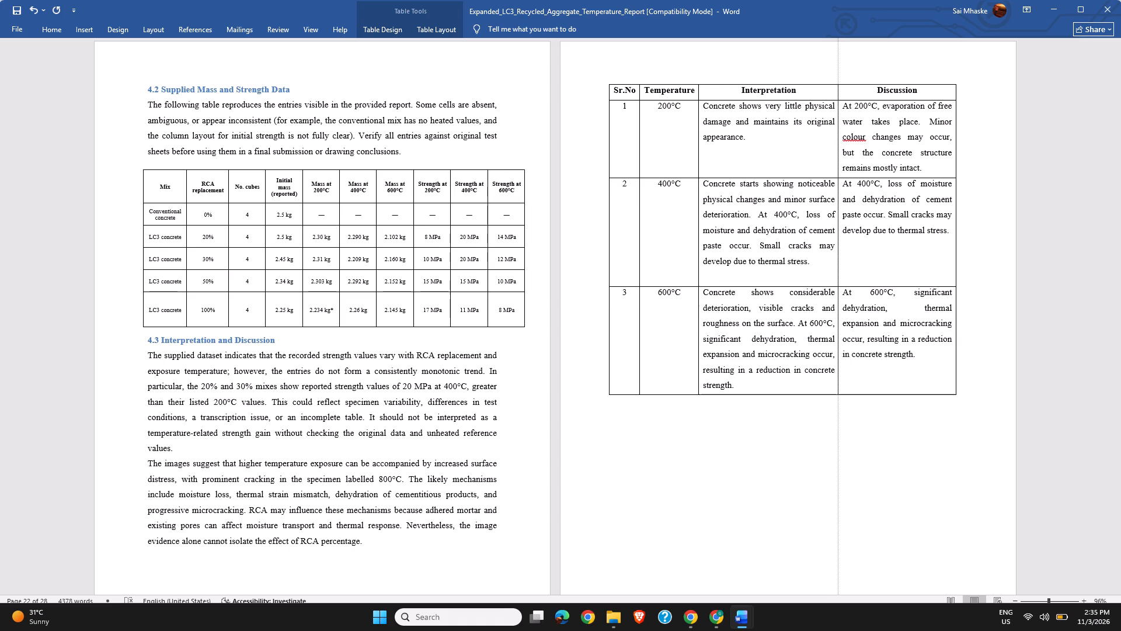
click(1029, 194)
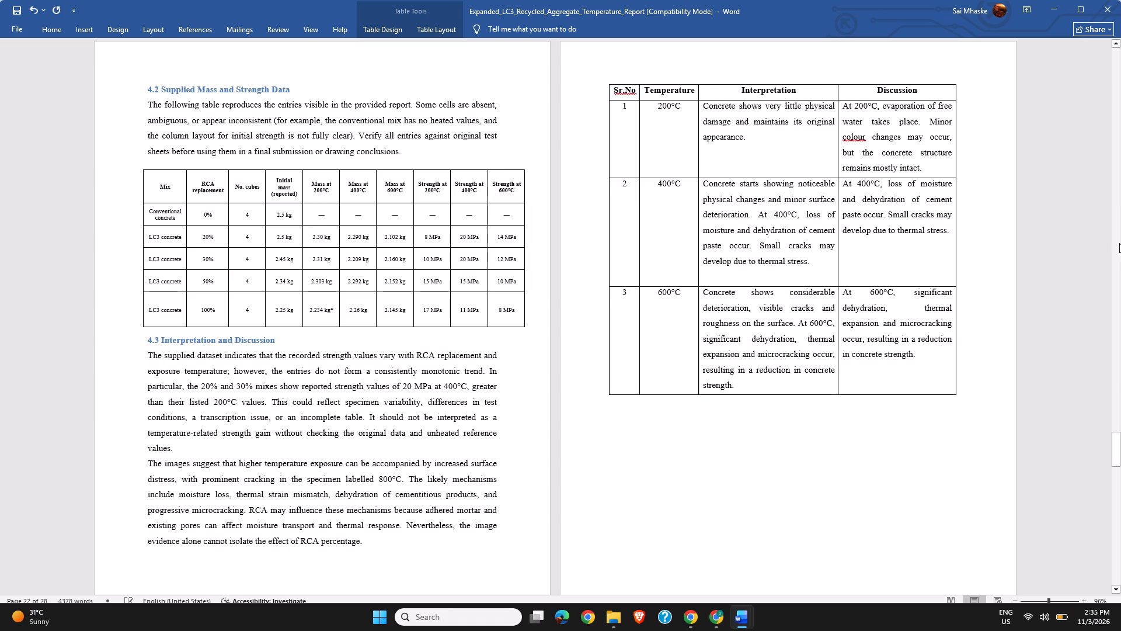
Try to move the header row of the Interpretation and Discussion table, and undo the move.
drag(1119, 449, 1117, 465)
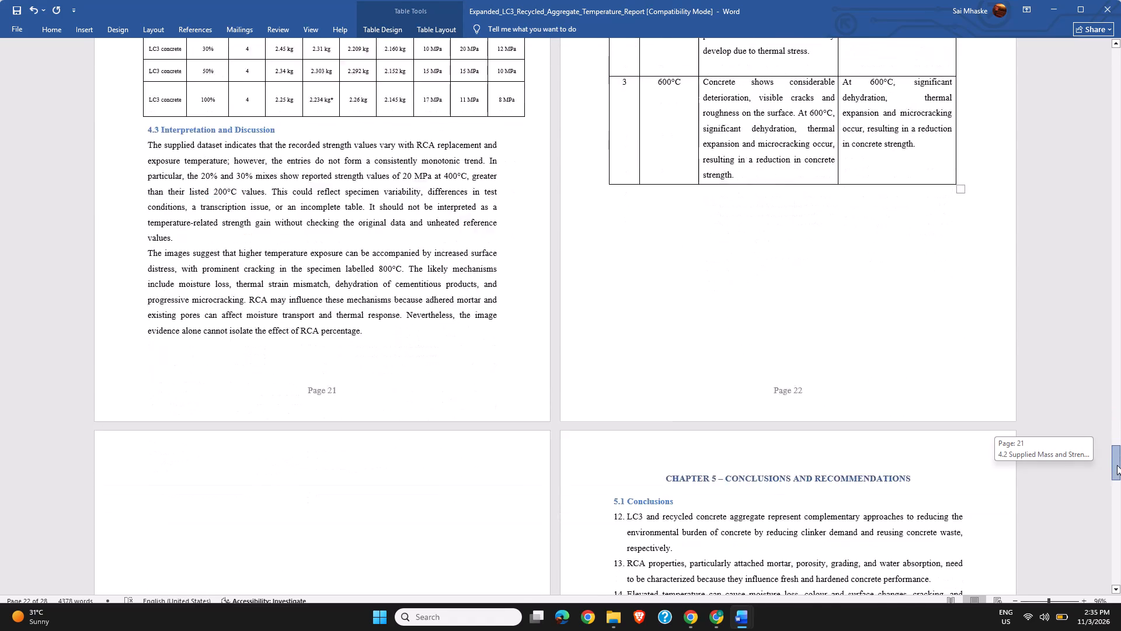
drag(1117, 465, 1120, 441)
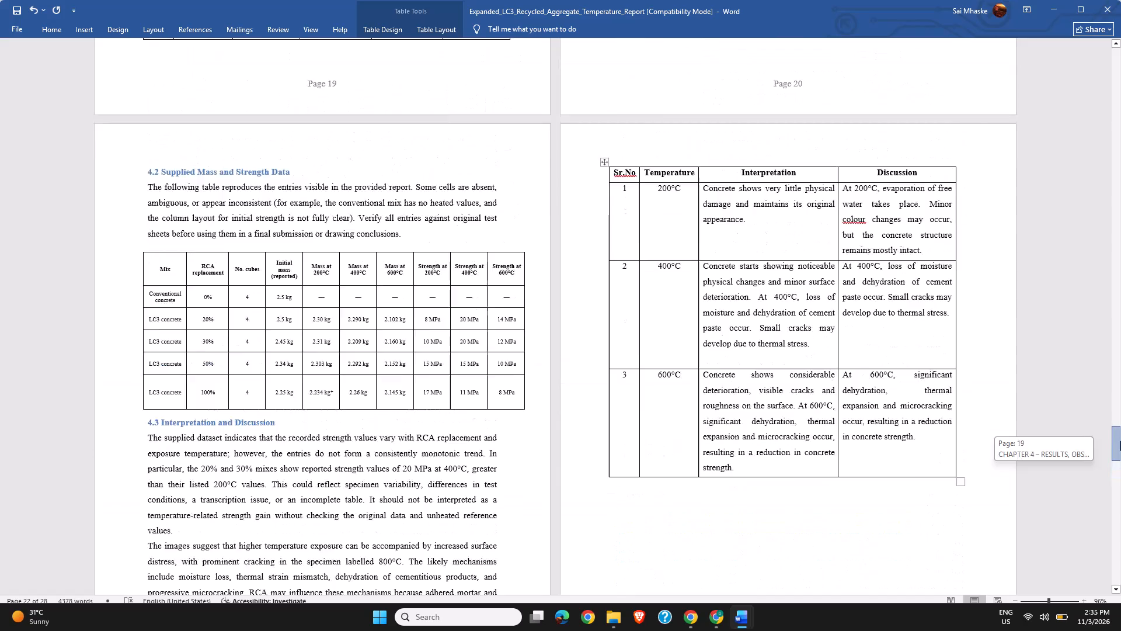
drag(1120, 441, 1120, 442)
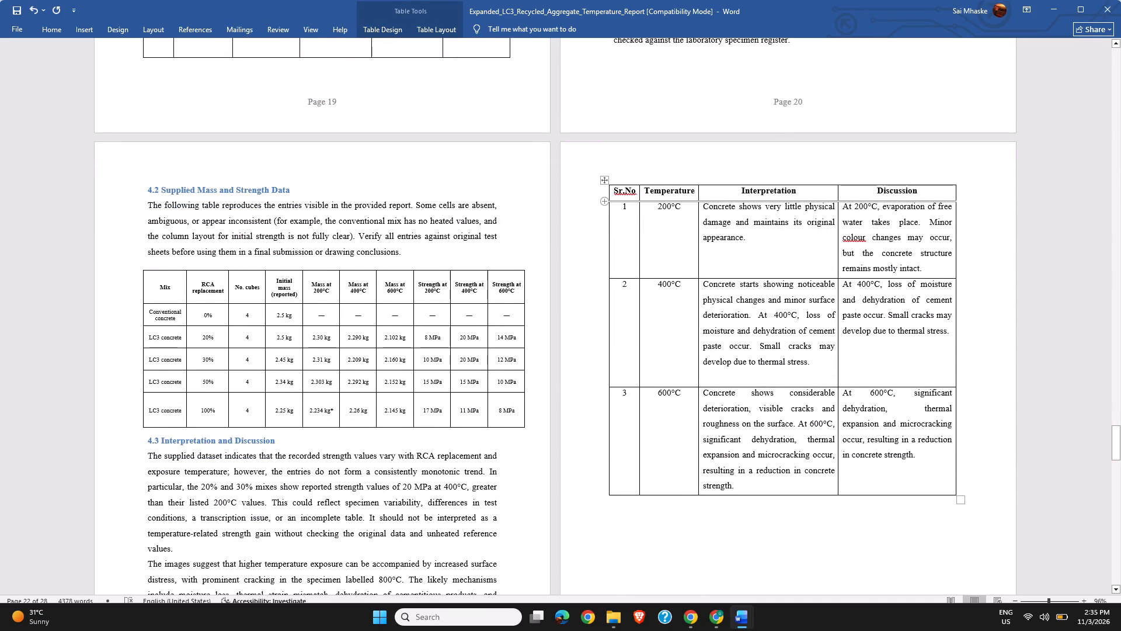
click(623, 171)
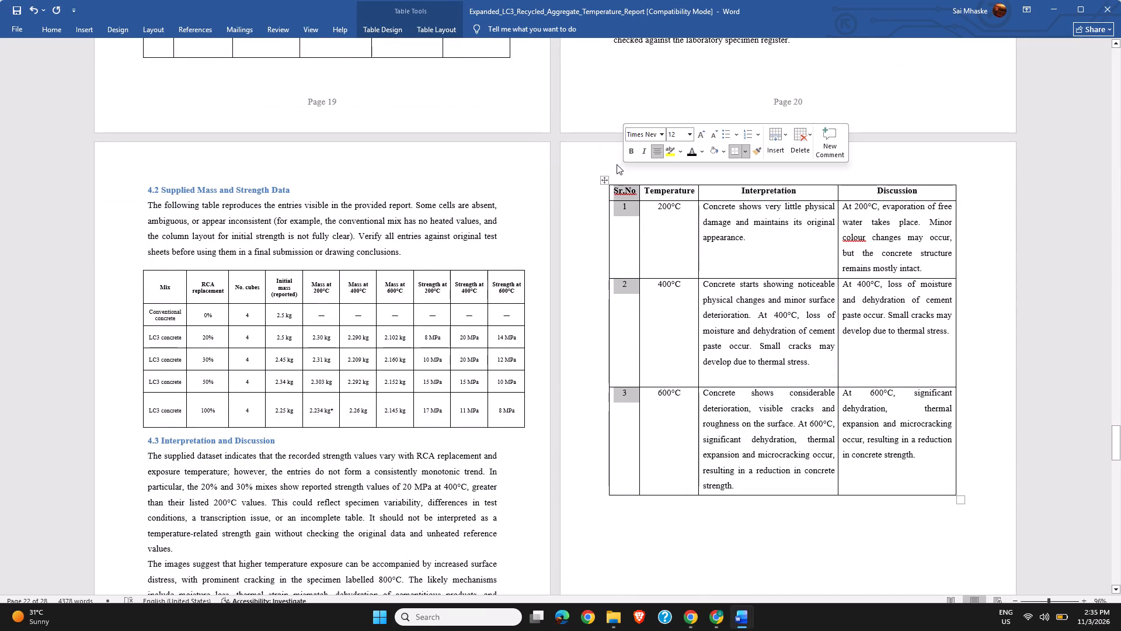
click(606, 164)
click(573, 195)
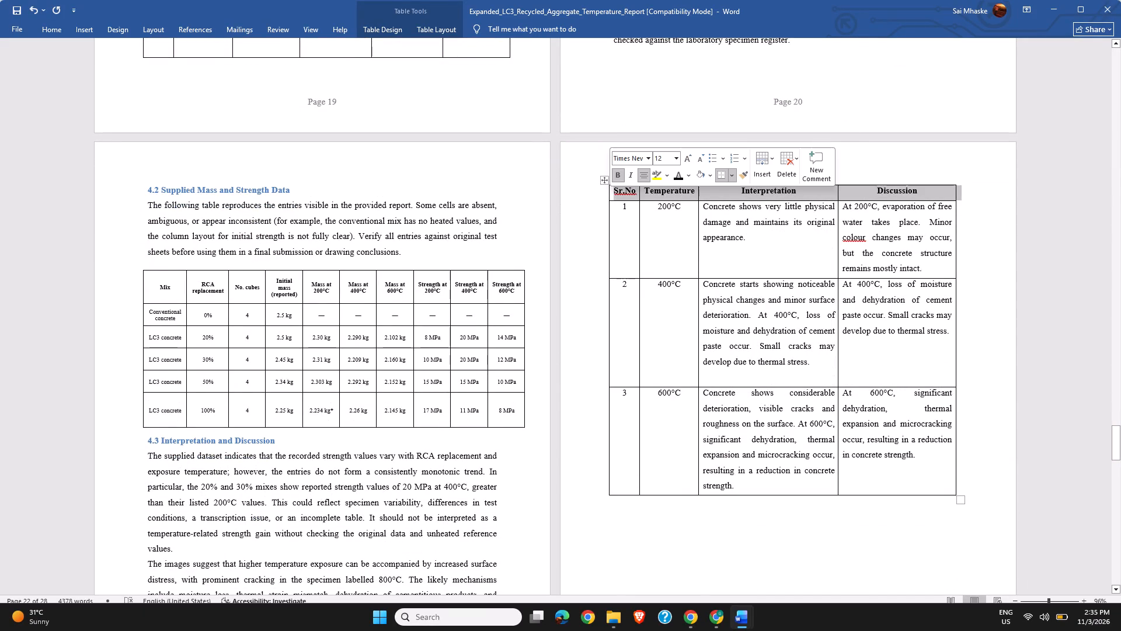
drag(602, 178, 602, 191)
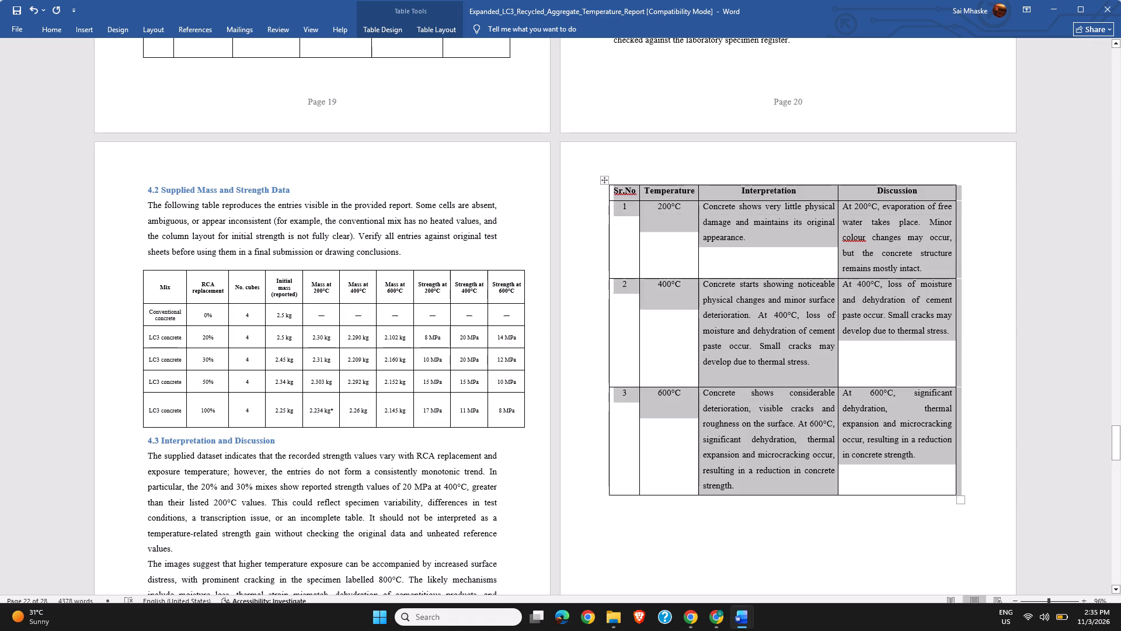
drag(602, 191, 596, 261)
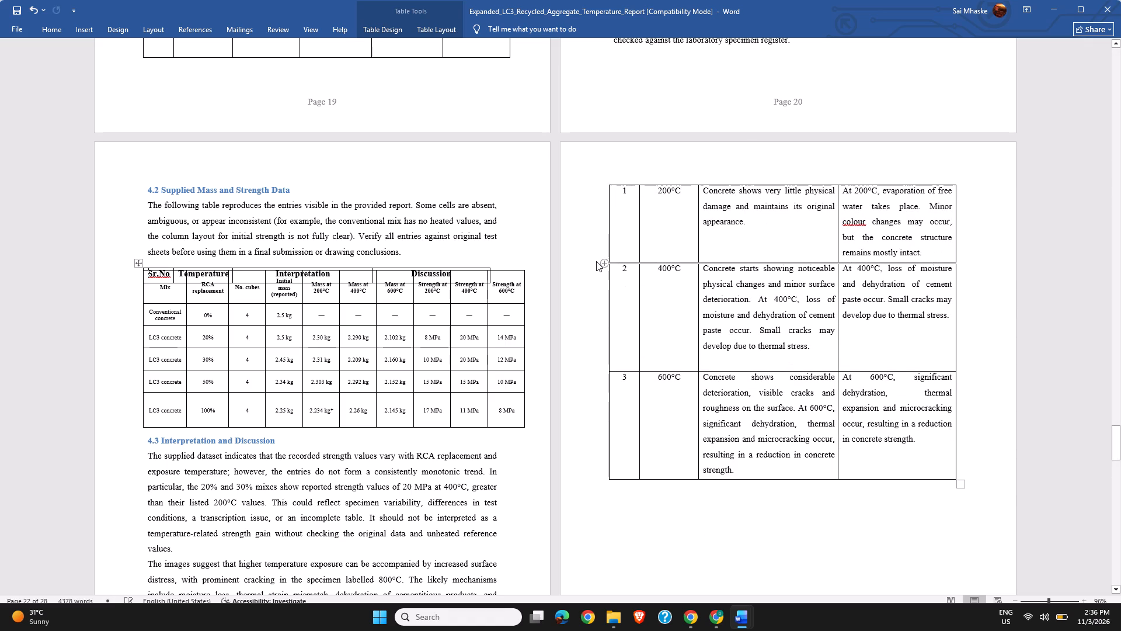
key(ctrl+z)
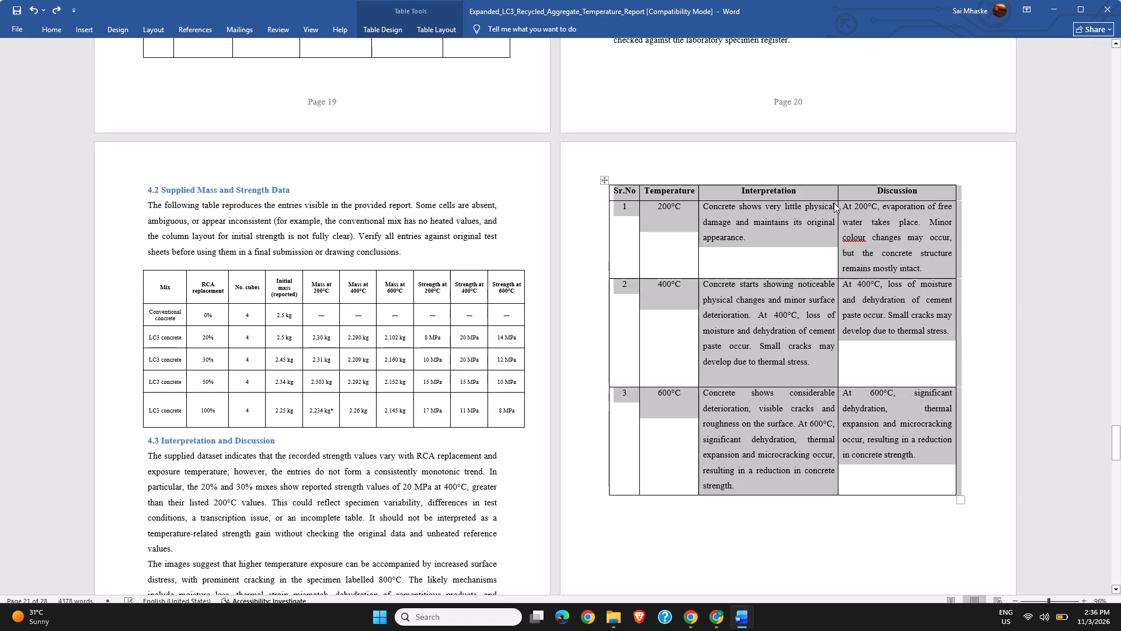
Split the Chapter 4 heading into two lines without the dash: "CHAPTER 4" above "RESULTS, OBSERVATIONS AND DISCUSSION".
drag(1120, 182, 1095, 203)
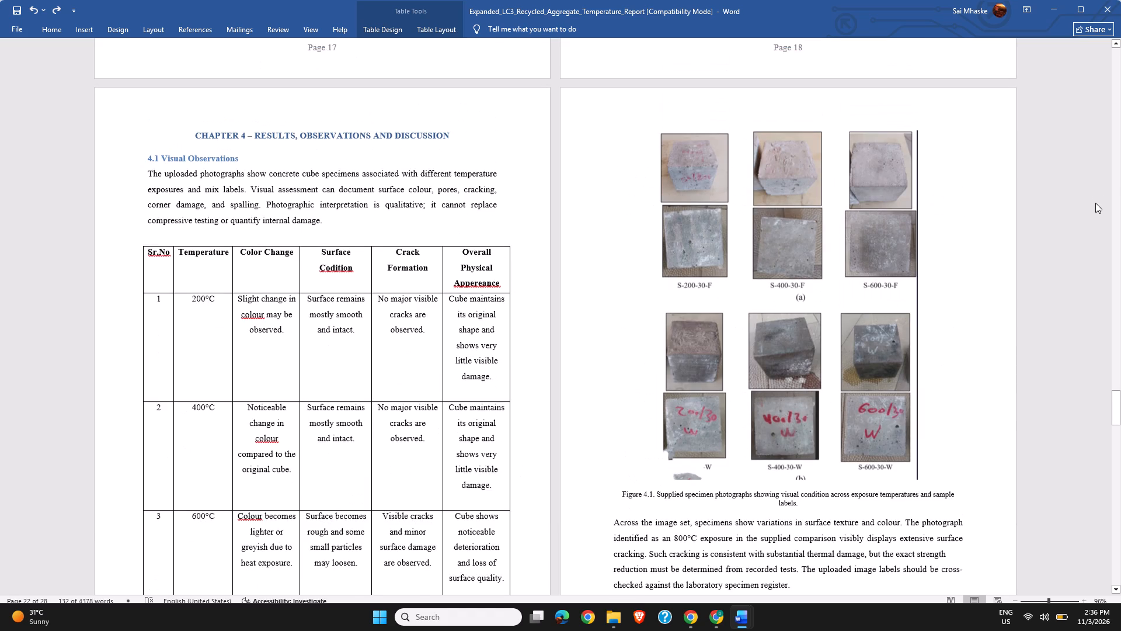
drag(1095, 203, 1120, 281)
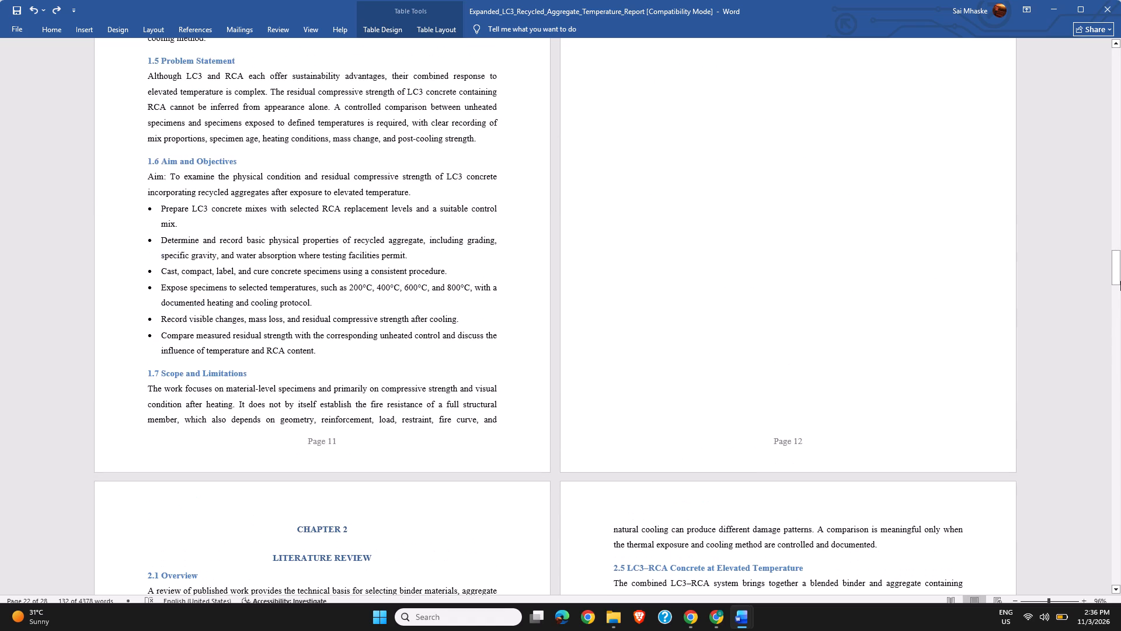
drag(1120, 281, 1096, 370)
click(1117, 376)
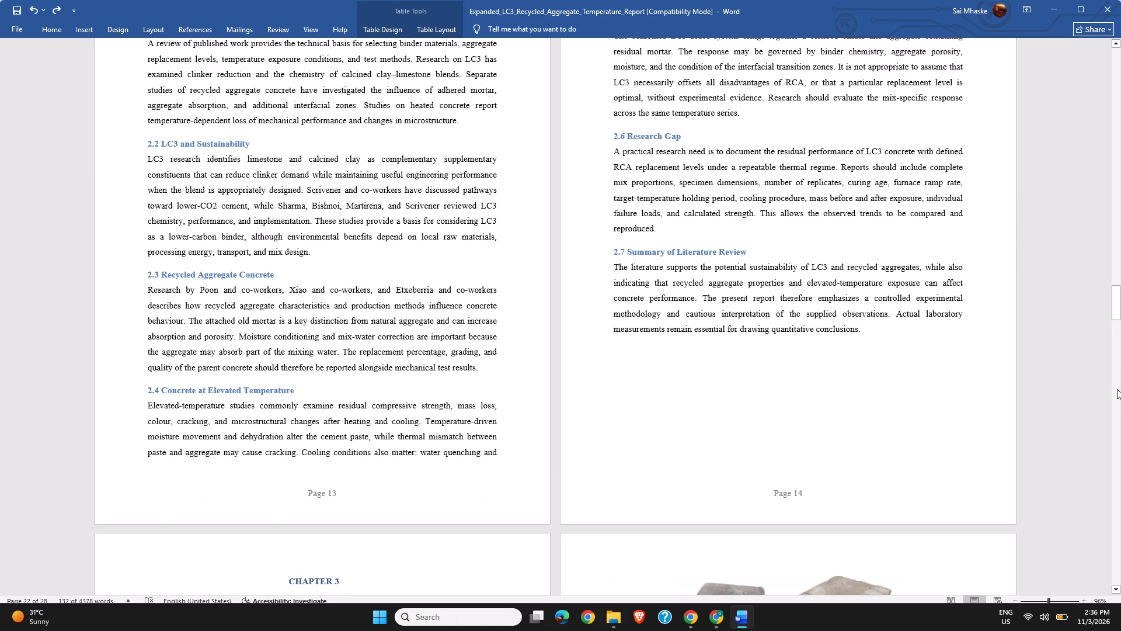
click(1117, 393)
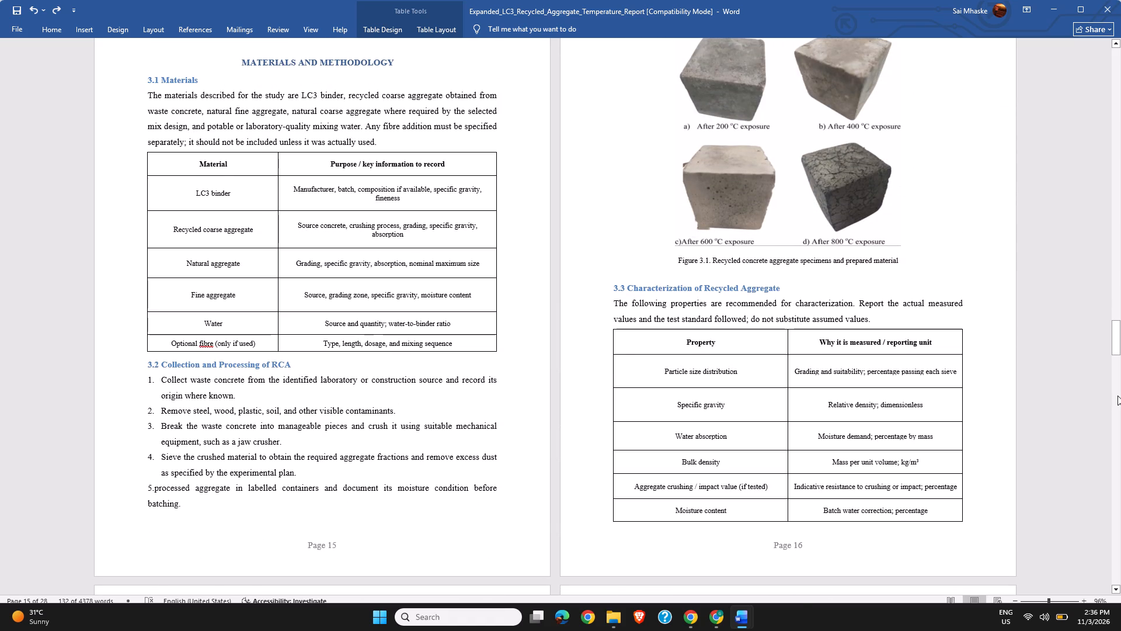
click(1117, 396)
click(1117, 408)
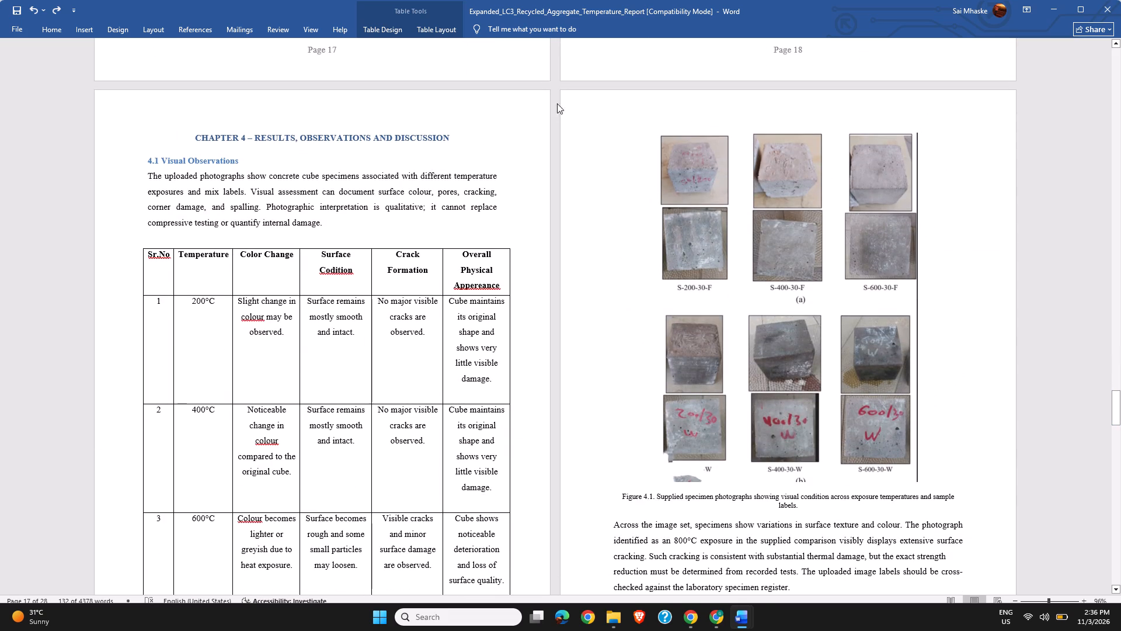
click(253, 138)
key(BackSpace)
key(Return)
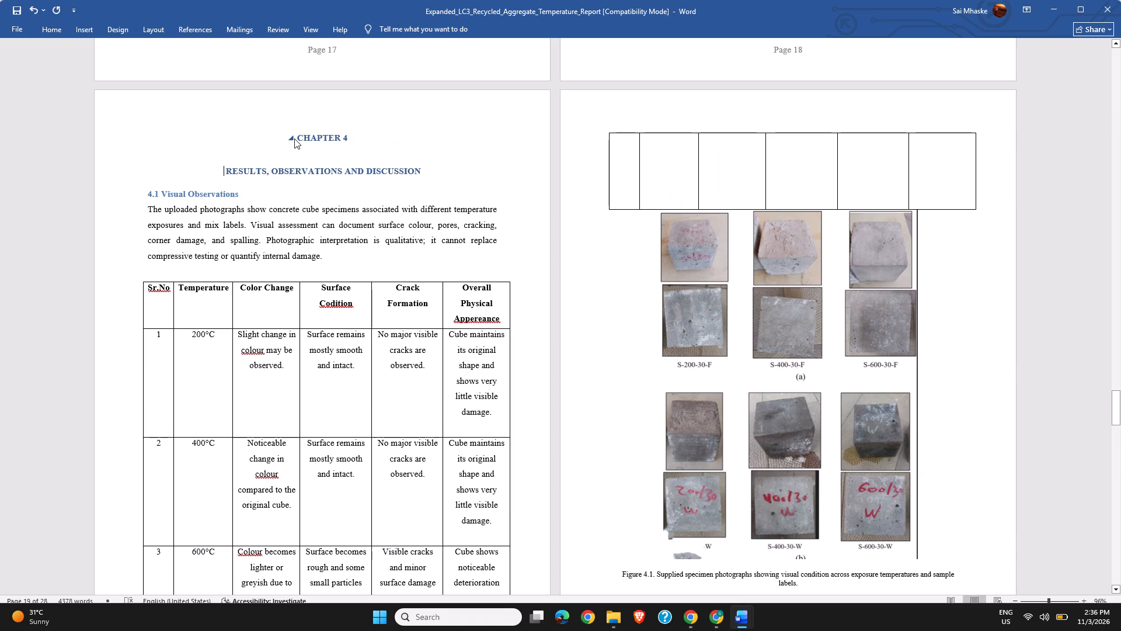
Set the line spacing of both Chapter 4 heading lines to 1.0.
drag(296, 136, 445, 163)
click(51, 25)
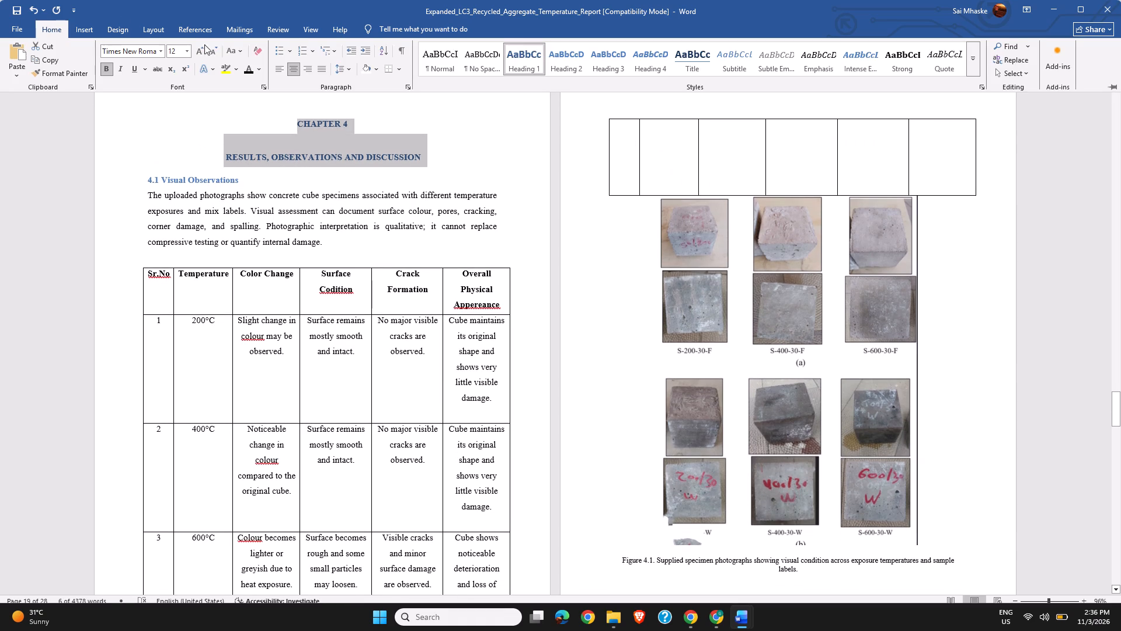
click(350, 70)
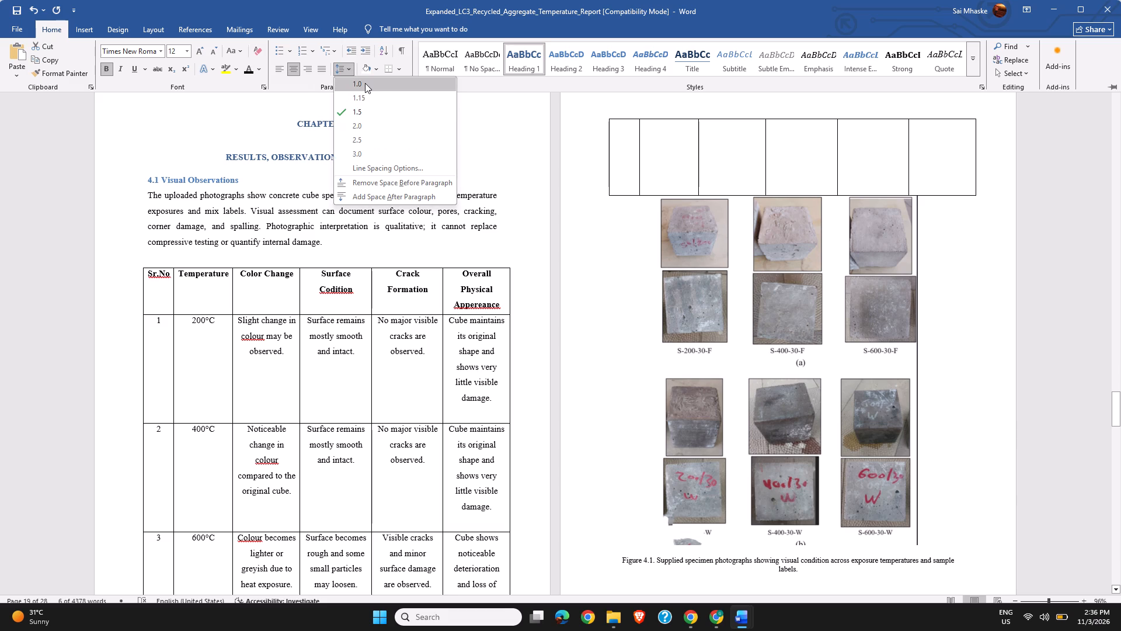
click(365, 83)
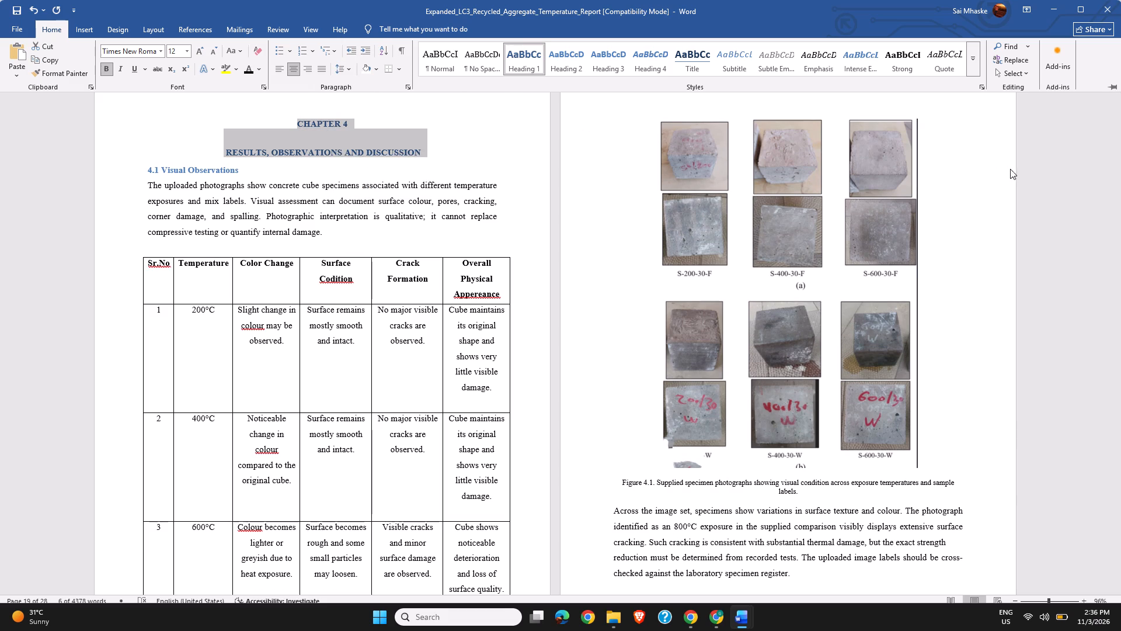
click(1052, 188)
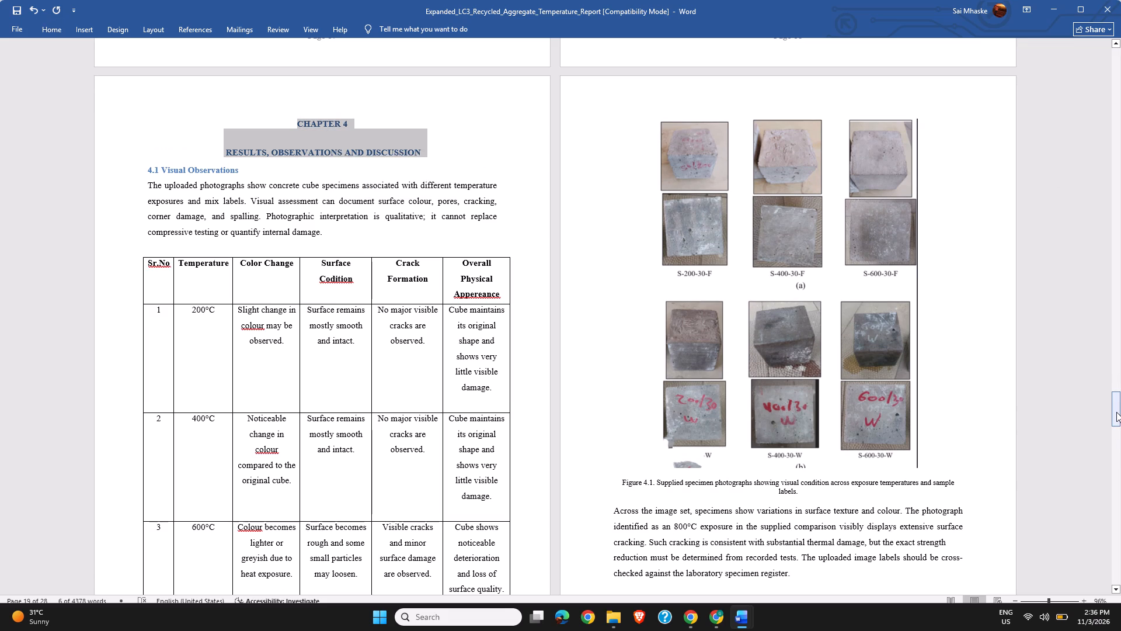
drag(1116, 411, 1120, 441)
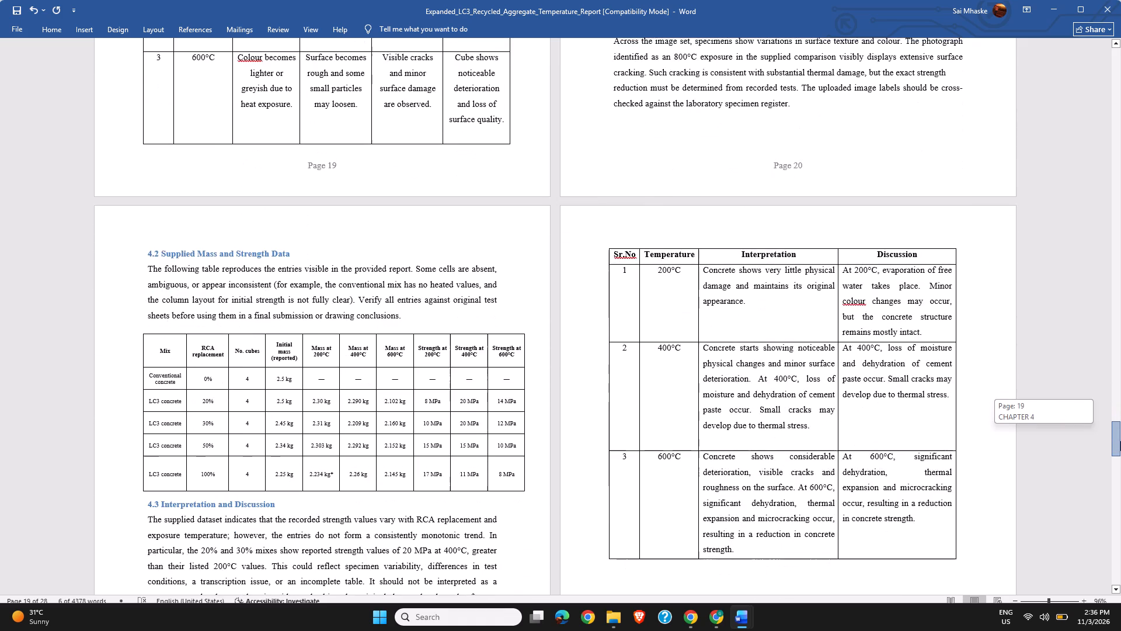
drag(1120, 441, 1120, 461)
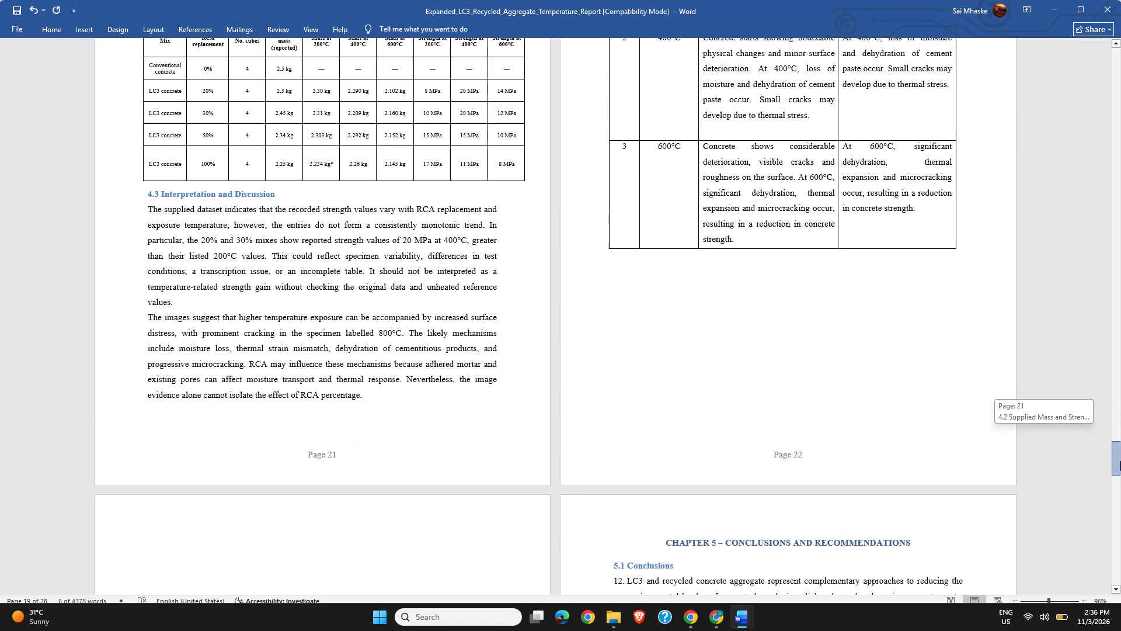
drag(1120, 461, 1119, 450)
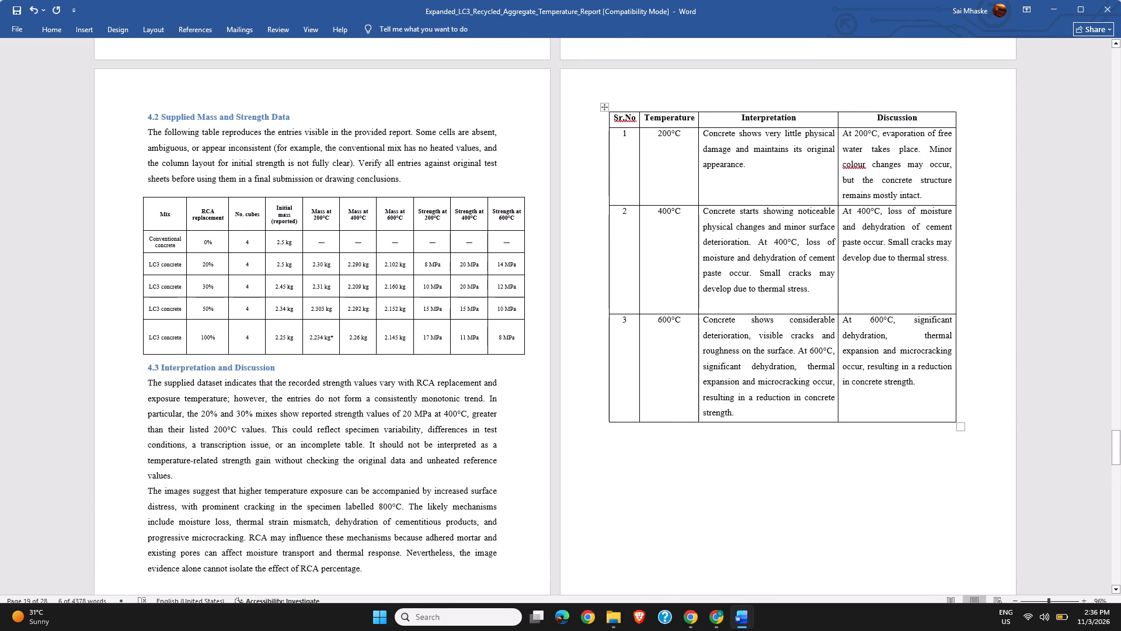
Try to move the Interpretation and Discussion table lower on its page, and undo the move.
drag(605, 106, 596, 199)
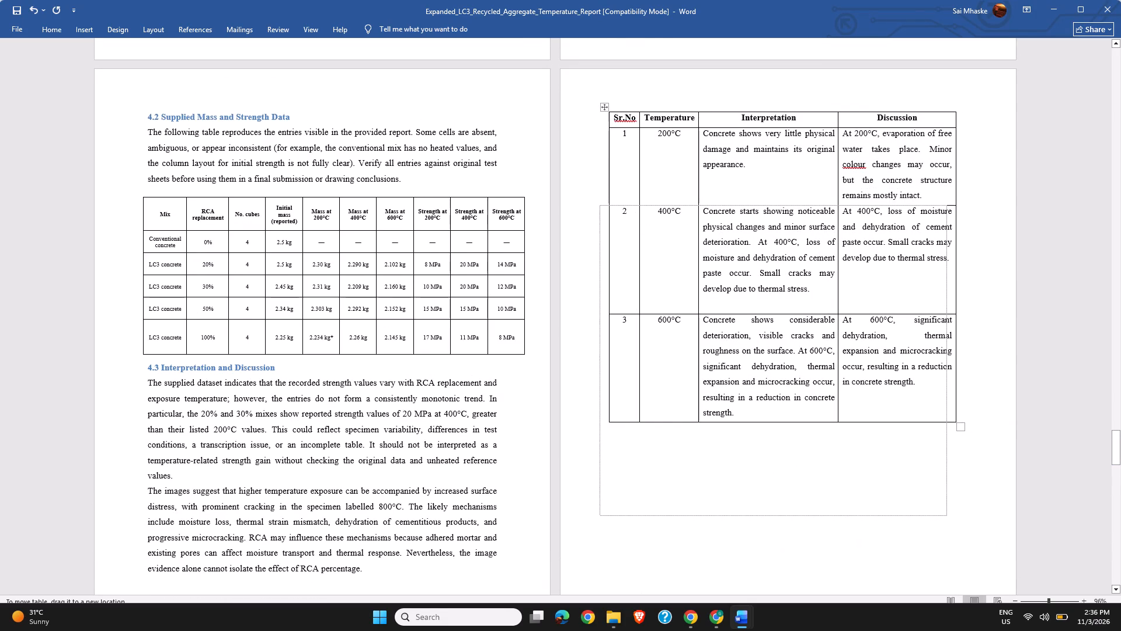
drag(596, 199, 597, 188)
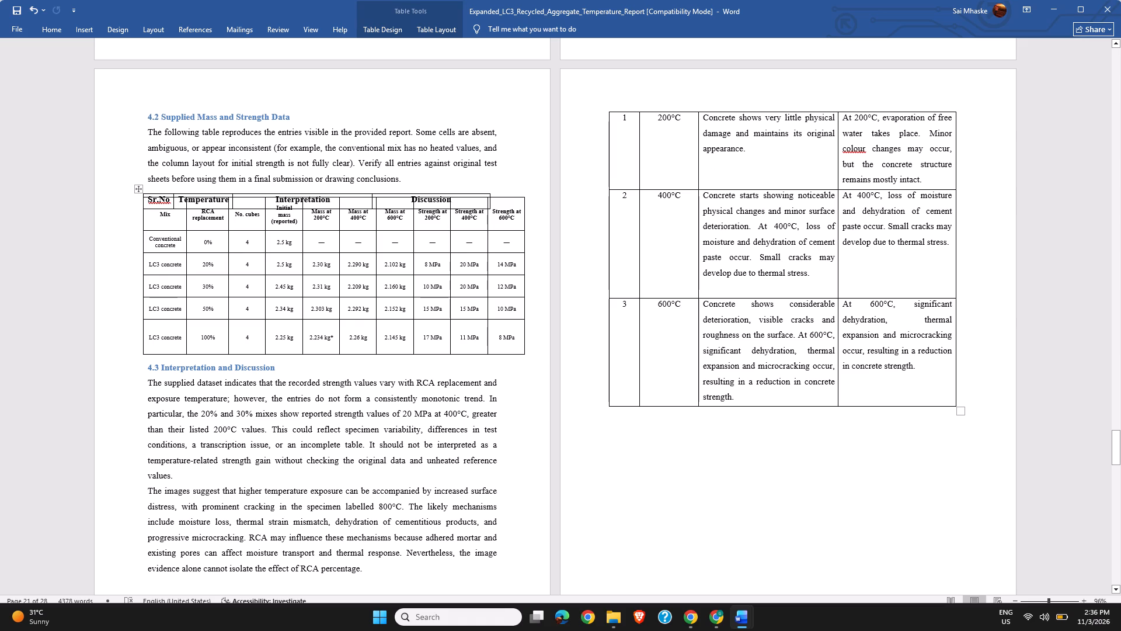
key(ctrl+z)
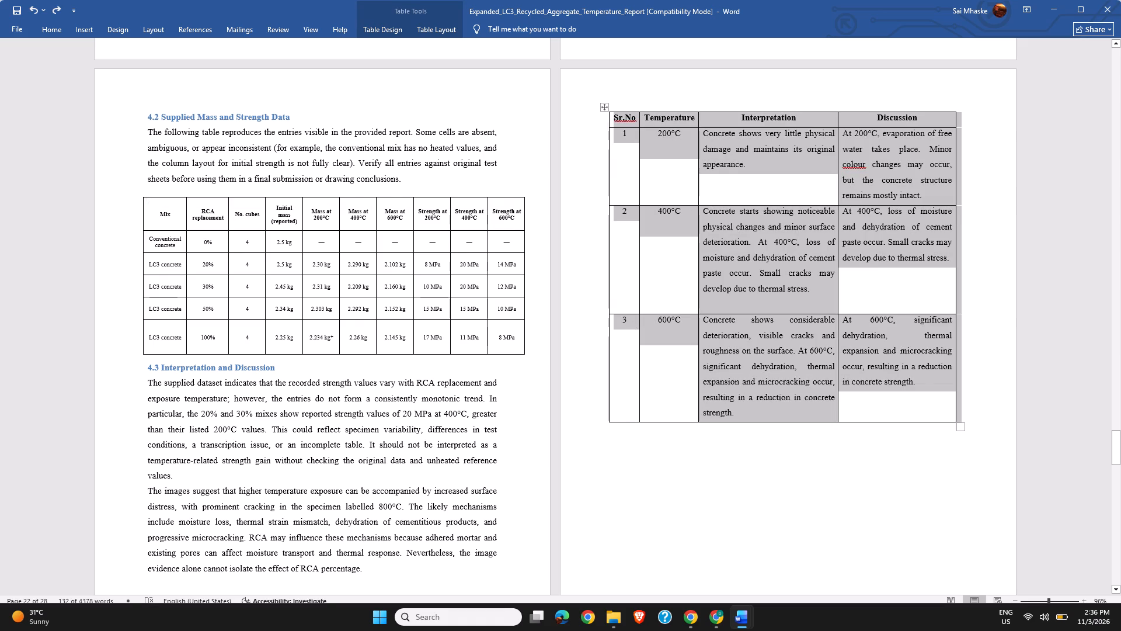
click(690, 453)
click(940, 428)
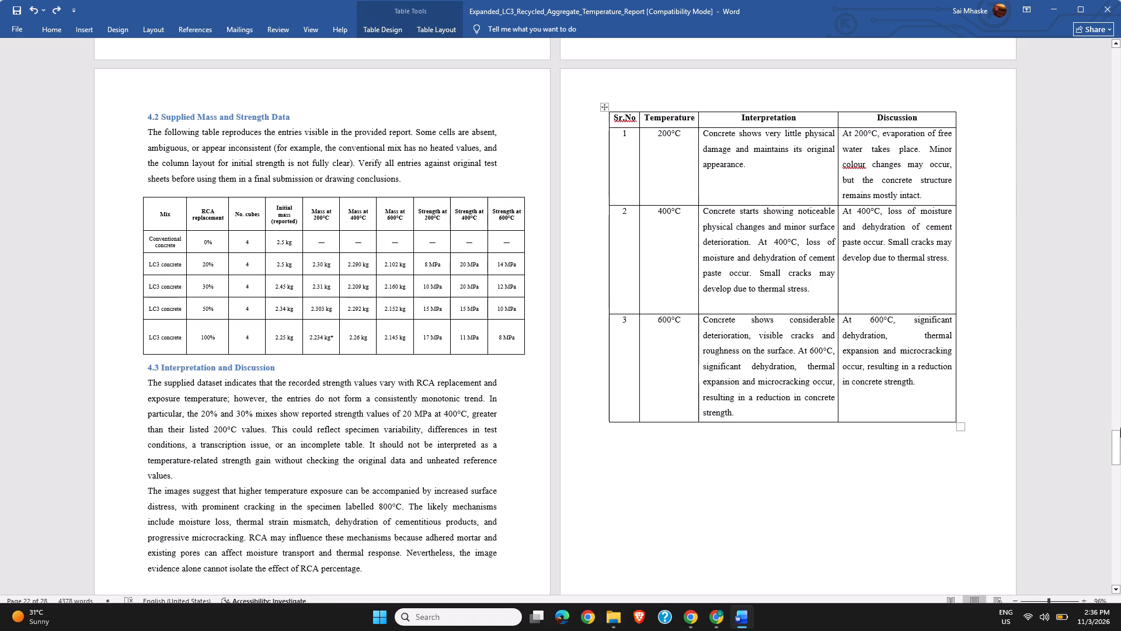
Delete the empty lines before the "4.4 Limitations of the Available Data" heading so it directly follows the Interpretation and Discussion table.
scroll(1120, 469, up, 1)
drag(1116, 459, 1118, 484)
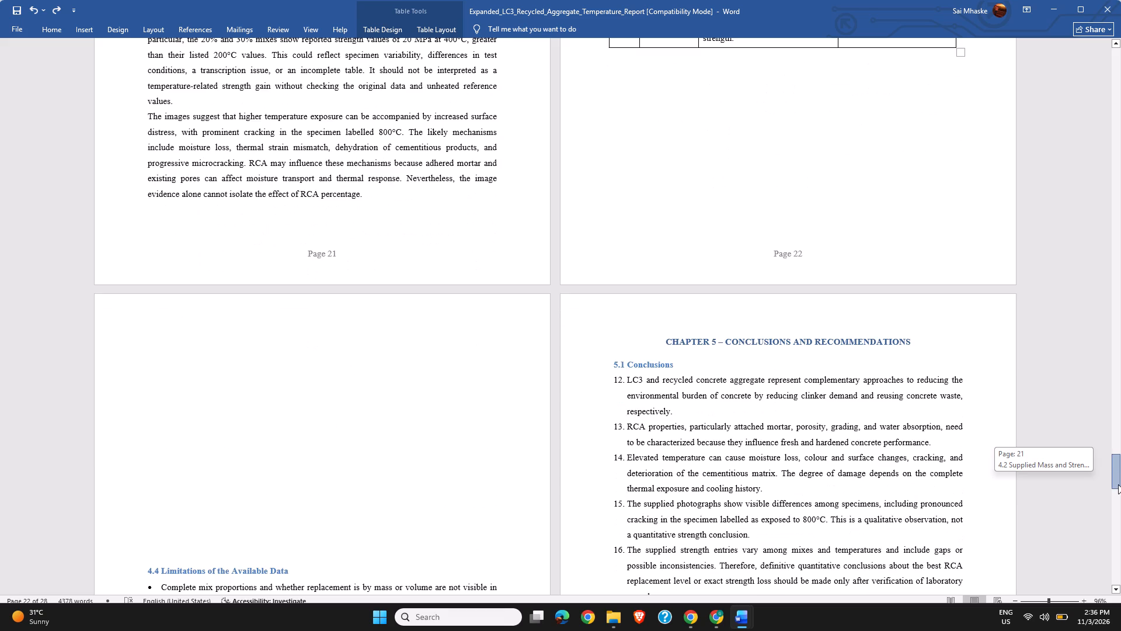
drag(1118, 484, 1120, 512)
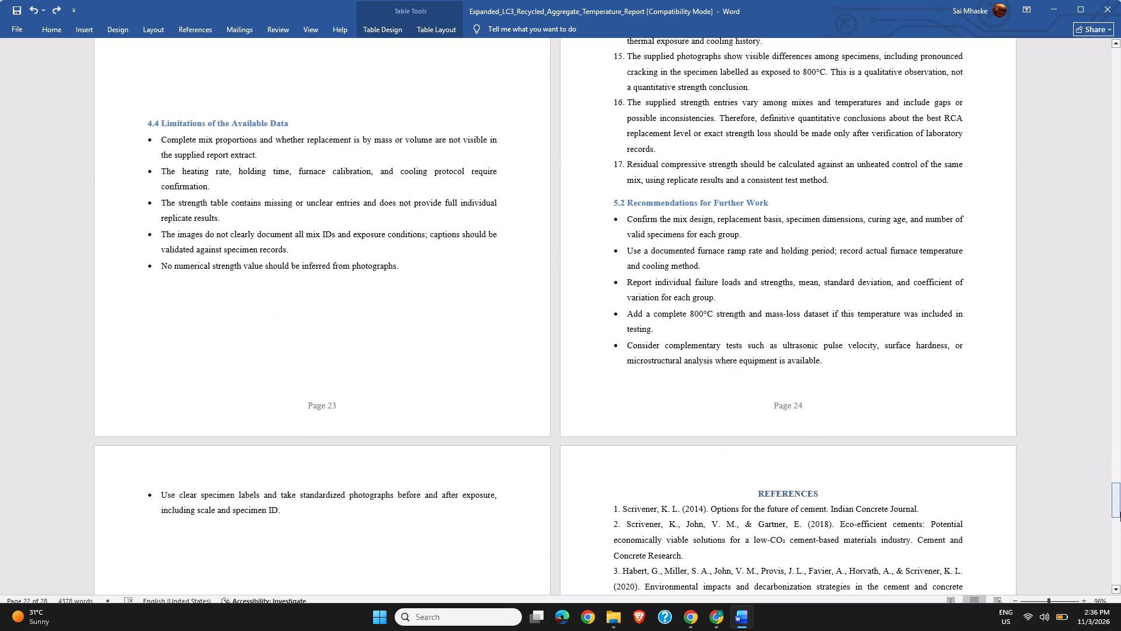
click(148, 130)
key(BackSpace)
key(BackSpace)
key(BackSpace)
key(BackSpace)
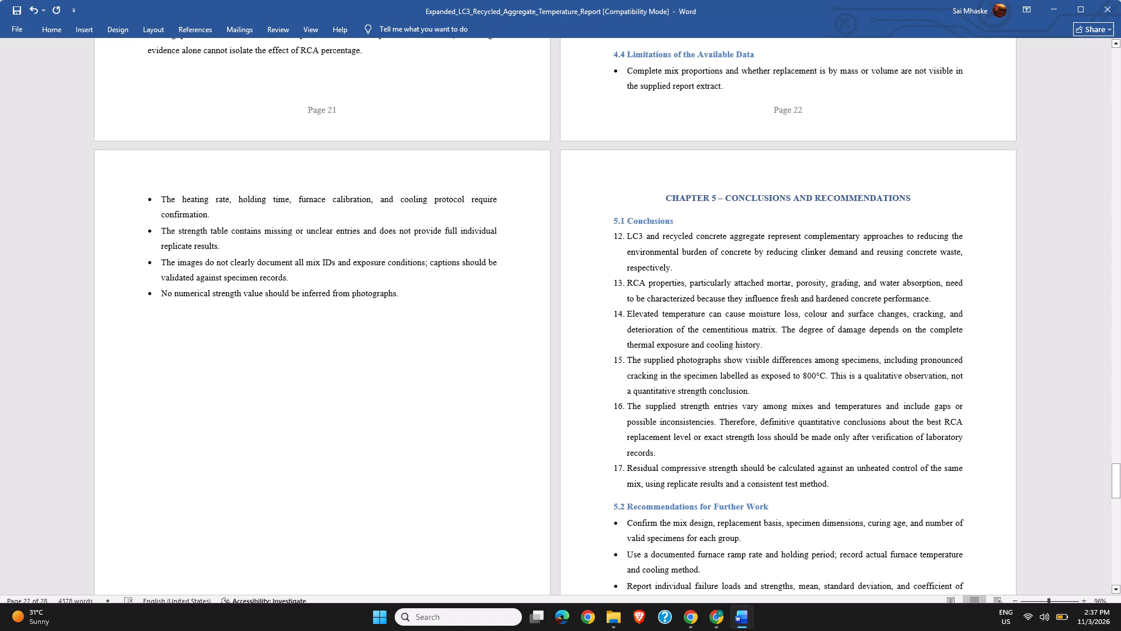
key(BackSpace)
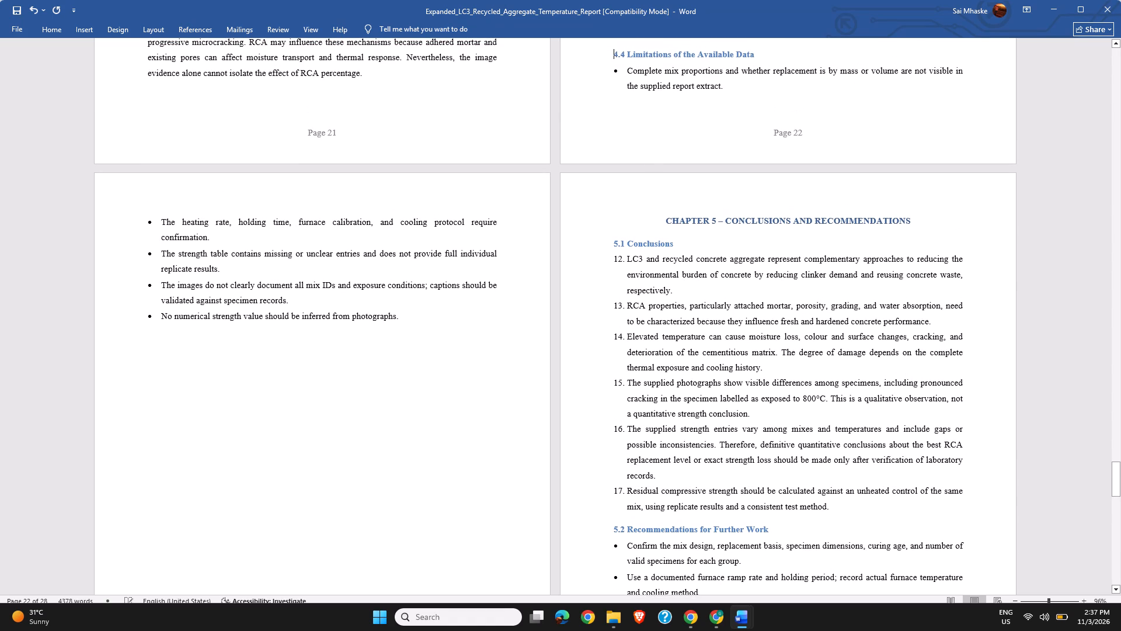
key(BackSpace)
key(BackSpace)
key(BackSpace)
key(BackSpace)
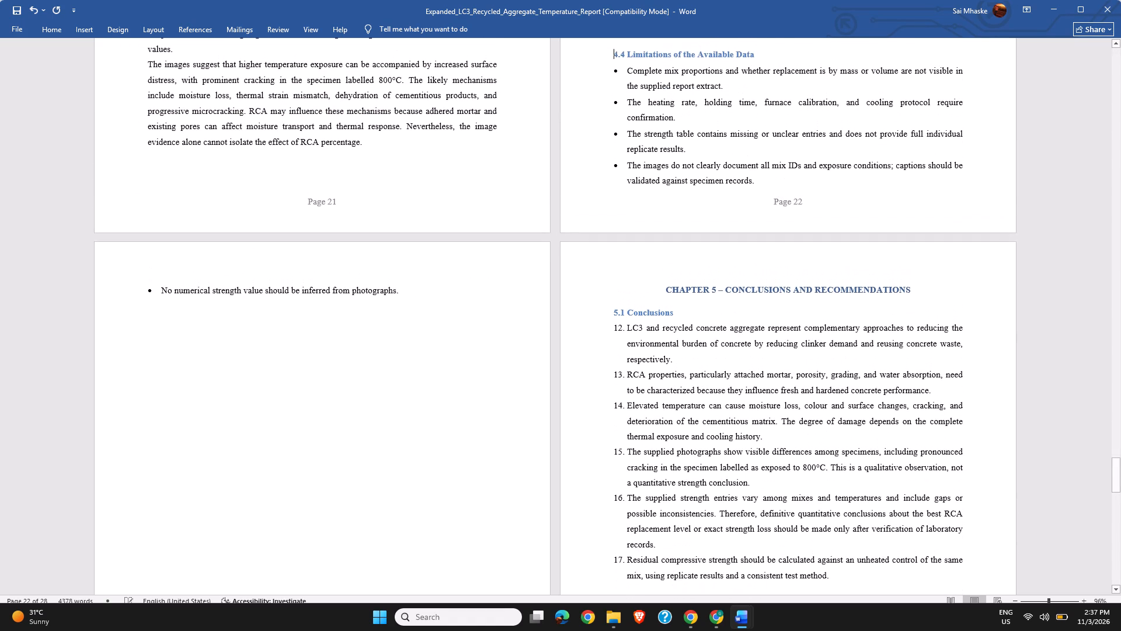
key(BackSpace)
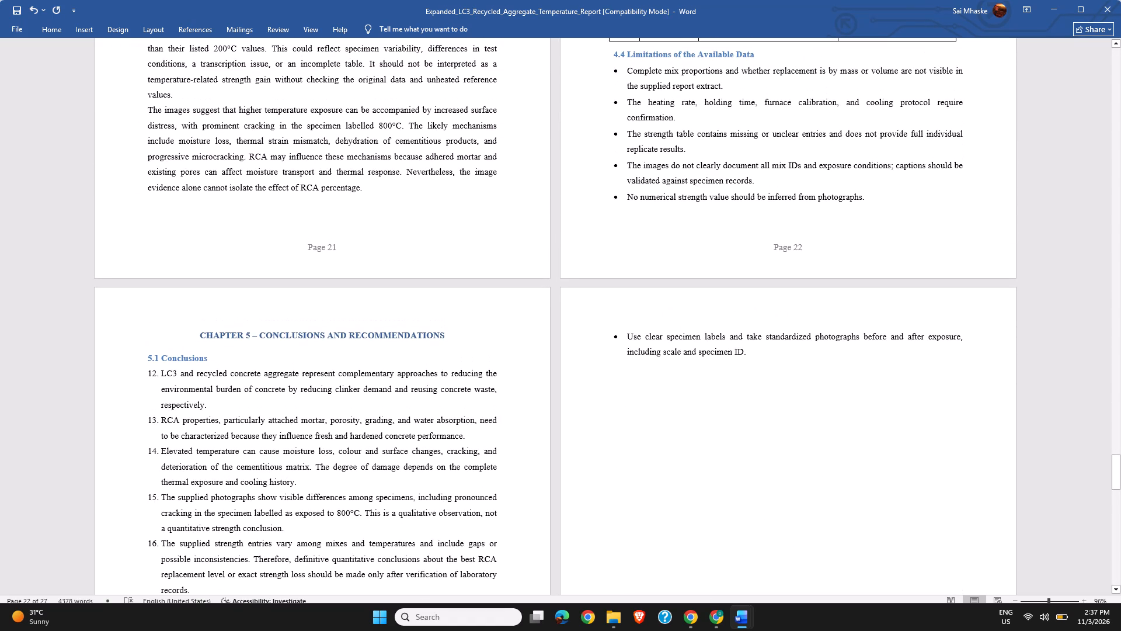
Renumber the "Limitations of the Available Data" heading as 4.5.
click(248, 131)
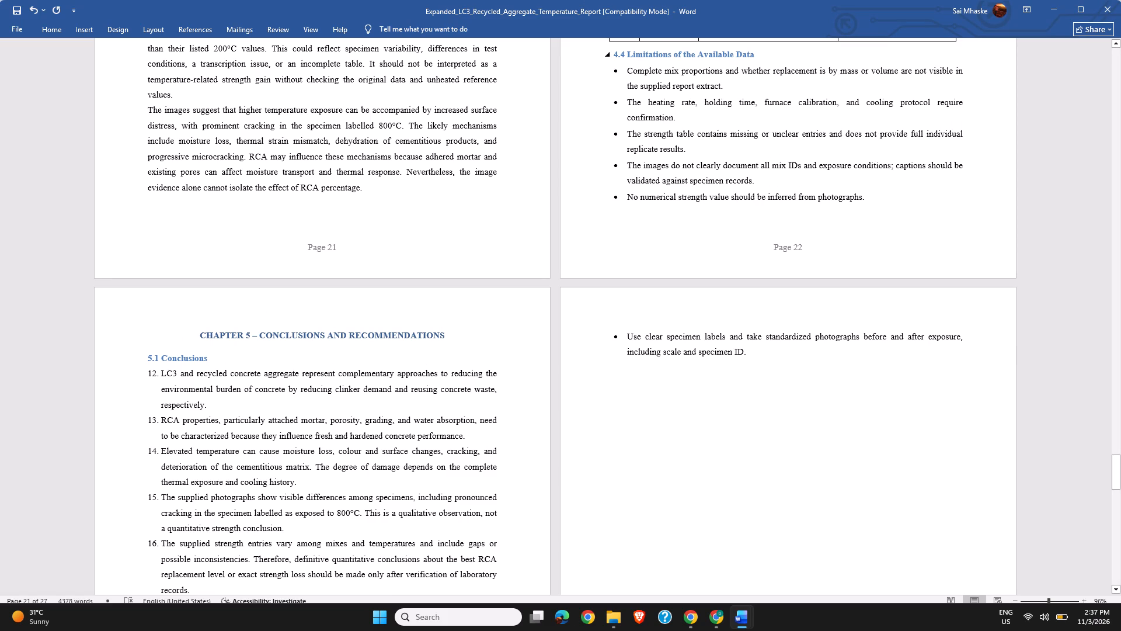
click(623, 56)
key(BackSpace)
key(5)
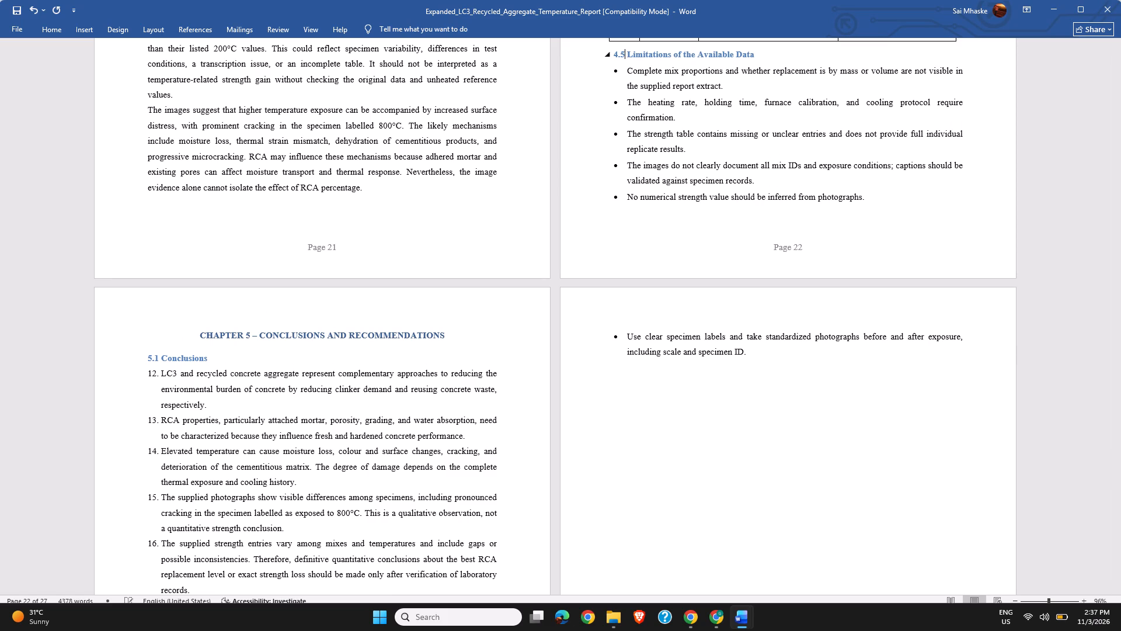
click(664, 53)
Copy the whole "4.5 Limitations of the Available Data" heading.
scroll(866, 137, up, 1)
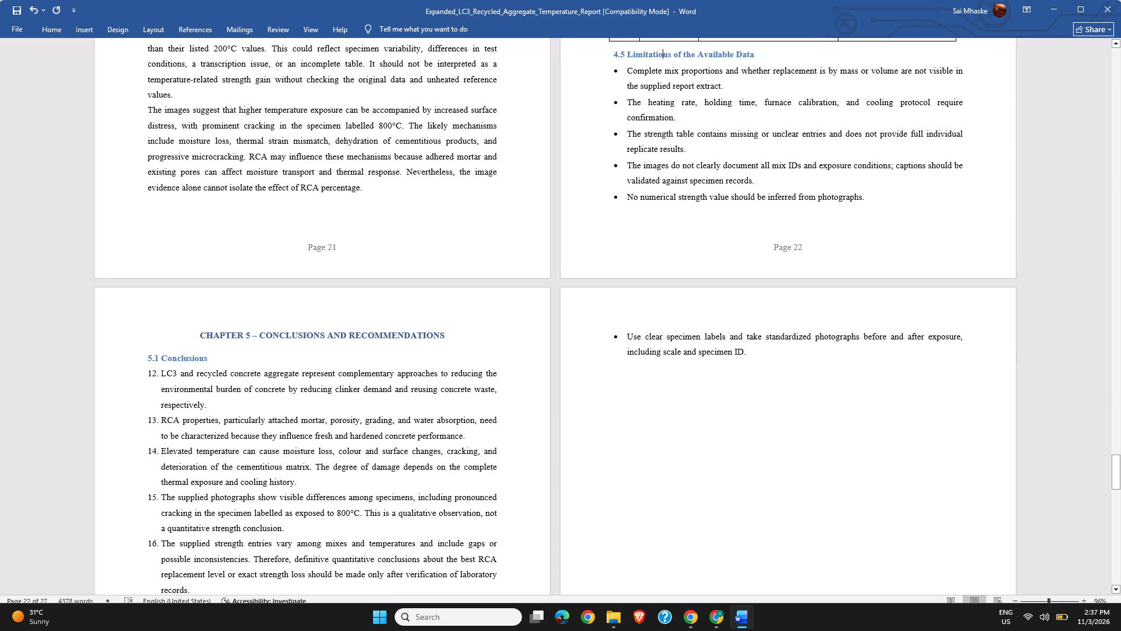
drag(1120, 466, 1120, 438)
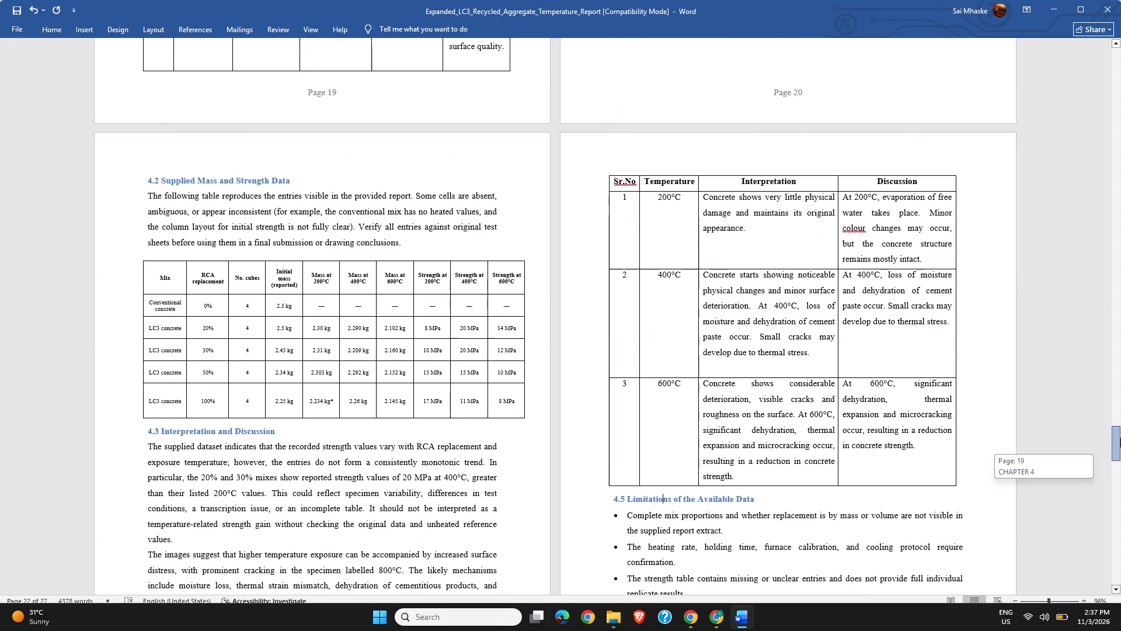
drag(1120, 438, 1120, 441)
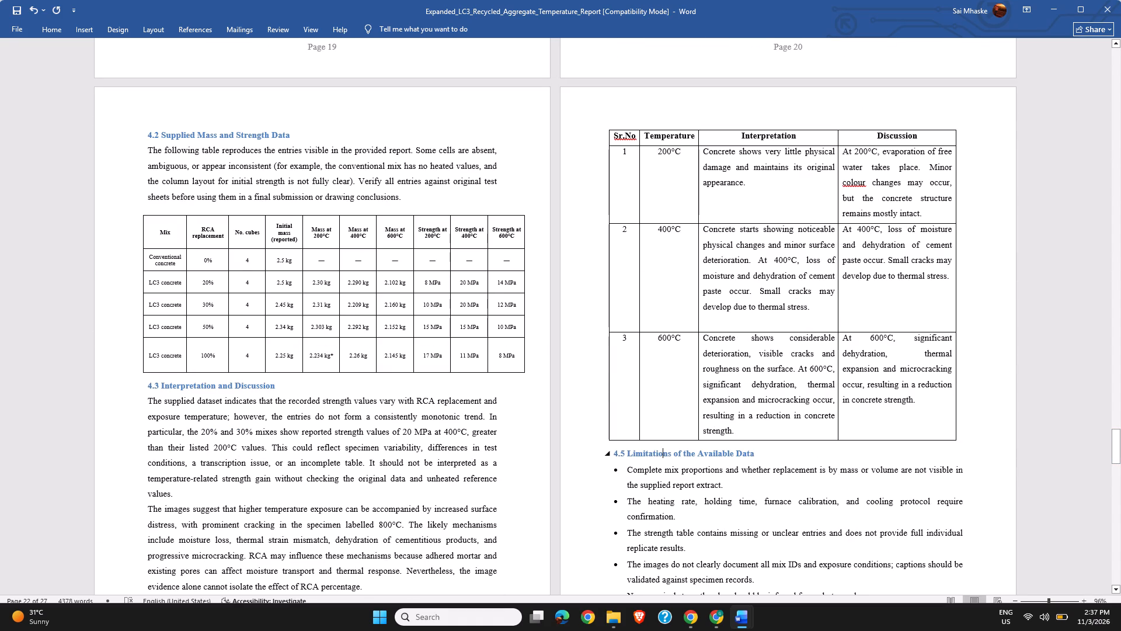
drag(758, 456, 608, 450)
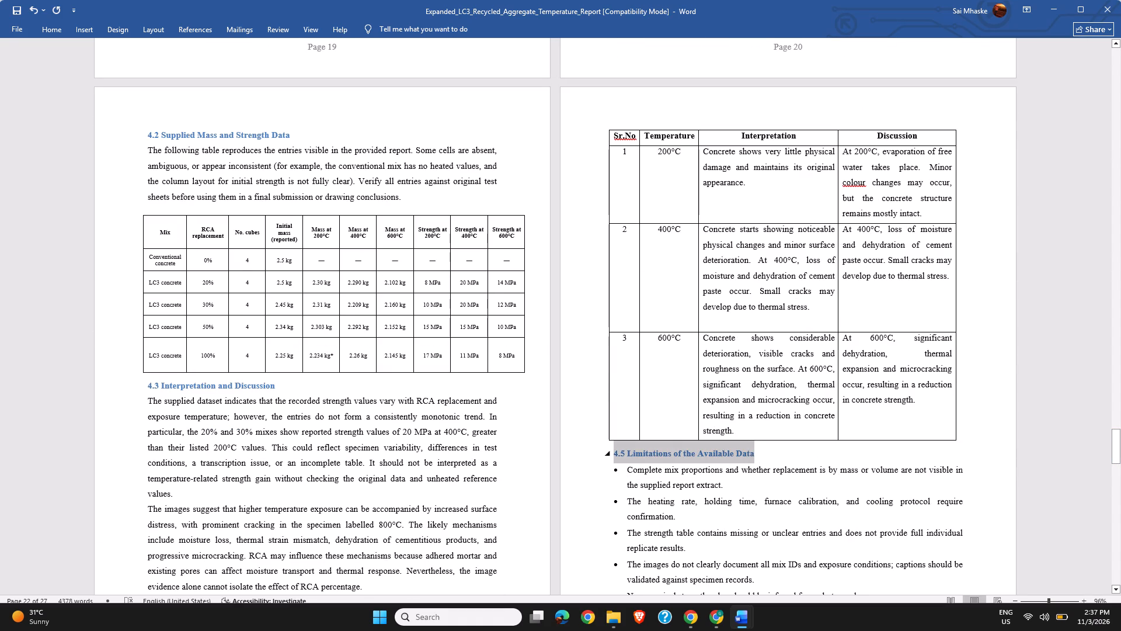
drag(608, 450, 610, 449)
key(ctrl+c)
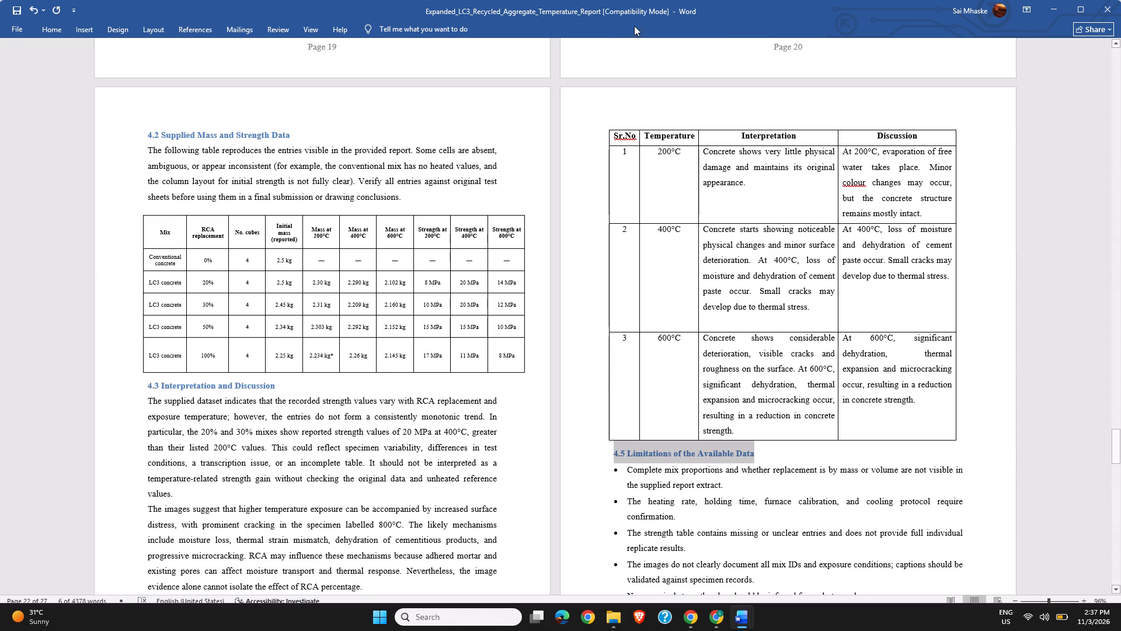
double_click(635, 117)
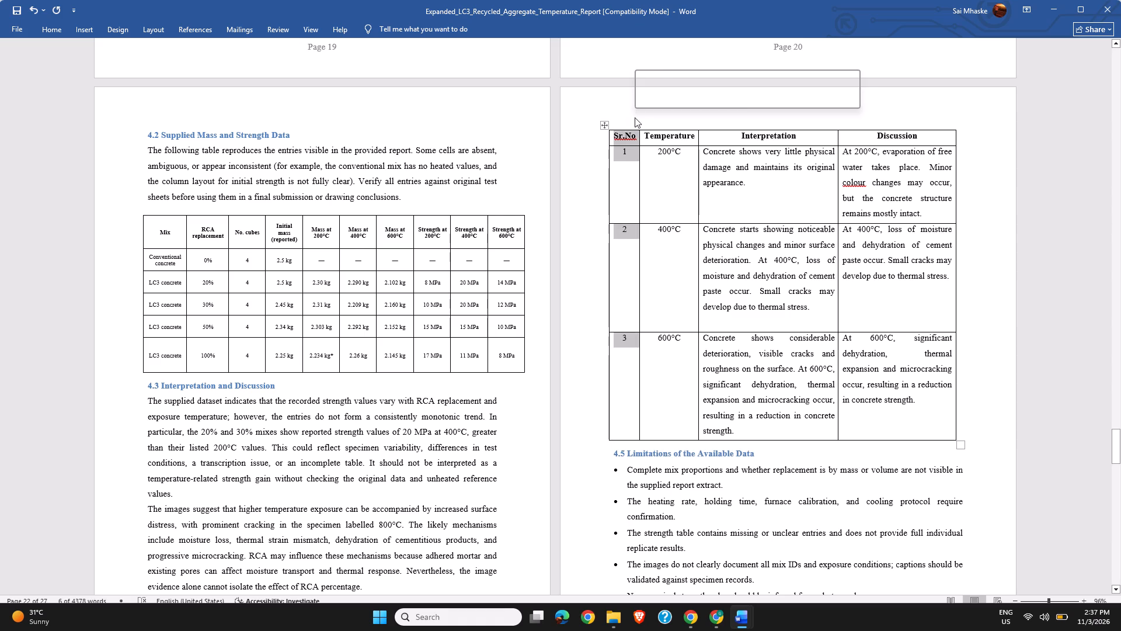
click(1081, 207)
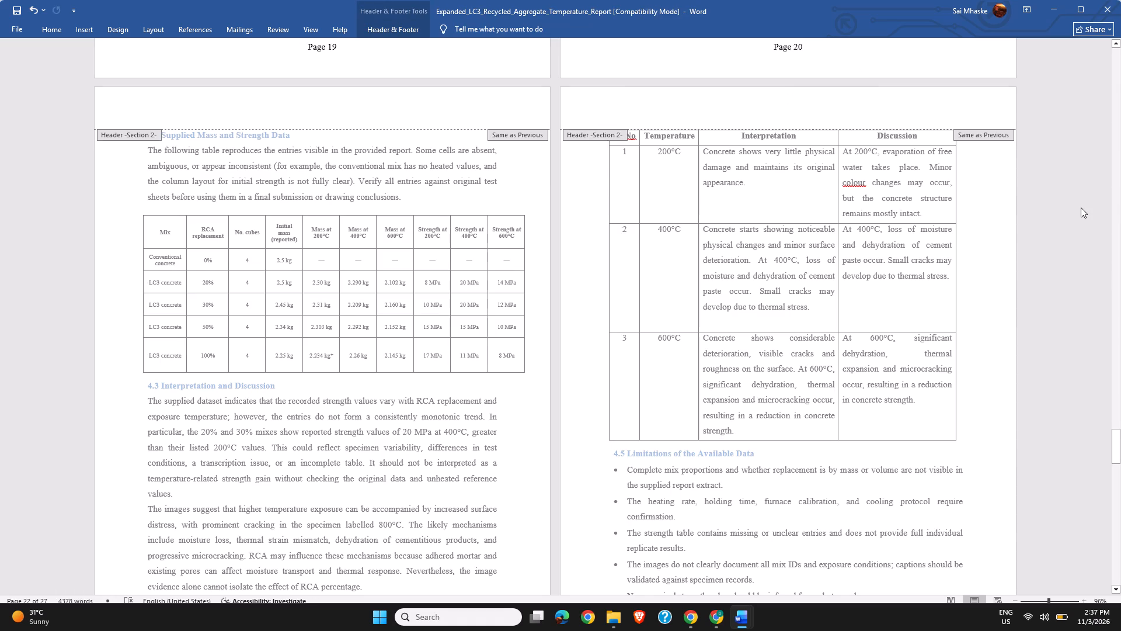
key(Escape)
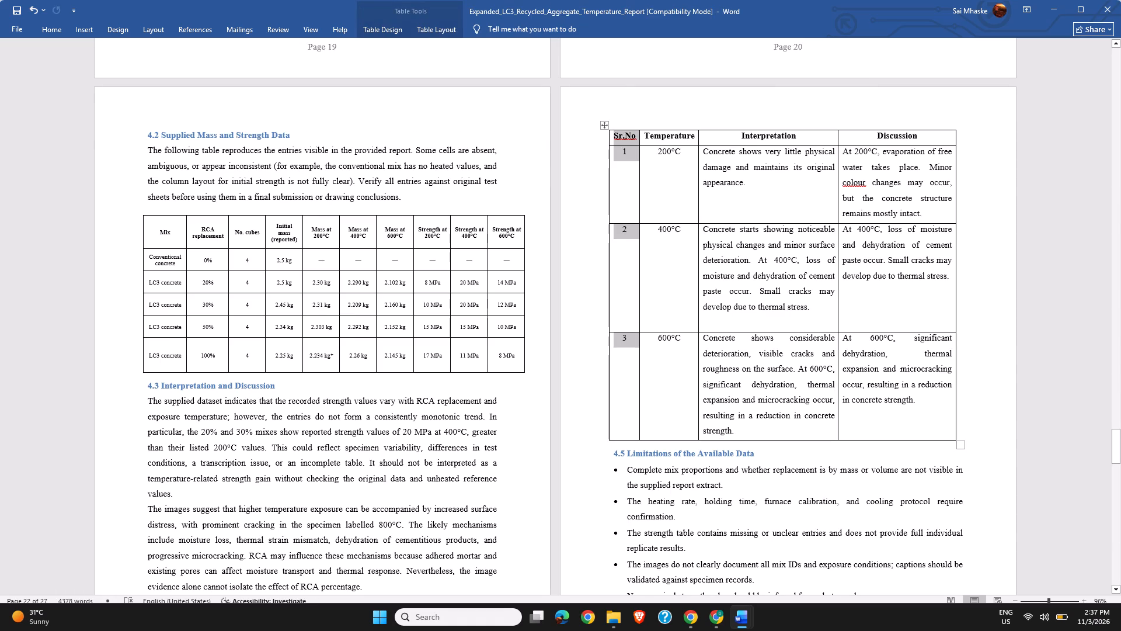
Insert an empty line before the 4.5 heading and move the Interpretation and Discussion table down, leaving that line free above it.
click(614, 453)
key(Return)
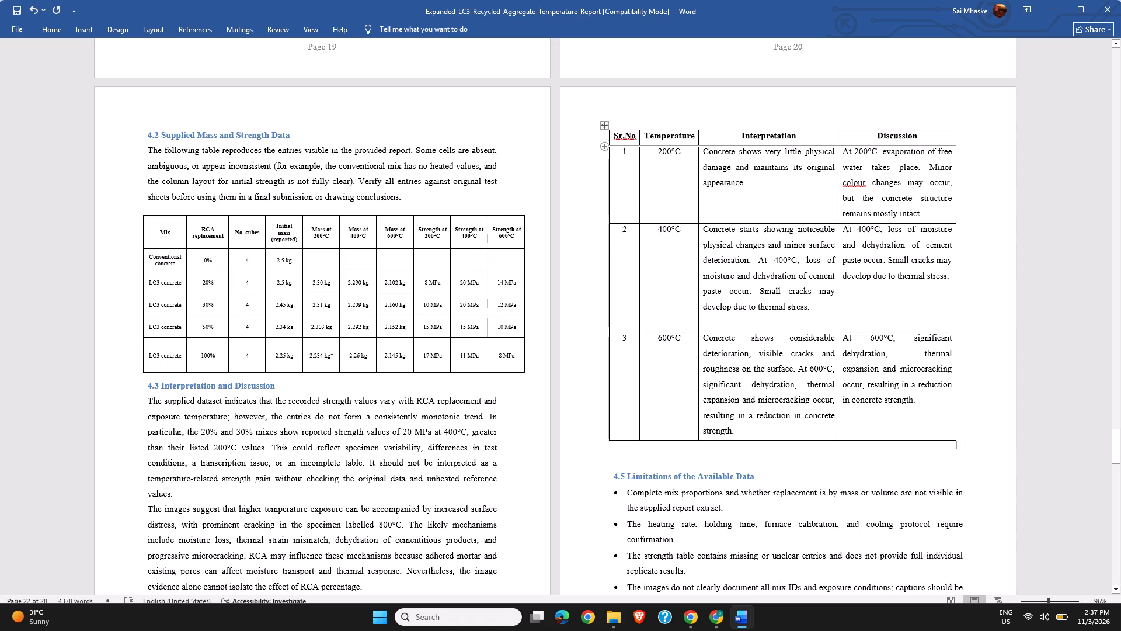
scroll(608, 126, down, 1)
drag(608, 126, 612, 126)
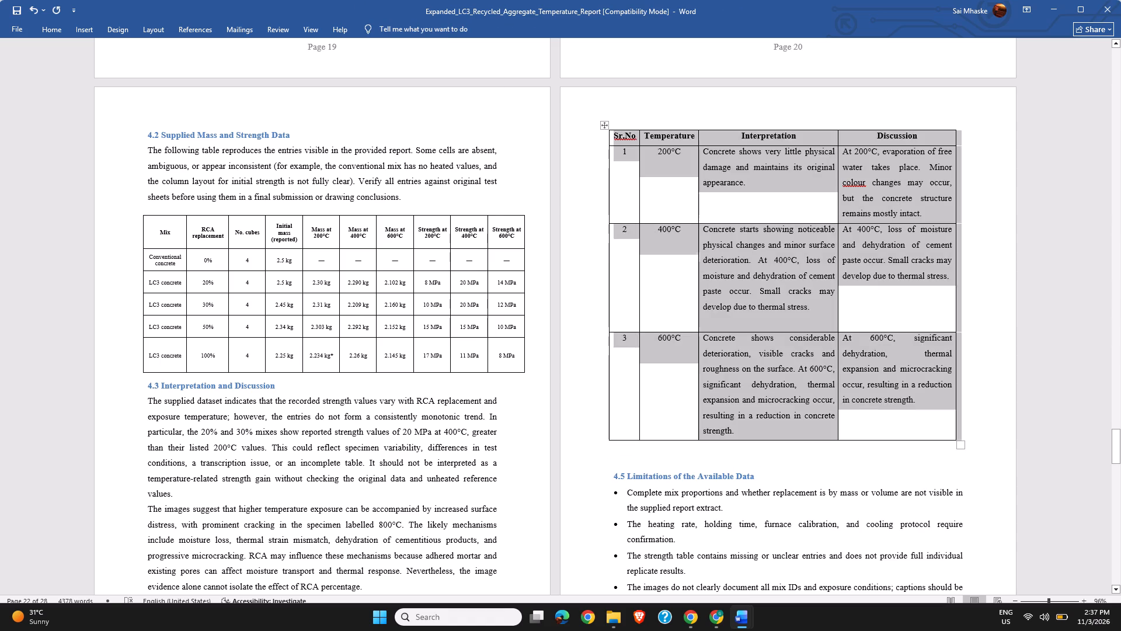
drag(612, 126, 611, 154)
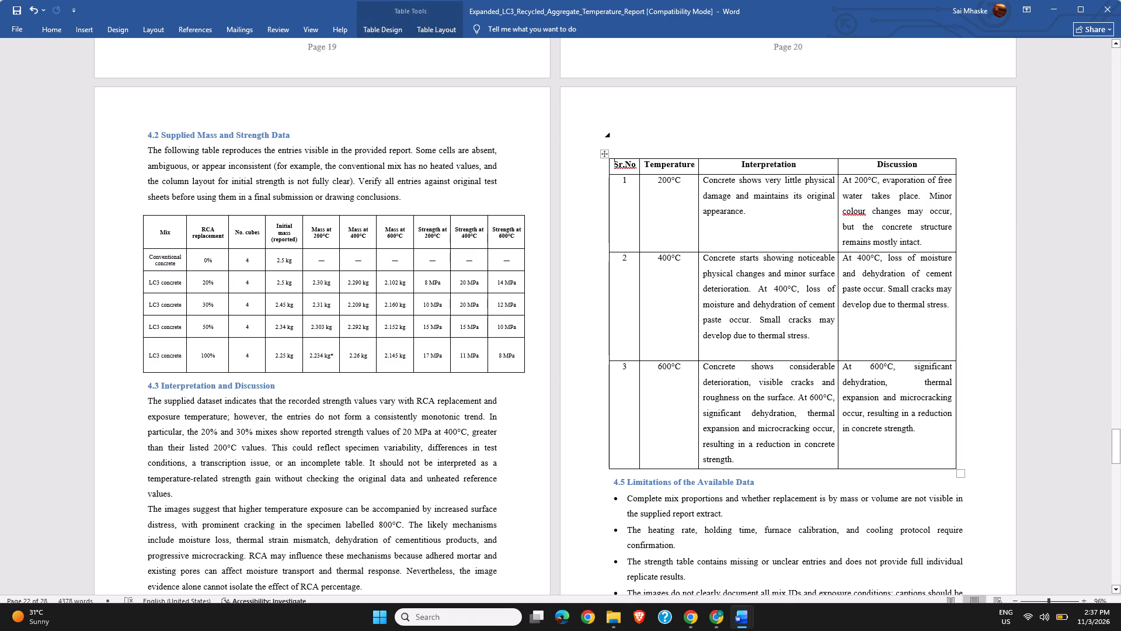
Paste the copied heading on the empty line above the table and renumber it as 4.4.
click(618, 131)
key(ctrl+v)
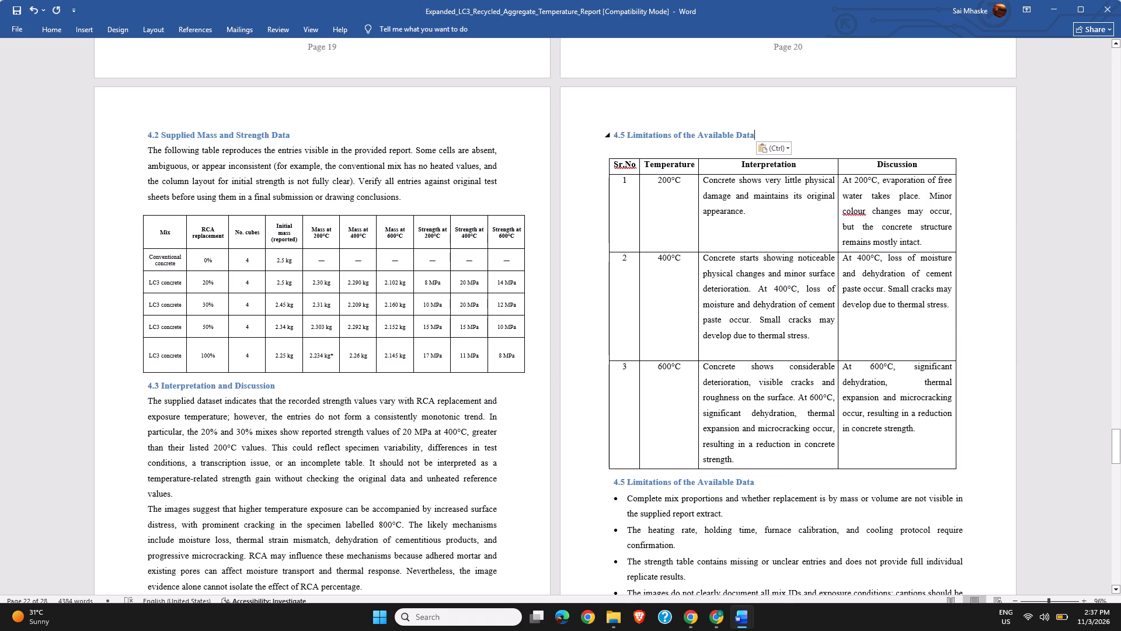
click(627, 134)
key(BackSpace)
key(BackSpace)
key(4)
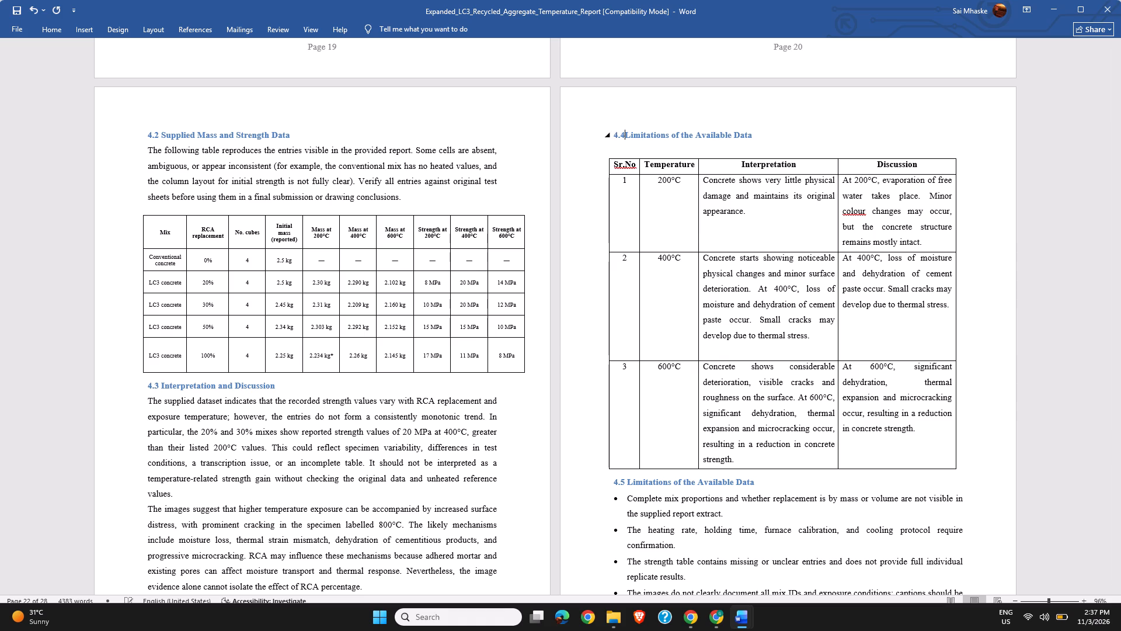
key(space)
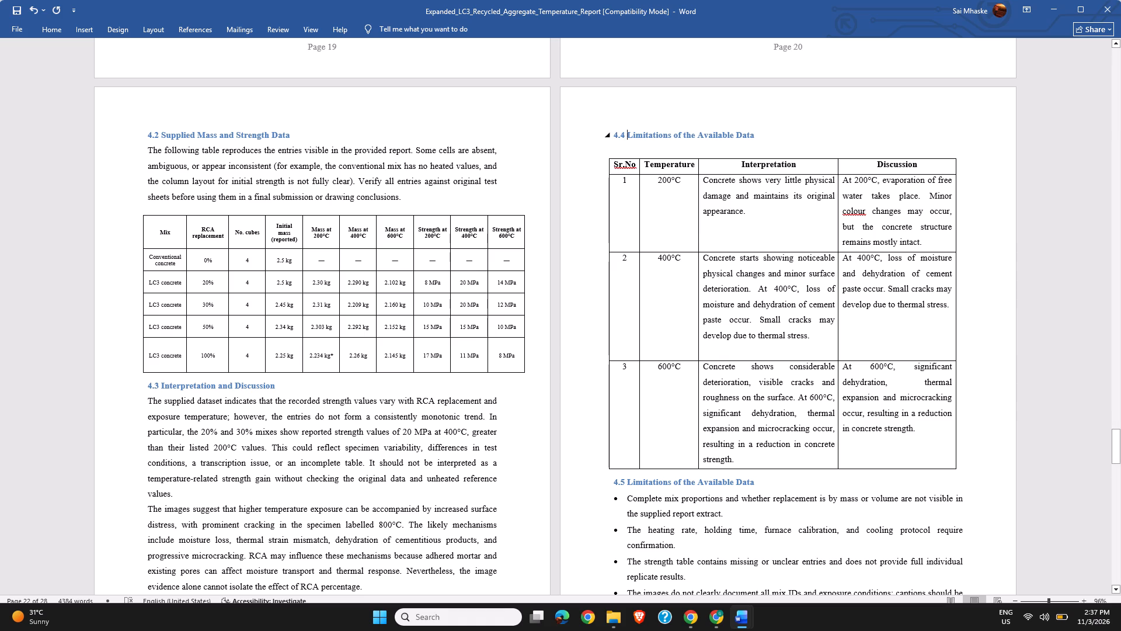
Delete the title text of the 4.4 heading, keeping only its number and leaving the 4.5 heading on its own line below the table.
double_click(764, 138)
key(BackSpace)
key(BackSpace)
key(BackSpace)
key(BackSpace)
key(BackSpace)
key(BackSpace)
key(BackSpace)
key(BackSpace)
key(BackSpace)
key(BackSpace)
key(BackSpace)
key(BackSpace)
key(BackSpace)
key(BackSpace)
key(BackSpace)
key(BackSpace)
key(BackSpace)
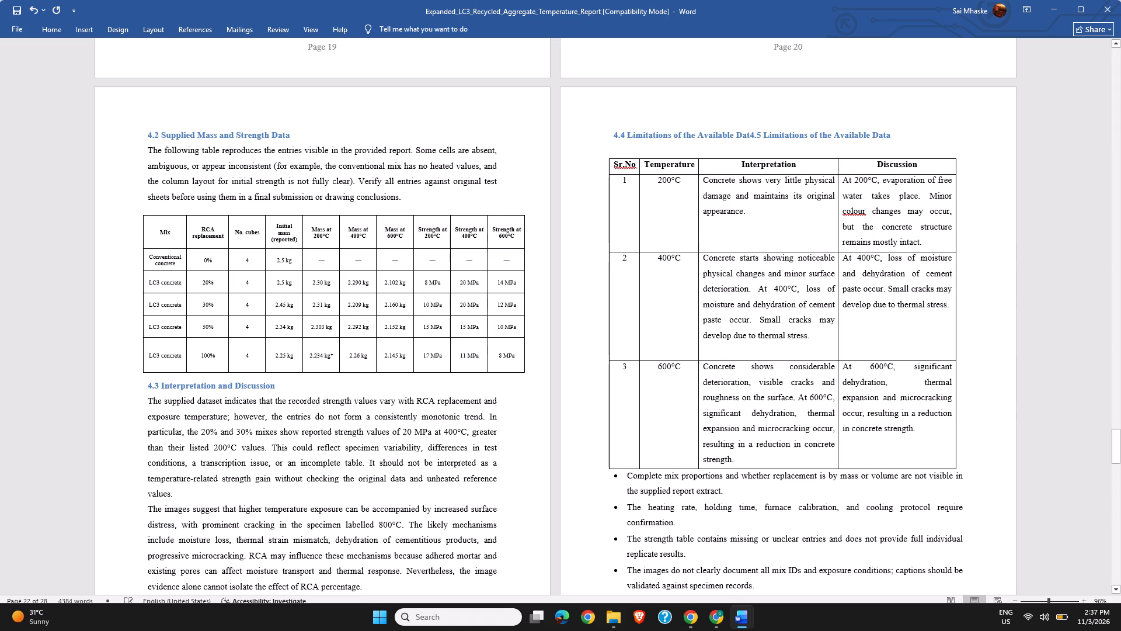
key(BackSpace)
key(BackSpace)
key(BackSpace)
key(BackSpace)
key(BackSpace)
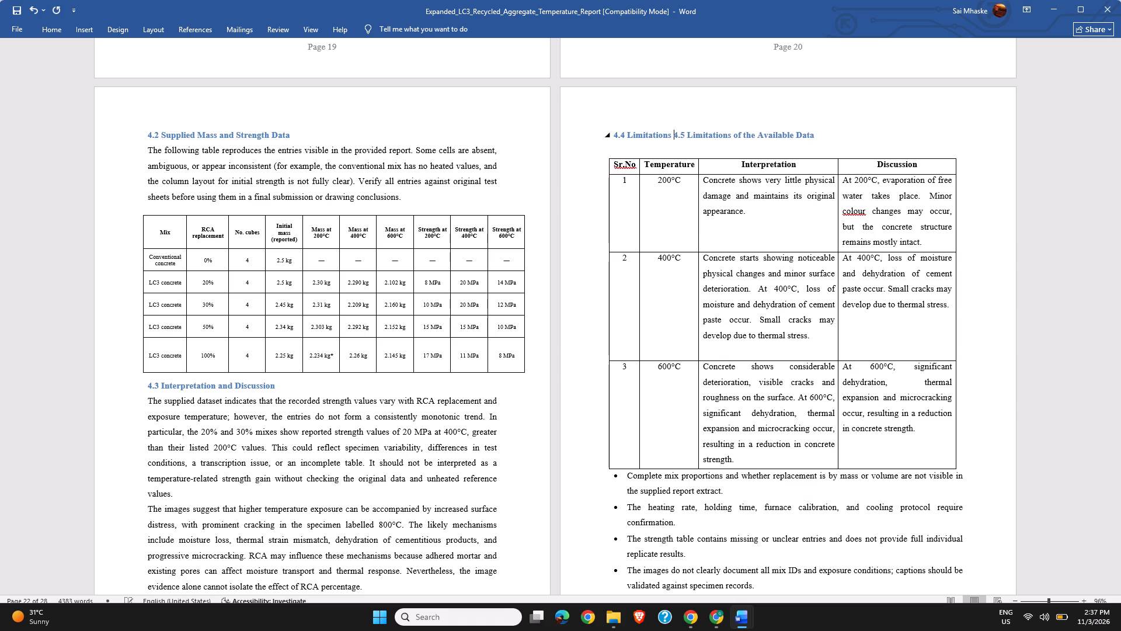
key(BackSpace)
key(BackSpace)
key(BackSpace)
key(BackSpace)
key(BackSpace)
key(BackSpace)
key(BackSpace)
key(BackSpace)
key(BackSpace)
key(BackSpace)
key(BackSpace)
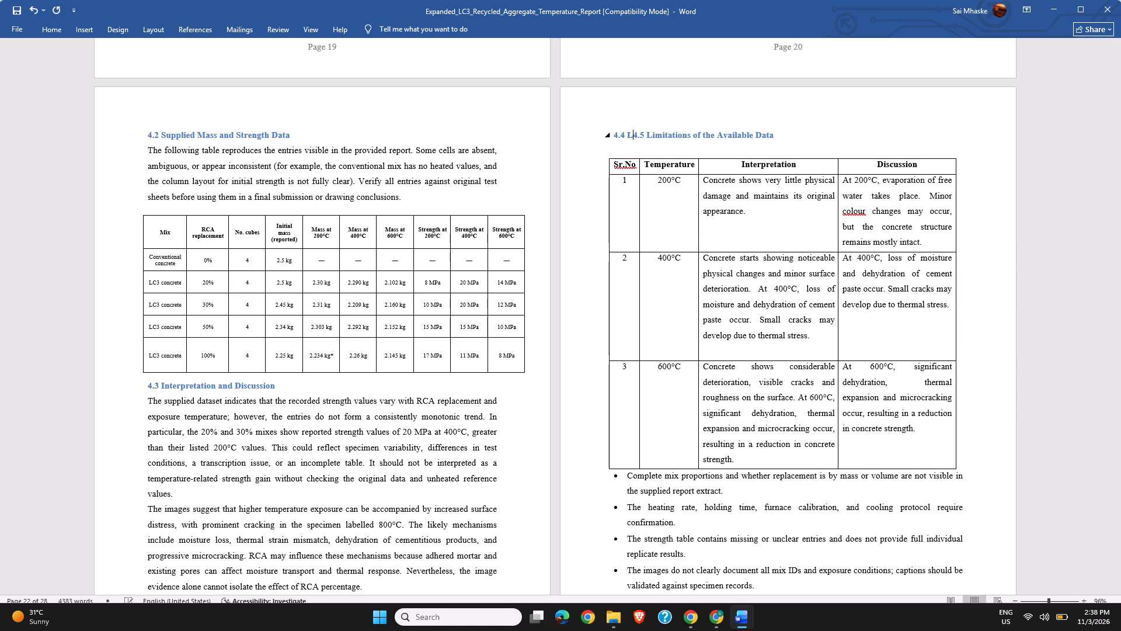
key(BackSpace)
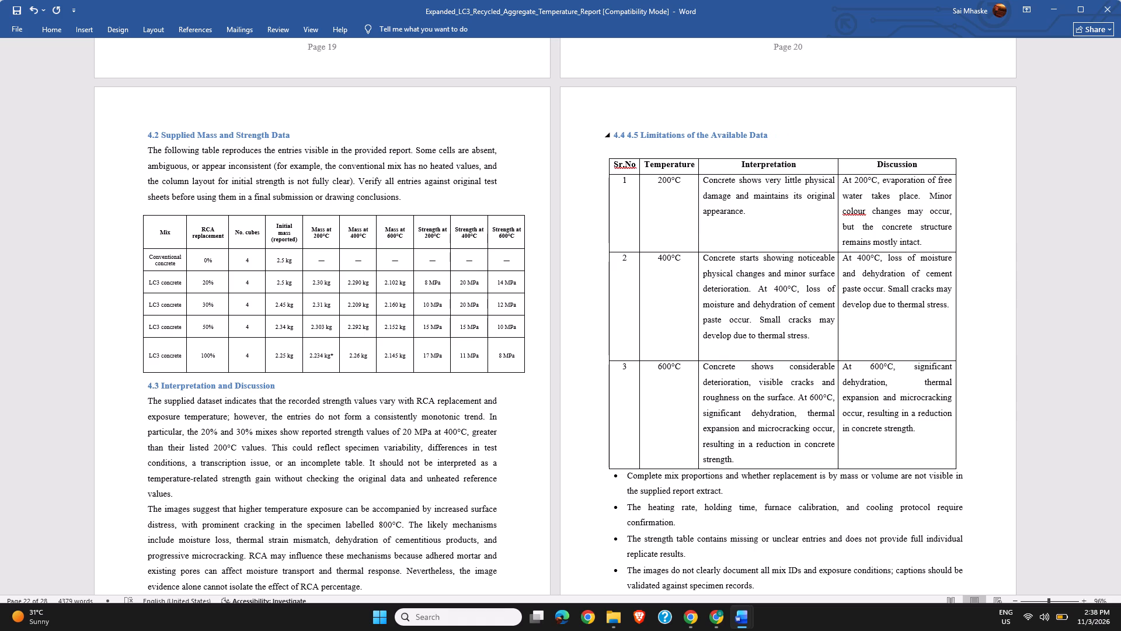
key(Return)
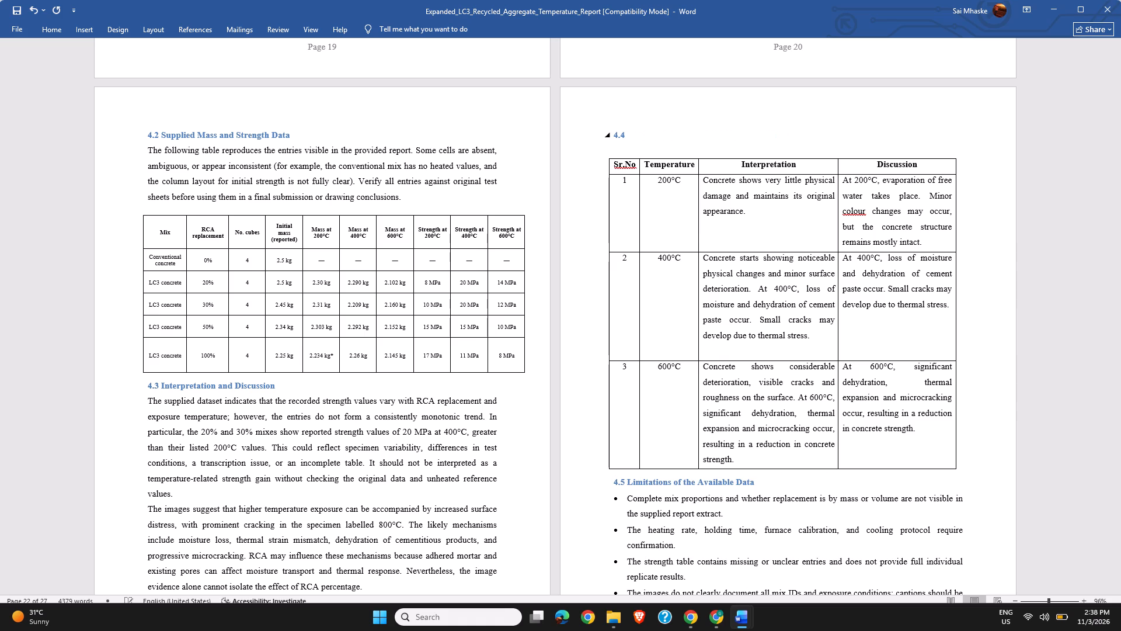
Complete the 4.4 heading above the temperature table with the title "Interpretation And Discussion".
click(633, 137)
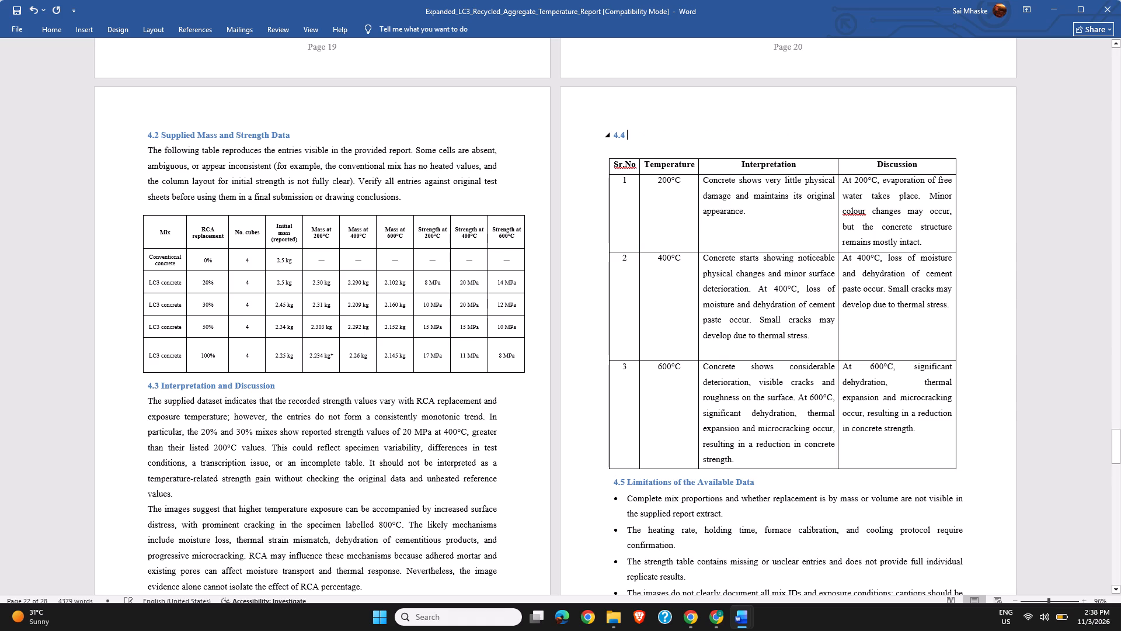
key(i)
key(BackSpace)
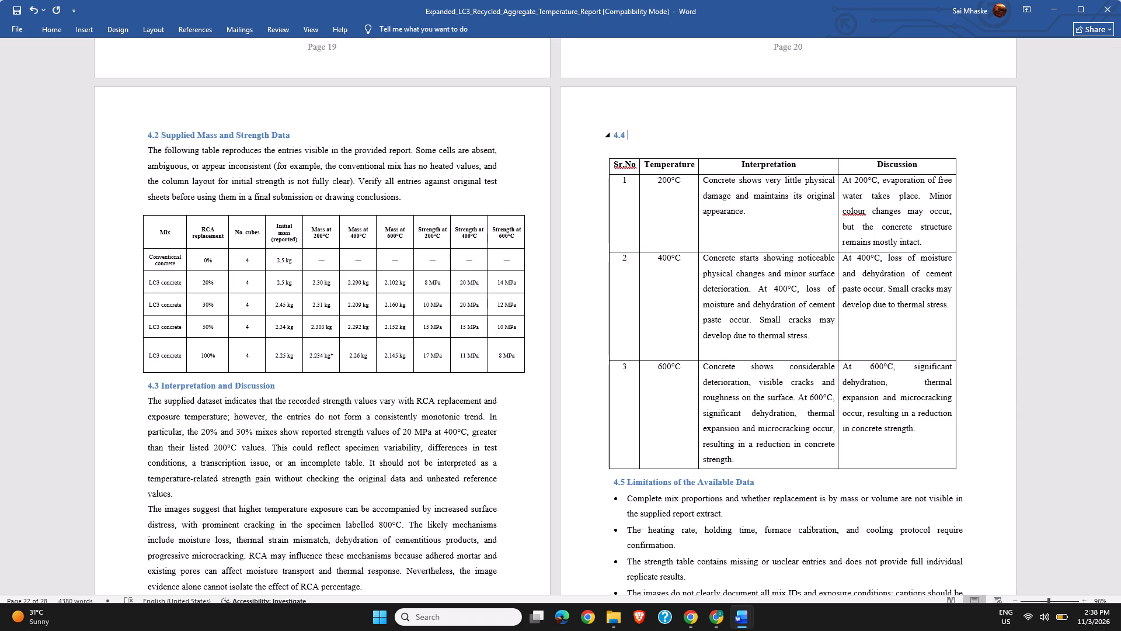
text(IN)
key(BackSpace)
key(BackSpace)
text(erpretation)
key(space)
key(a)
text(DISCU)
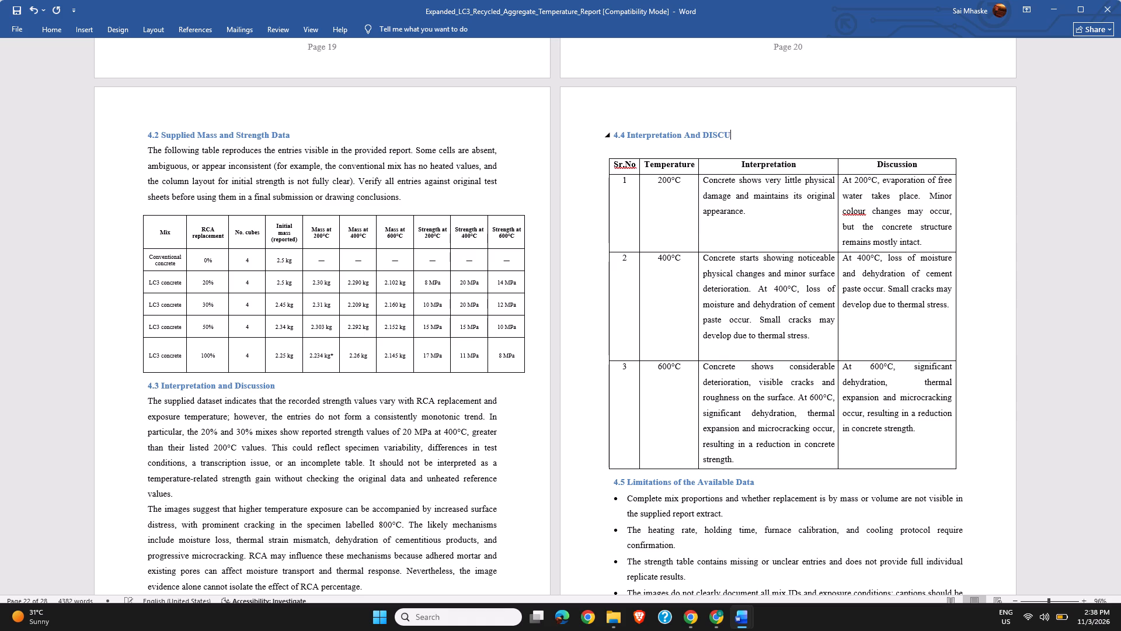
key(BackSpace)
key(BackSpace)
key(BackSpace)
key(BackSpace)
text(is)
text(scus)
key(BackSpace)
key(BackSpace)
key(BackSpace)
key(BackSpace)
text(cussion)
key(space)
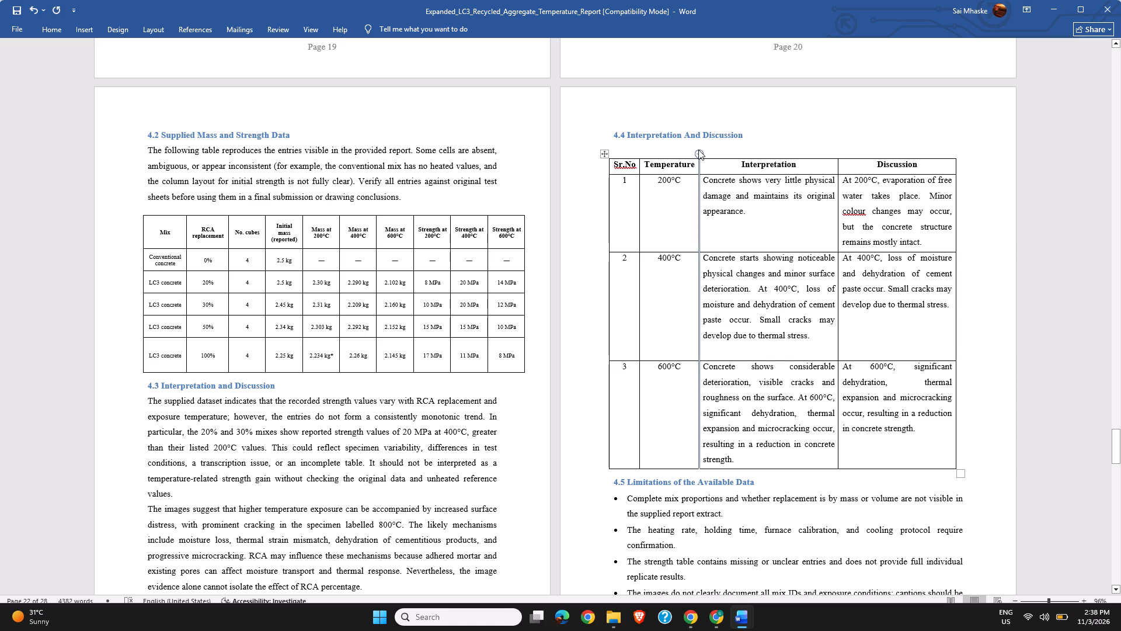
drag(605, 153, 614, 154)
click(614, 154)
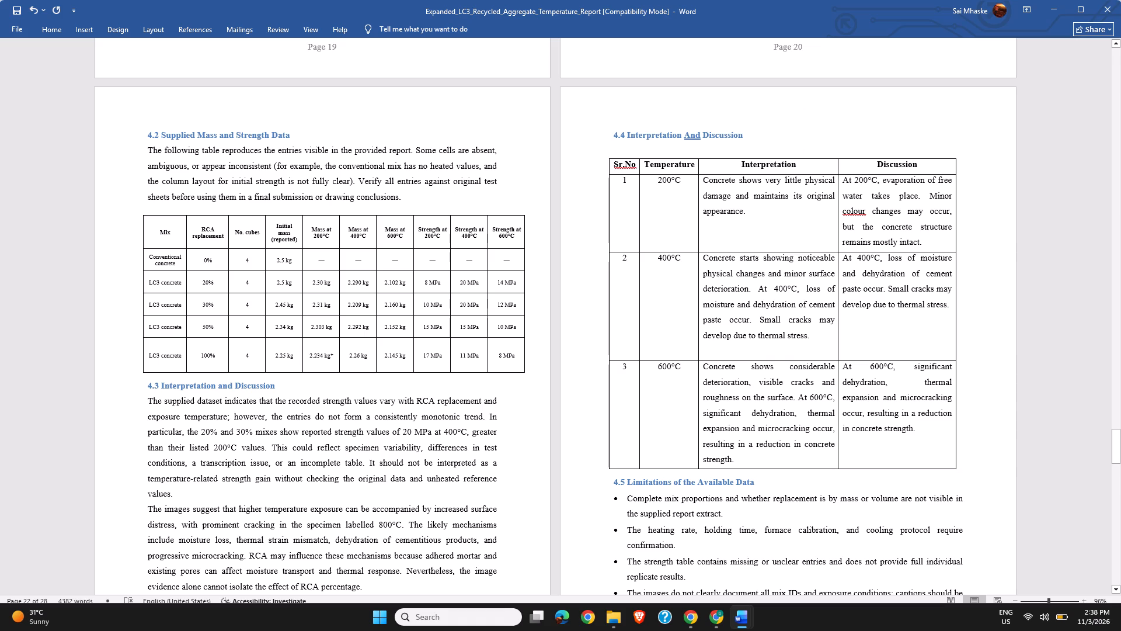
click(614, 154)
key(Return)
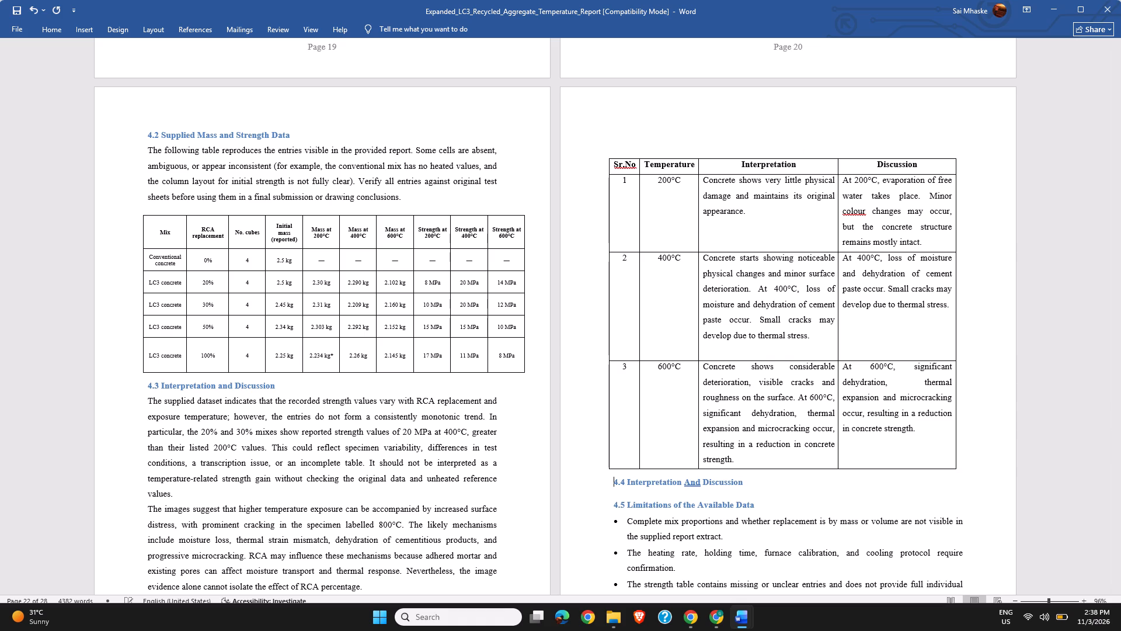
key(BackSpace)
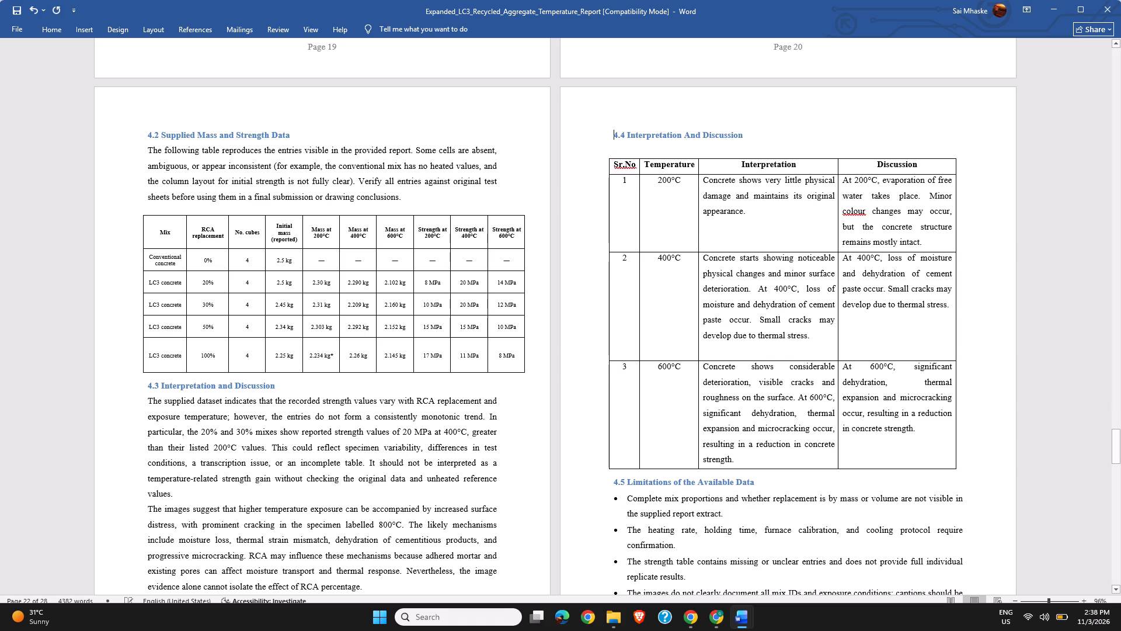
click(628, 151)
Move the Interpretation and Discussion table up slightly so it sits directly beneath the 4.4 heading.
drag(602, 157, 626, 150)
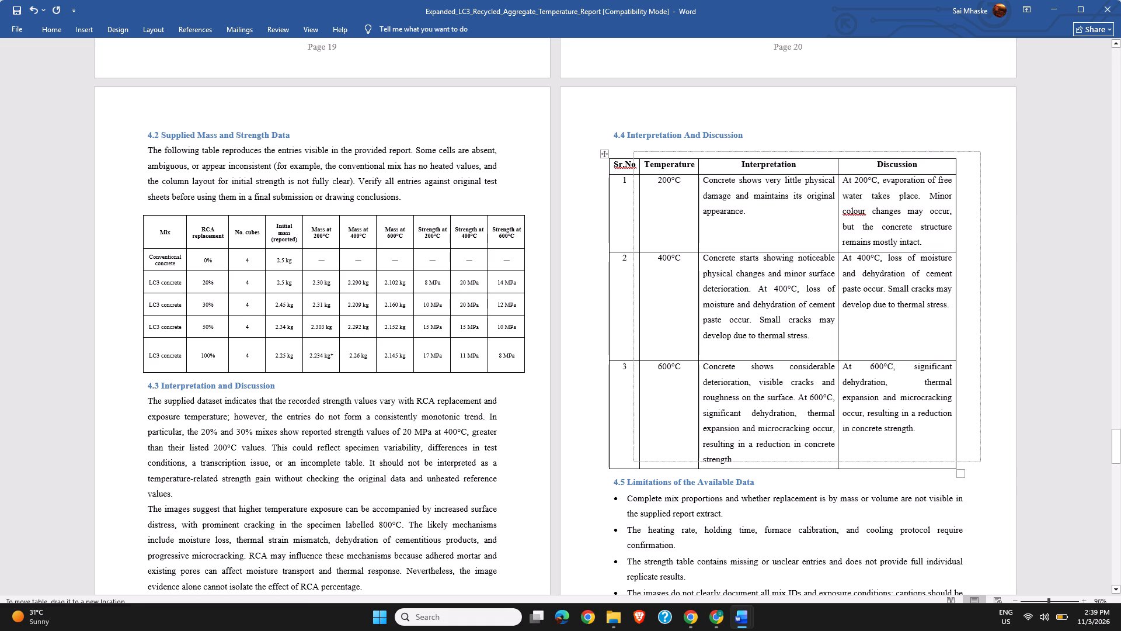
drag(626, 150, 606, 147)
click(1028, 210)
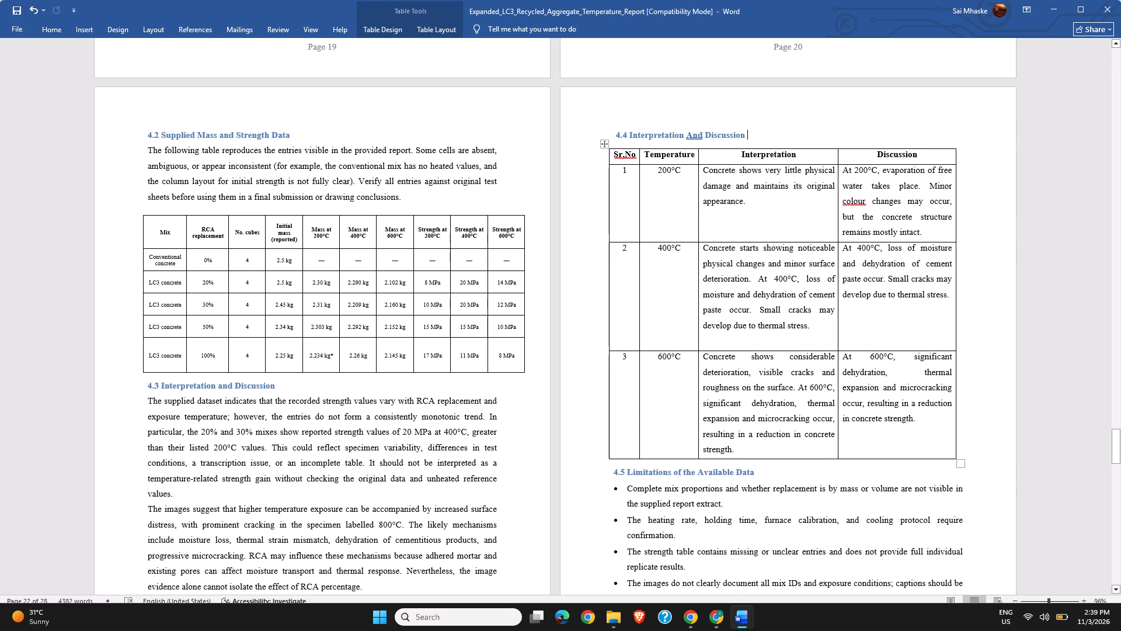
Remove the blank page before the Chapter 5 heading so the chapter starts right after the page with section 4.5.
drag(1113, 431, 1119, 452)
click(1119, 452)
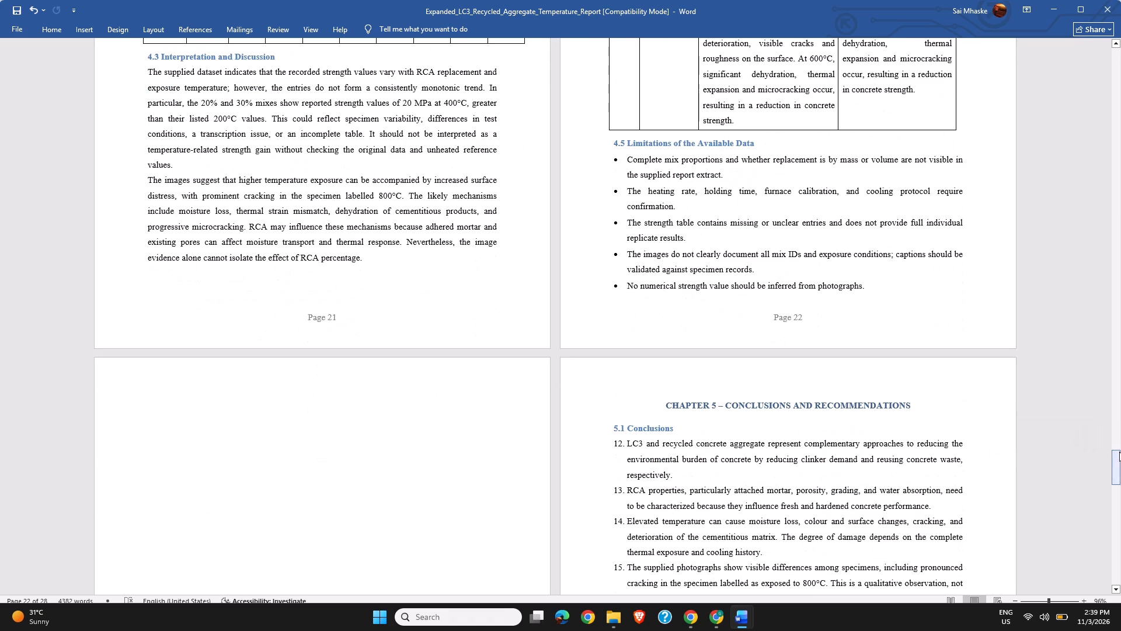
click(1120, 464)
drag(1118, 467, 1120, 481)
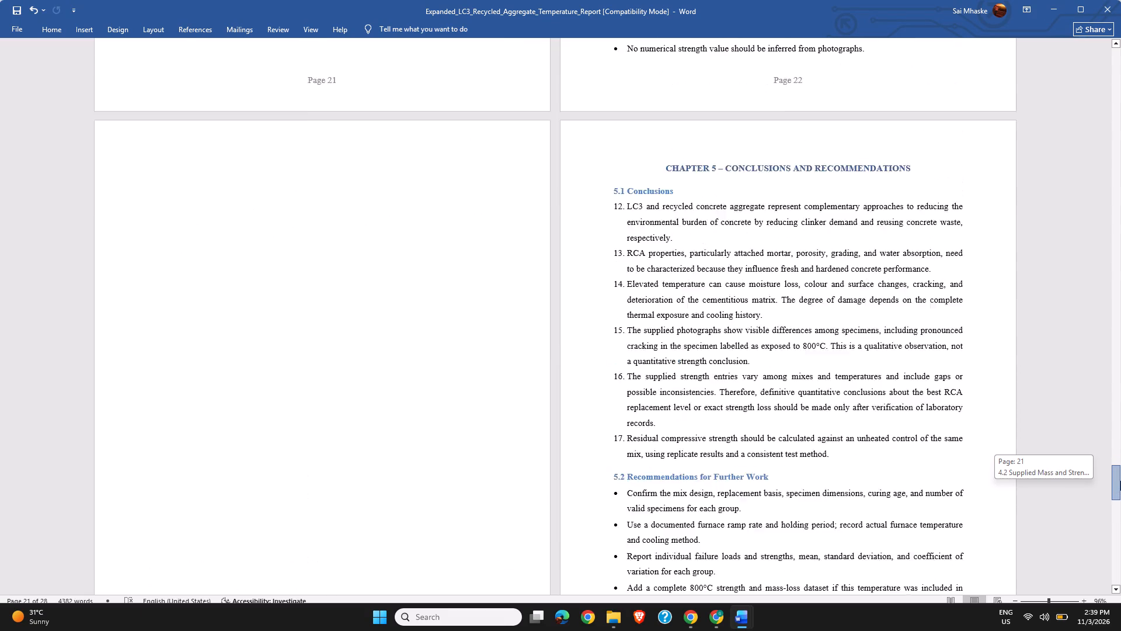
drag(1120, 481, 1120, 475)
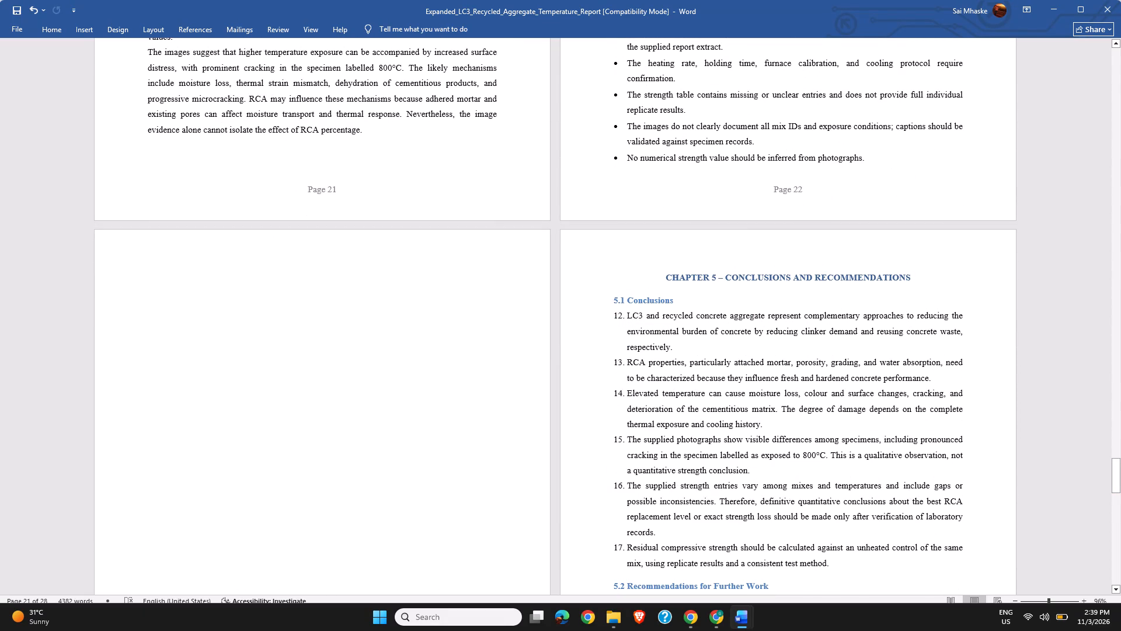
click(669, 278)
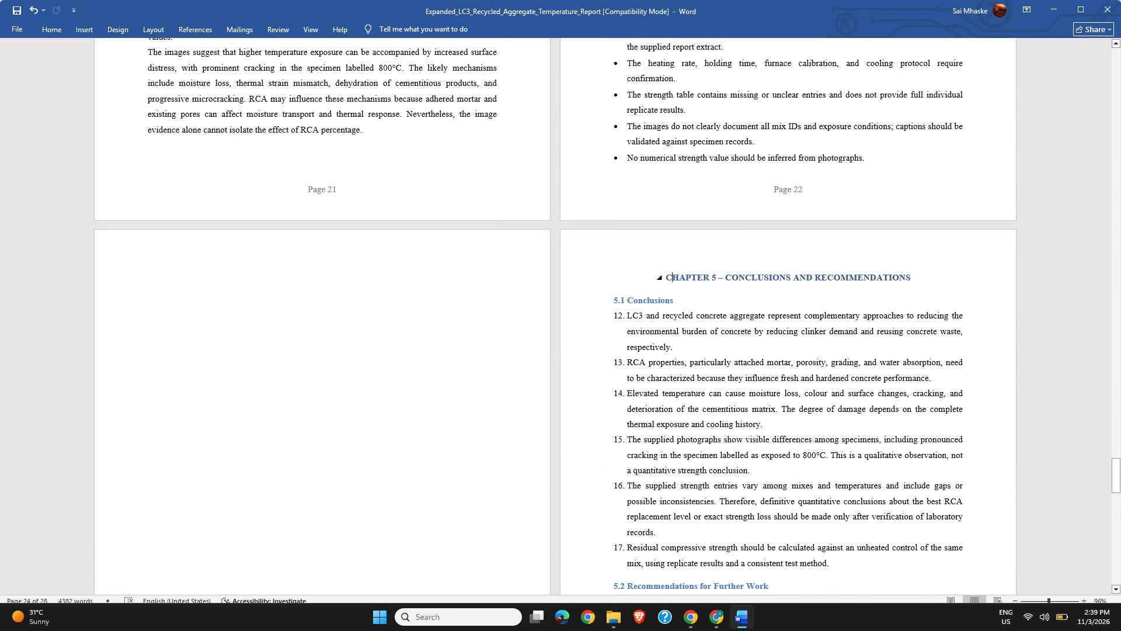
click(669, 279)
key(BackSpace)
key(BackSpace)
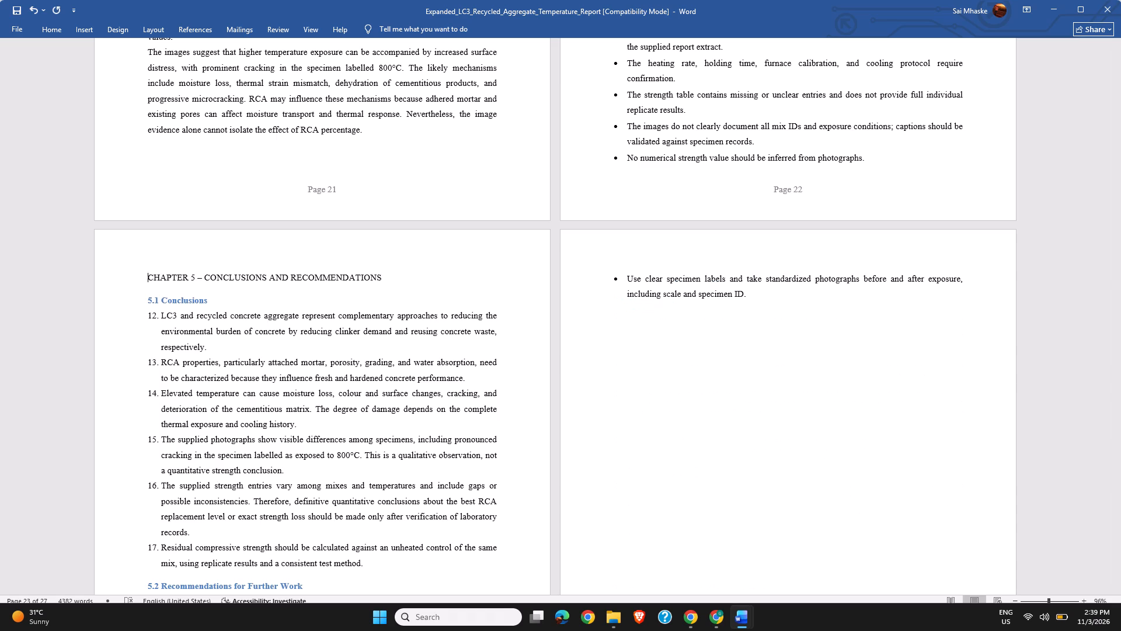
click(669, 279)
key(BackSpace)
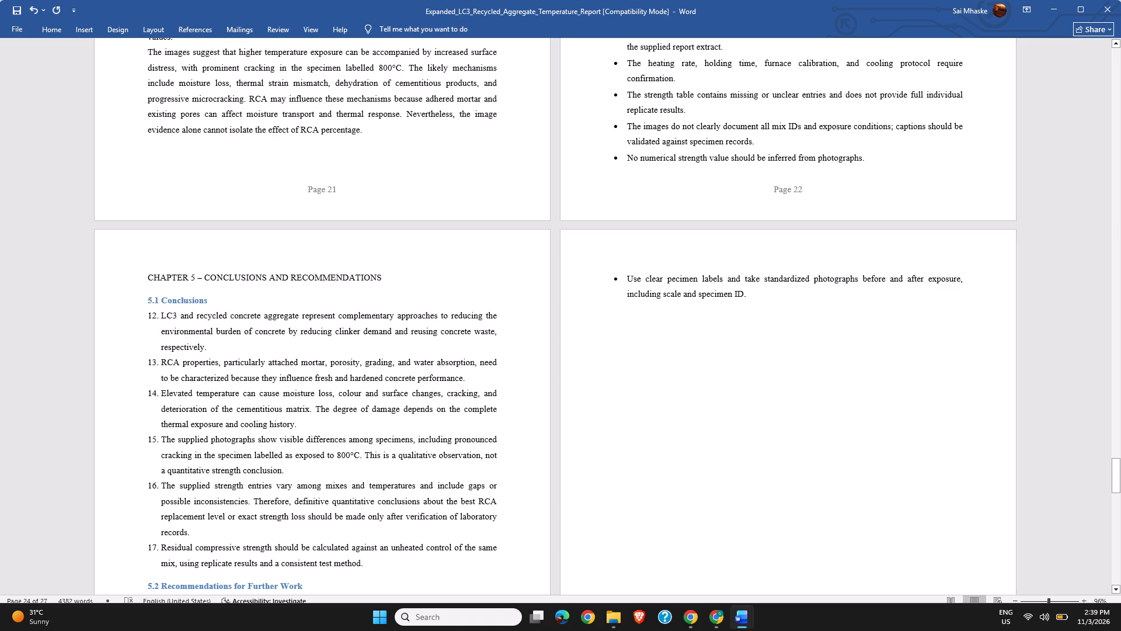
Make the whole "CHAPTER 5 – CONCLUSIONS AND RECOMMENDATIONS" heading bold.
drag(417, 283, 168, 274)
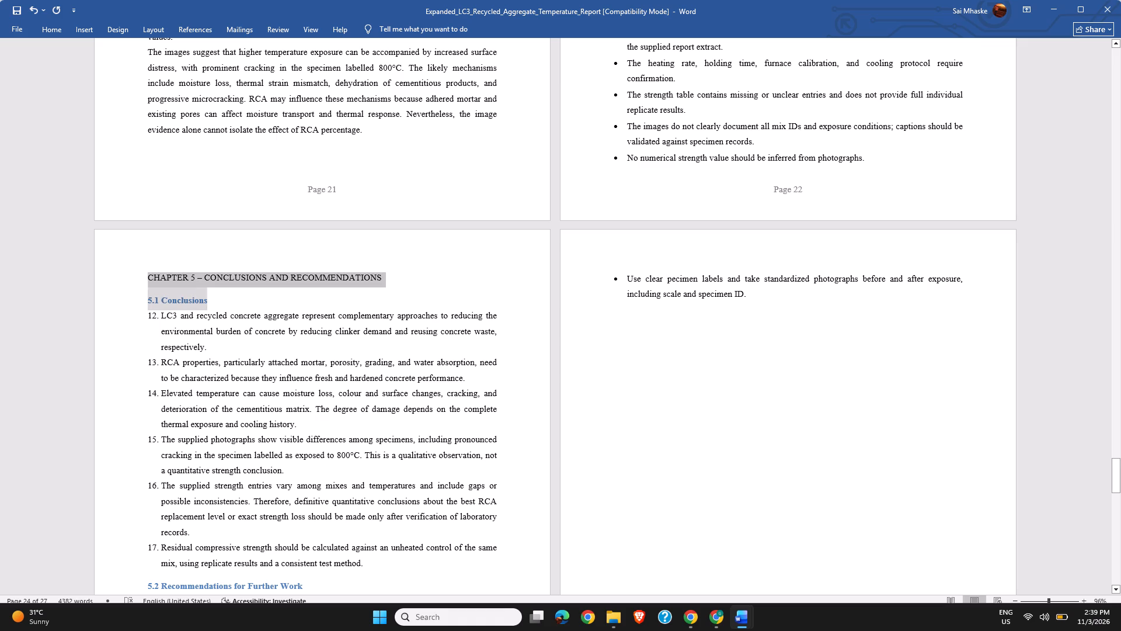
drag(168, 274, 161, 272)
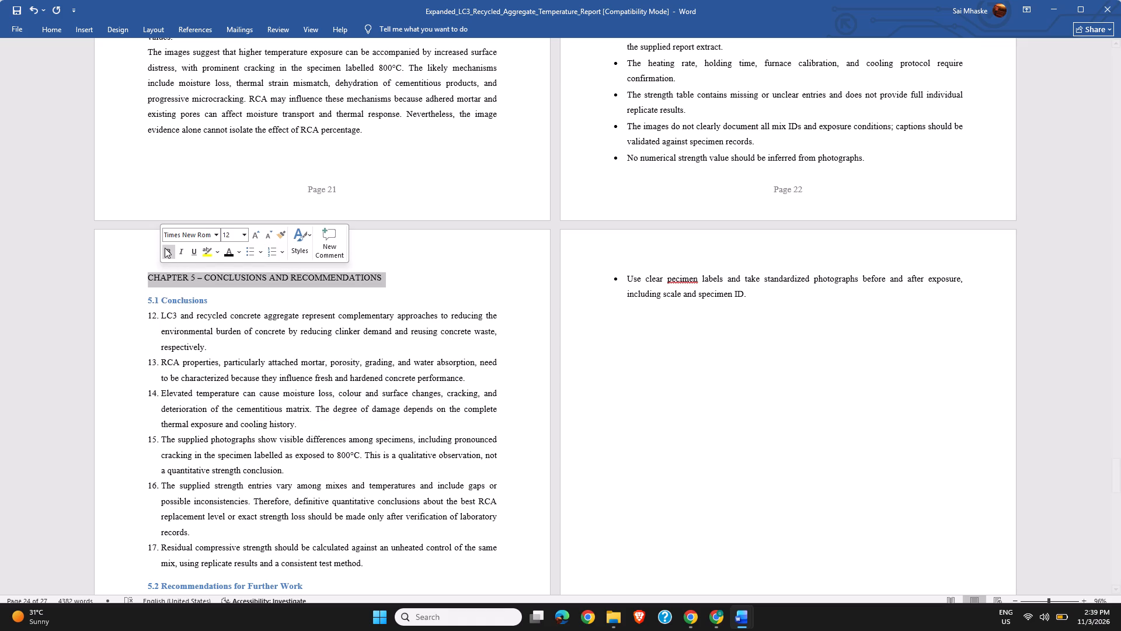
click(165, 248)
Delete the dash in the Chapter 5 heading and split it into "CHAPTER 5" and "CONCLUSIONS AND RECOMMENDATIONS" on separate lines.
click(207, 279)
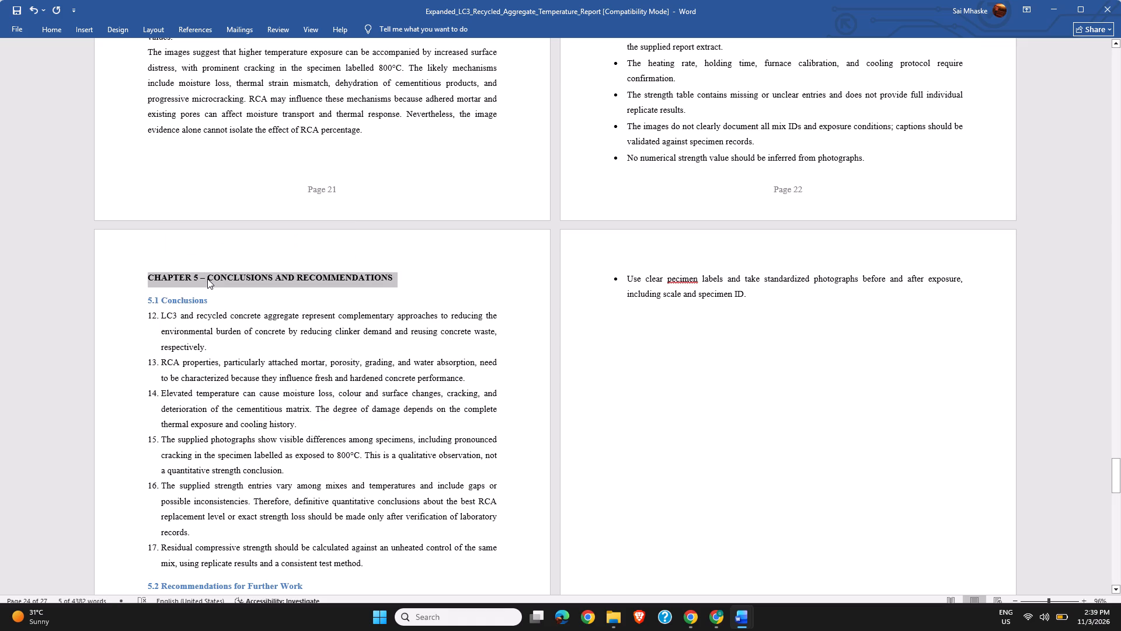
key(BackSpace)
key(BackSpace)
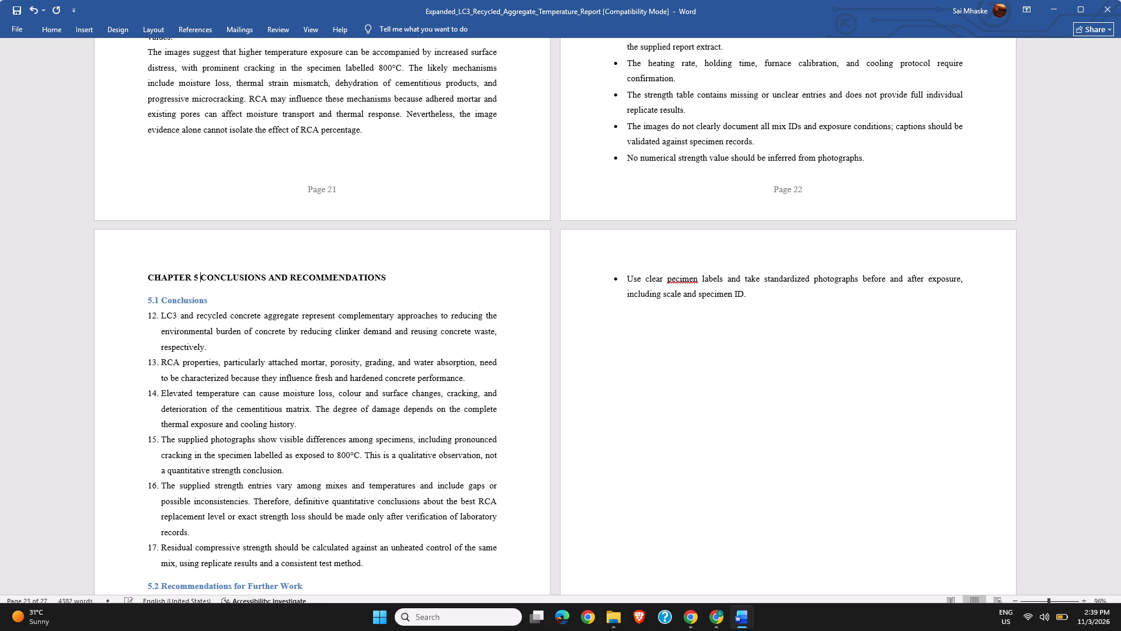
key(Return)
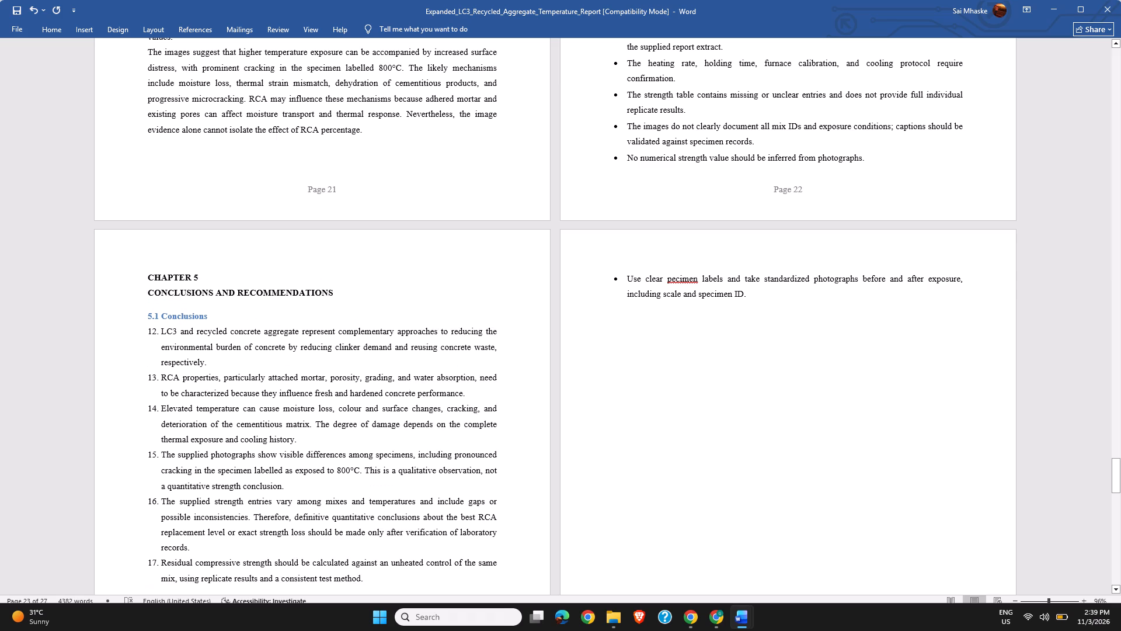
Shift the "CHAPTER 5" line to about the centre of the page with leading spaces.
click(146, 282)
key(space)
key(space)
key(space)
key(space)
key(space)
key(space)
key(space)
key(space)
key(space)
key(space)
key(space)
key(space)
key(space)
key(space)
key(space)
key(space)
key(space)
key(space)
key(space)
key(space)
key(space)
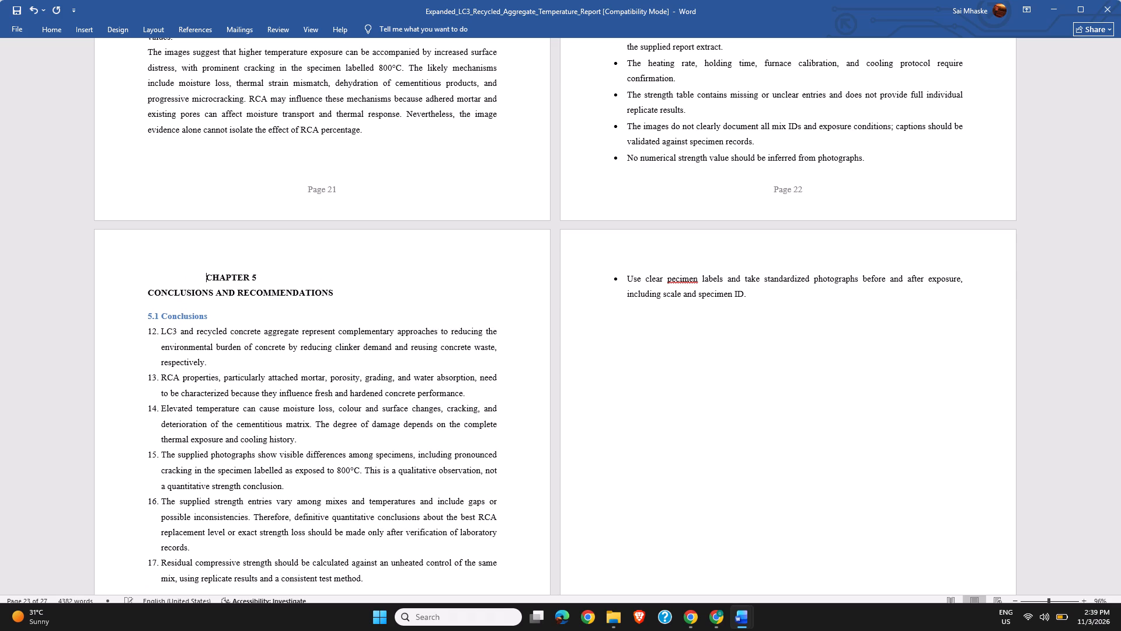
key(space)
Remove three of the leading spaces before "CHAPTER 5" so the line sits closer to the page centre.
key(BackSpace)
key(BackSpace)
key(BackSpace)
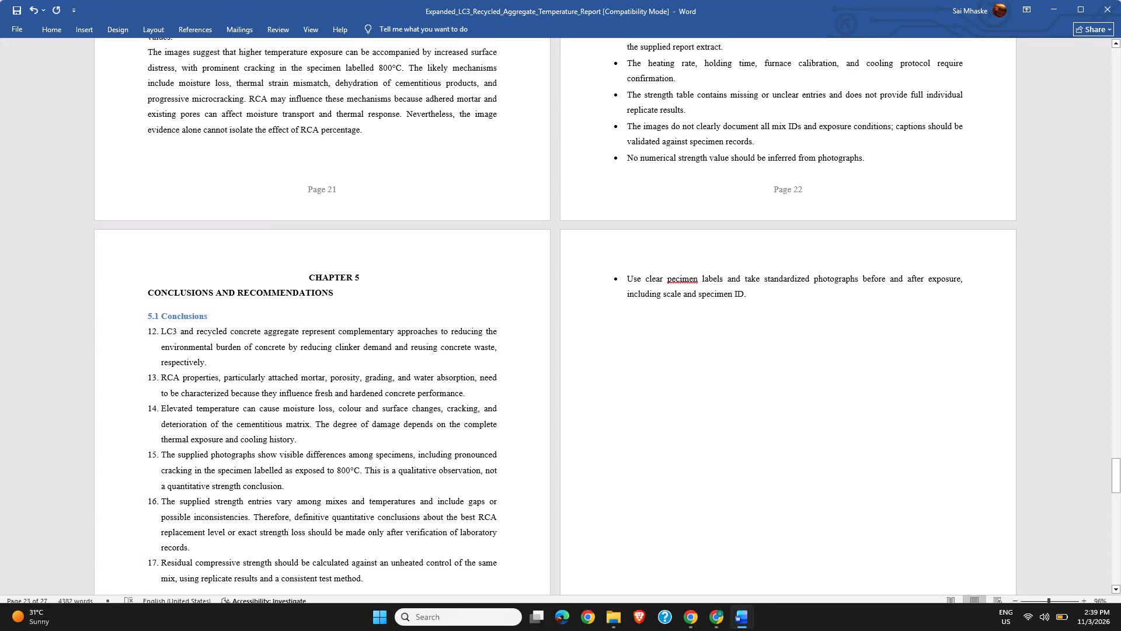
Shift the "CONCLUSIONS AND RECOMMENDATIONS" line to about the centre of the page, beneath "CHAPTER 5", with leading spaces.
click(148, 294)
key(space)
key(space)
key(space)
key(space)
key(space)
key(space)
key(space)
key(space)
key(space)
key(space)
key(space)
key(space)
key(space)
key(space)
key(space)
key(space)
key(space)
key(space)
key(space)
key(space)
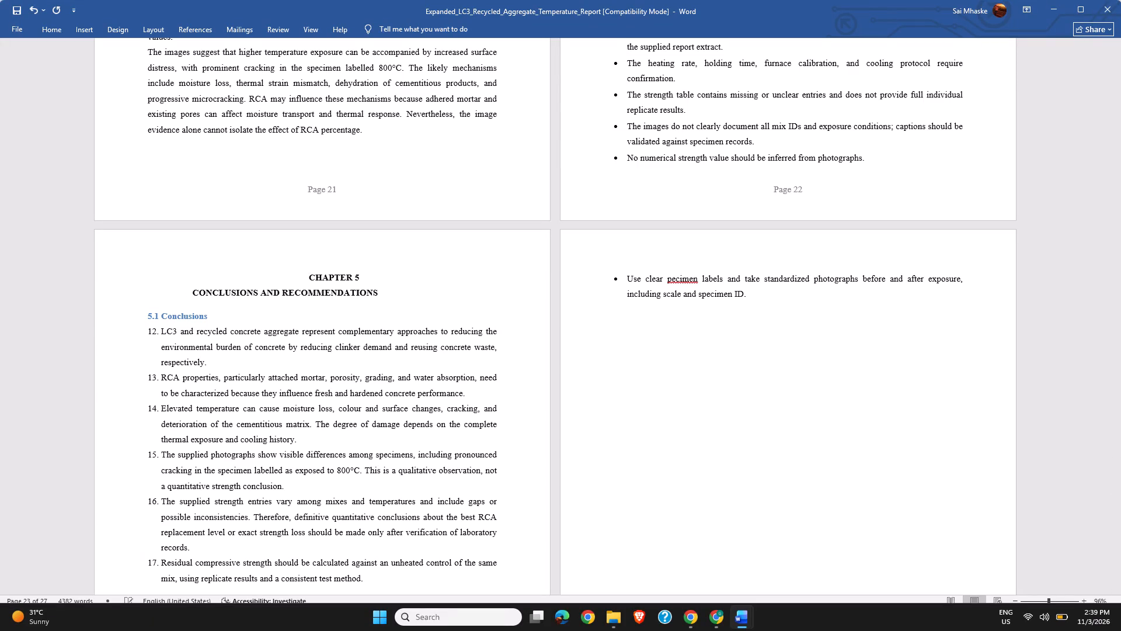
key(space)
key(space)
key(space)
key(space)
key(space)
key(space)
key(space)
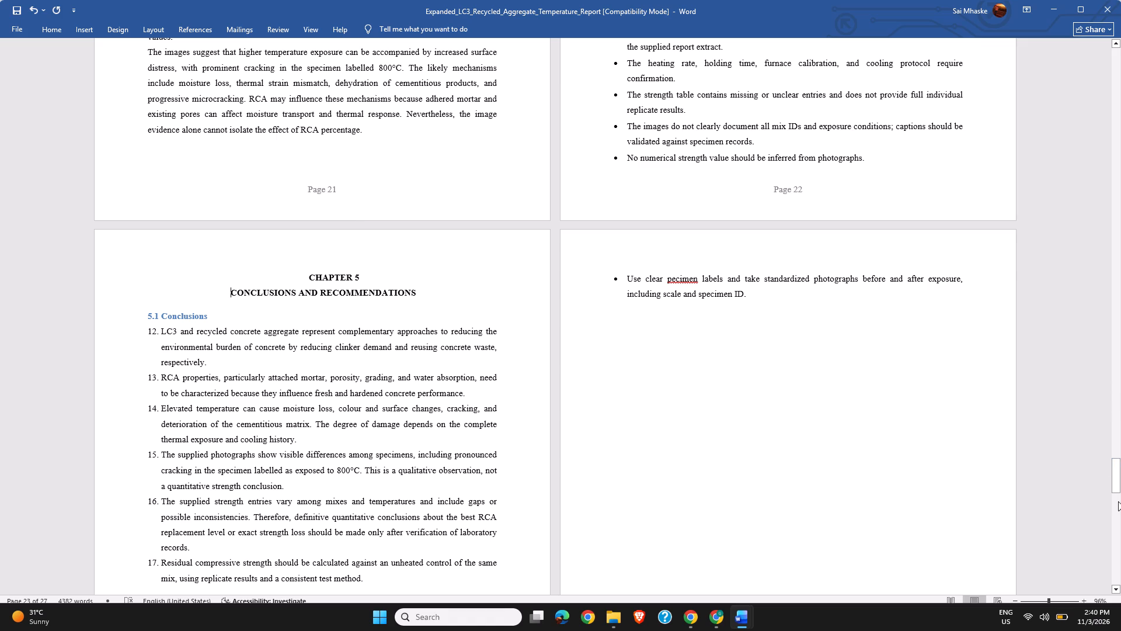
Delete the last bullet of section 5.2, "Use clear pecimen labels…", which spills onto page 24.
drag(1118, 501, 1119, 494)
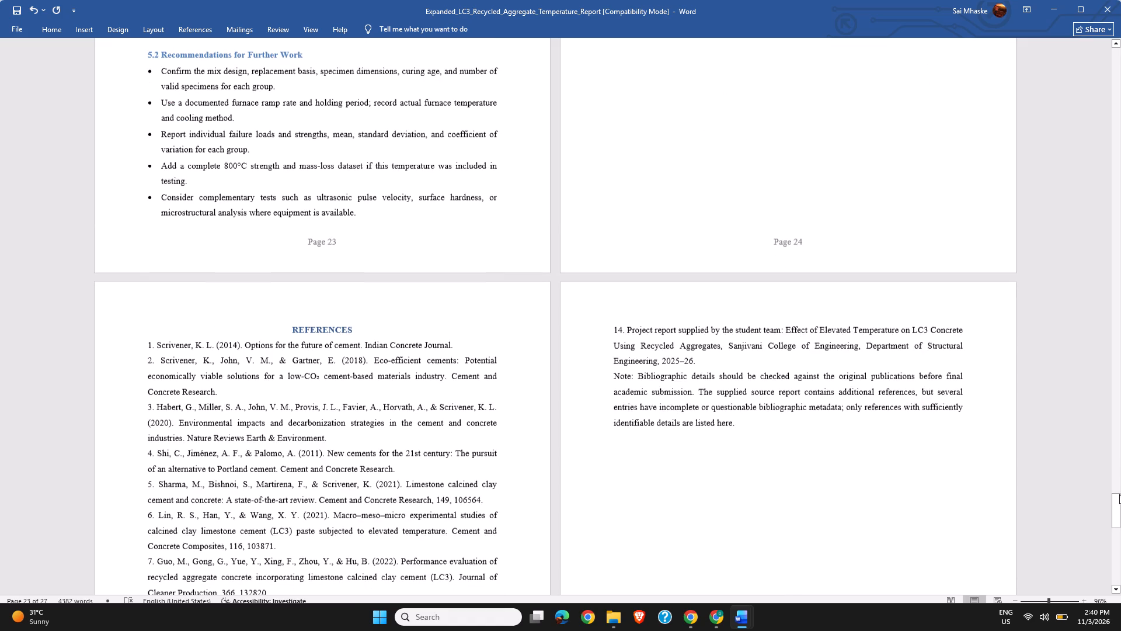
drag(1119, 494, 1120, 447)
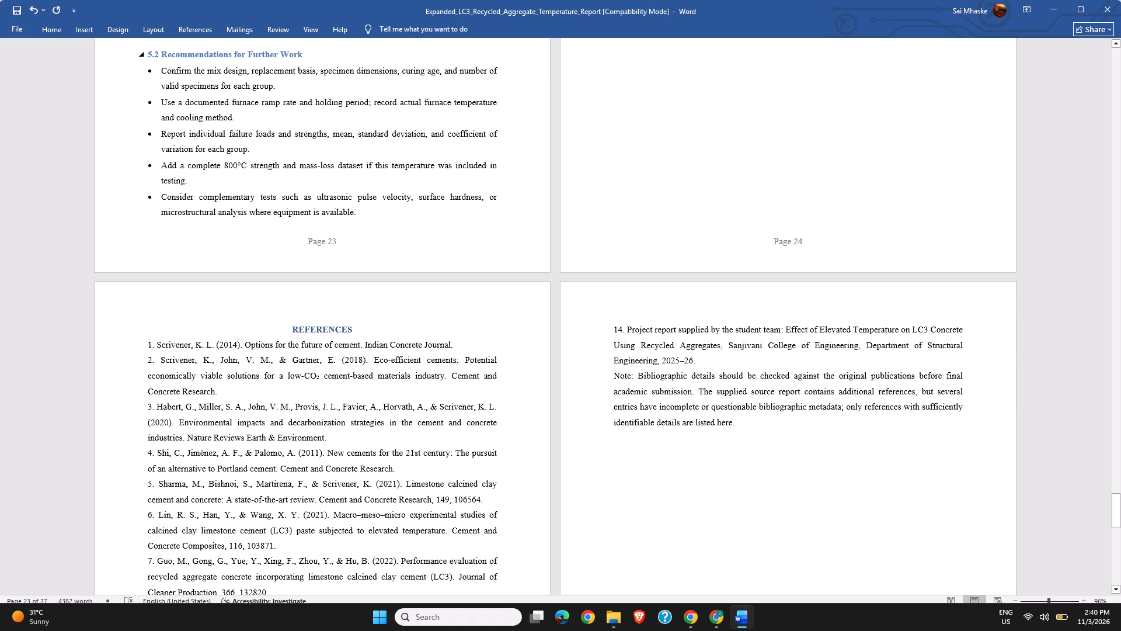
click(218, 72)
drag(1120, 518, 1120, 491)
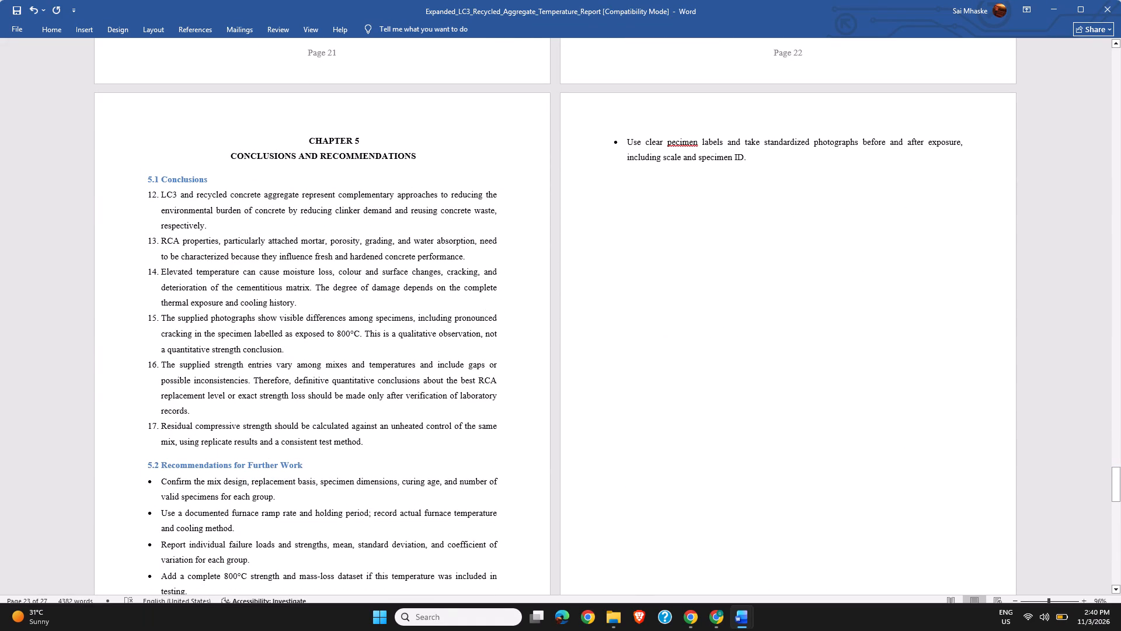
click(751, 158)
key(backslash)
key(BackSpace)
key(BackSpace)
key(BackSpace)
key(BackSpace)
key(BackSpace)
key(BackSpace)
key(BackSpace)
key(BackSpace)
key(BackSpace)
key(BackSpace)
key(BackSpace)
key(BackSpace)
key(BackSpace)
key(BackSpace)
key(BackSpace)
key(BackSpace)
key(BackSpace)
key(BackSpace)
key(BackSpace)
key(BackSpace)
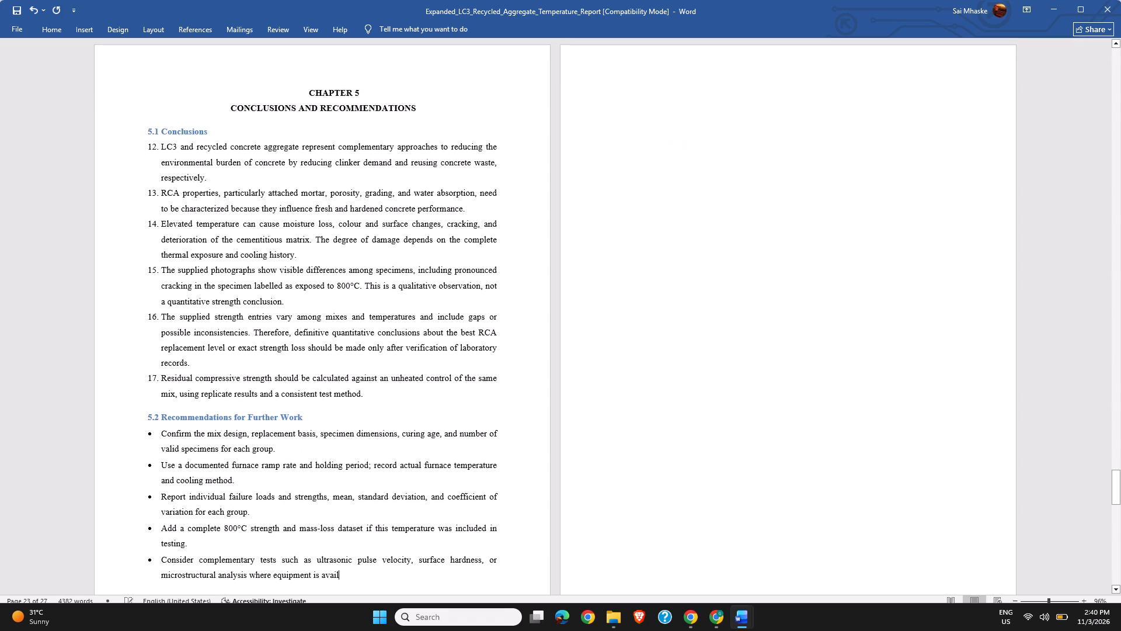
Delete the section 5.2 bullets on complementary tests and on adding a complete 800°C strength and mass-loss dataset.
key(BackSpace)
key(BackSpace)
key(BackSpace)
key(BackSpace)
key(BackSpace)
key(BackSpace)
key(BackSpace)
key(BackSpace)
key(BackSpace)
key(BackSpace)
key(BackSpace)
key(BackSpace)
key(BackSpace)
key(BackSpace)
key(BackSpace)
key(BackSpace)
key(BackSpace)
key(BackSpace)
key(BackSpace)
key(BackSpace)
key(BackSpace)
key(BackSpace)
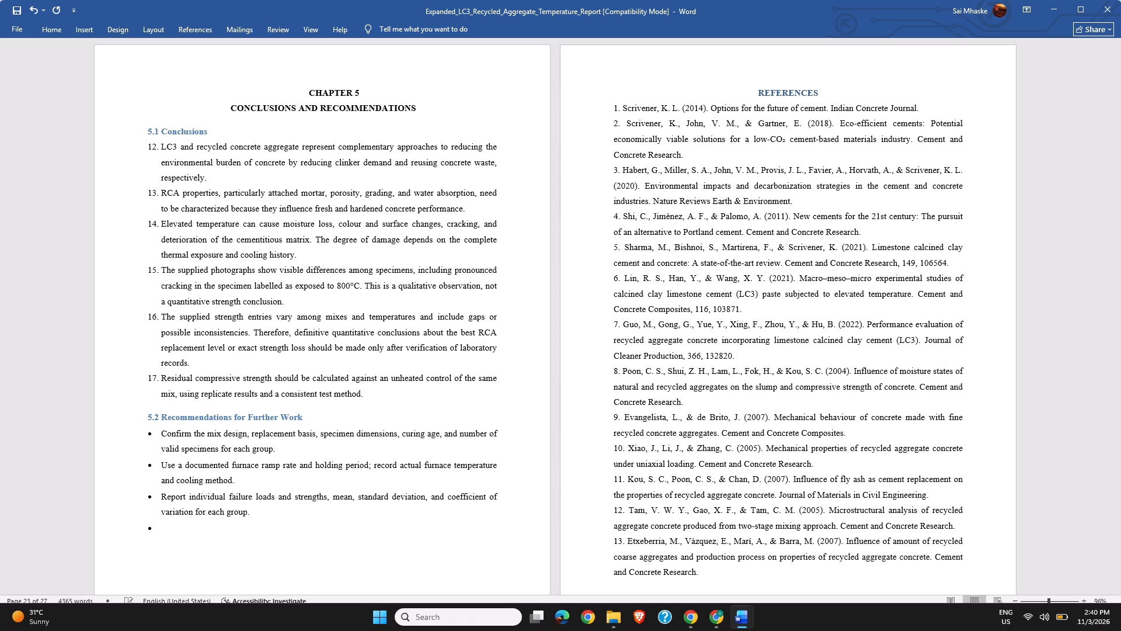
Delete the remaining section 5.2 bullets on failure loads, furnace ramp rate and mix design, including the empty bullet.
key(BackSpace)
key(BackSpace)
key(BackSpace)
key(BackSpace)
key(BackSpace)
key(BackSpace)
key(BackSpace)
key(BackSpace)
key(BackSpace)
key(BackSpace)
key(BackSpace)
key(BackSpace)
key(BackSpace)
key(BackSpace)
key(BackSpace)
key(BackSpace)
key(BackSpace)
key(BackSpace)
key(BackSpace)
key(BackSpace)
key(BackSpace)
key(BackSpace)
key(BackSpace)
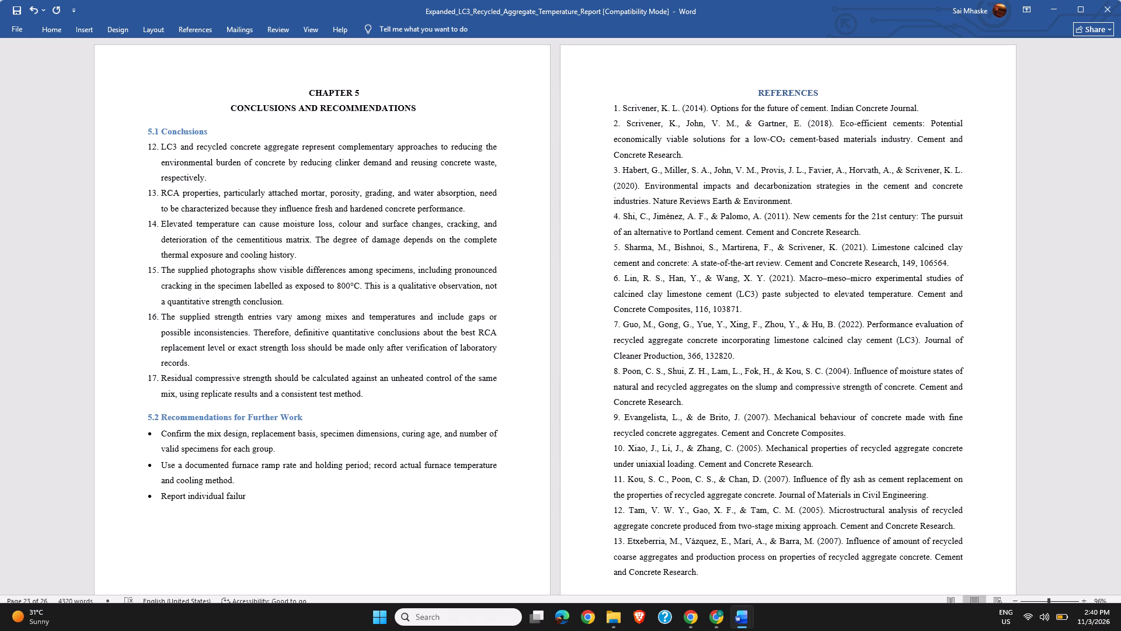
key(BackSpace)
key(BackSpace)
key(BackSpace)
key(BackSpace)
key(BackSpace)
key(BackSpace)
key(BackSpace)
key(BackSpace)
key(BackSpace)
key(BackSpace)
key(BackSpace)
key(BackSpace)
key(BackSpace)
key(BackSpace)
key(BackSpace)
key(BackSpace)
key(BackSpace)
key(BackSpace)
key(BackSpace)
key(BackSpace)
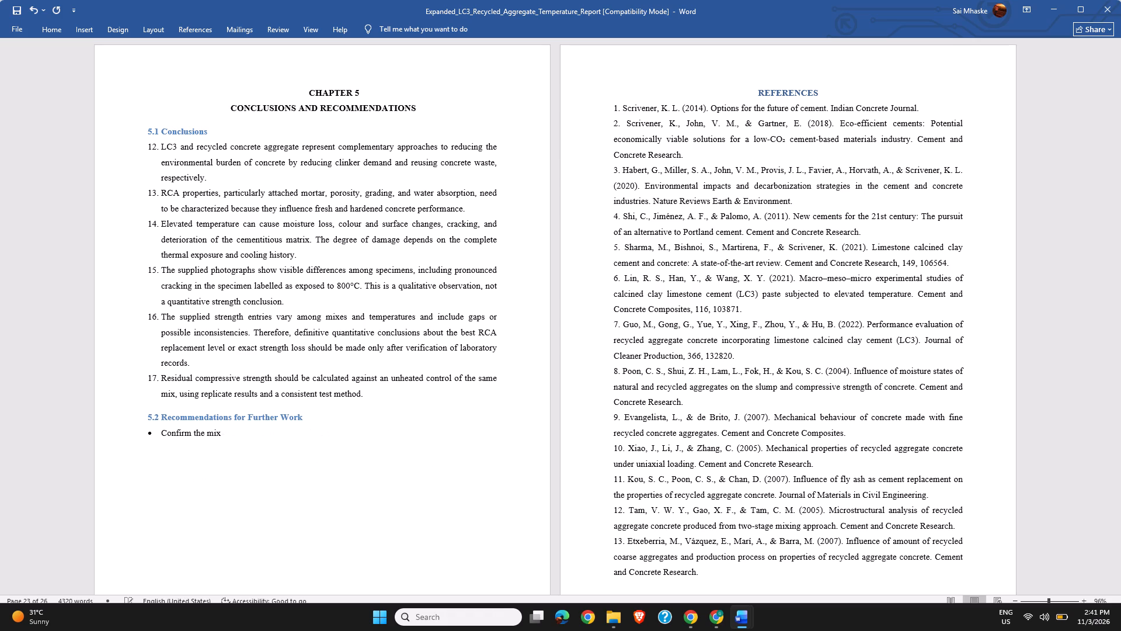
key(BackSpace)
key(BackSpace)
key(BackSpace)
key(BackSpace)
key(BackSpace)
key(BackSpace)
key(BackSpace)
key(BackSpace)
key(BackSpace)
key(BackSpace)
key(BackSpace)
key(BackSpace)
key(BackSpace)
Delete the "5.2 Recommendations for Further Work" heading together with the empty line beneath it.
key(BackSpace)
key(BackSpace)
key(BackSpace)
key(BackSpace)
key(BackSpace)
key(BackSpace)
key(BackSpace)
key(BackSpace)
key(BackSpace)
key(BackSpace)
key(BackSpace)
key(BackSpace)
key(BackSpace)
key(BackSpace)
key(BackSpace)
key(BackSpace)
key(BackSpace)
key(BackSpace)
key(BackSpace)
key(BackSpace)
key(BackSpace)
key(BackSpace)
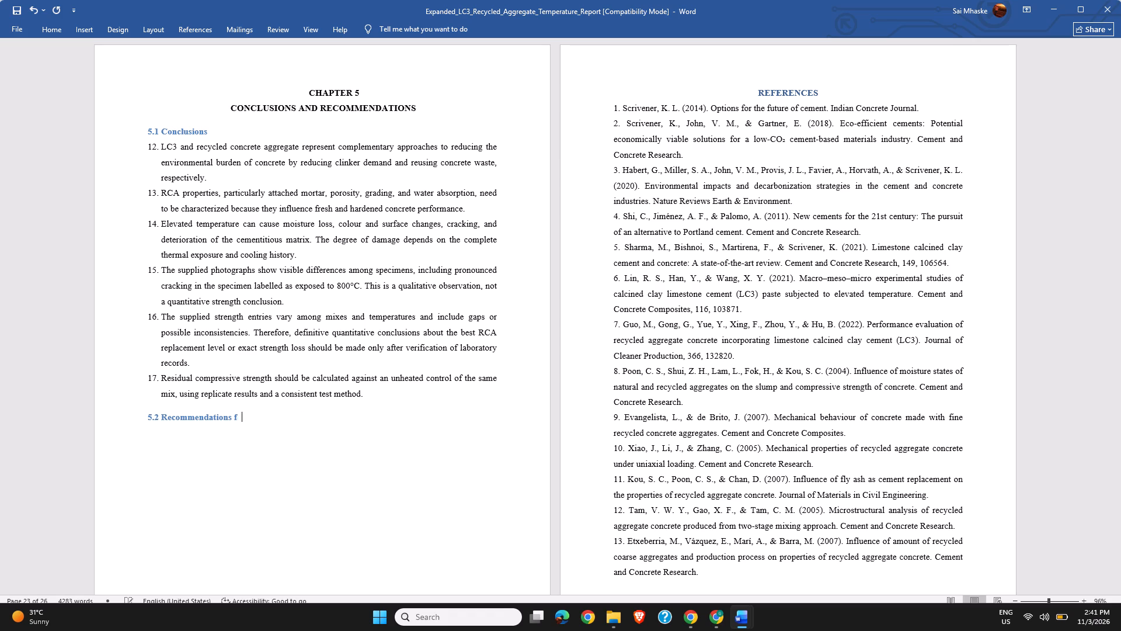
key(BackSpace)
key(BackSpace)
key(BackSpace)
key(BackSpace)
key(BackSpace)
key(BackSpace)
key(BackSpace)
key(BackSpace)
key(BackSpace)
key(BackSpace)
key(BackSpace)
key(BackSpace)
key(BackSpace)
key(BackSpace)
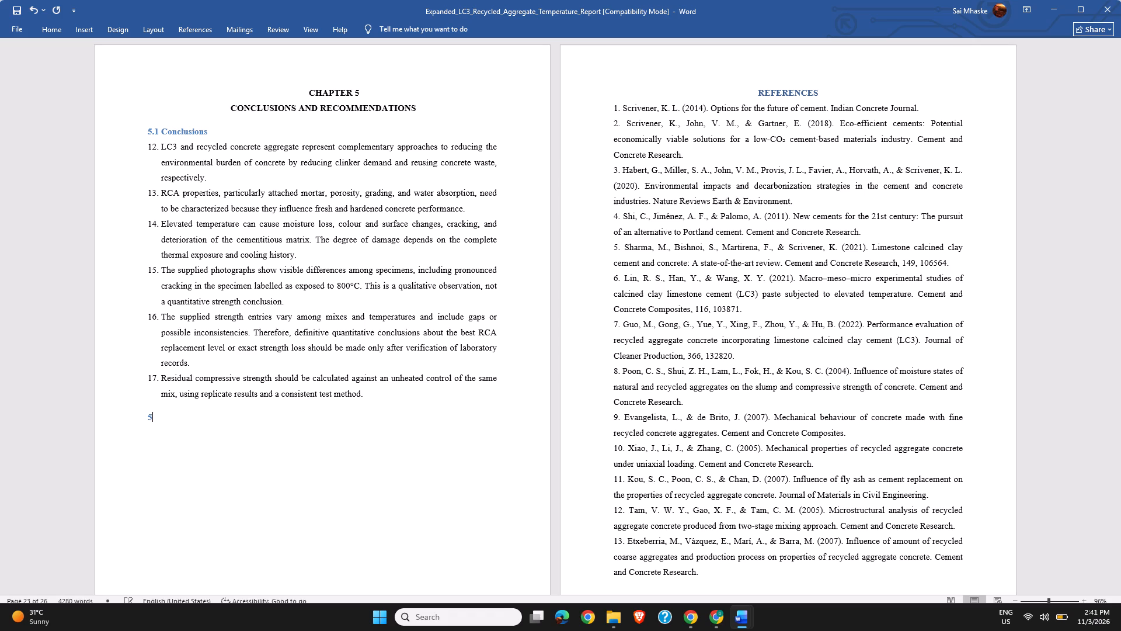
key(BackSpace)
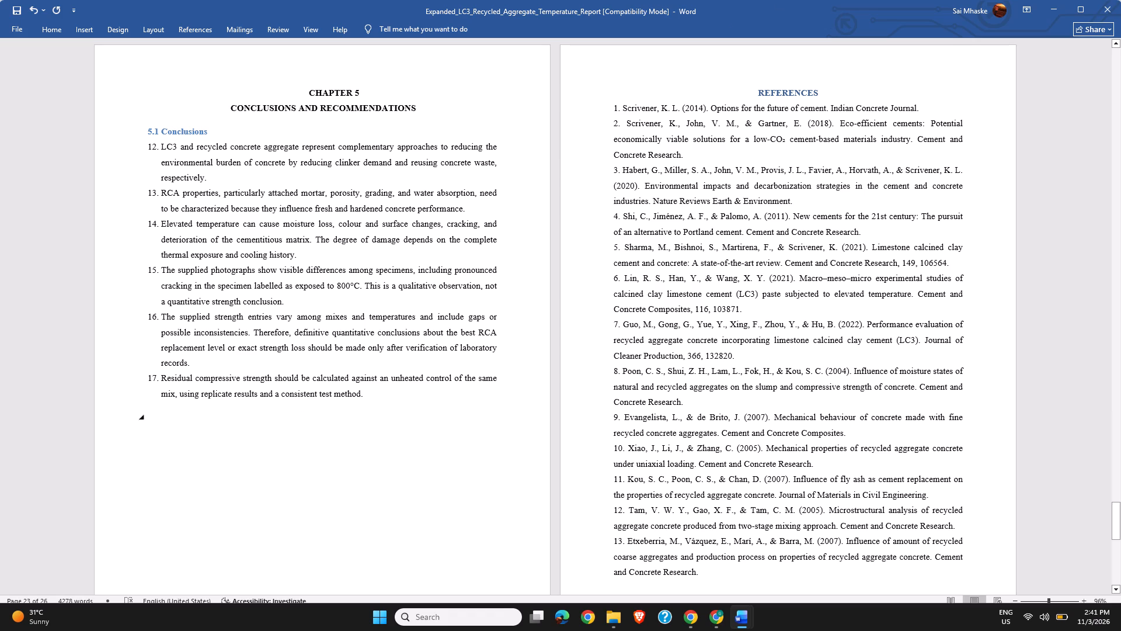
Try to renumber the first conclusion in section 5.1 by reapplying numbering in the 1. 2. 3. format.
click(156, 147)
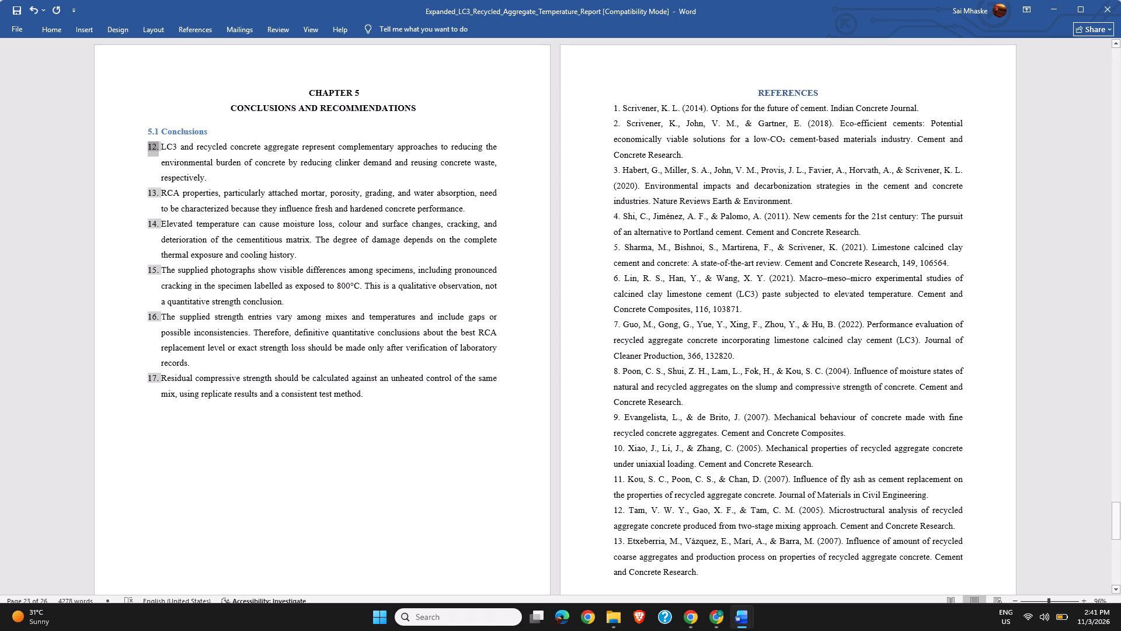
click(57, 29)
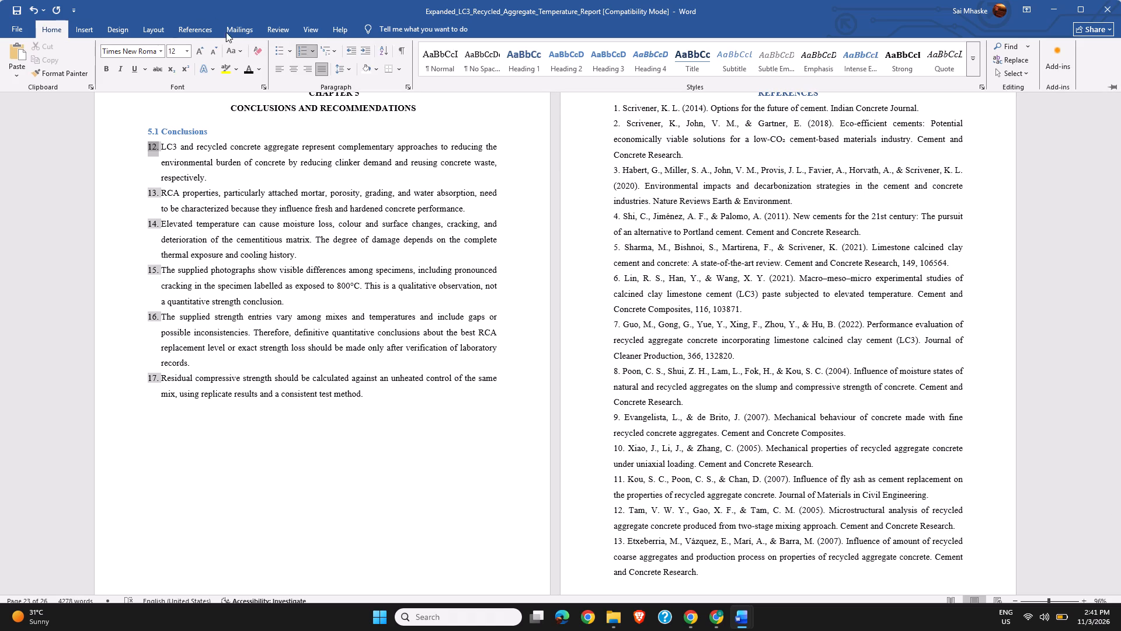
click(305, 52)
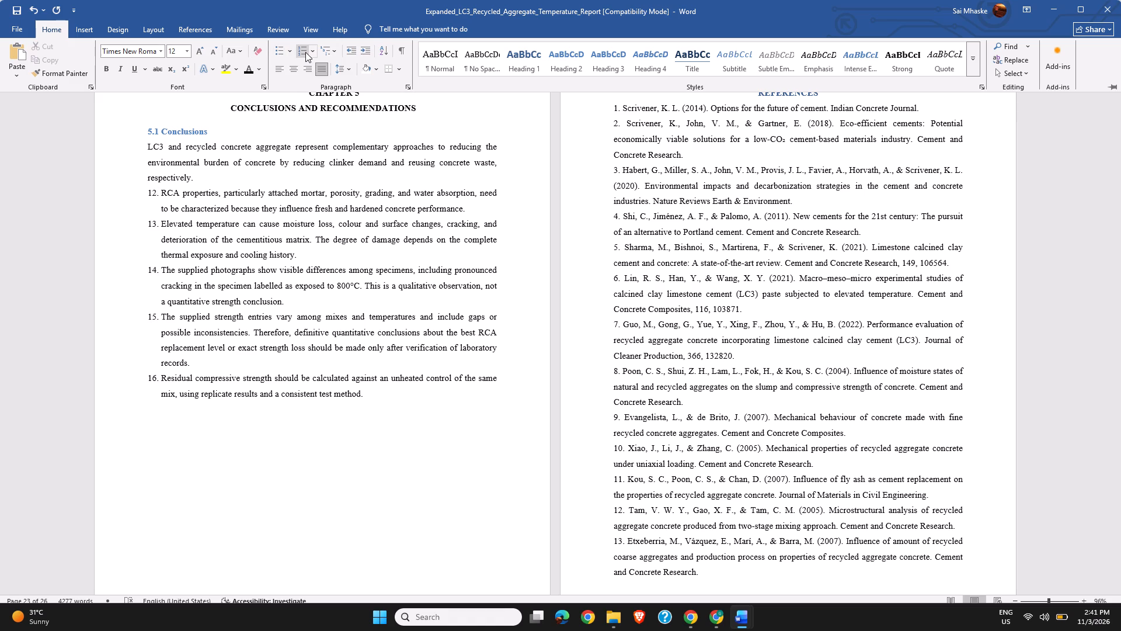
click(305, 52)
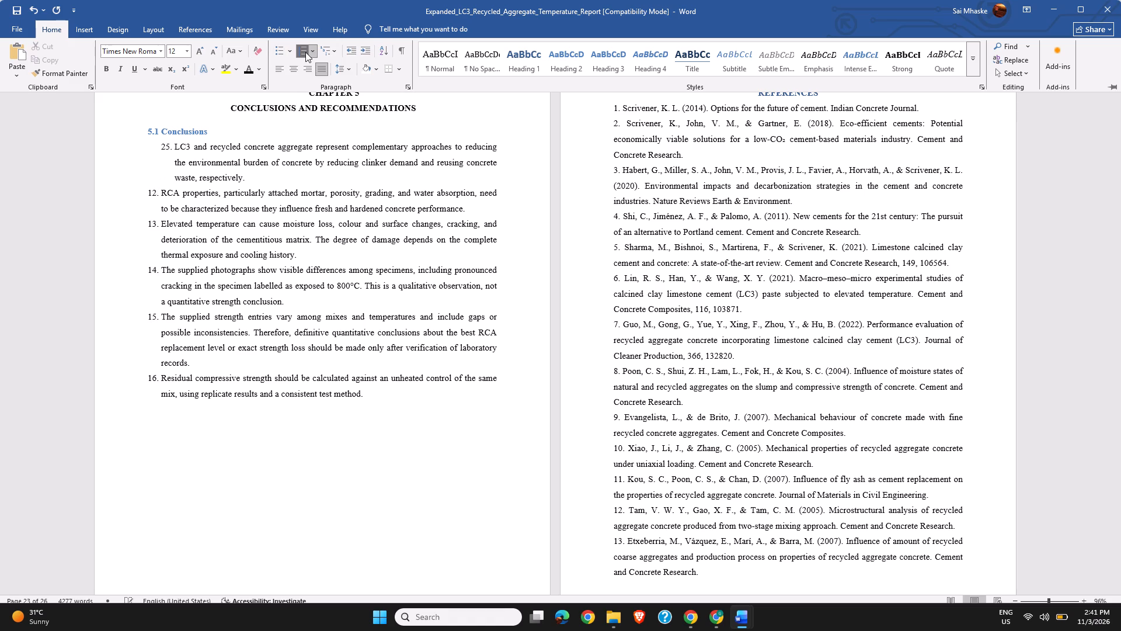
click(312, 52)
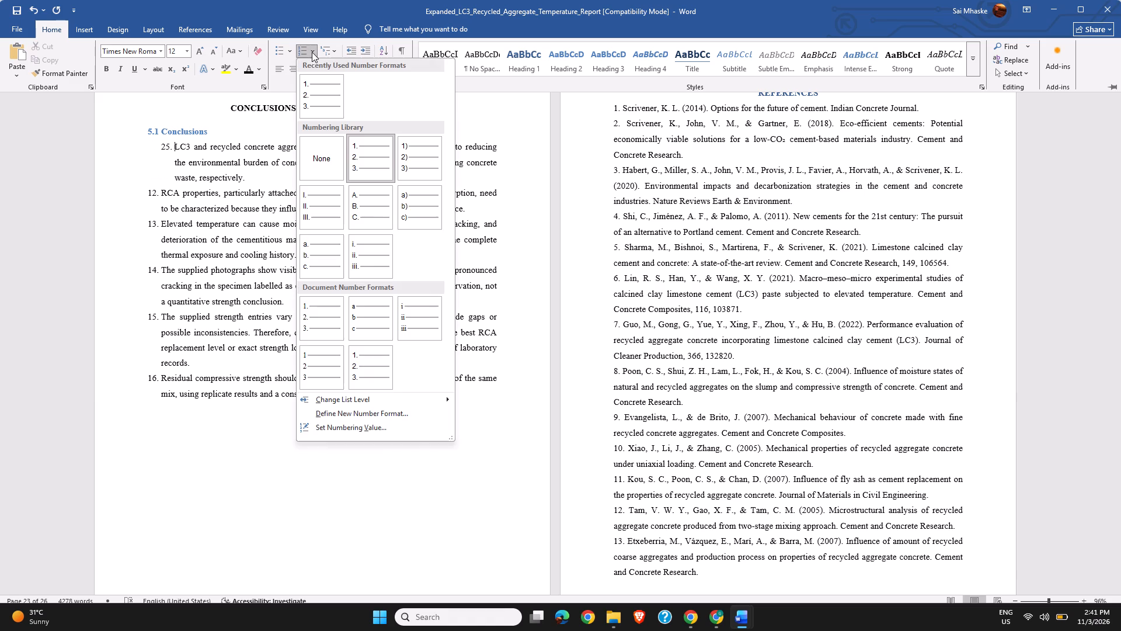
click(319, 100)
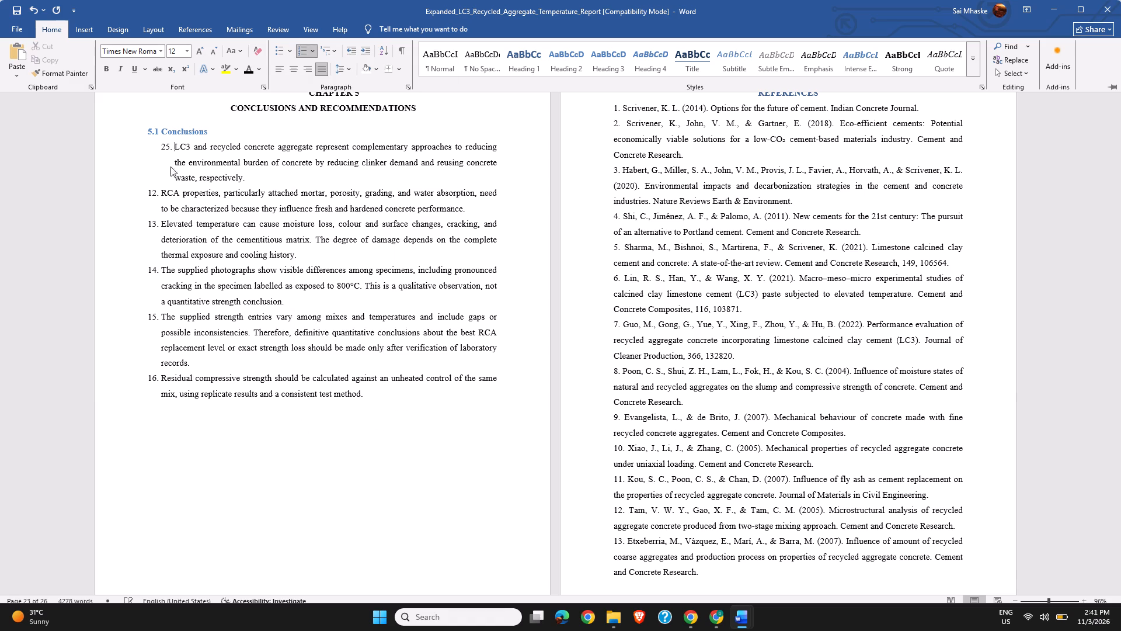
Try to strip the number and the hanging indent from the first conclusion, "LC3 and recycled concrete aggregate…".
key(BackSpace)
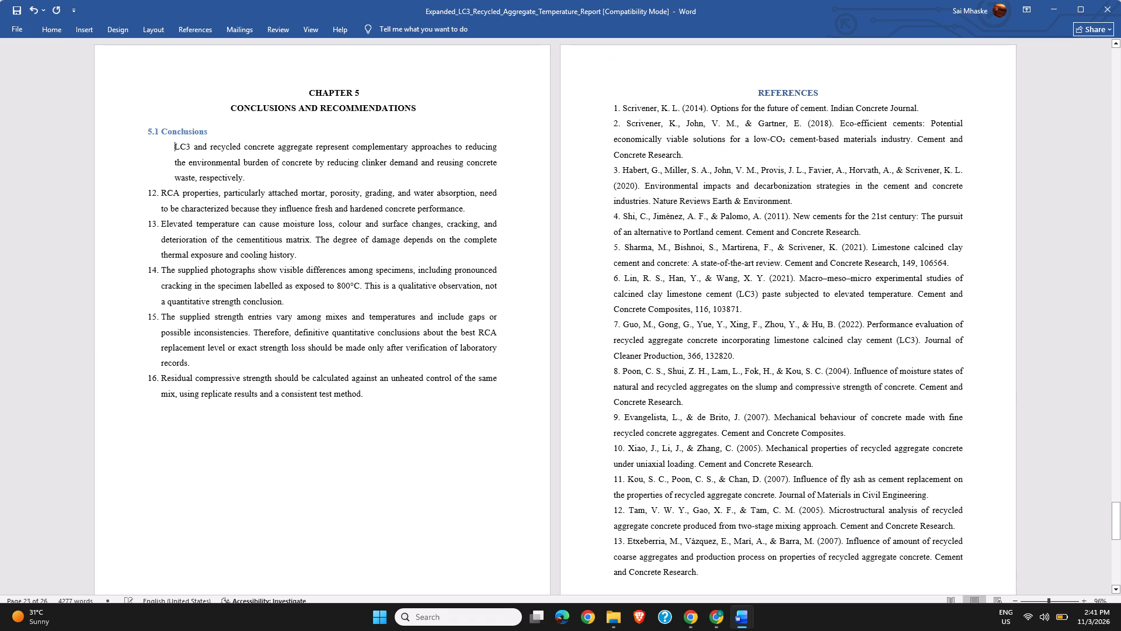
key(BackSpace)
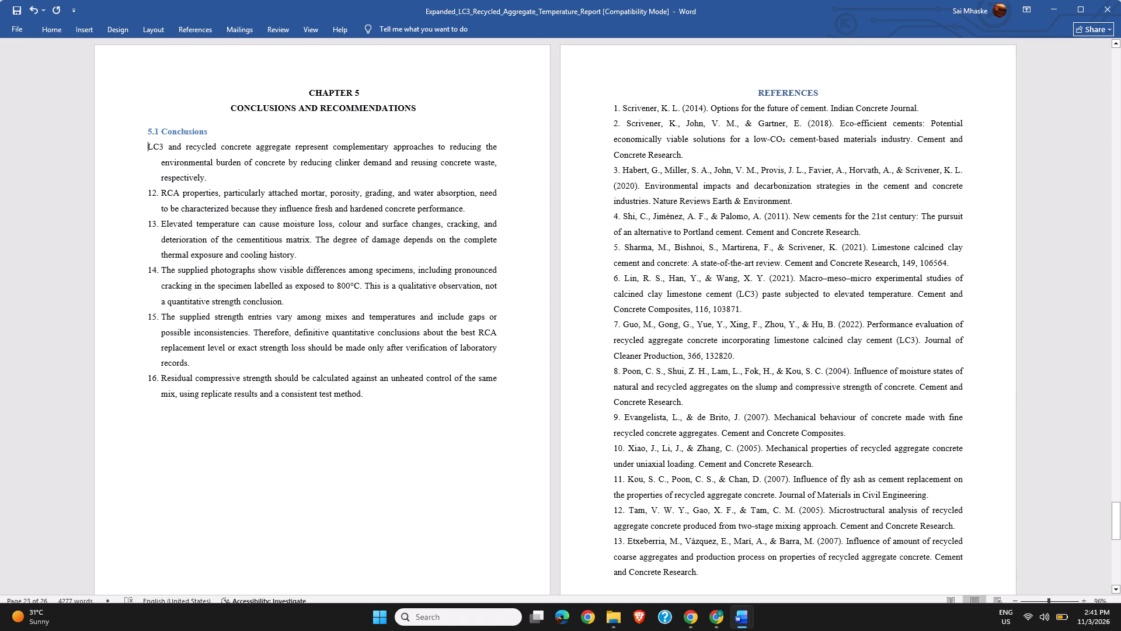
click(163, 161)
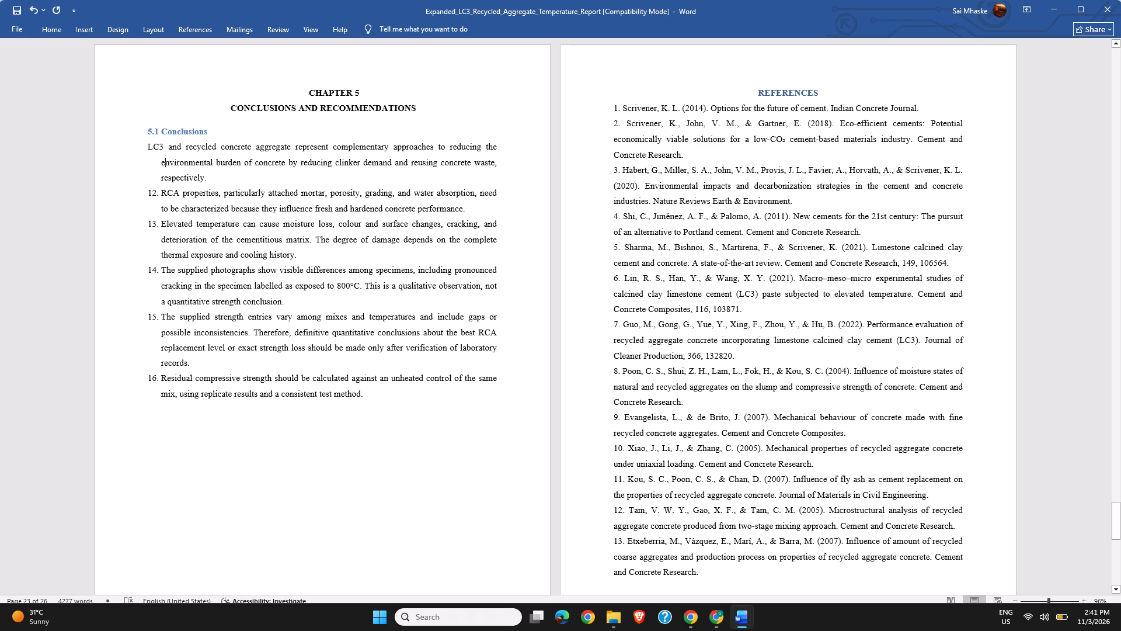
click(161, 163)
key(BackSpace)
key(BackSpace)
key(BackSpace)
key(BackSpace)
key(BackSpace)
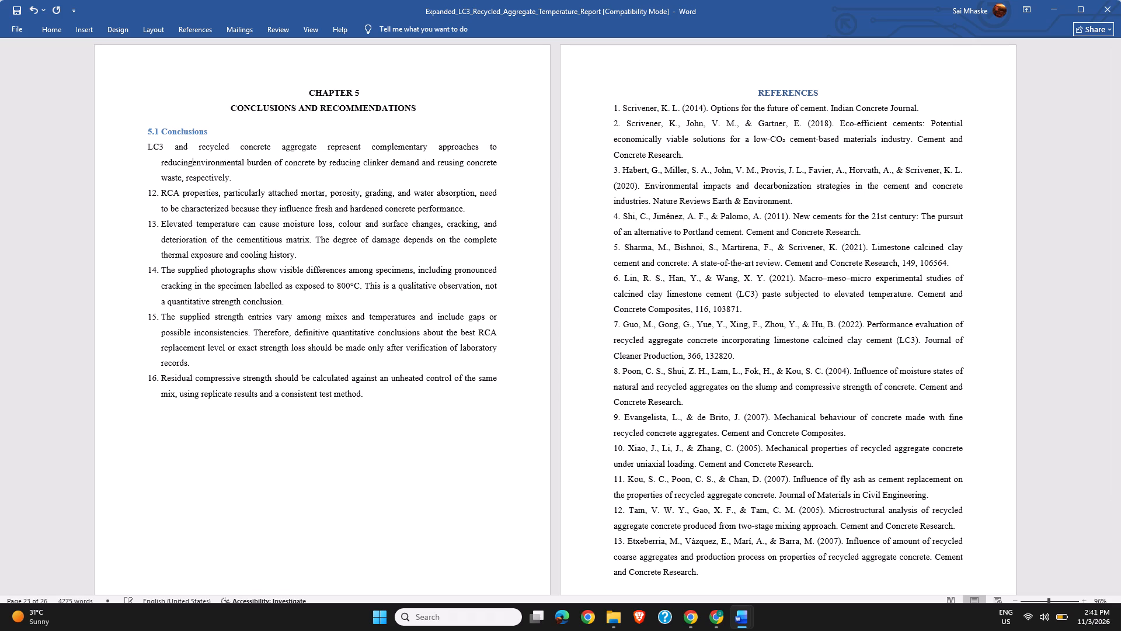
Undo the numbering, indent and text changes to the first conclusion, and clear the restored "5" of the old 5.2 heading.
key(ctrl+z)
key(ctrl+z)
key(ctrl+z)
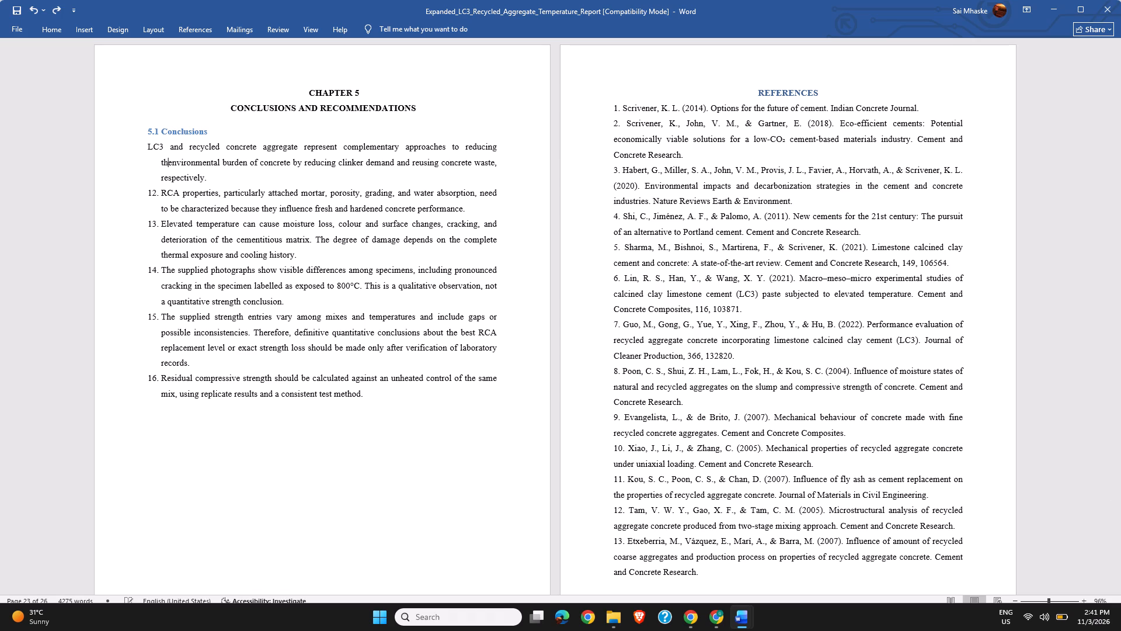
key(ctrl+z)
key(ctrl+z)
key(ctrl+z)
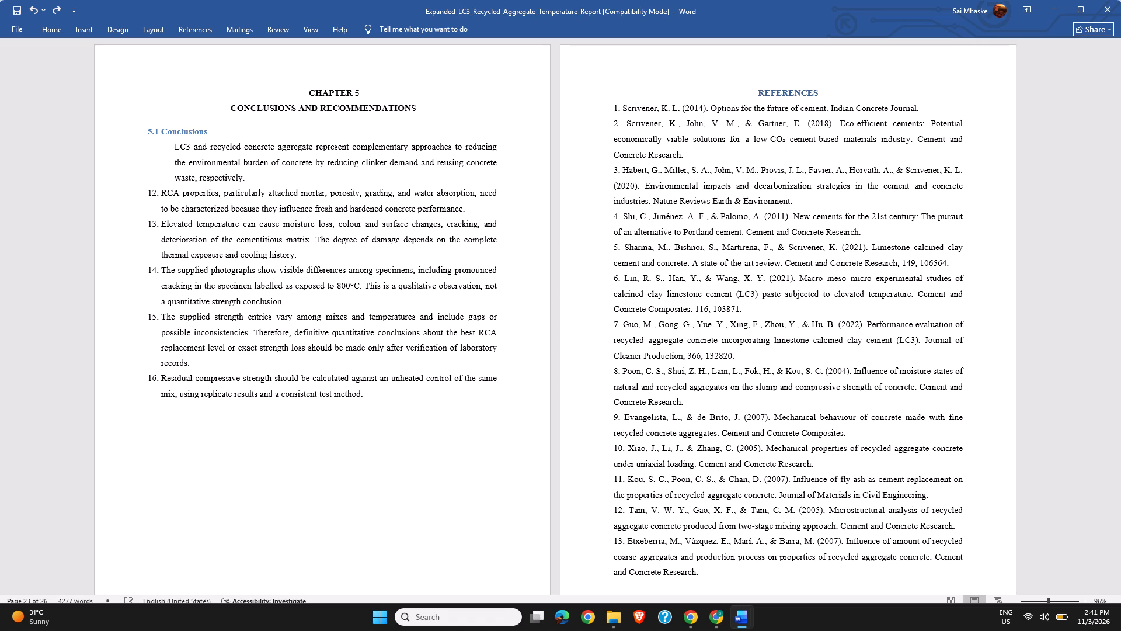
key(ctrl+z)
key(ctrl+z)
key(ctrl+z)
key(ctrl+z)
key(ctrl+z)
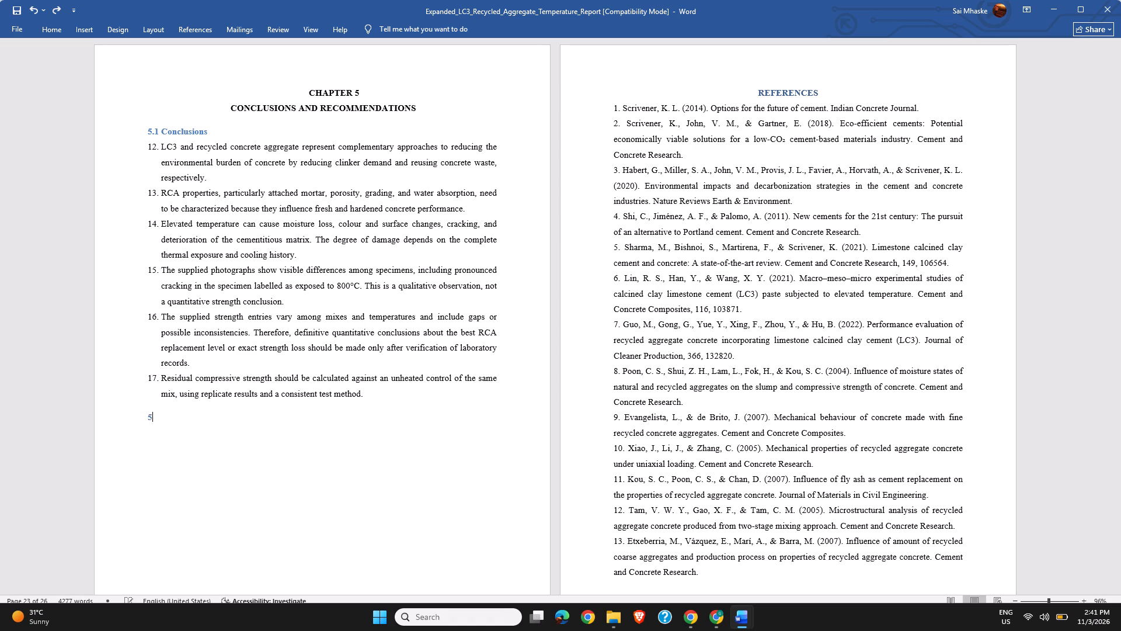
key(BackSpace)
Remove the list numbers from the first two conclusions in section 5.1, keeping their text indented.
click(155, 150)
click(155, 150)
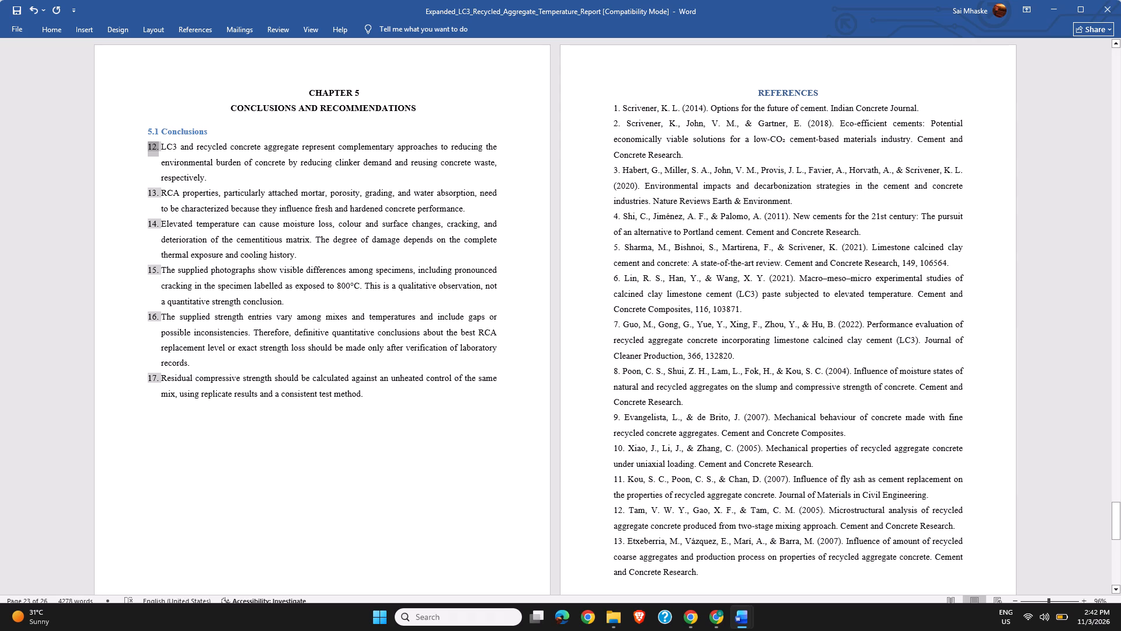
click(155, 150)
click(155, 150)
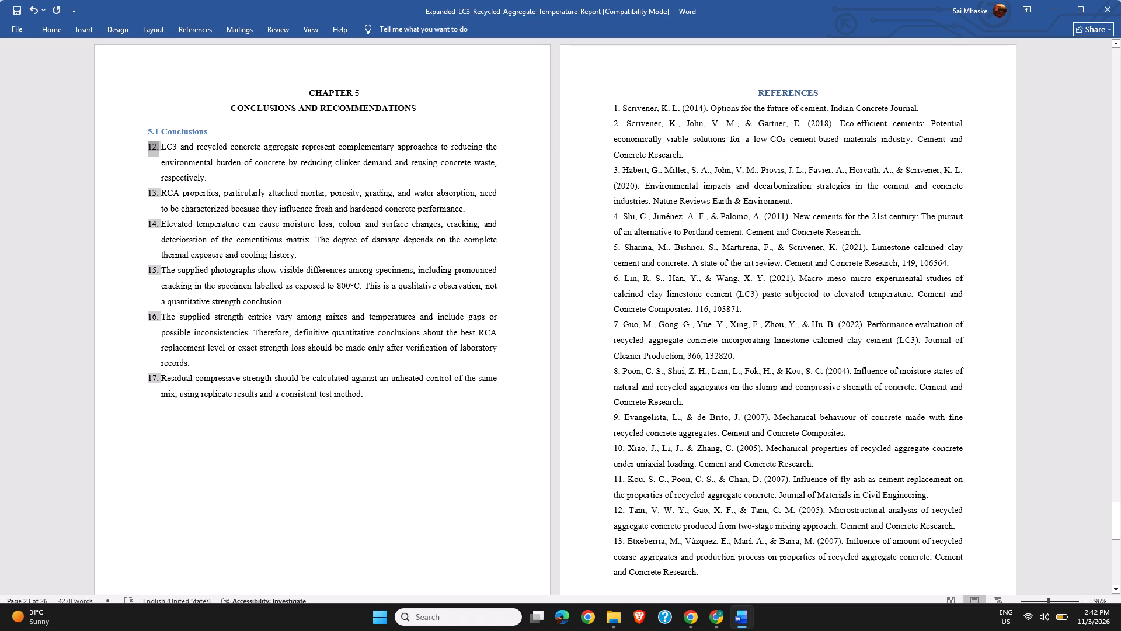
click(135, 158)
click(135, 167)
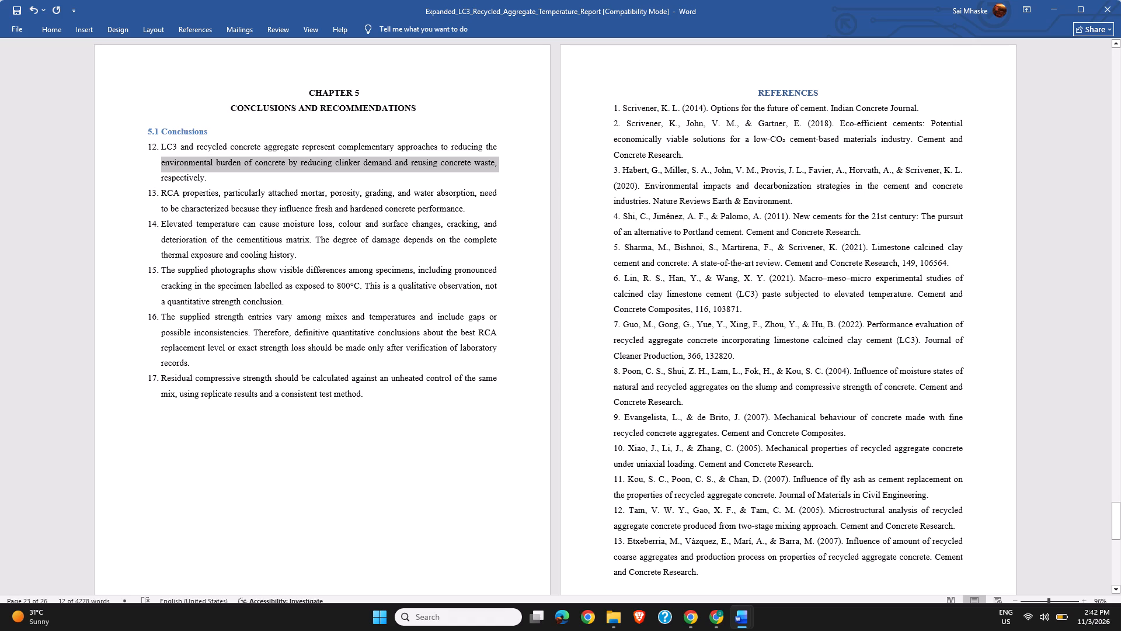
click(159, 148)
key(BackSpace)
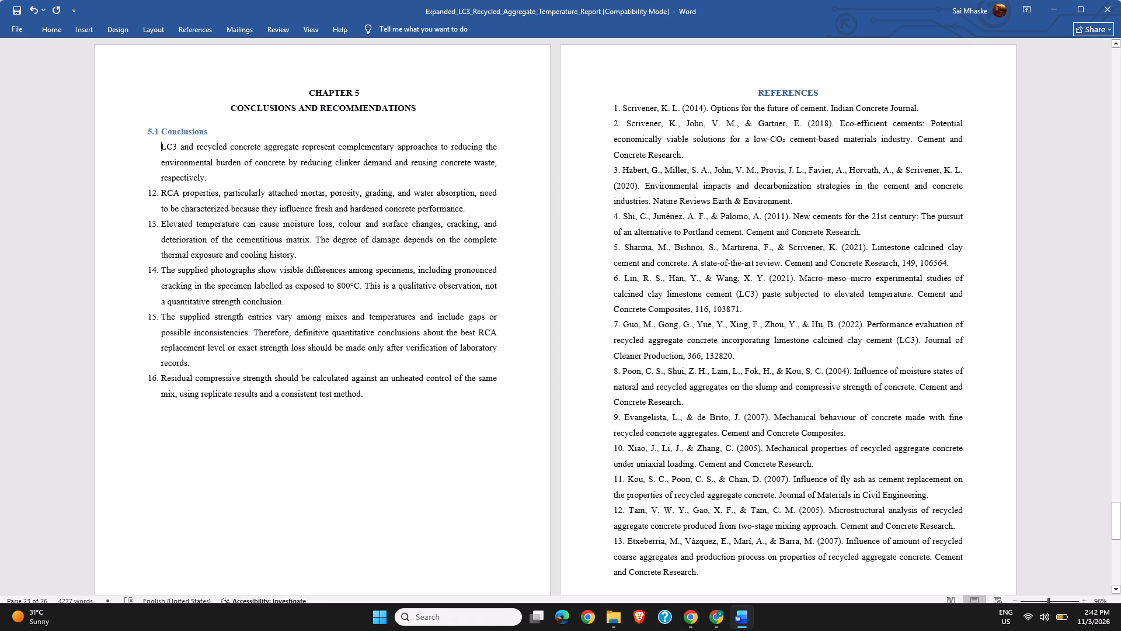
click(160, 195)
key(BackSpace)
Remove the number from the "Elevated temperature…" conclusion and indent its first line with five spaces.
click(157, 223)
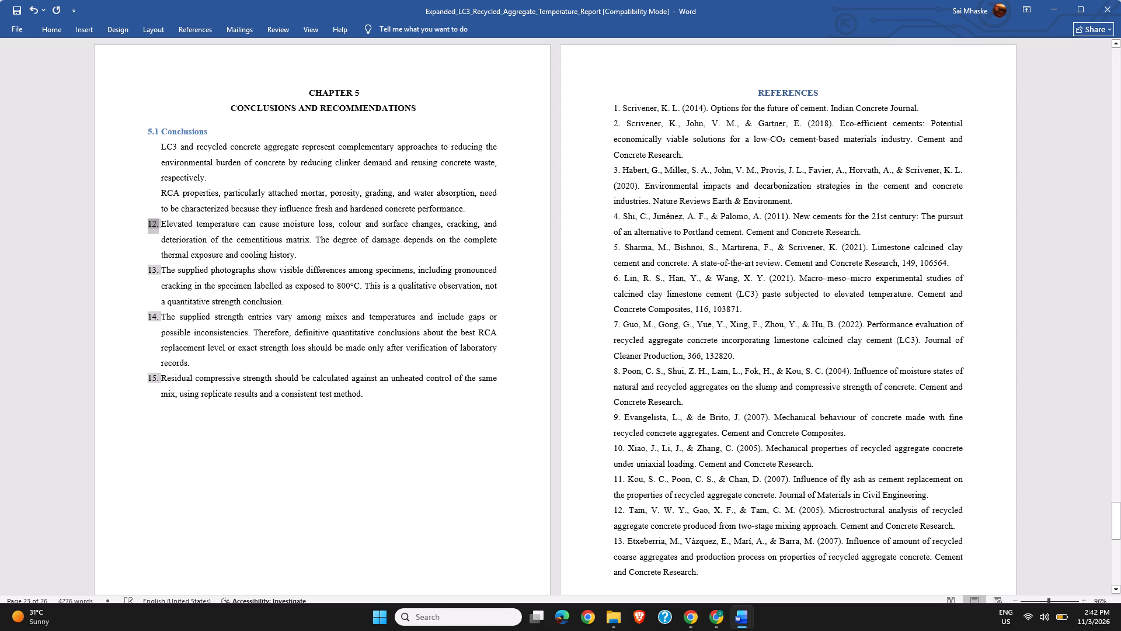
key(BackSpace)
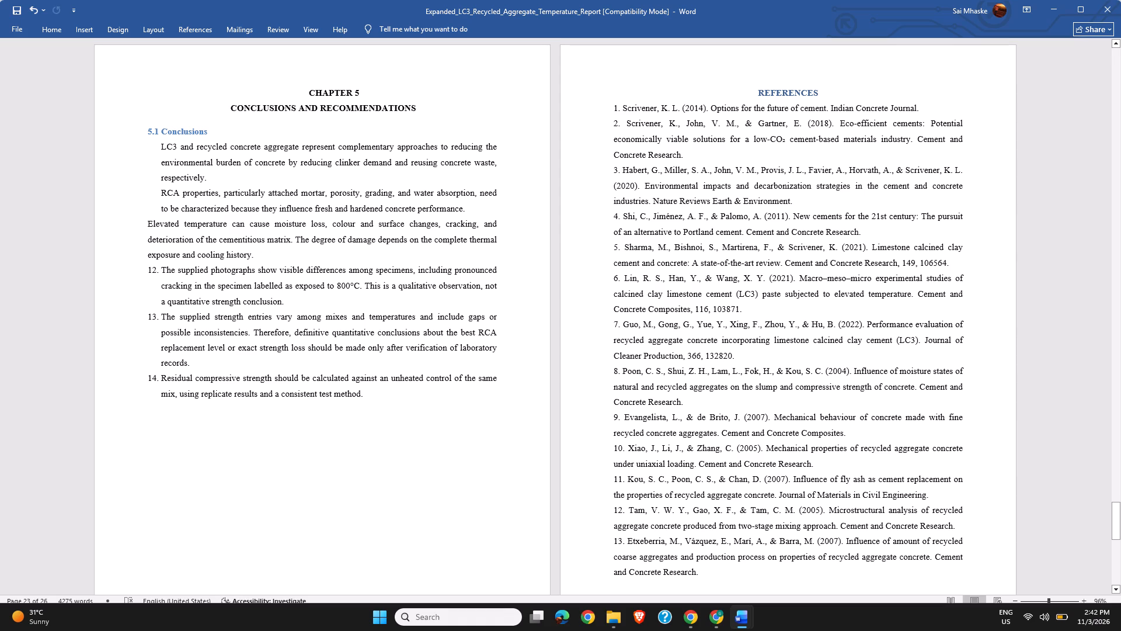
key(space)
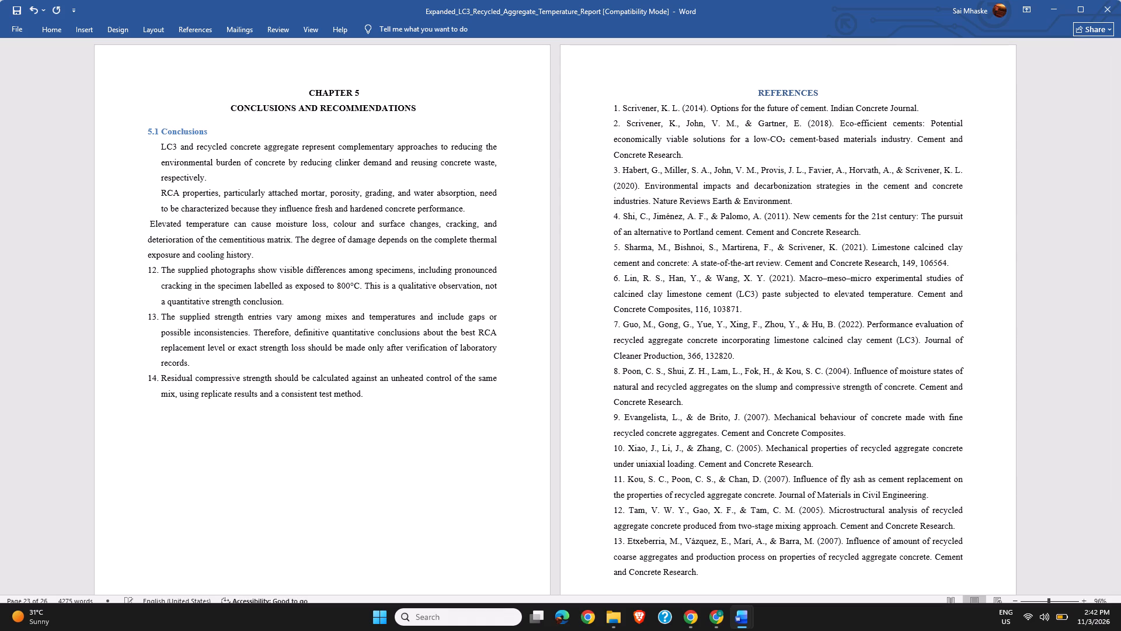
key(space)
key(space)
key(space)
key(space)
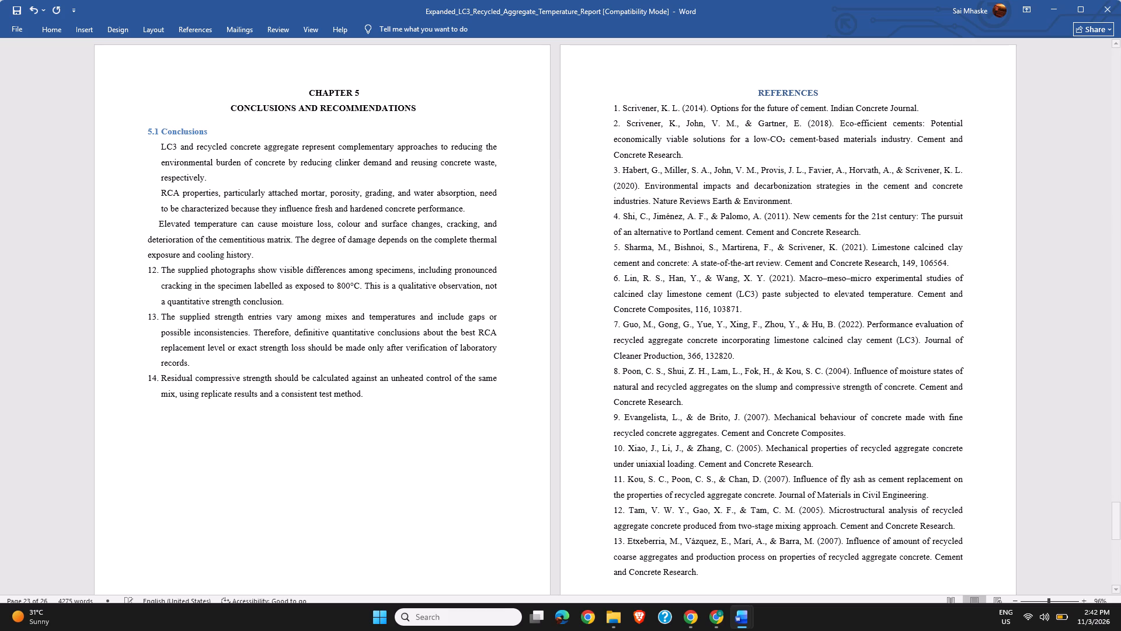
Try to indent the second line of the "Elevated temperature…" paragraph by adding spaces before "deterioration".
click(147, 241)
key(space)
key(space)
key(space)
key(space)
key(space)
key(space)
key(space)
key(space)
key(space)
key(space)
key(space)
key(space)
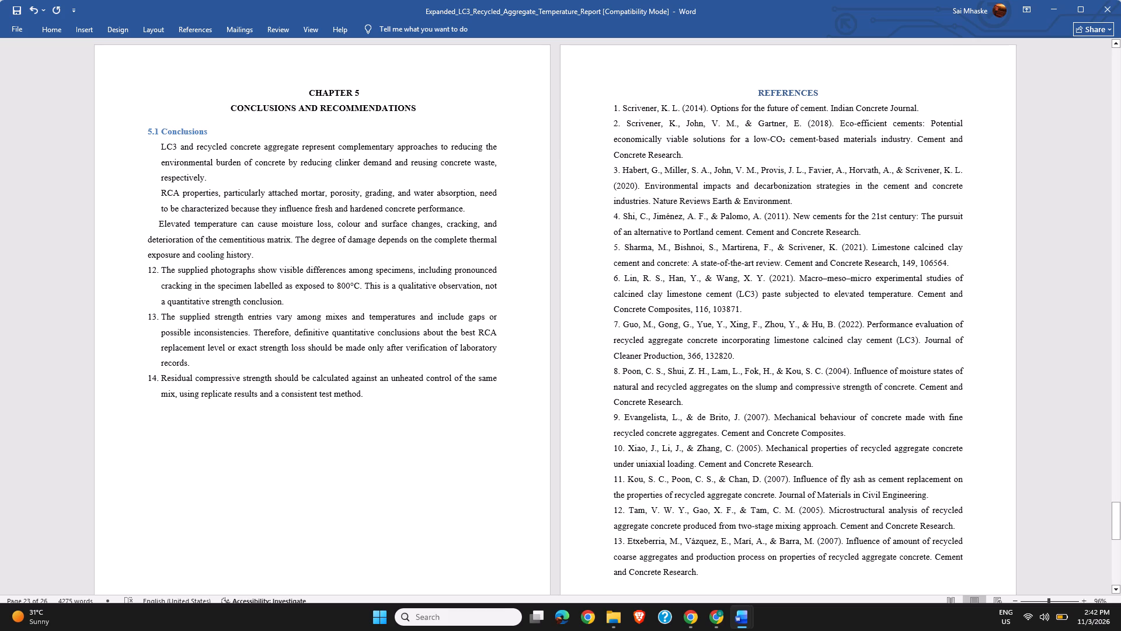
Remove the list numbers from the last three conclusions, on supplied photographs, supplied strength entries and residual compressive strength.
click(157, 271)
key(BackSpace)
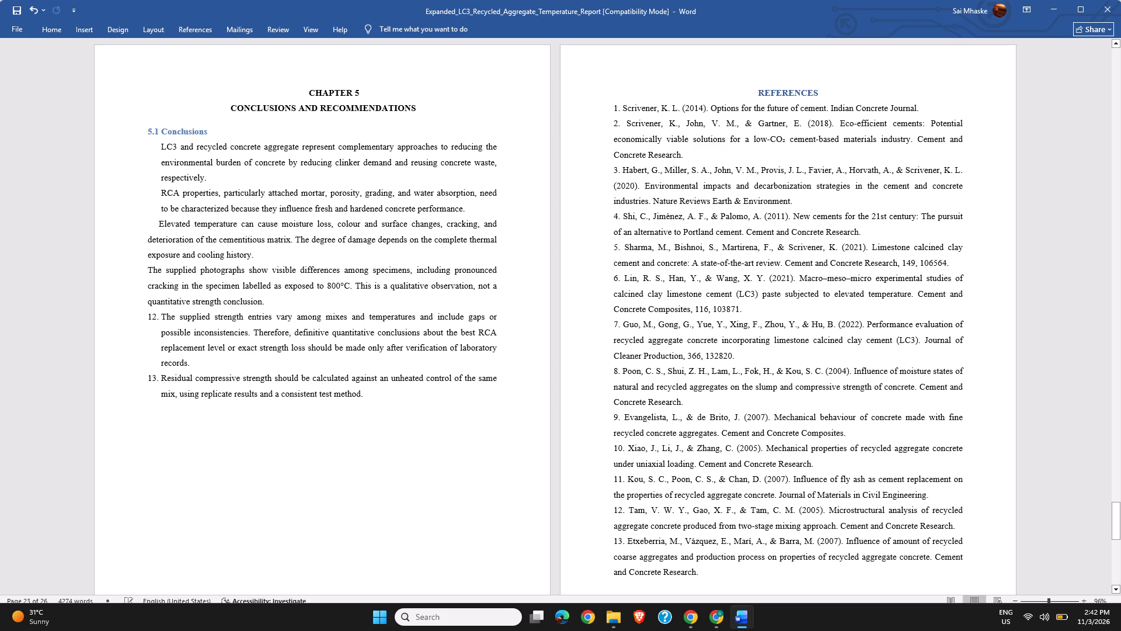
click(156, 315)
key(BackSpace)
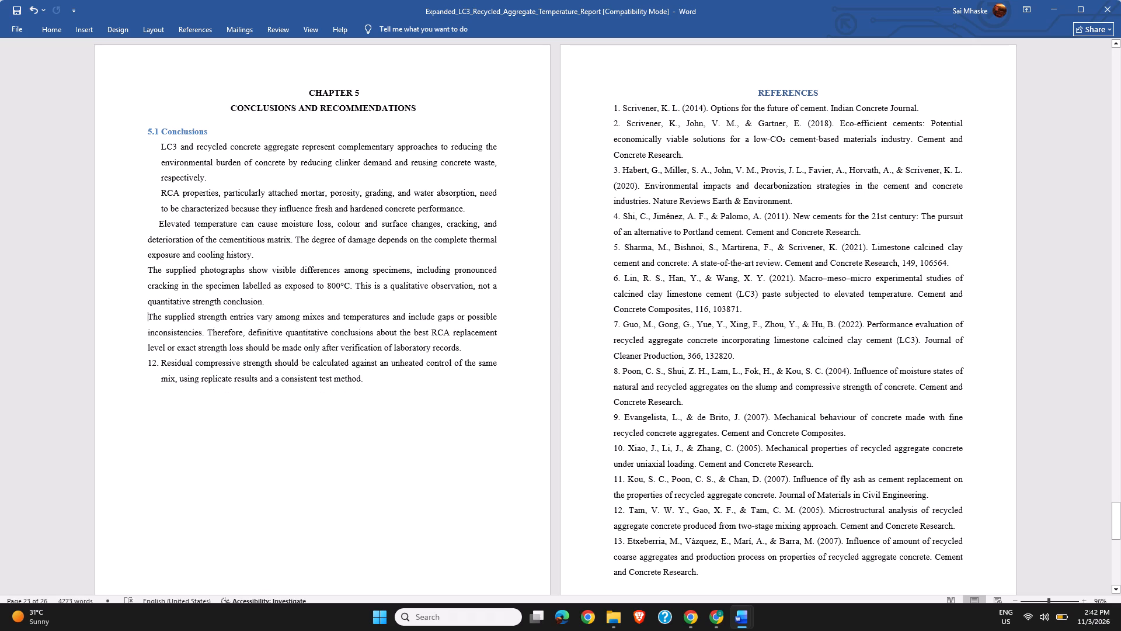
click(159, 363)
key(BackSpace)
Try centre alignment on all the conclusion paragraphs in section 5.1, finishing with them justified.
drag(157, 144, 173, 156)
drag(173, 156, 399, 432)
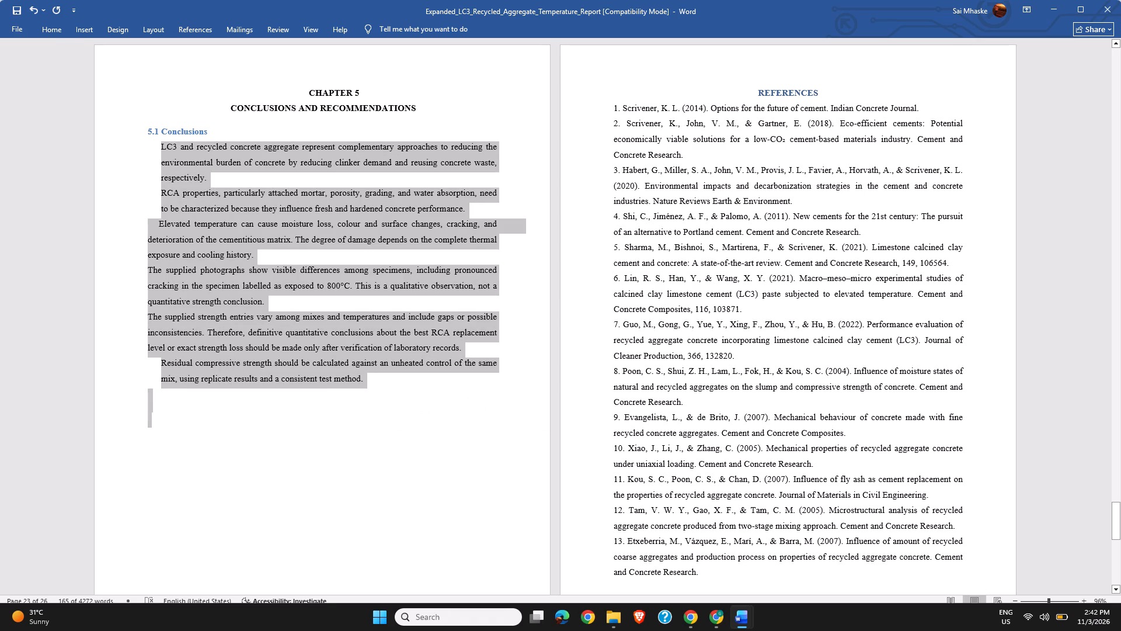
click(58, 29)
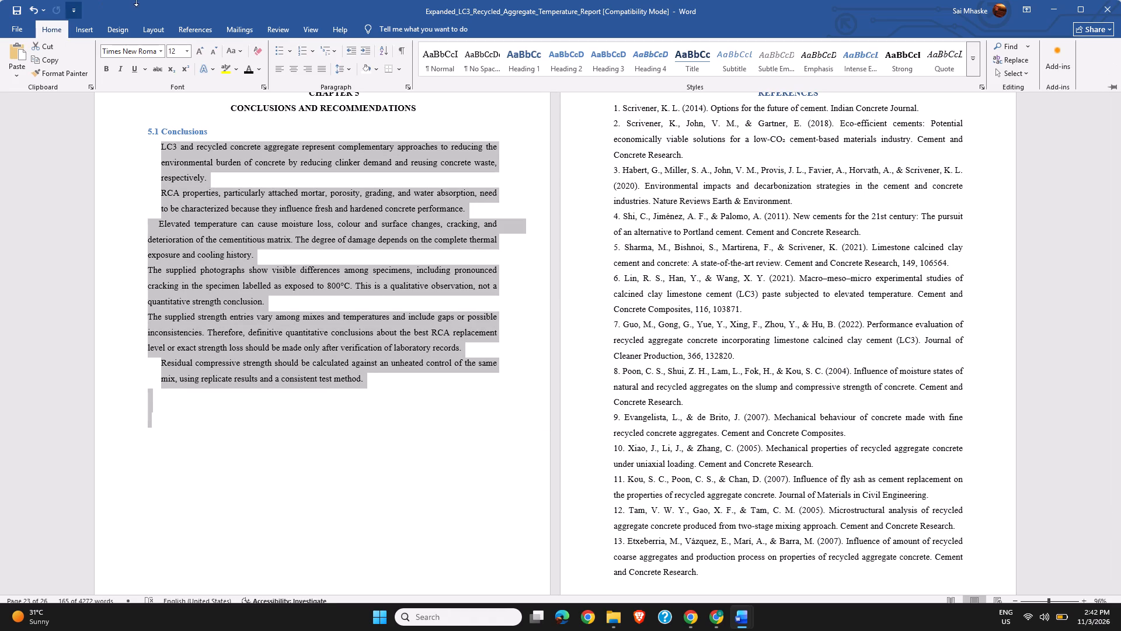
click(319, 70)
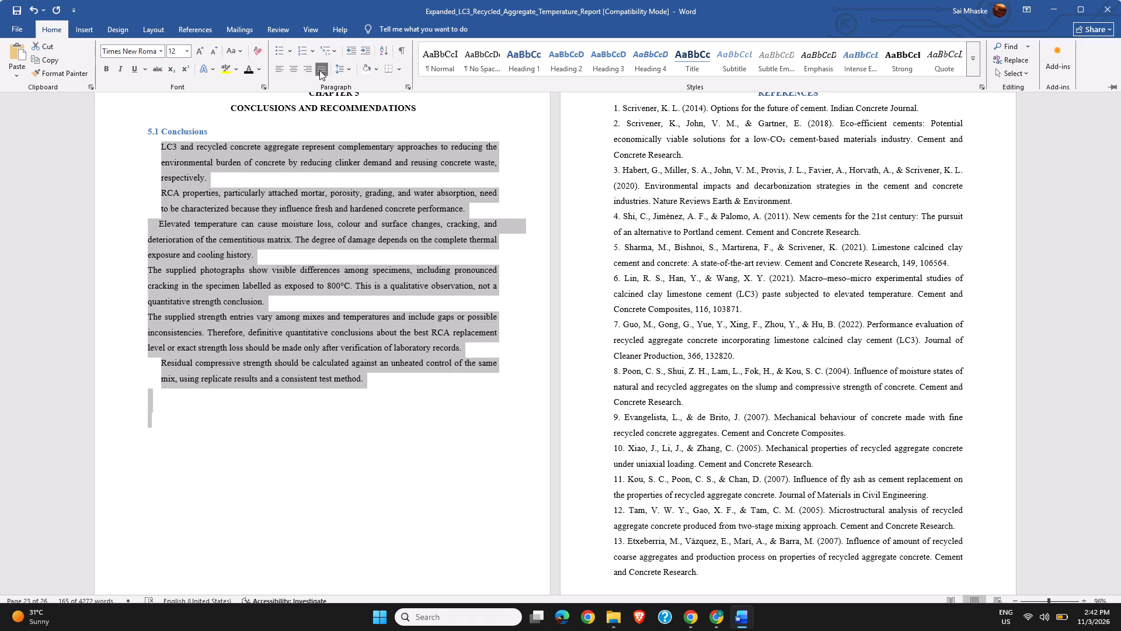
click(319, 70)
click(276, 67)
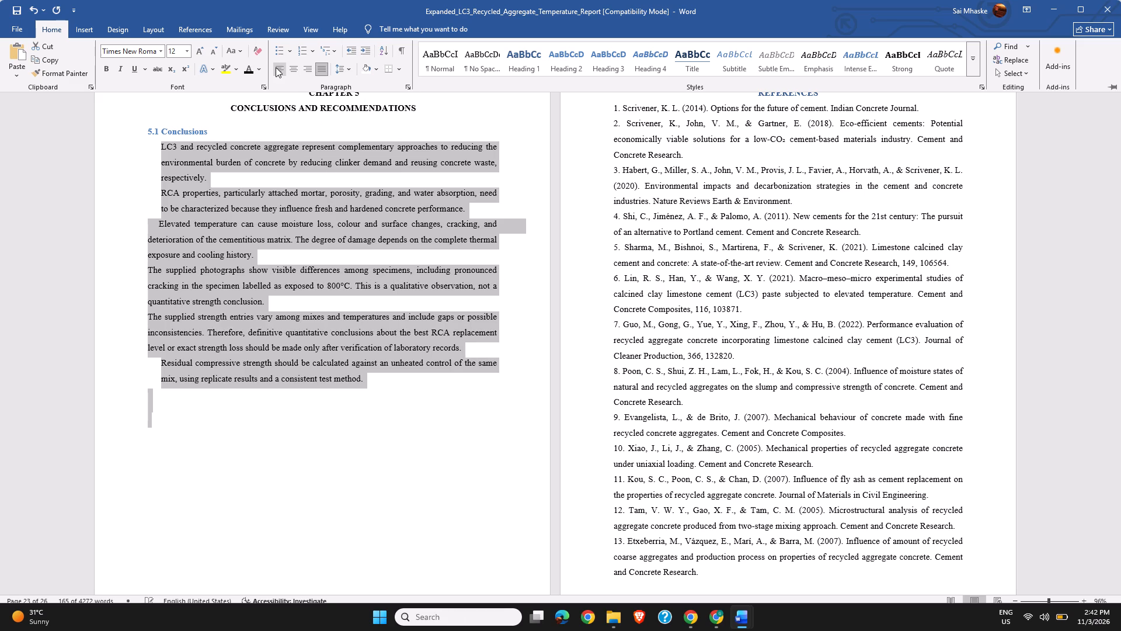
click(289, 72)
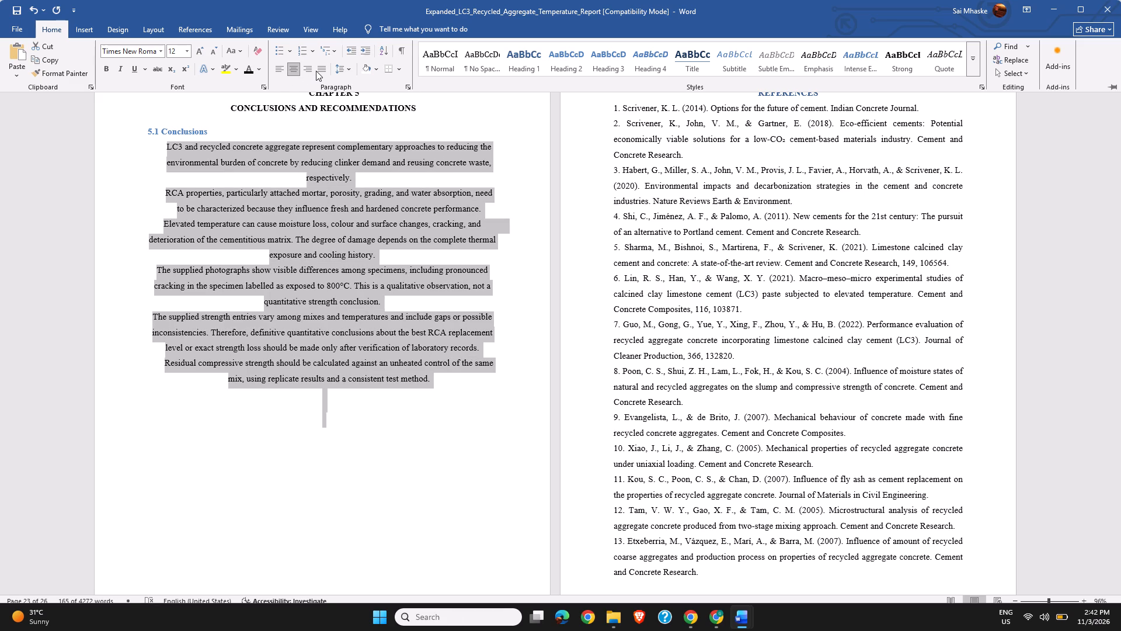
click(317, 71)
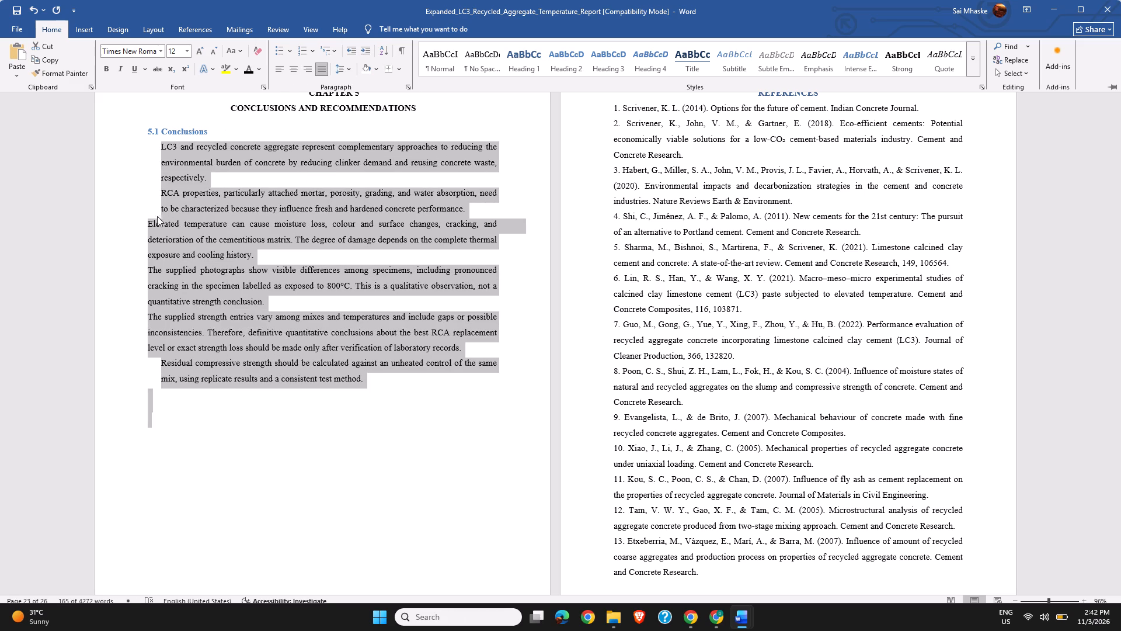
click(145, 226)
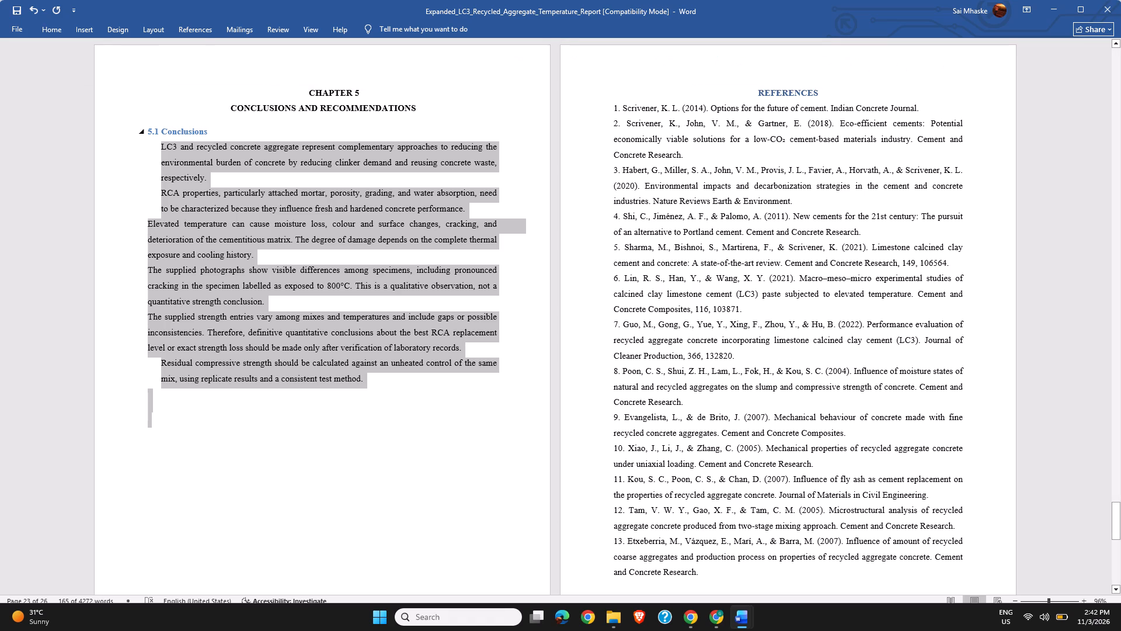
Apply the 1., 2., 3. number format to all six conclusions in section 5.1.
click(51, 23)
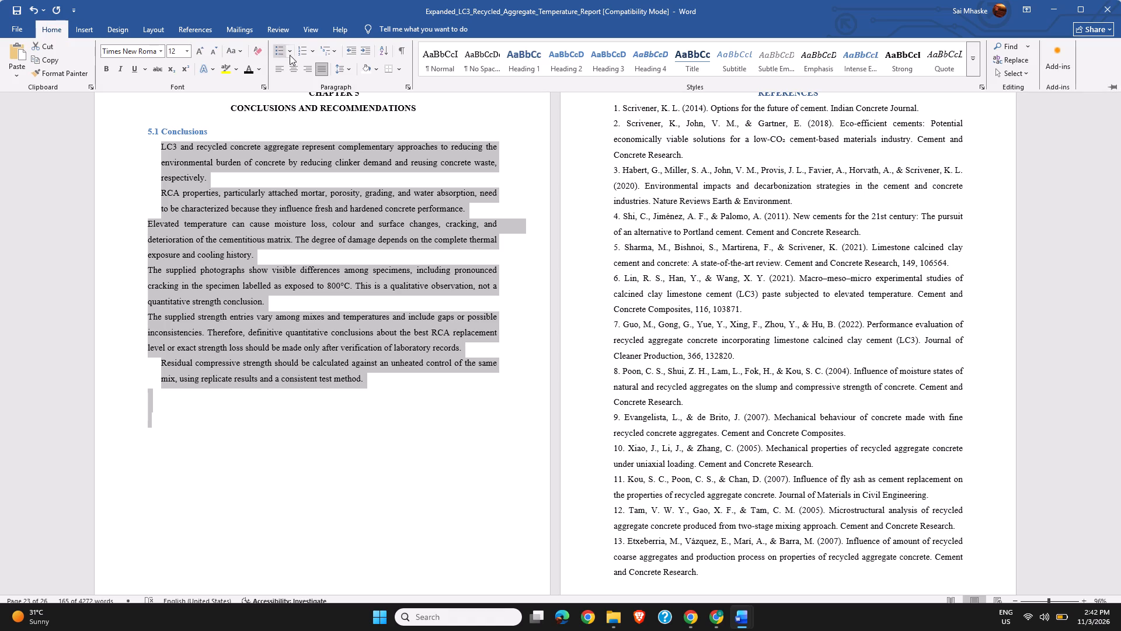
click(312, 52)
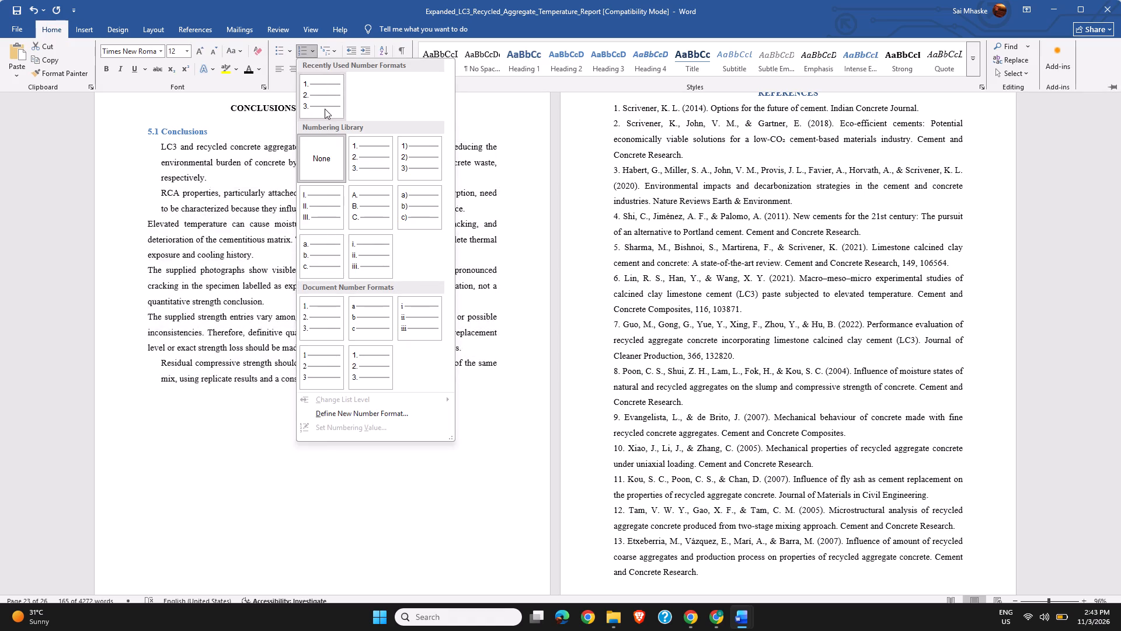
click(325, 109)
click(107, 345)
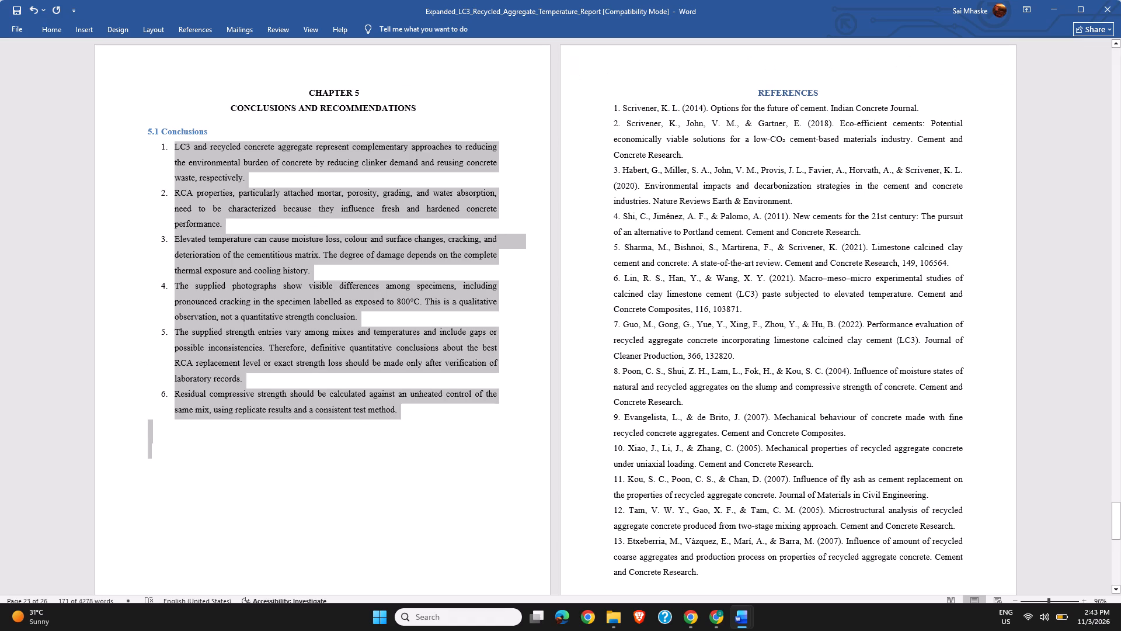
click(57, 339)
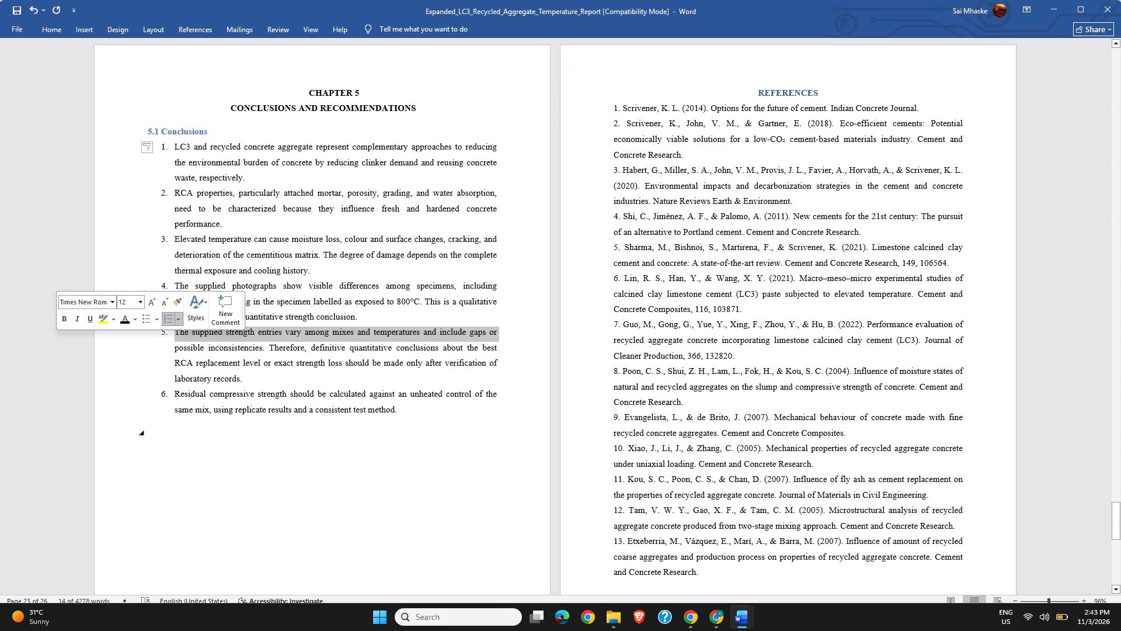
click(246, 452)
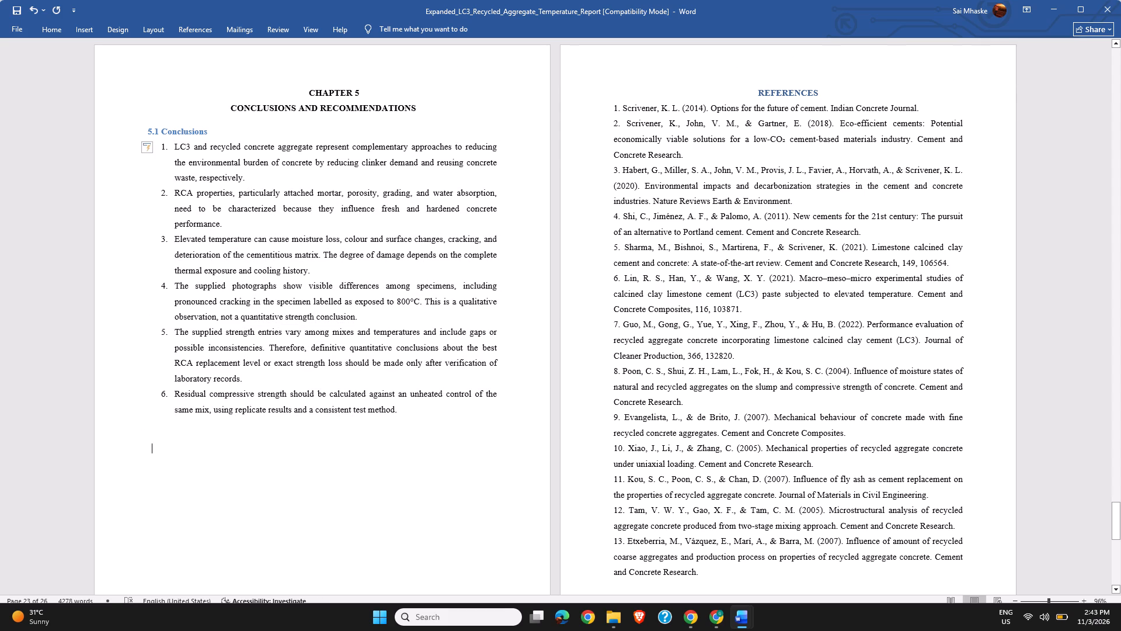
Insert a blank line between the "5.1 Conclusions" heading and the numbered list.
click(211, 134)
key(Return)
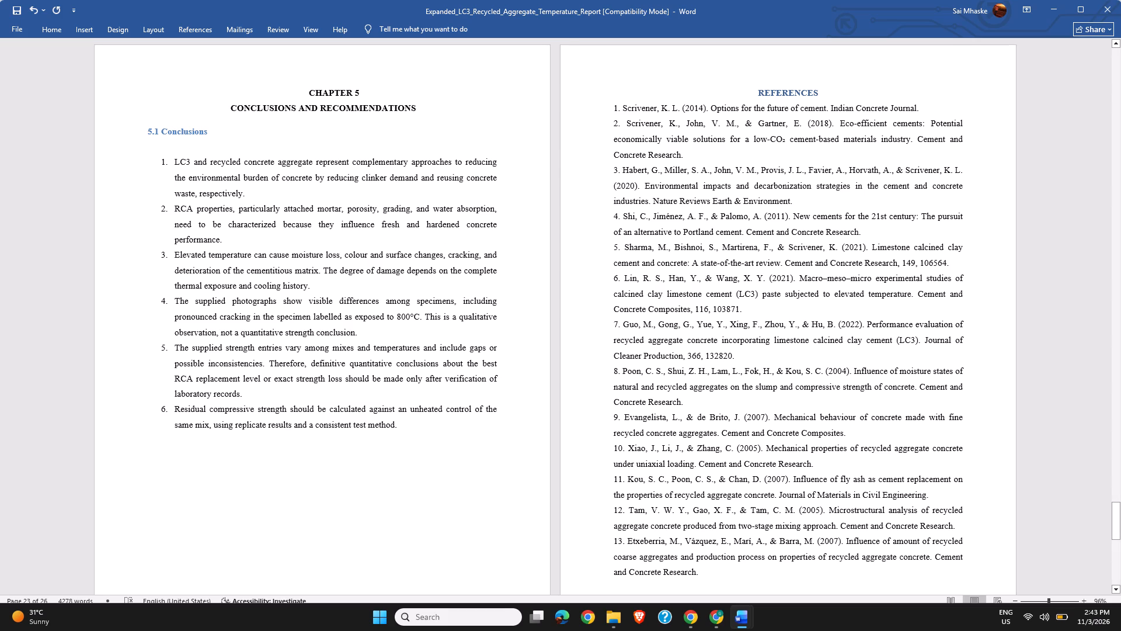
Indent the "5.1 Conclusions" heading with seven leading spaces so it lines up with the list numbers.
click(1120, 508)
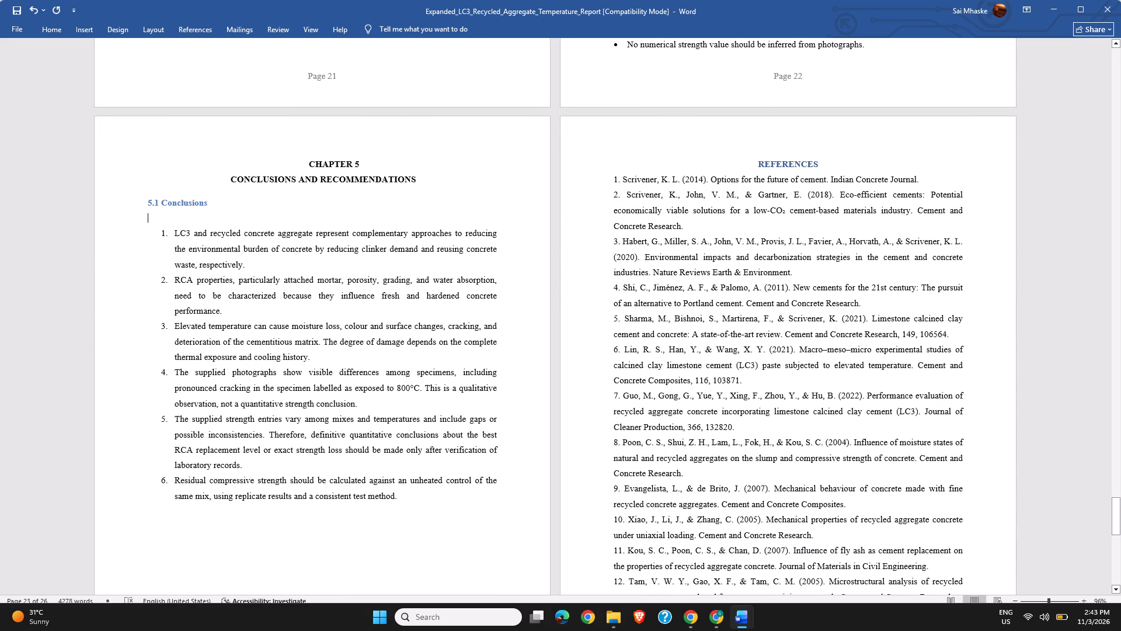
click(150, 204)
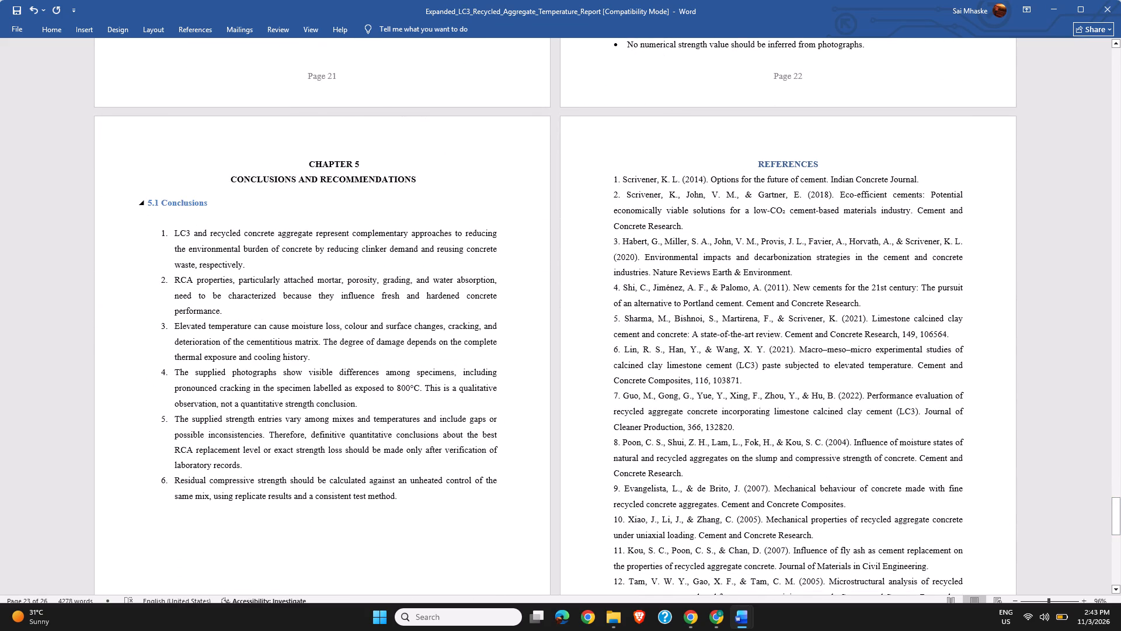
click(146, 201)
key(space)
key(space)
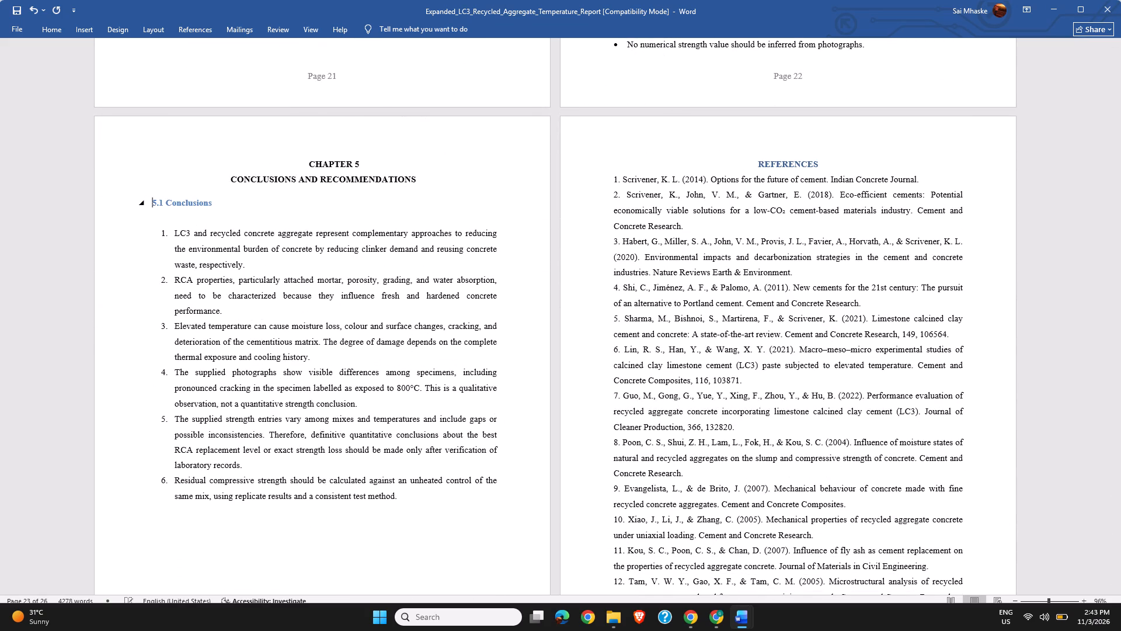
key(space)
key(space)
key(space)
key(space)
key(space)
key(space)
key(space)
key(space)
key(BackSpace)
key(BackSpace)
key(BackSpace)
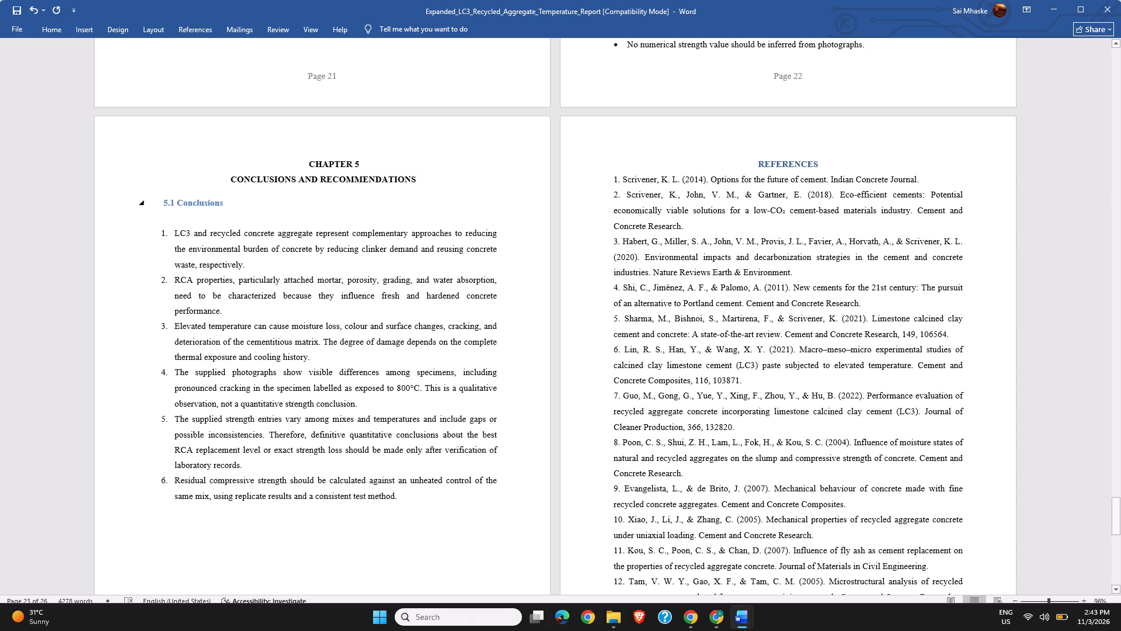
Check the text formatting of the "5.1 Conclusions" heading against the "4.5 Limitations of the Available Data" heading.
drag(227, 201, 177, 208)
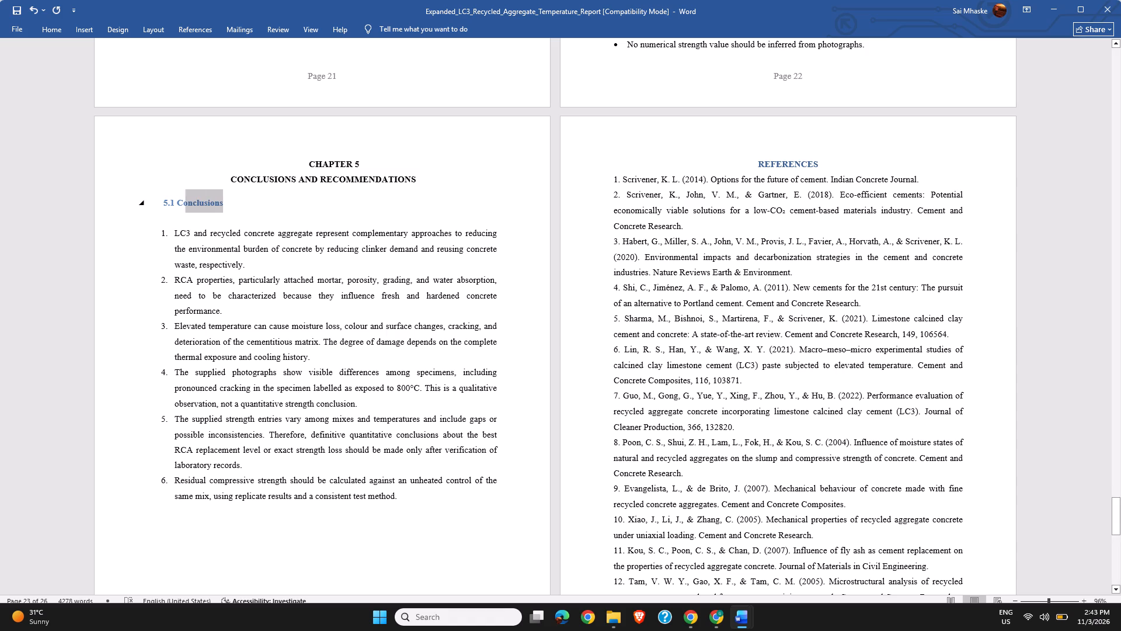
drag(177, 208, 144, 210)
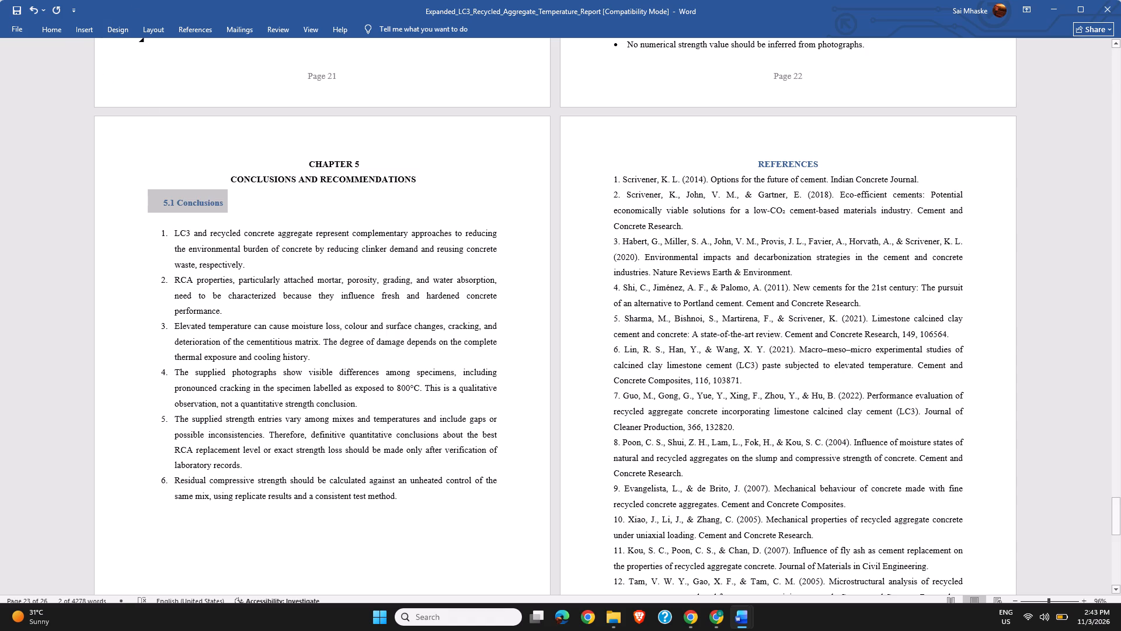
click(54, 27)
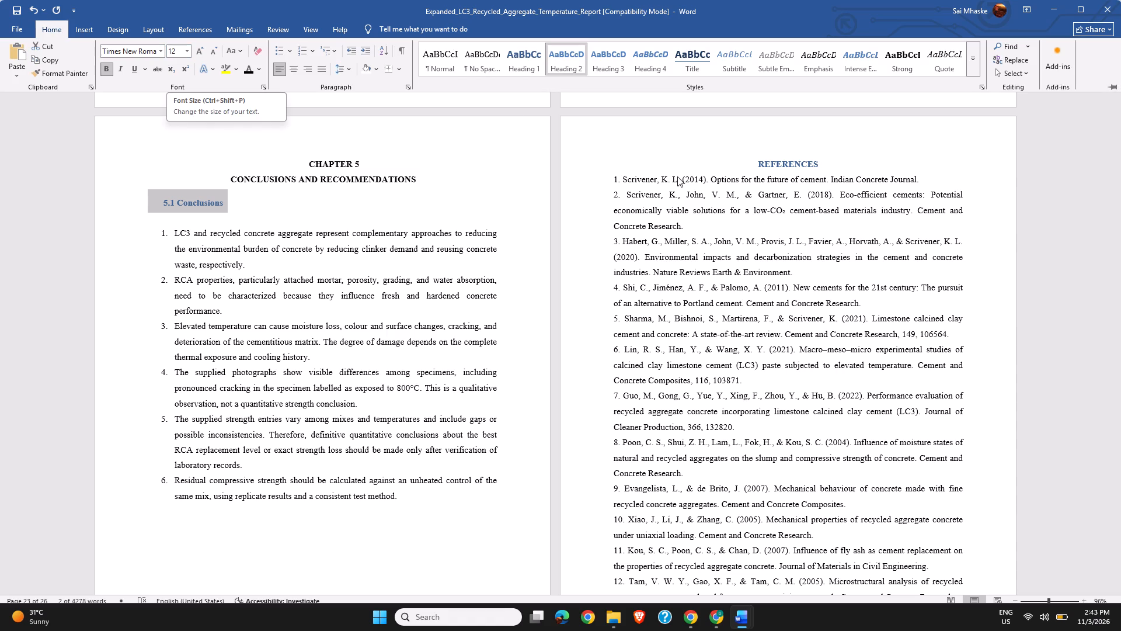
click(1064, 171)
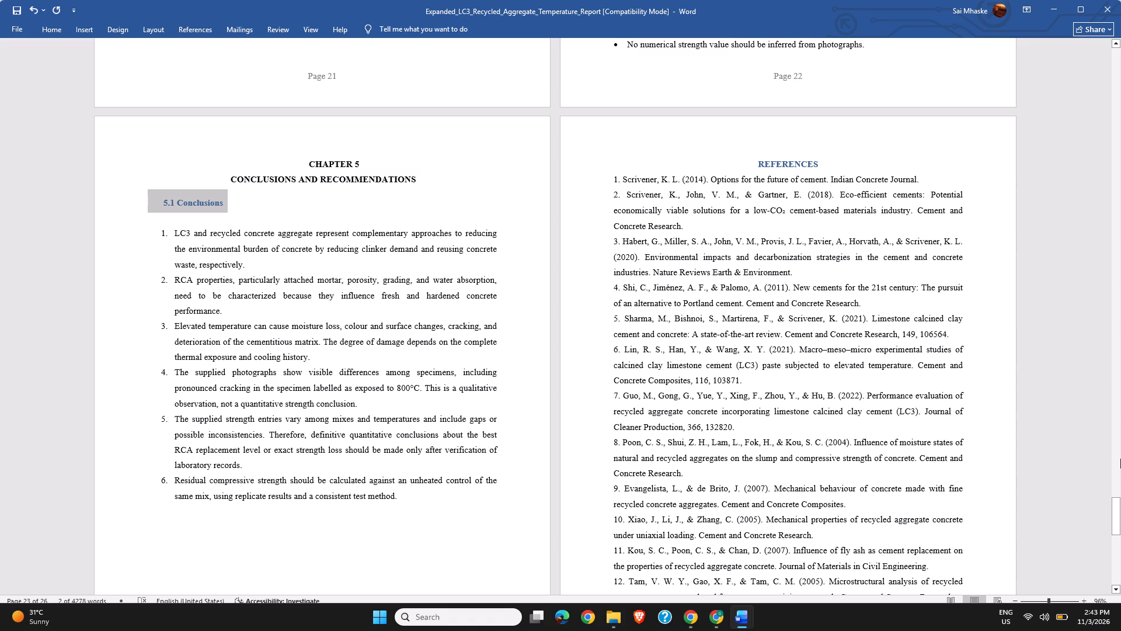
drag(1119, 513, 1120, 484)
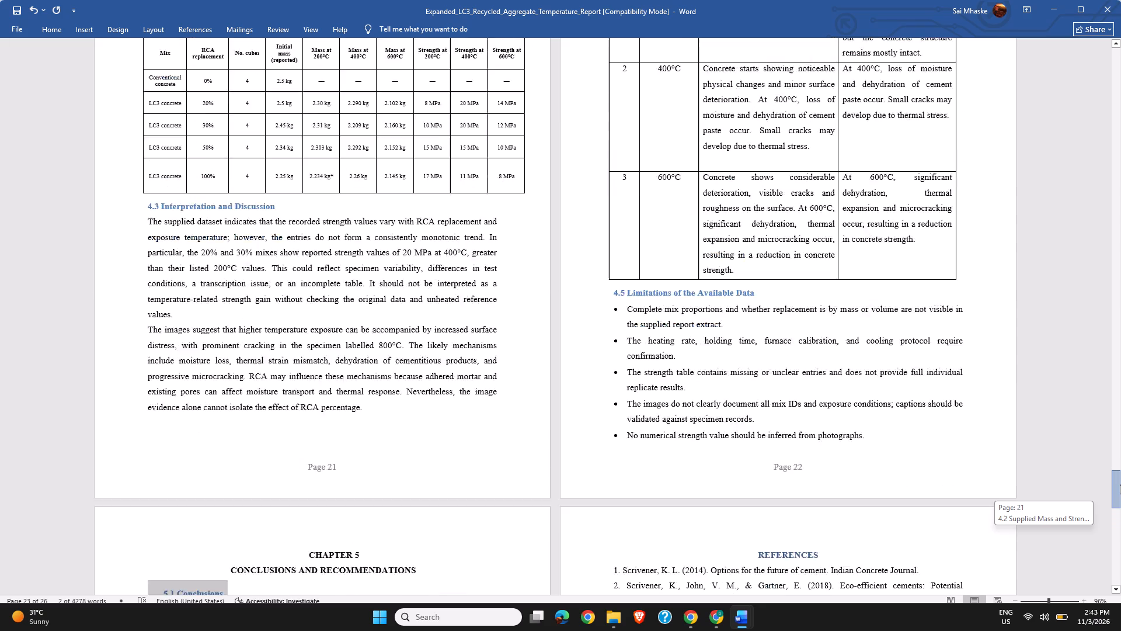
drag(1120, 484, 1120, 484)
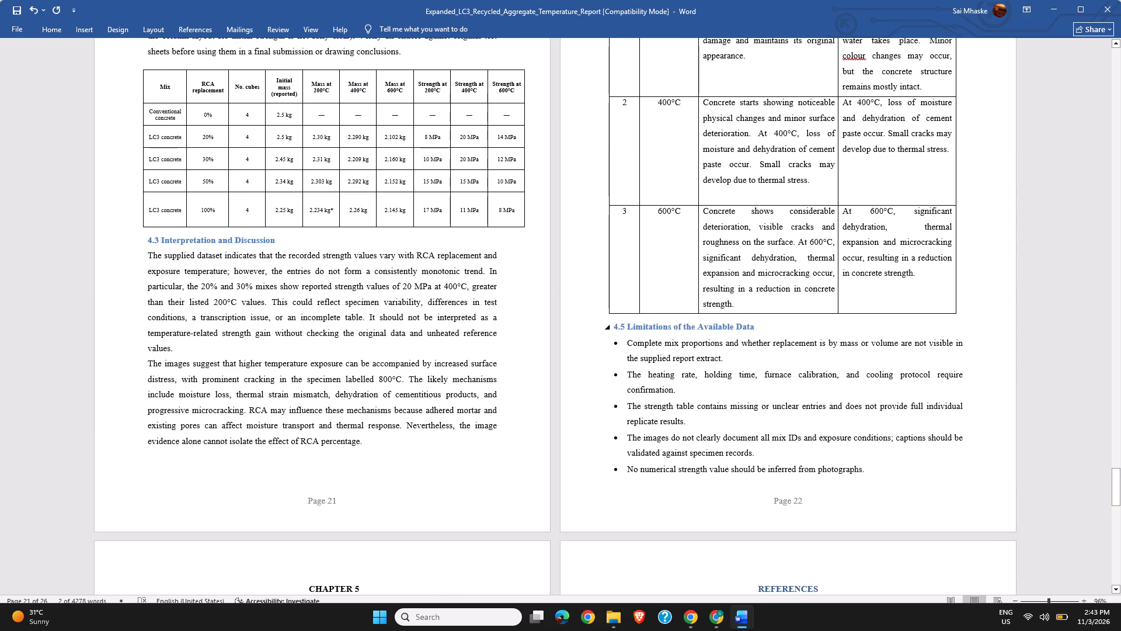
drag(756, 327, 625, 324)
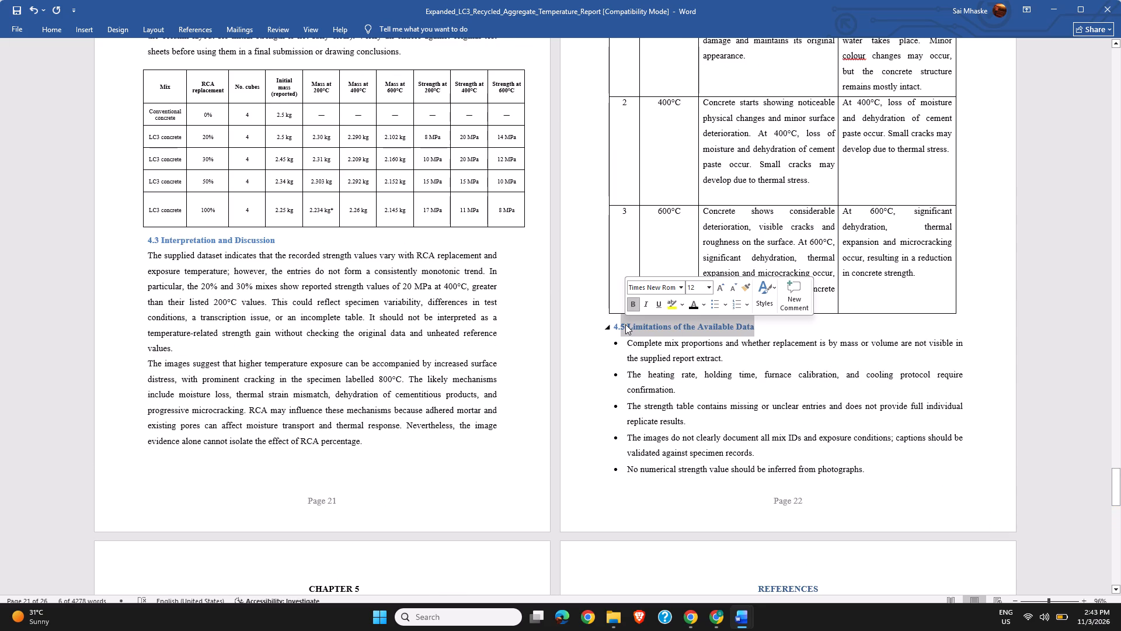
click(57, 31)
click(63, 211)
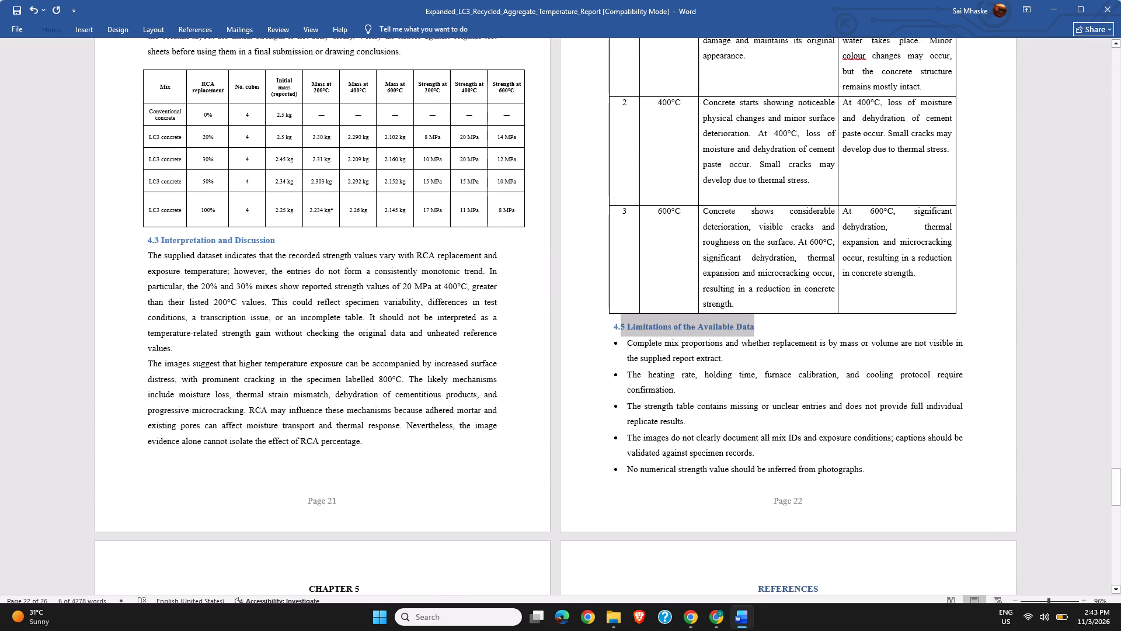
scroll(1120, 421, up, 1)
scroll(1117, 487, up, 1)
drag(1112, 480, 1116, 509)
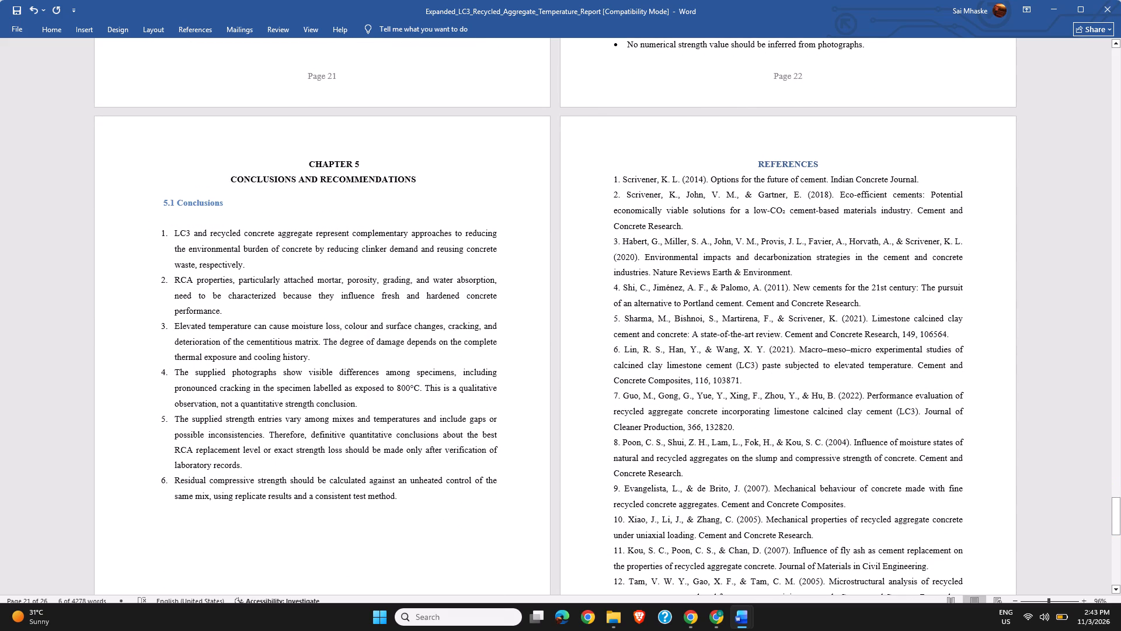
Insert a blank line between the REFERENCES heading and the first reference.
click(830, 164)
key(Return)
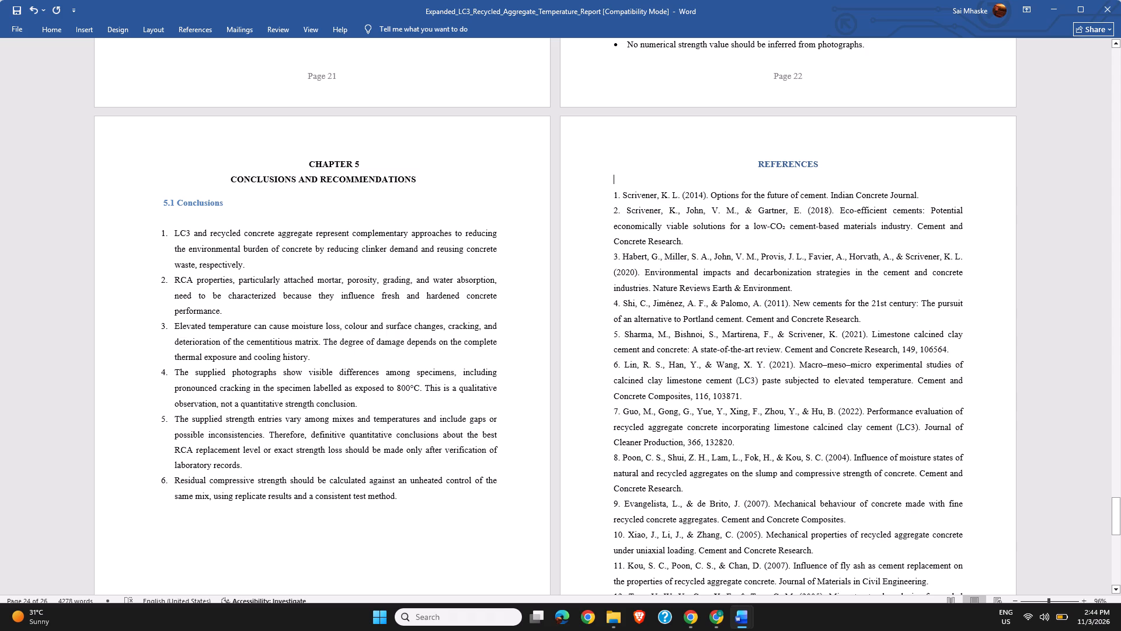
Make the author name and year (2014) in the first reference bold.
drag(621, 195, 669, 206)
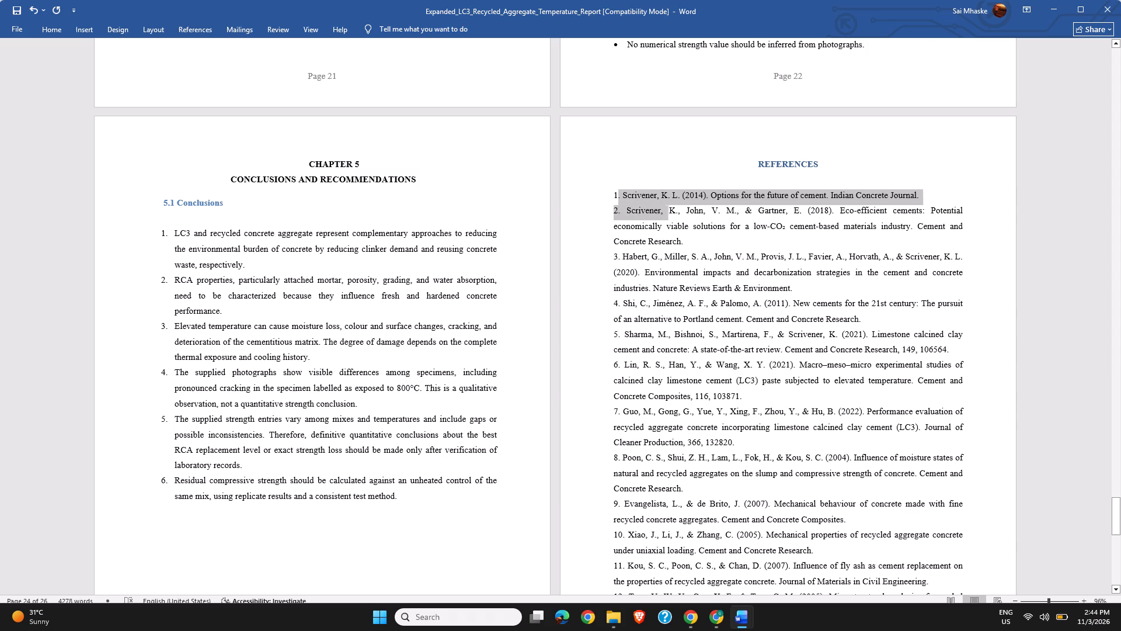
drag(669, 206, 713, 192)
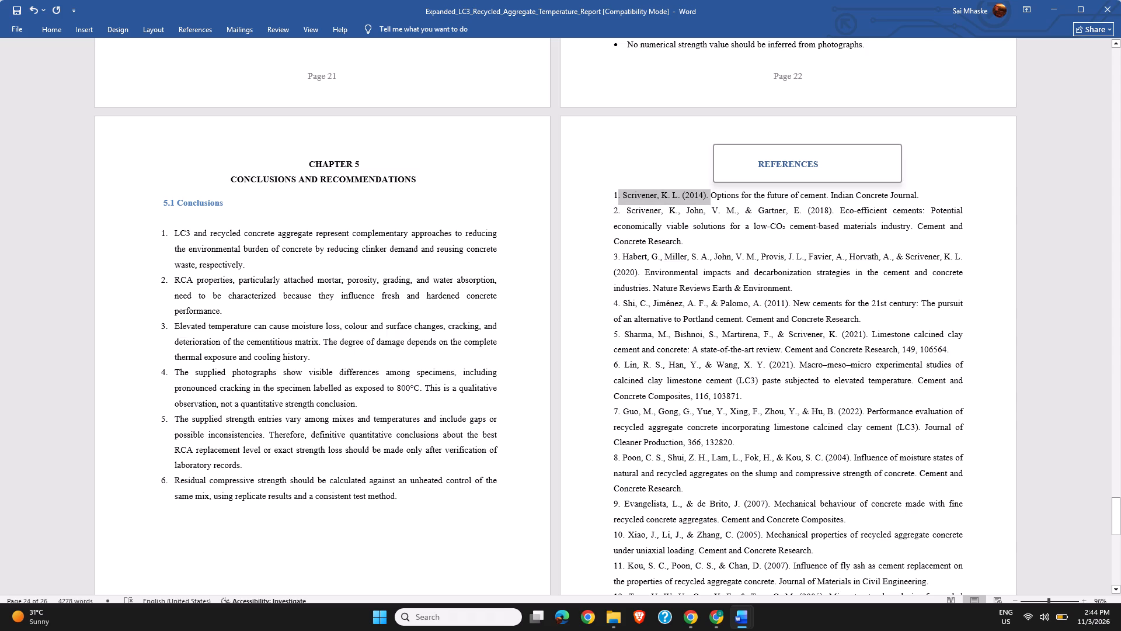
click(722, 178)
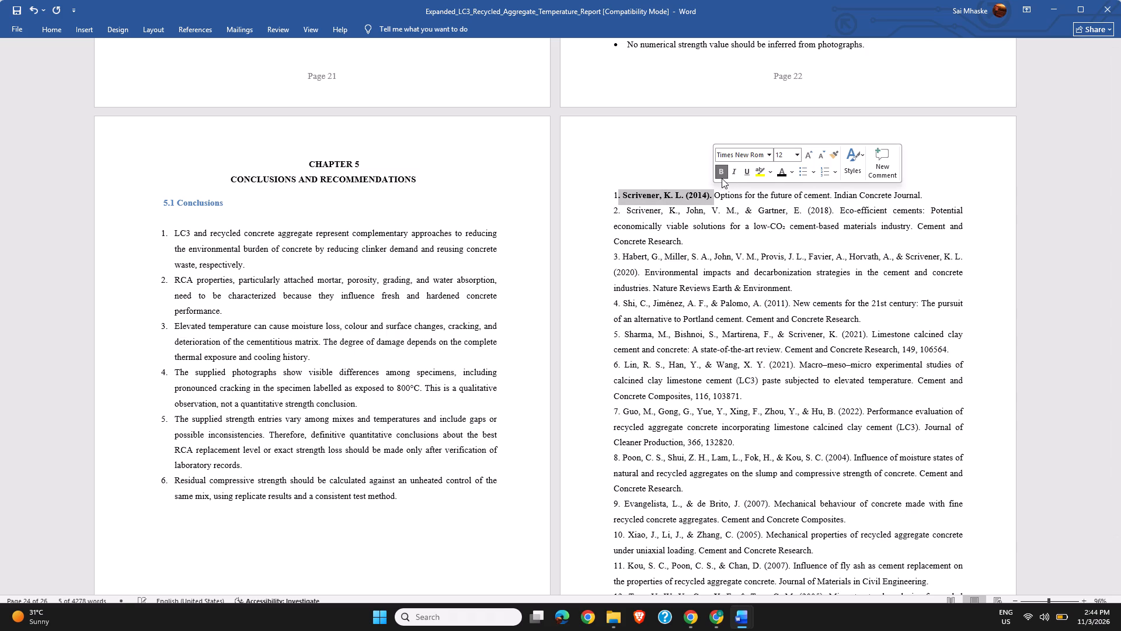
click(1057, 166)
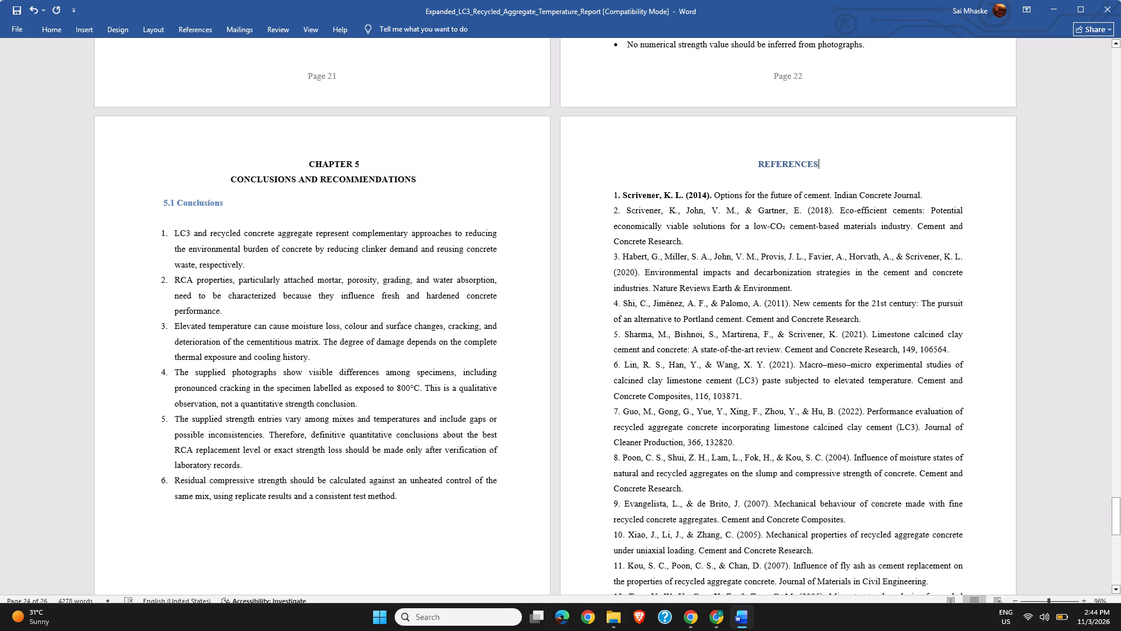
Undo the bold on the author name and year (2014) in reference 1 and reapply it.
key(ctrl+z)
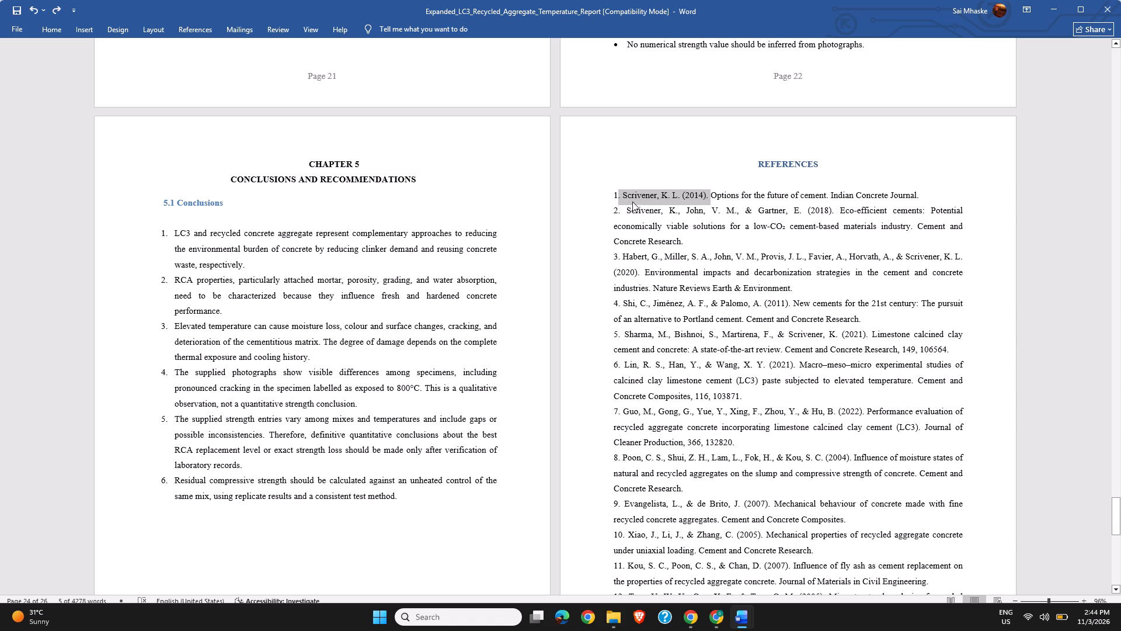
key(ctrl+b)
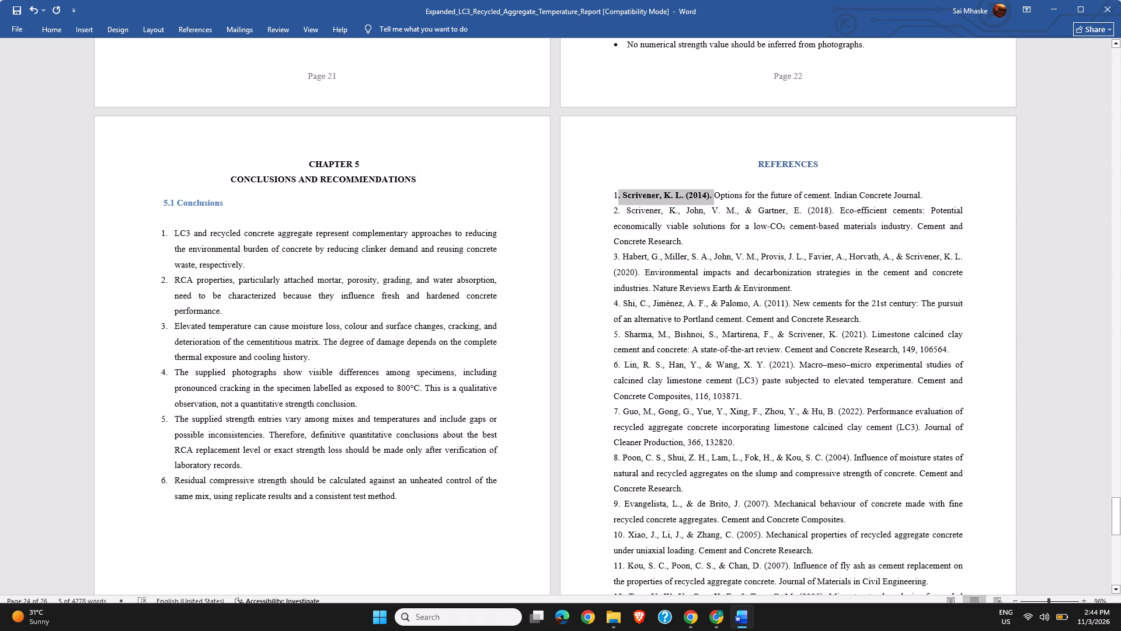
Make the author names and year (2018) in reference 2 bold.
drag(627, 209, 660, 213)
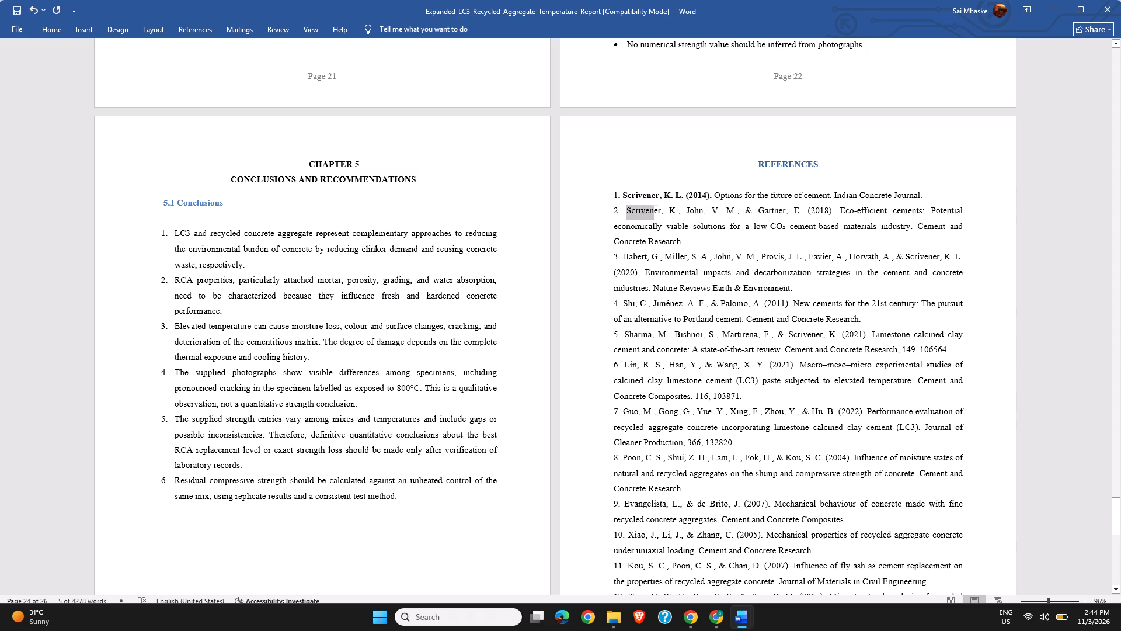
drag(660, 213, 805, 209)
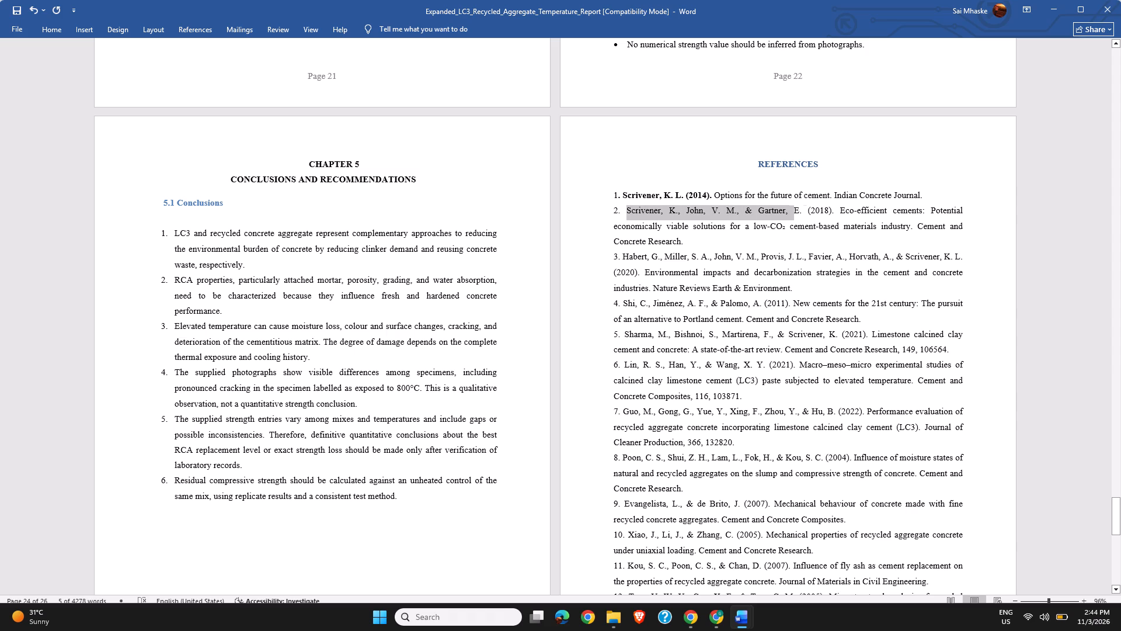
drag(805, 209, 835, 212)
drag(835, 212, 837, 212)
key(ctrl+b)
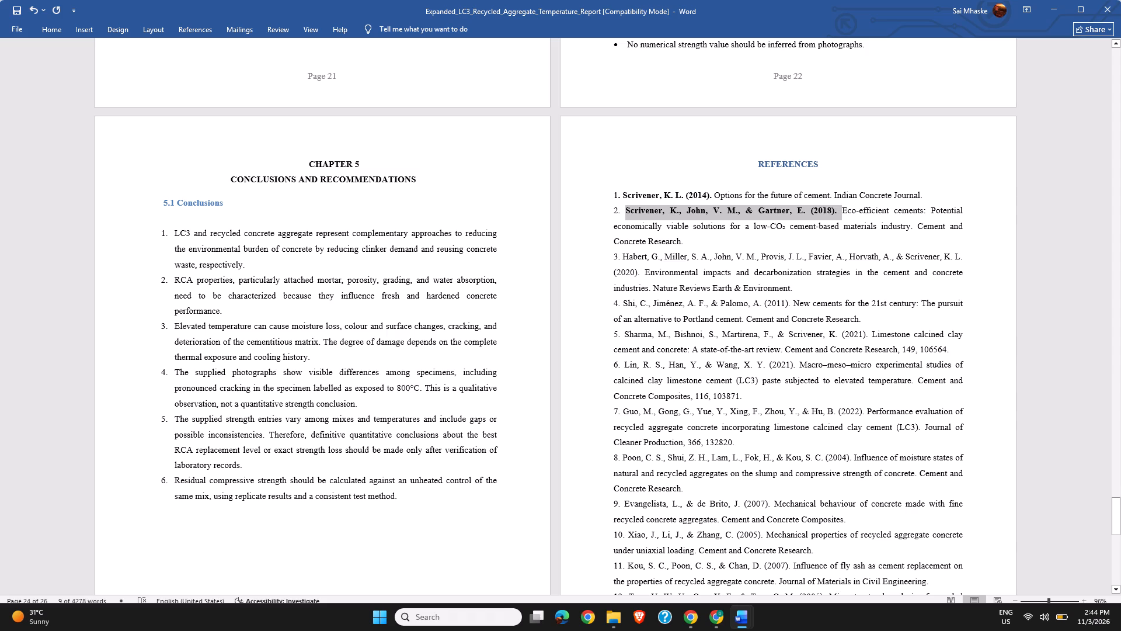
Make the author names and year (2020) in reference 3 bold, leaving the article title regular.
drag(622, 256, 854, 254)
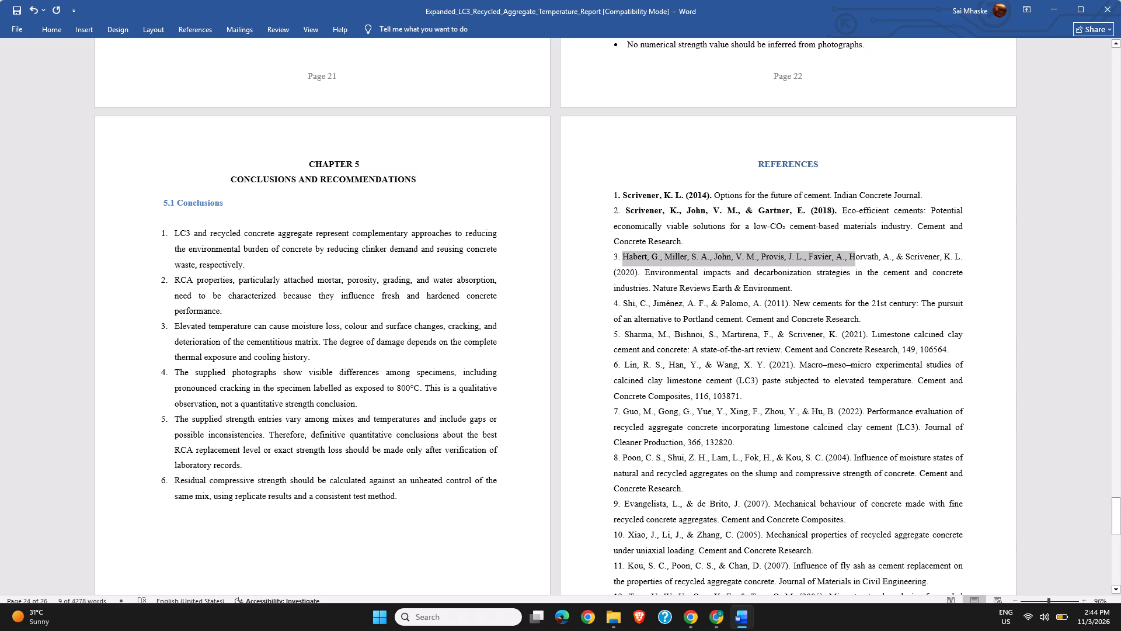
drag(854, 254, 952, 253)
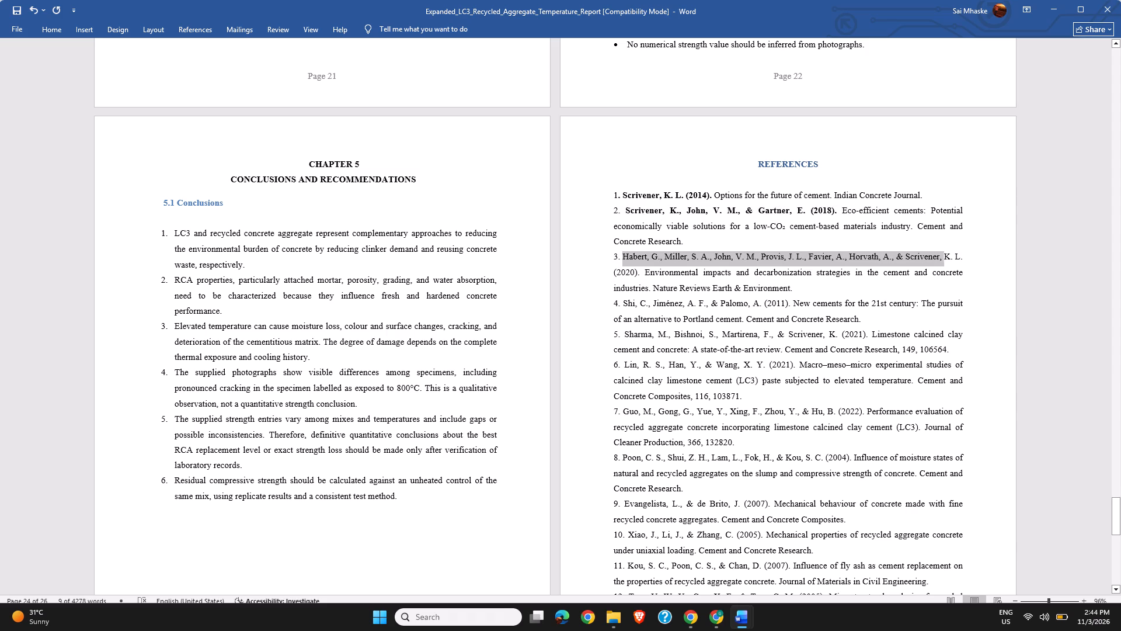
drag(952, 253, 893, 294)
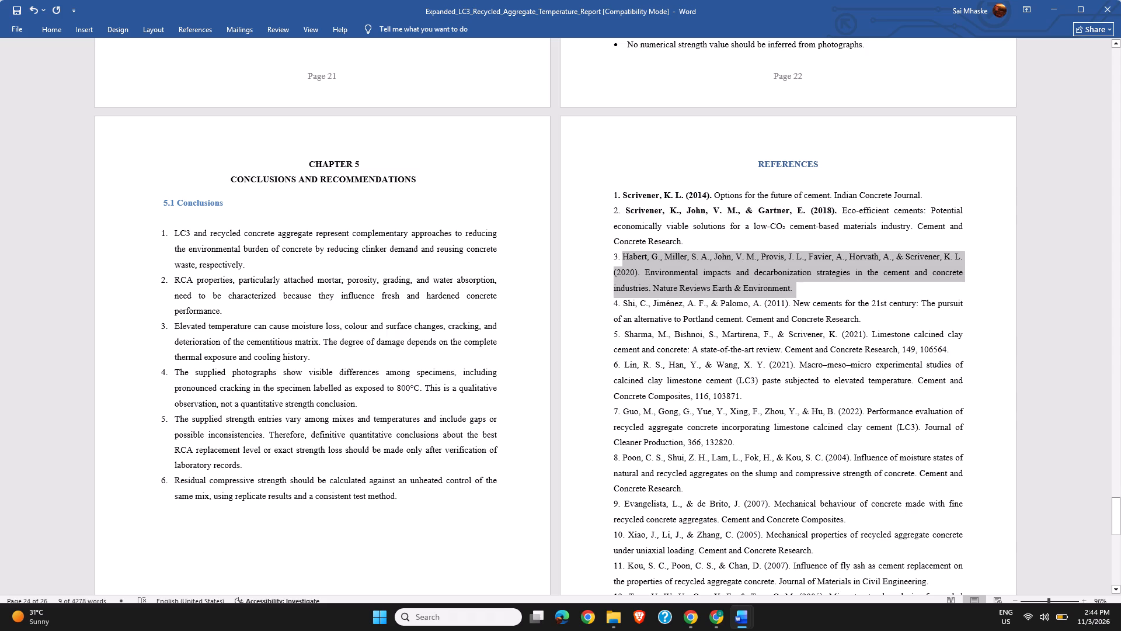
drag(893, 294, 642, 275)
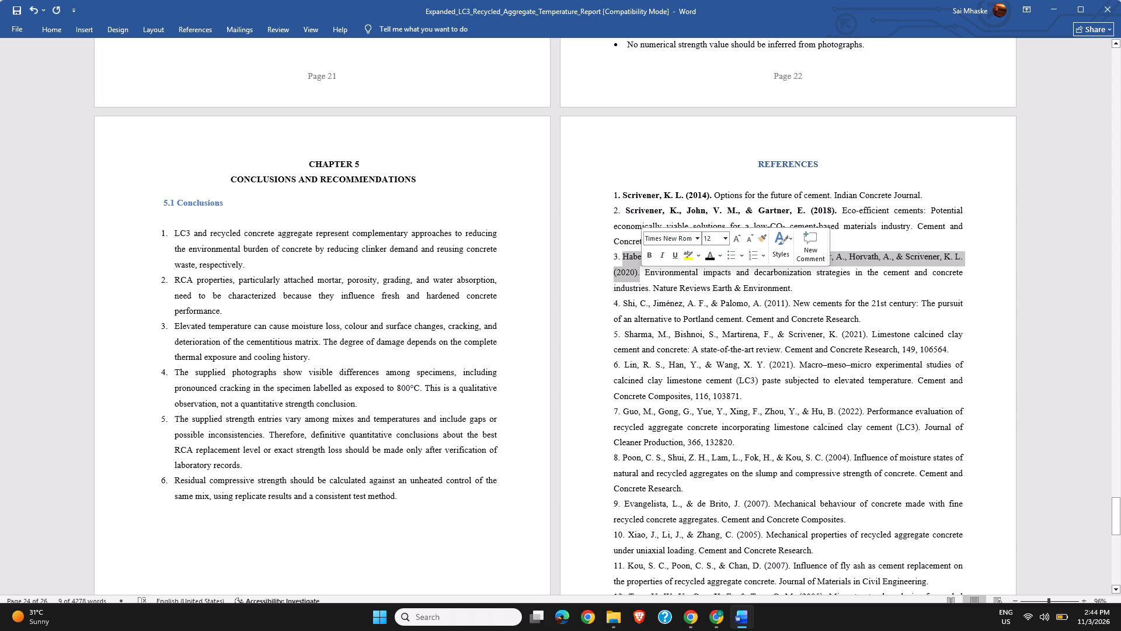
key(ctrl+b)
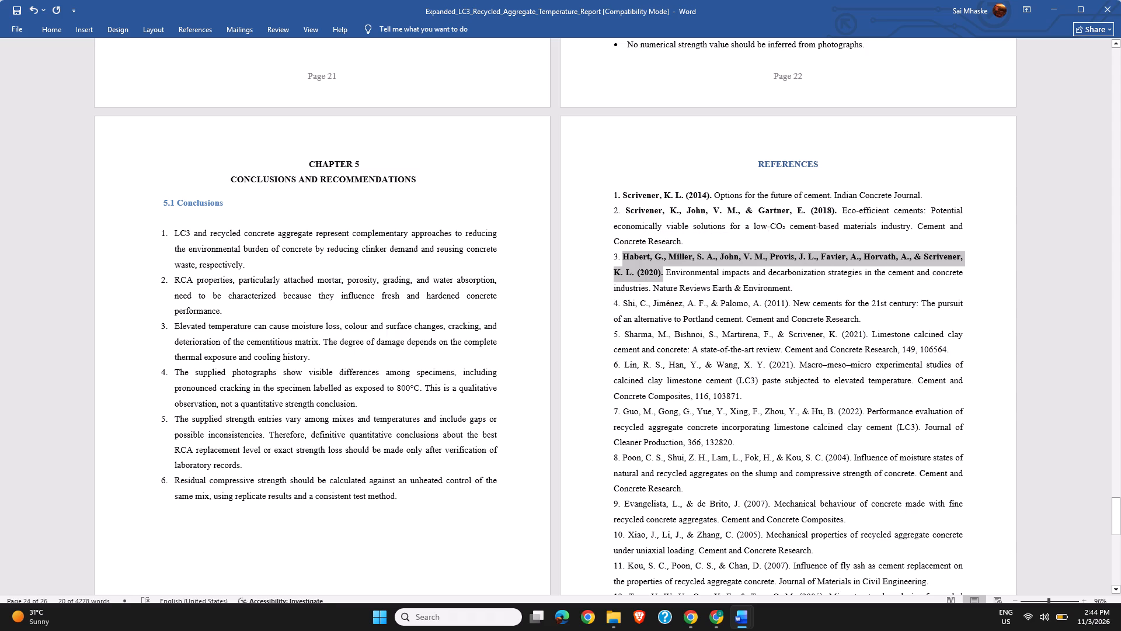
Make the author names and year (2011) in reference 4 bold.
drag(622, 299, 845, 313)
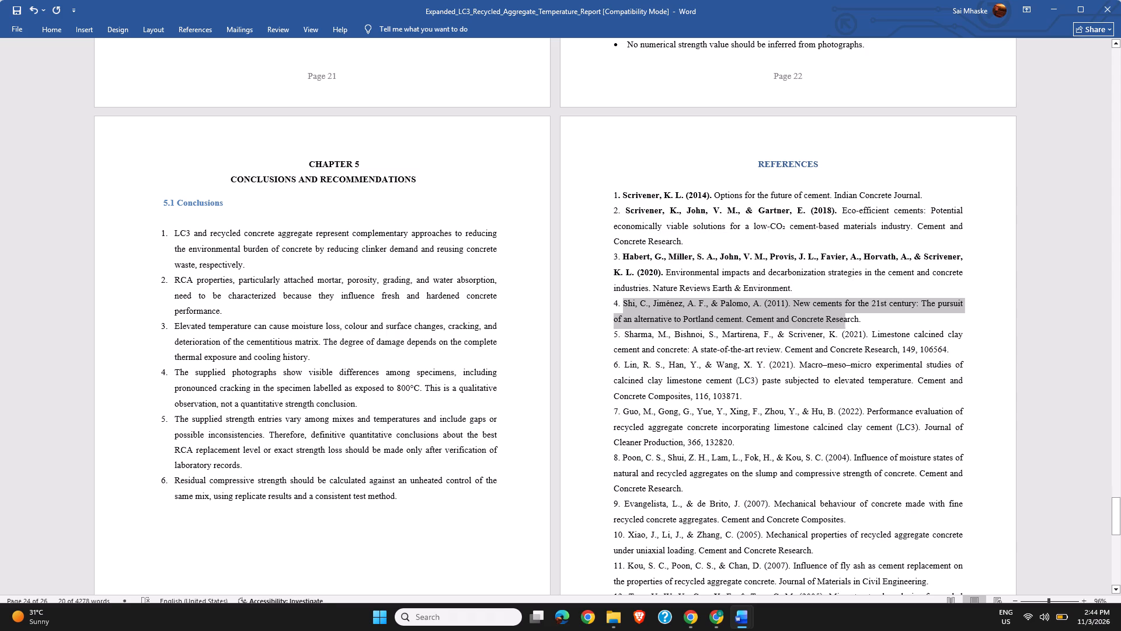
drag(845, 313, 789, 303)
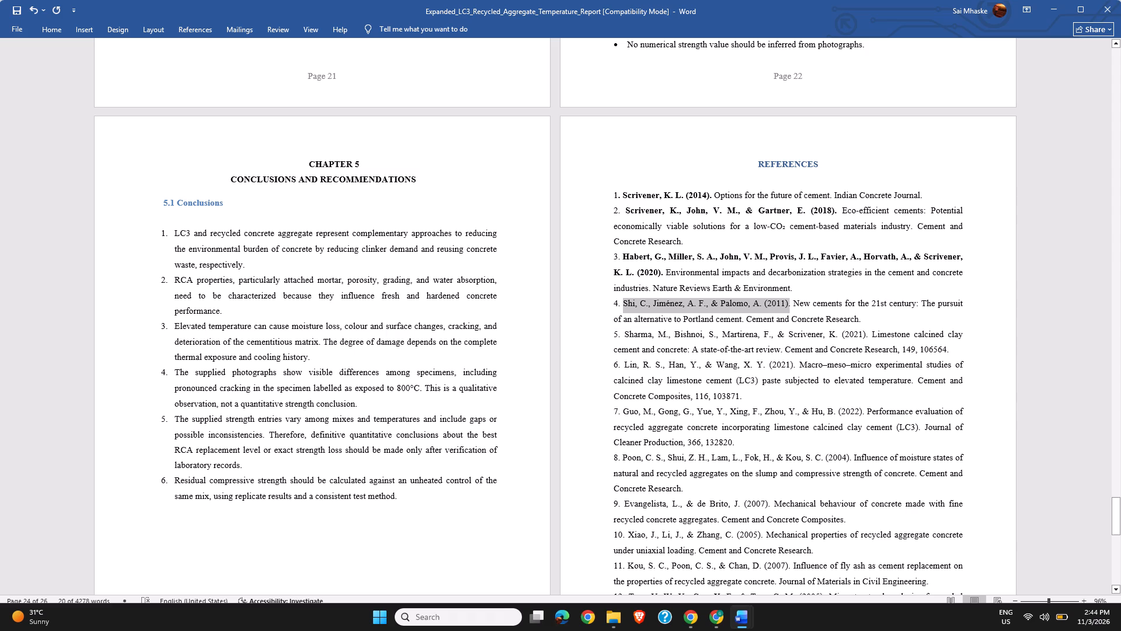
drag(789, 303, 791, 303)
key(ctrl+b)
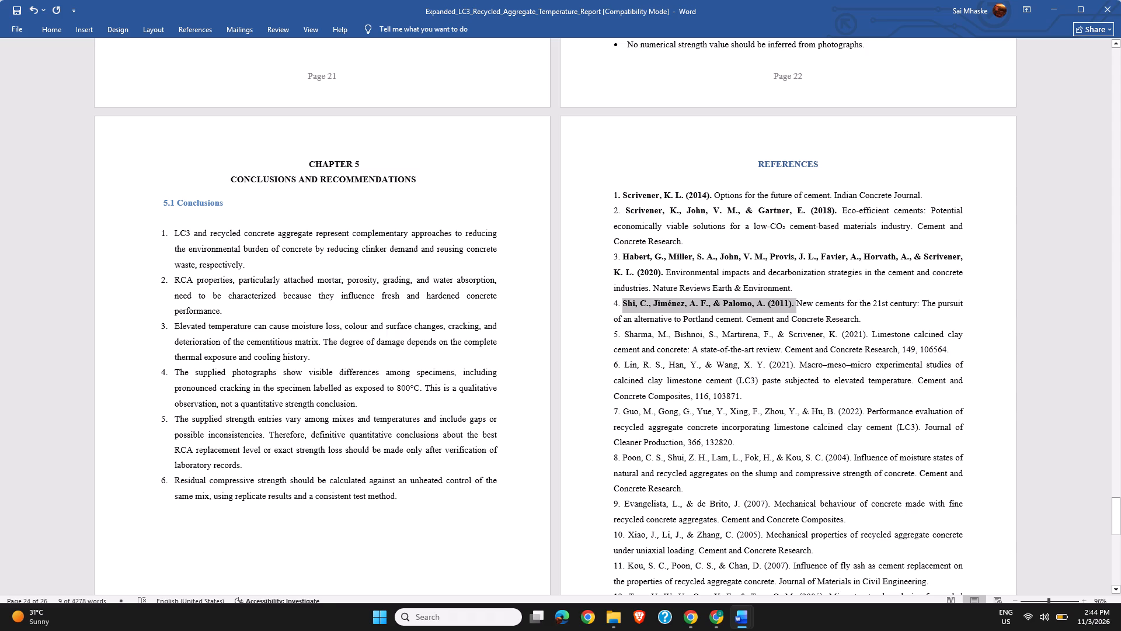
Make the author names and year (2021) in reference 5 bold, including the closing bracket and full stop.
drag(627, 335, 827, 326)
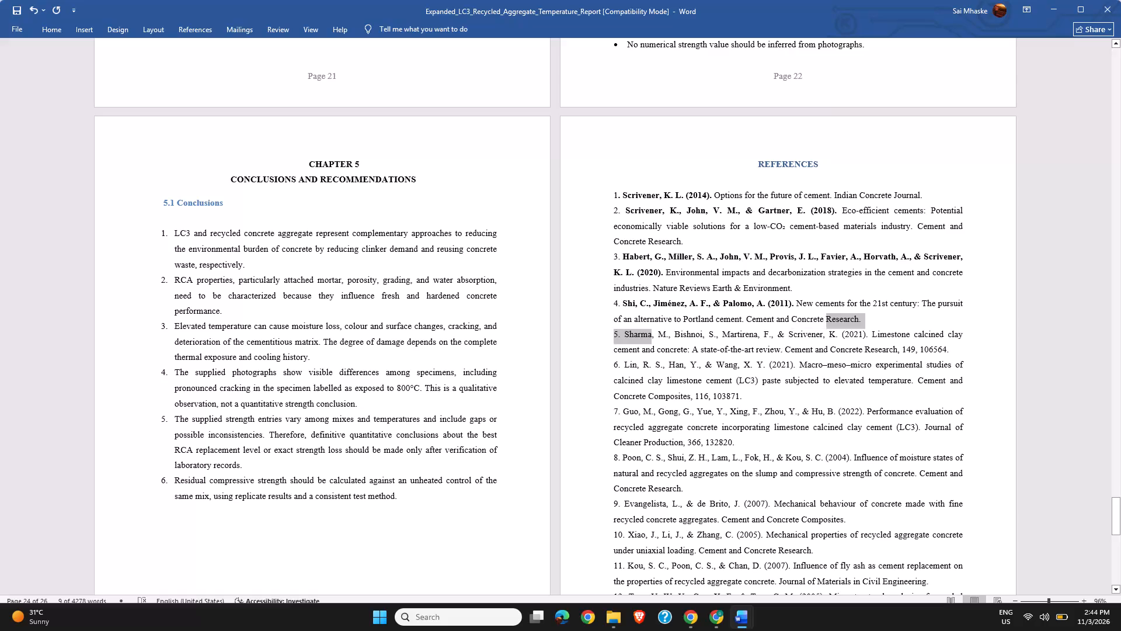
drag(827, 326, 862, 340)
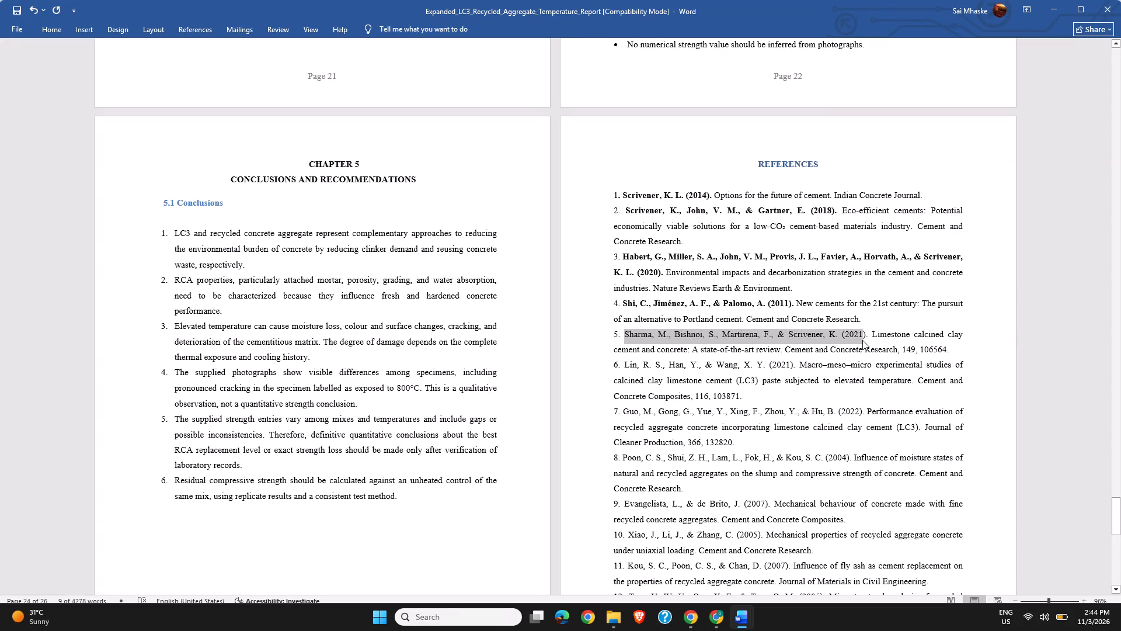
key(ctrl+c)
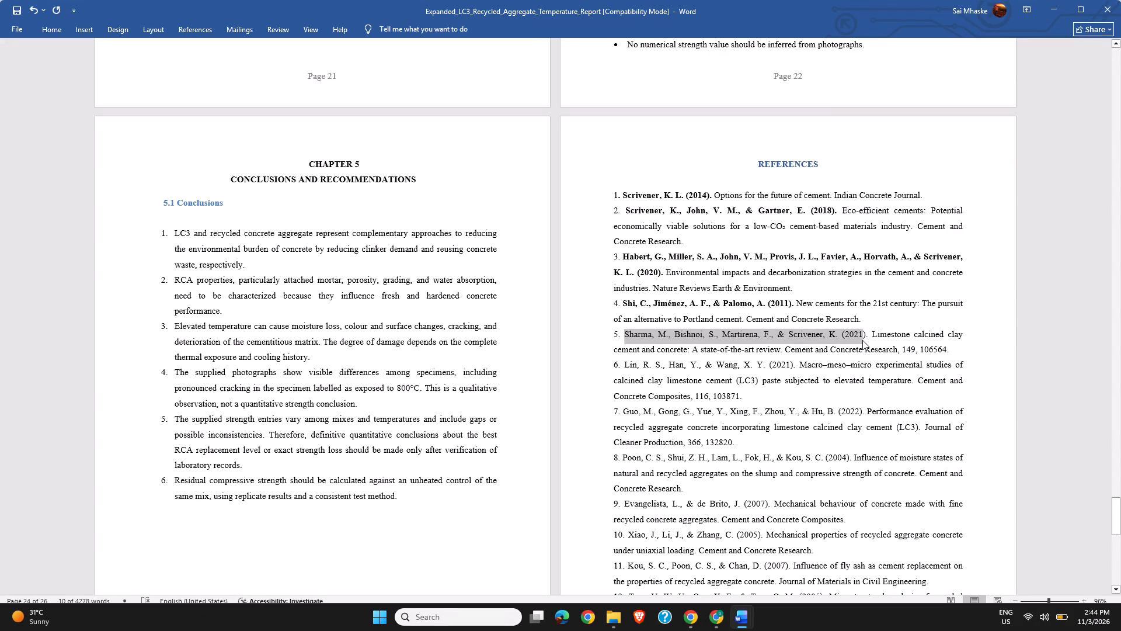
key(ctrl+b)
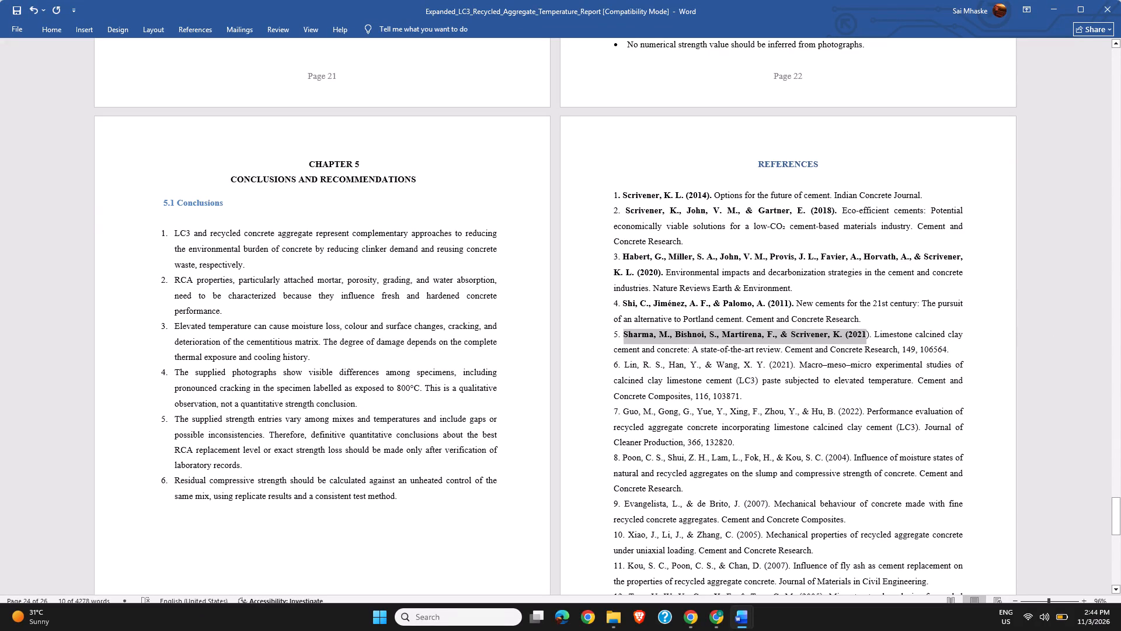
drag(871, 333, 857, 338)
key(ctrl+b)
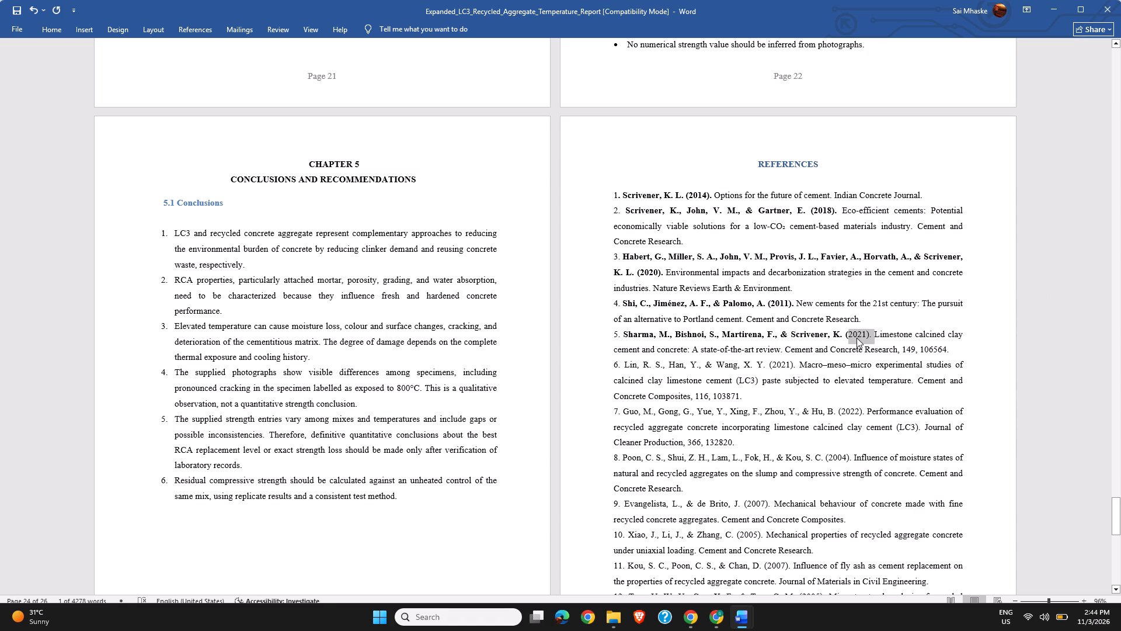
key(ctrl+b)
ctrl+click(857, 338)
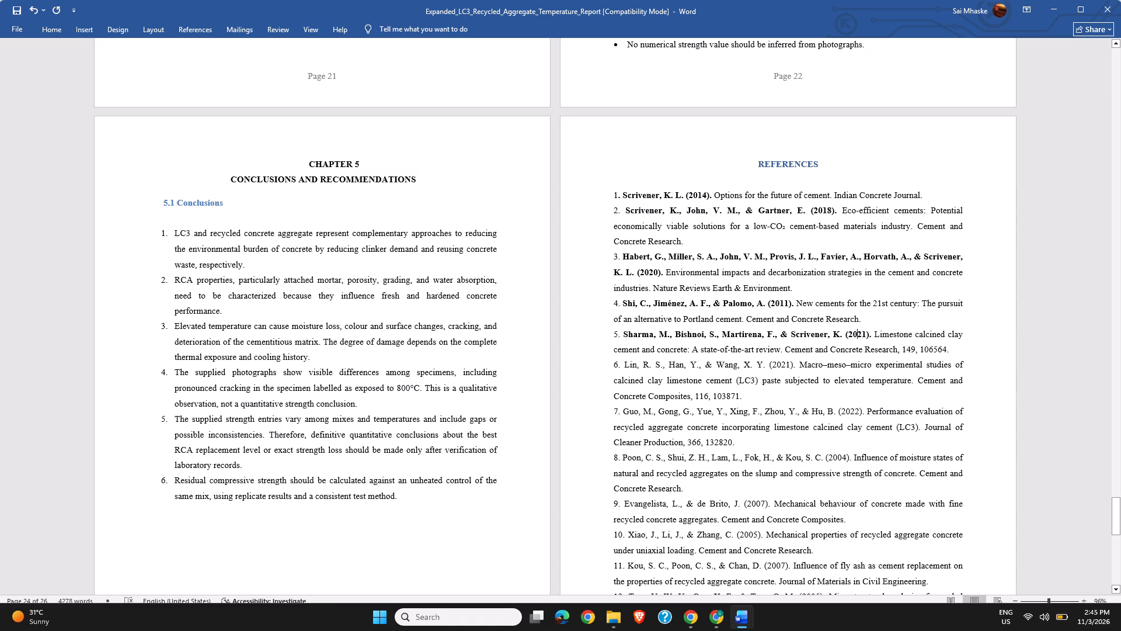
Make the author names and year (2021) in reference 6 bold.
drag(620, 365, 654, 368)
drag(654, 368, 718, 375)
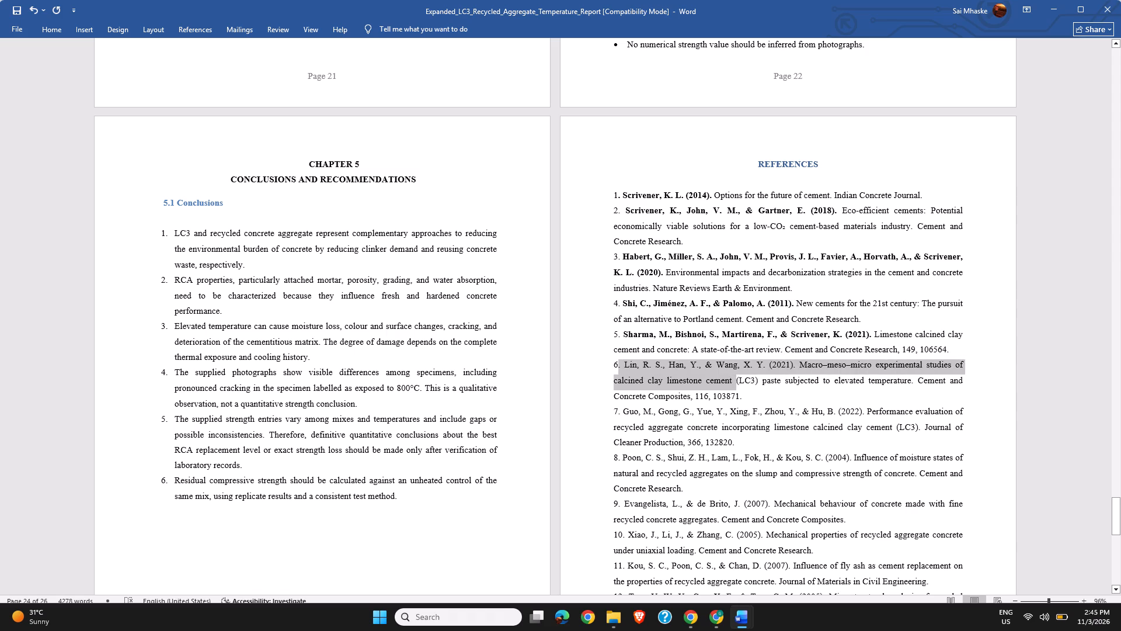
drag(718, 375, 792, 362)
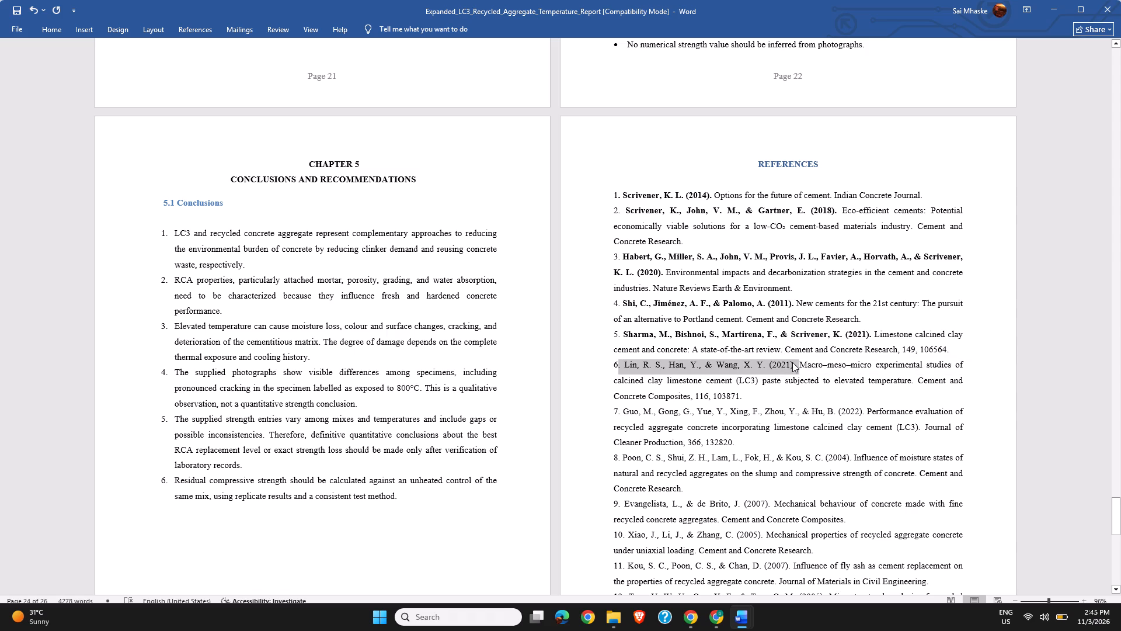
key(ctrl+b)
click(792, 362)
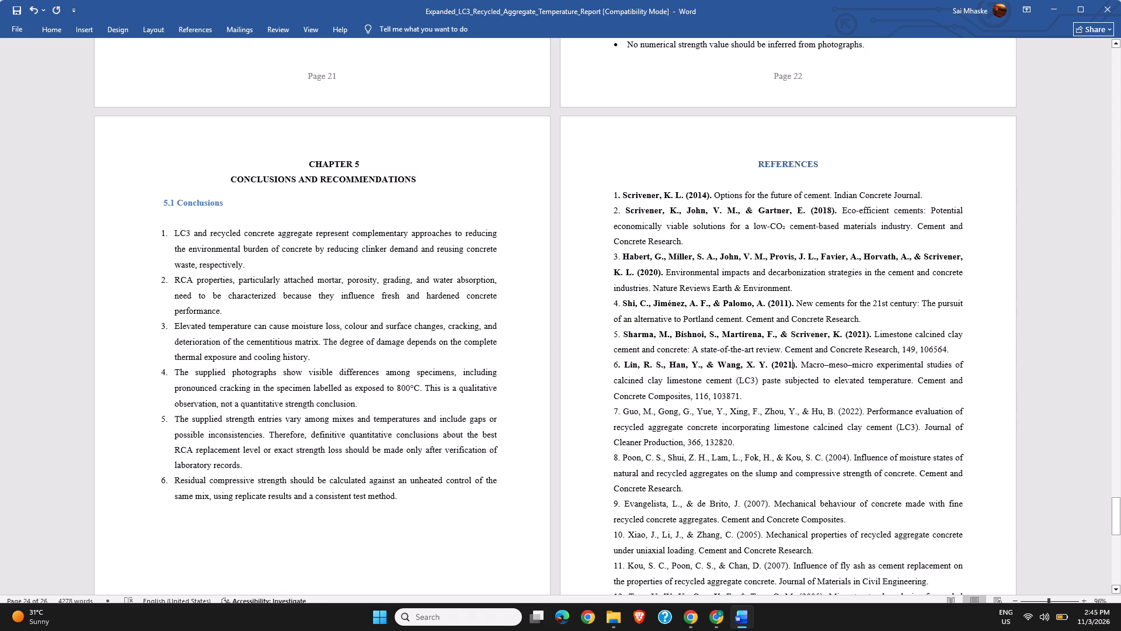
Make the author names and year (2022) in reference 7 bold.
scroll(1115, 530, up, 1)
drag(1115, 530, 1117, 545)
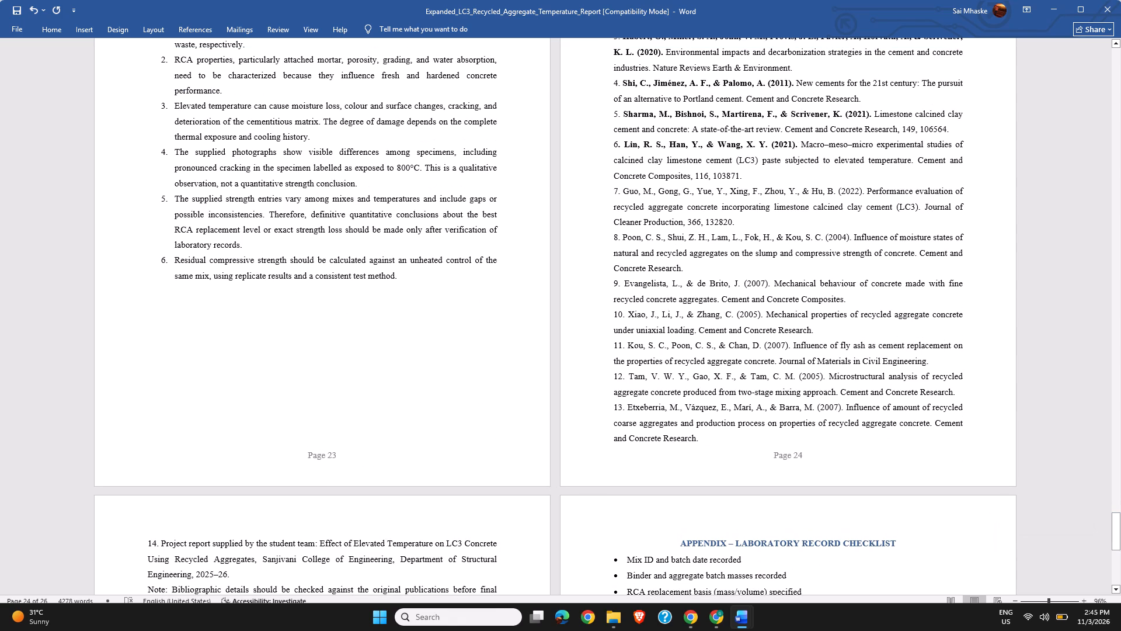
drag(625, 192, 683, 189)
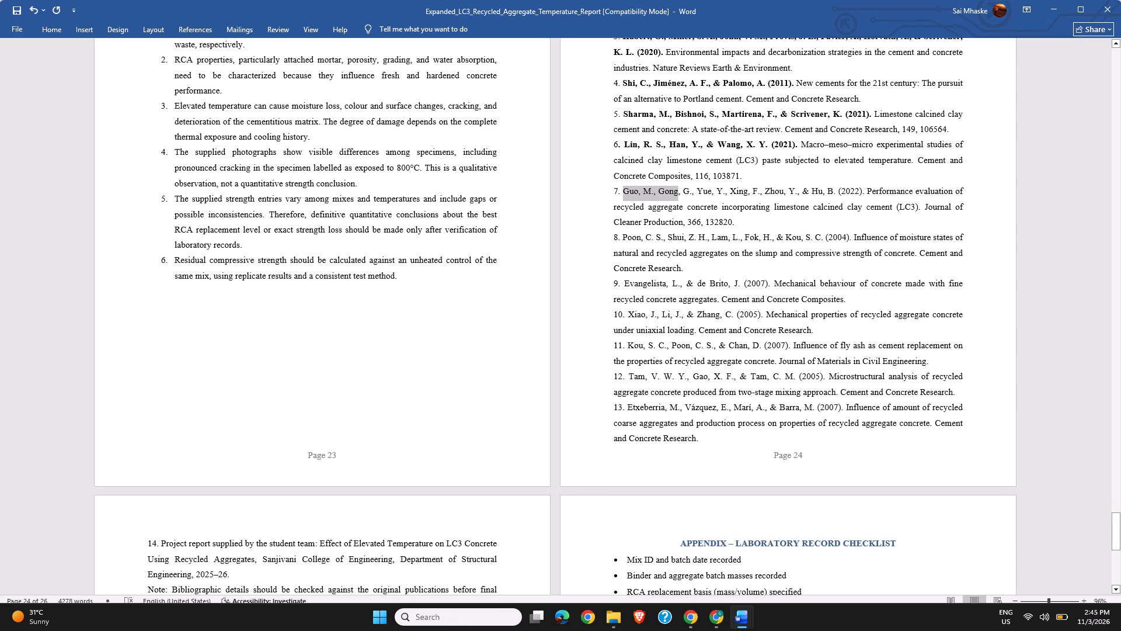
drag(683, 189, 854, 192)
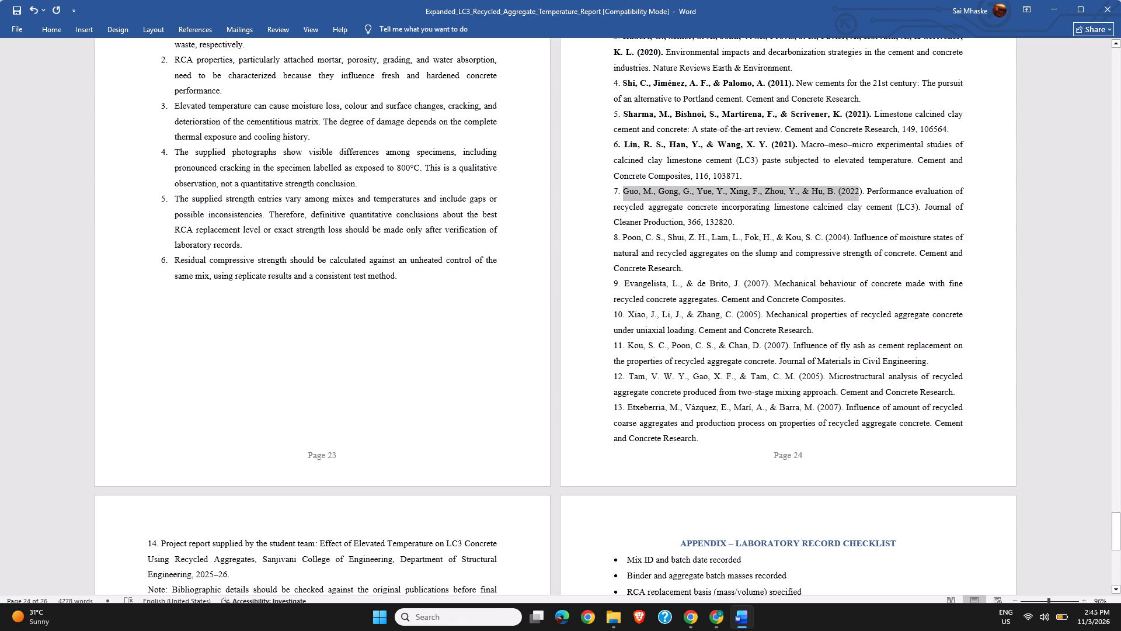
drag(854, 192, 863, 191)
key(ctrl+b)
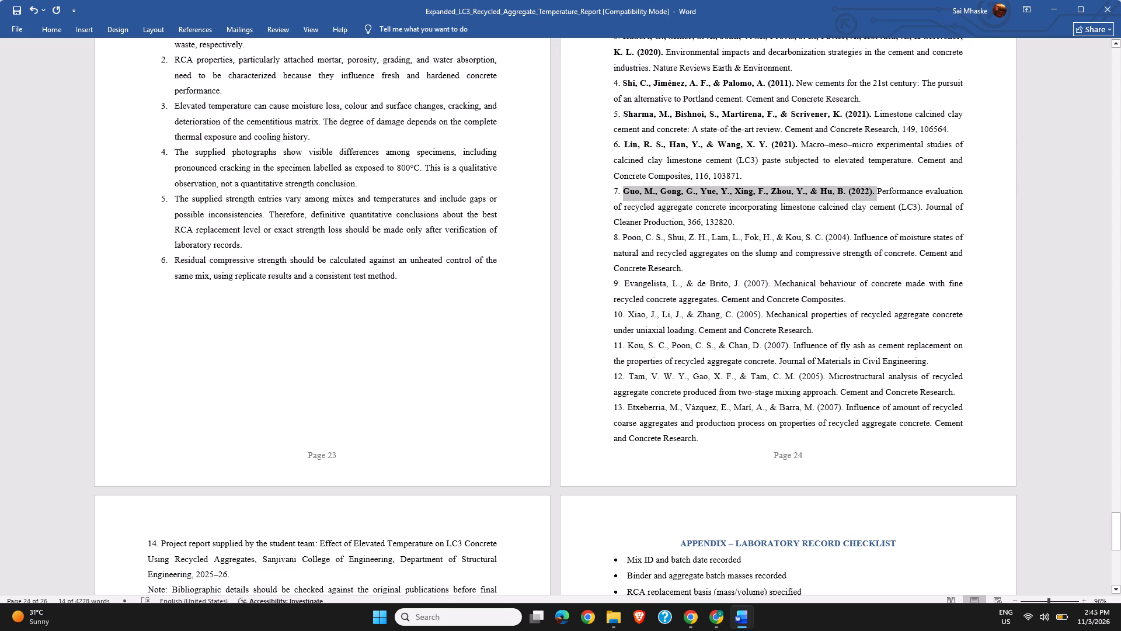
Make the author names and year (2004) in reference 8 bold.
drag(623, 236, 835, 237)
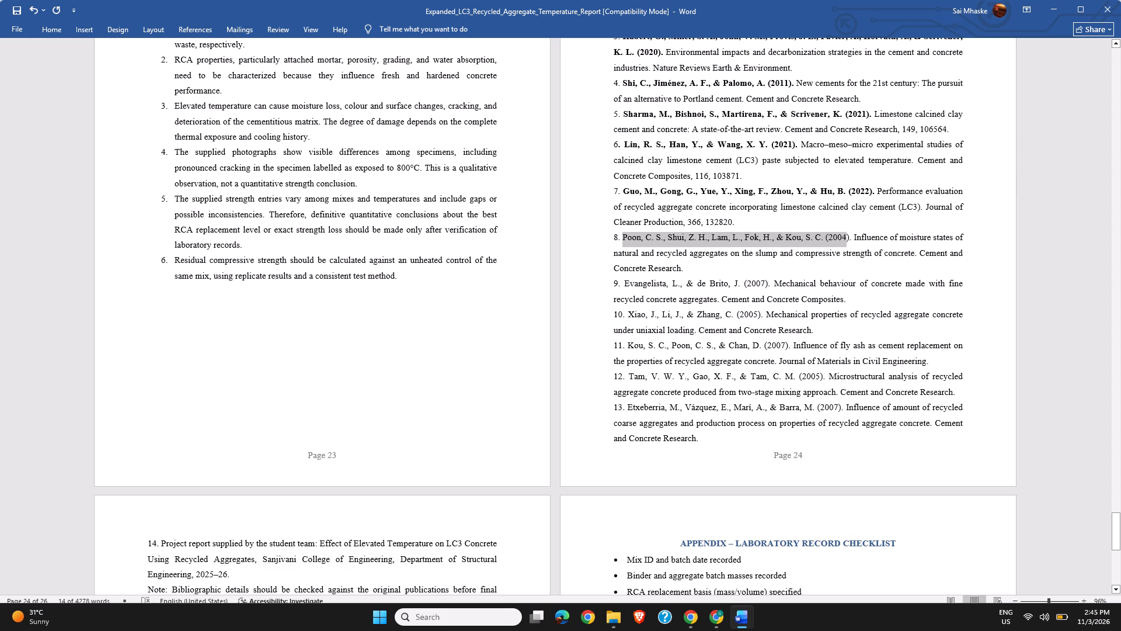
drag(835, 237, 847, 237)
drag(847, 237, 855, 237)
ctrl+scroll(855, 237, right, 1)
key(ctrl+b)
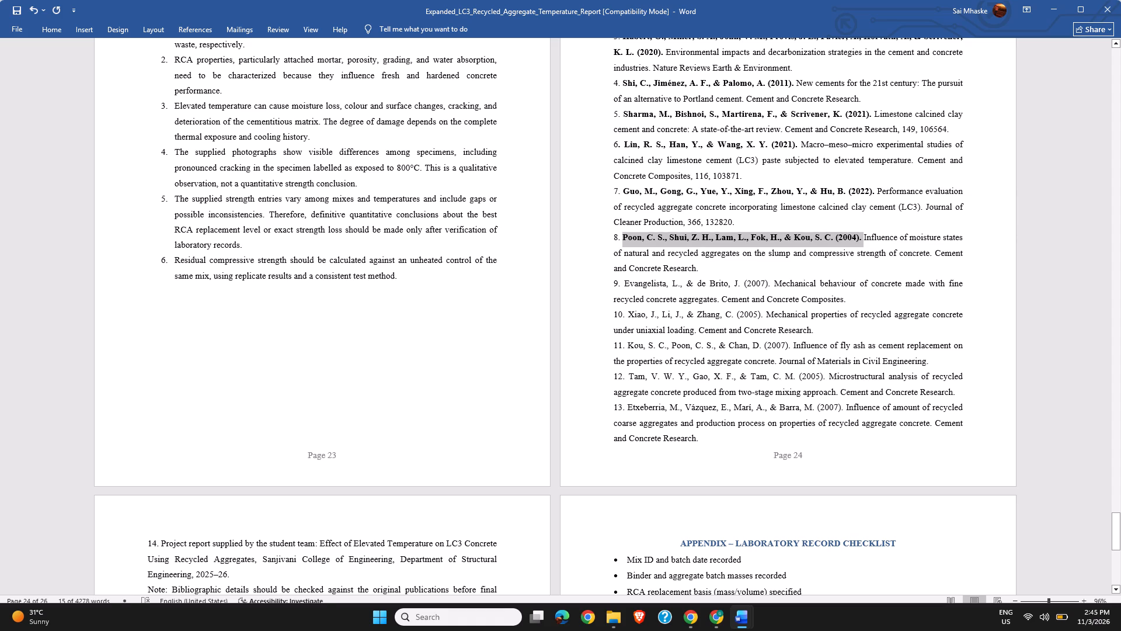
Make the author names and year (2007) in reference 9 bold.
drag(626, 282, 723, 282)
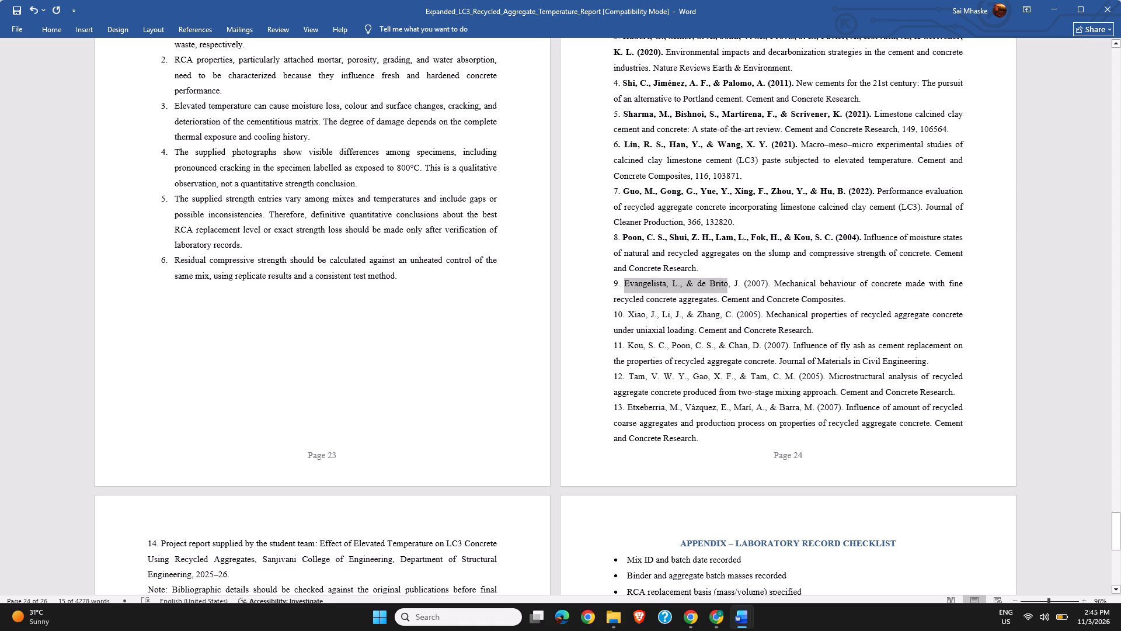
drag(723, 282, 771, 283)
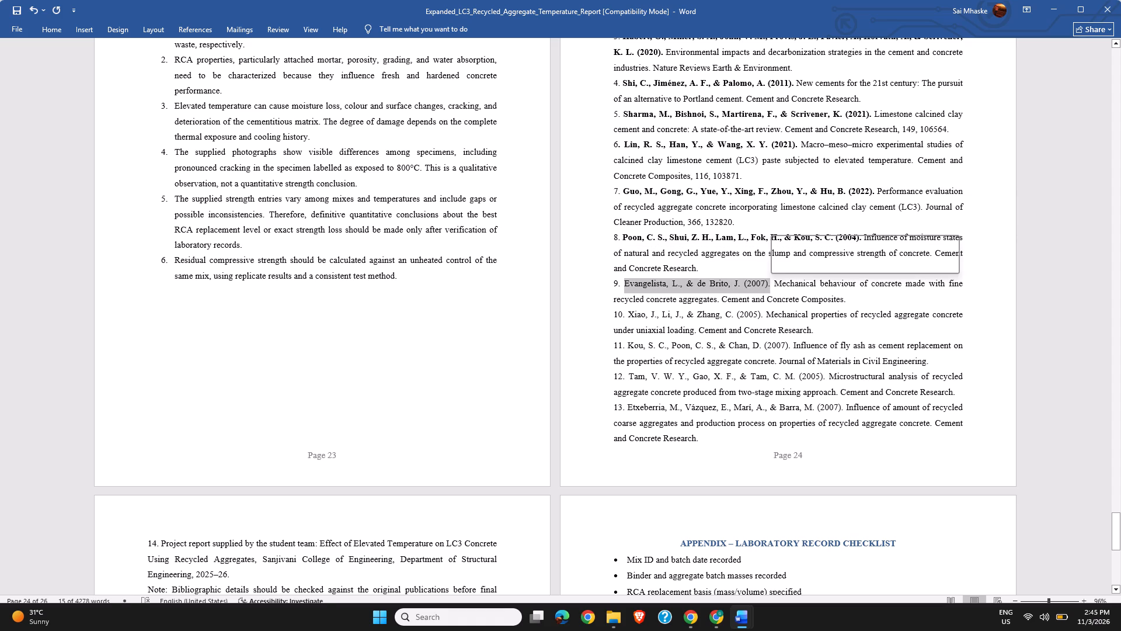
key(ctrl+b)
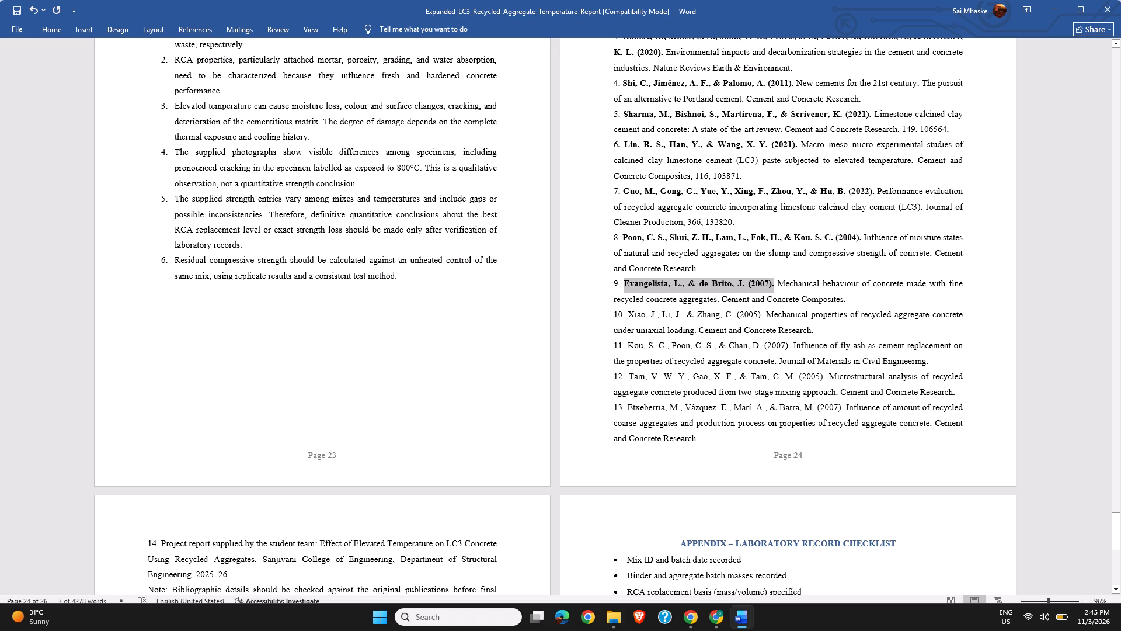
Make the author names and year (2005) in reference 10 bold.
click(622, 310)
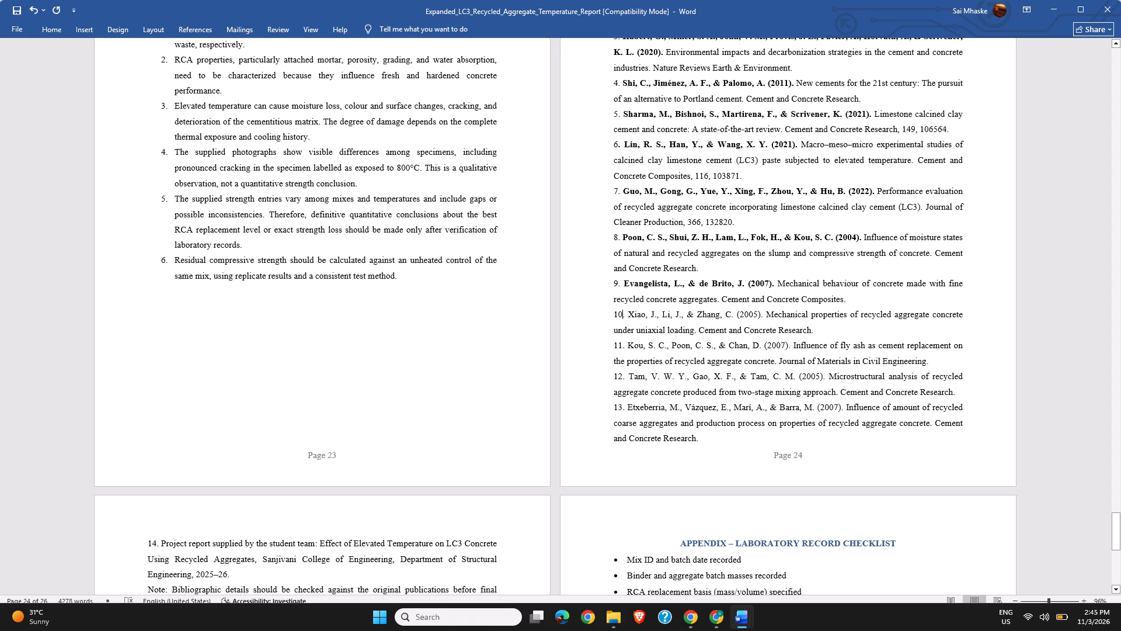
drag(626, 314, 712, 314)
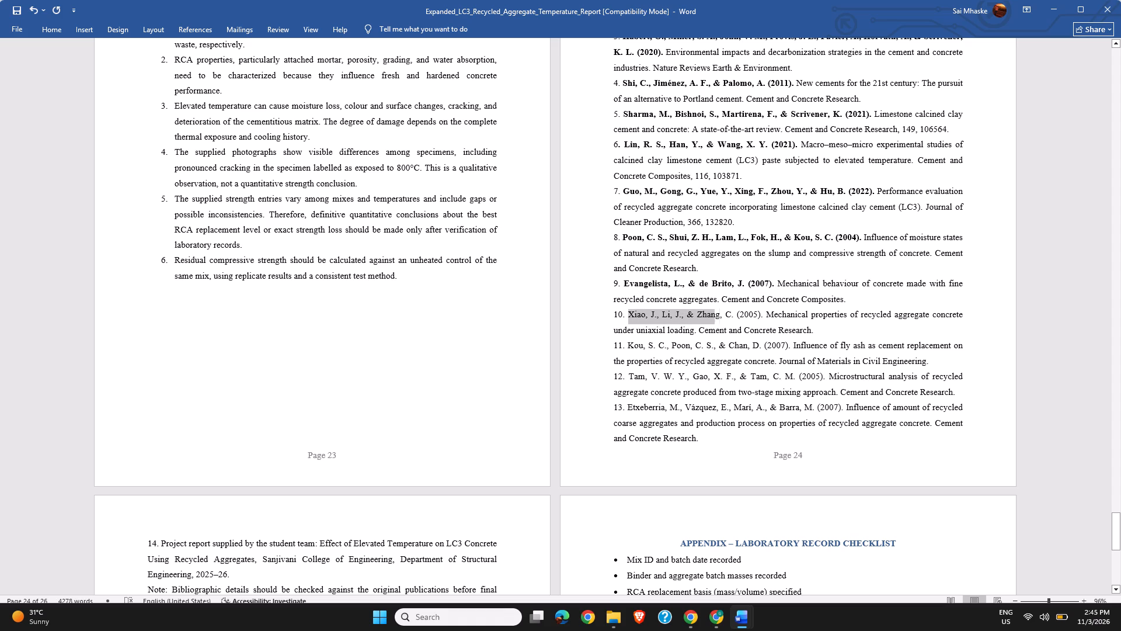
drag(712, 314, 761, 316)
key(ctrl+b)
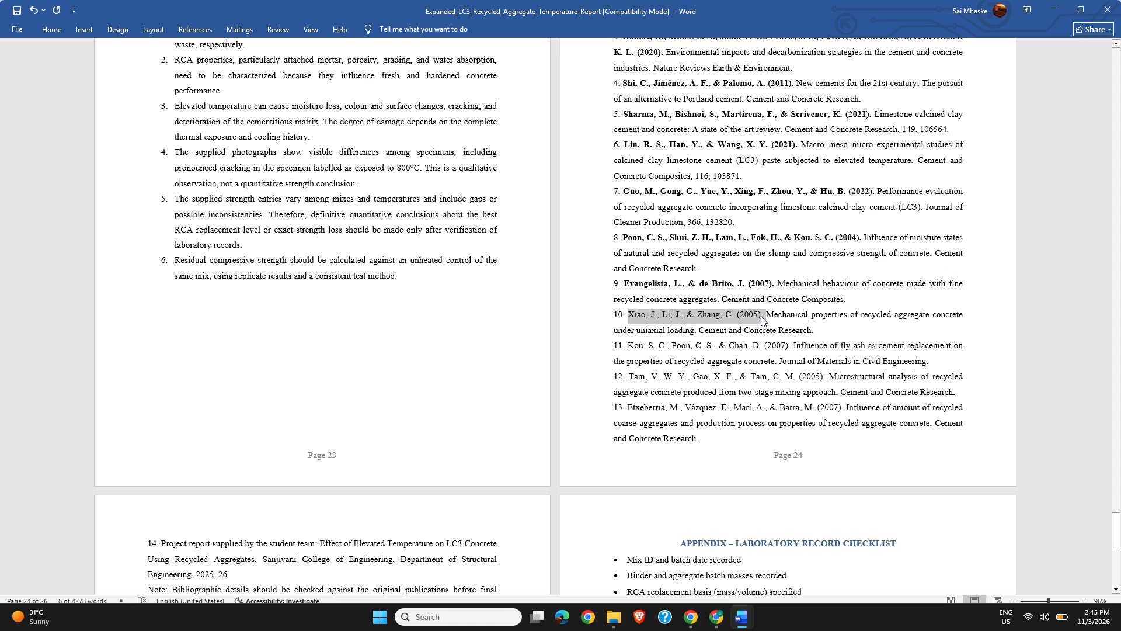
Make the author names and year (2007) in reference 11 bold.
click(629, 342)
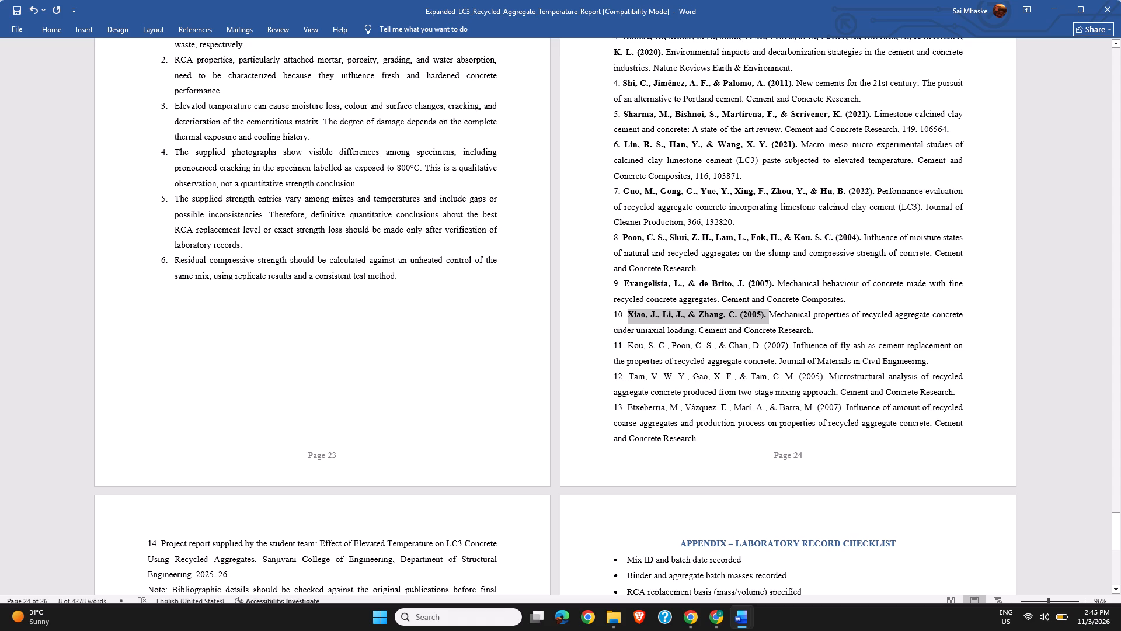
drag(629, 342, 791, 342)
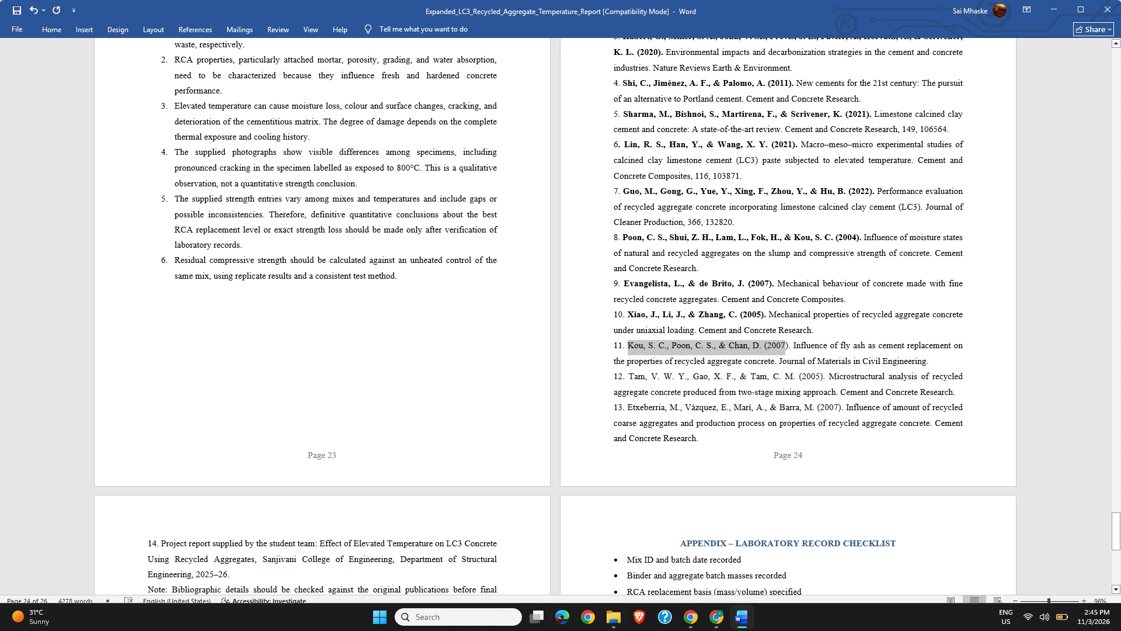
drag(791, 342, 789, 343)
drag(789, 343, 790, 342)
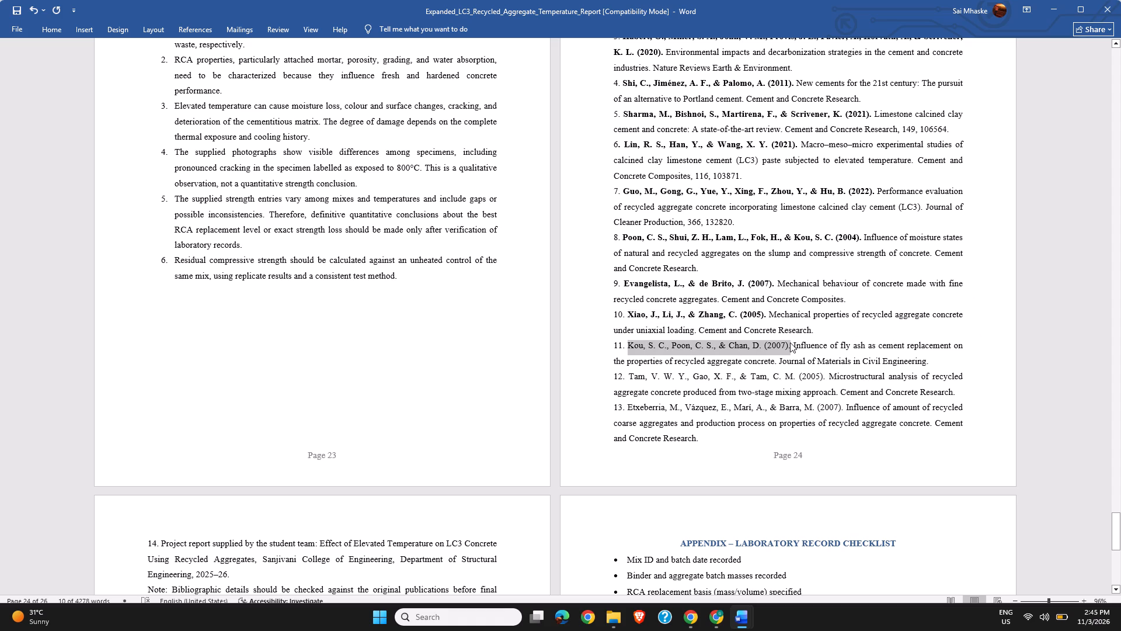
key(ctrl+b)
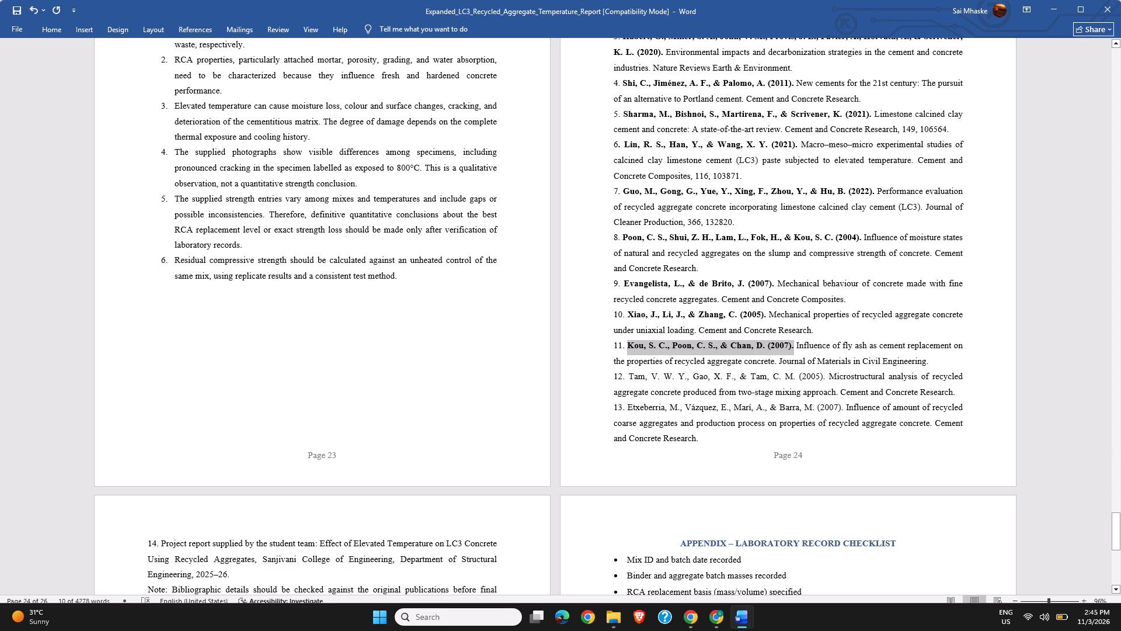
Make the author names and year (2005) in reference 12 bold.
drag(1120, 518, 1120, 529)
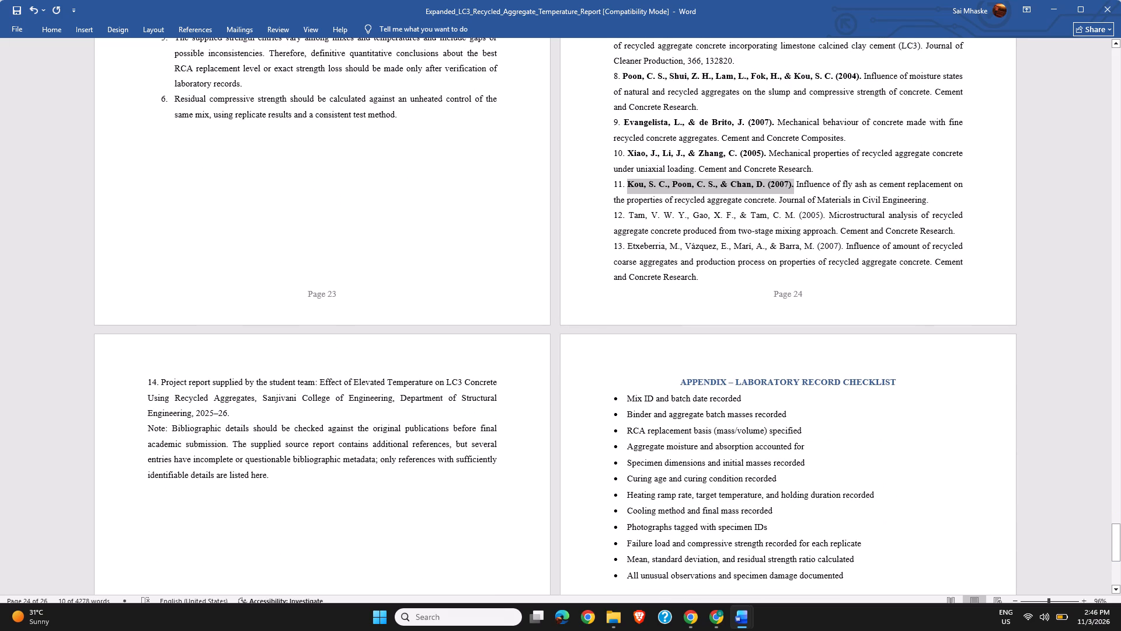
drag(628, 213, 743, 208)
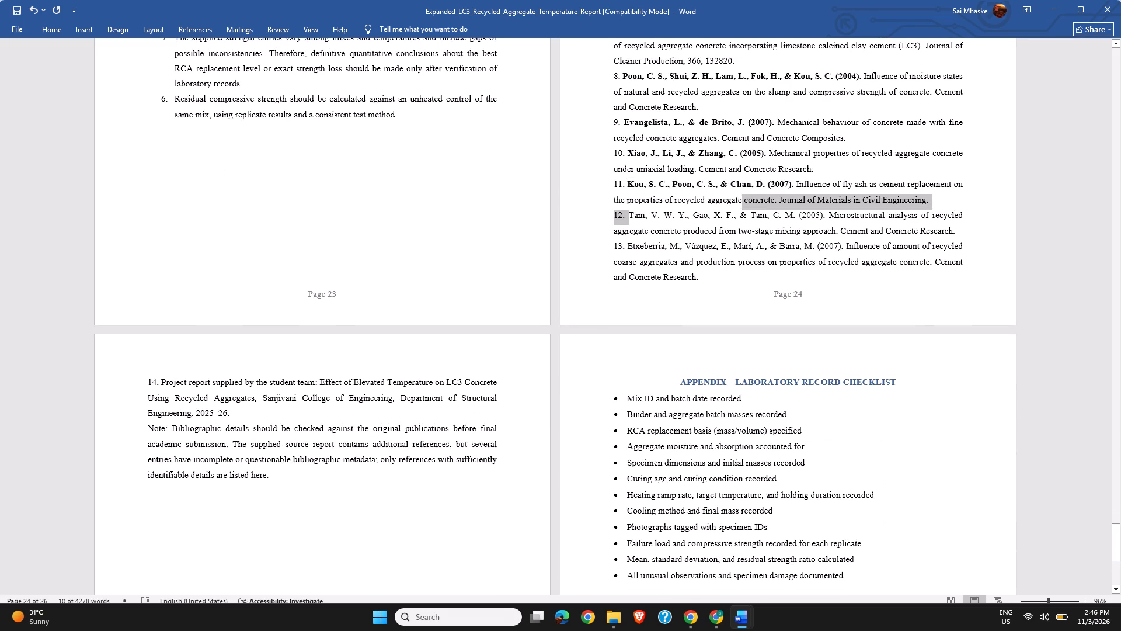
click(538, 235)
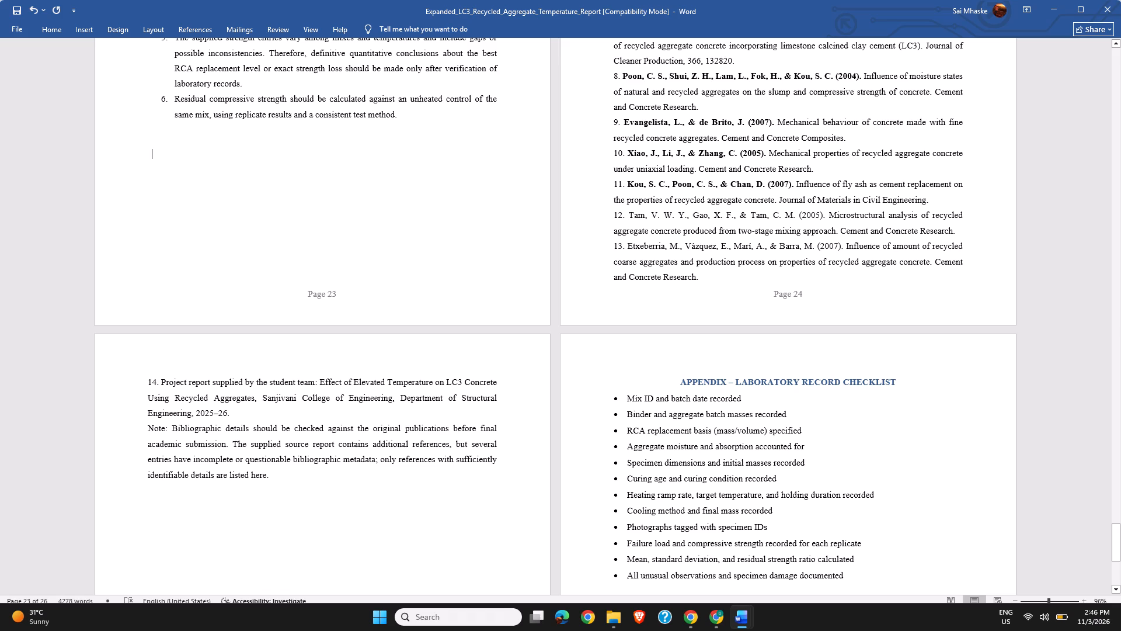
drag(629, 213, 824, 218)
key(ctrl+b)
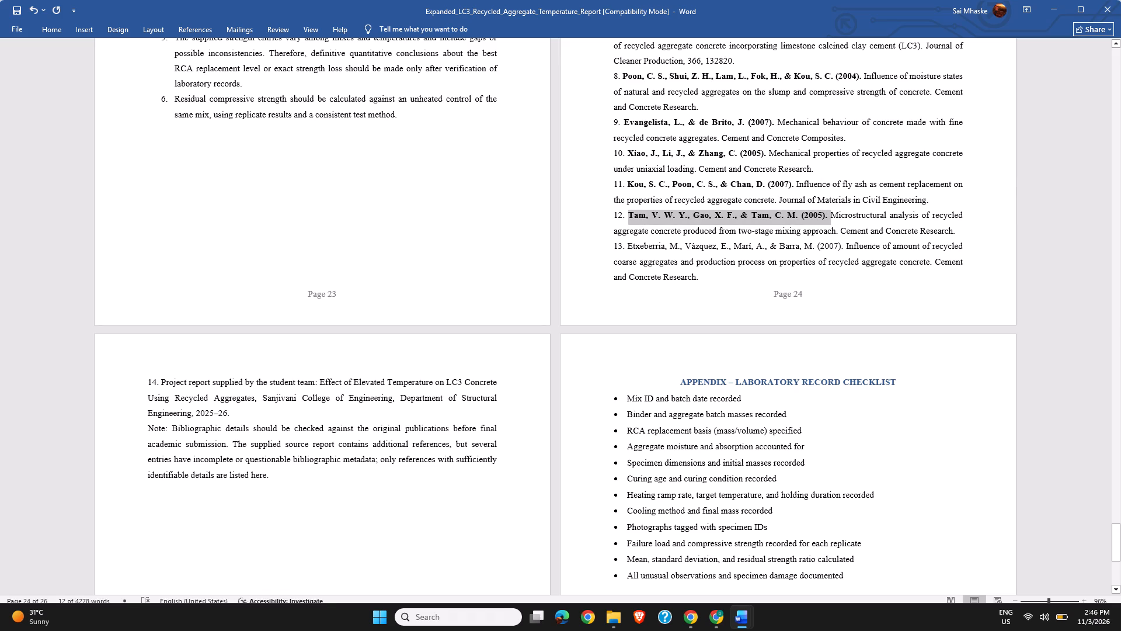
Make the author names and year (2007) in reference 13 bold.
drag(624, 245, 843, 247)
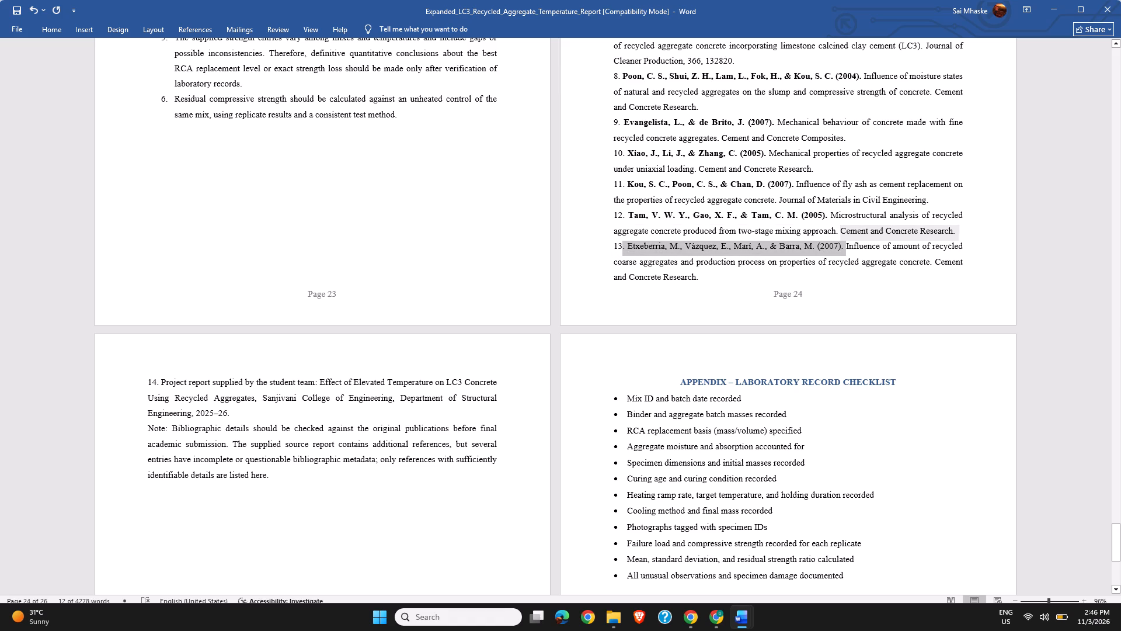
drag(843, 247, 840, 248)
key(ctrl+b)
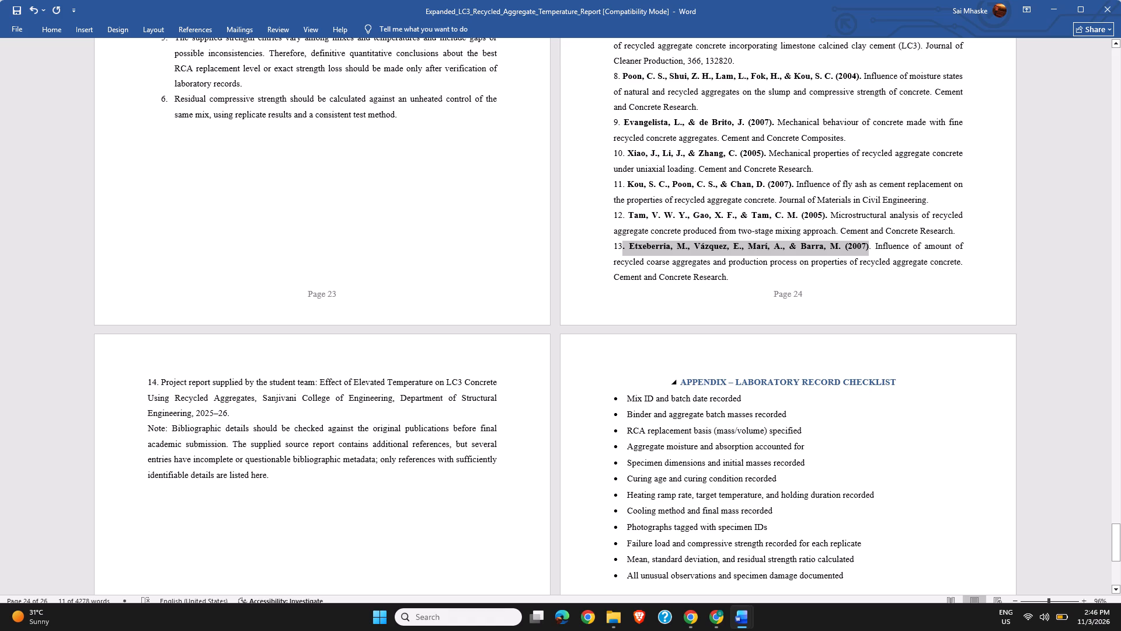
Delete reference 14 and the bibliographic note below it on page 25.
drag(274, 477, 249, 471)
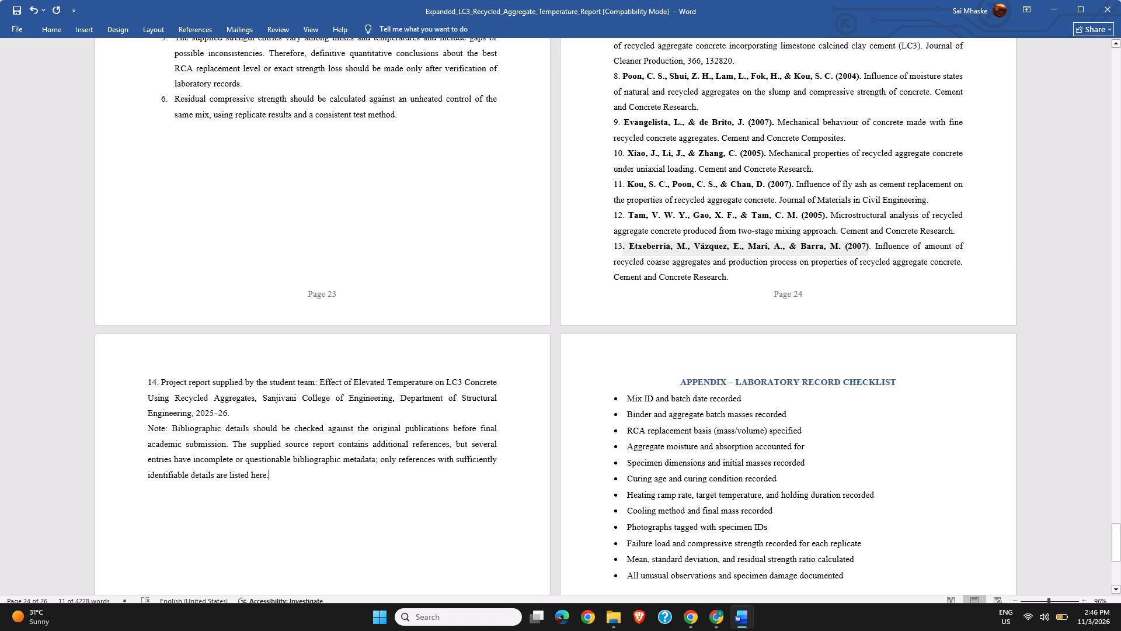
drag(249, 471, 135, 369)
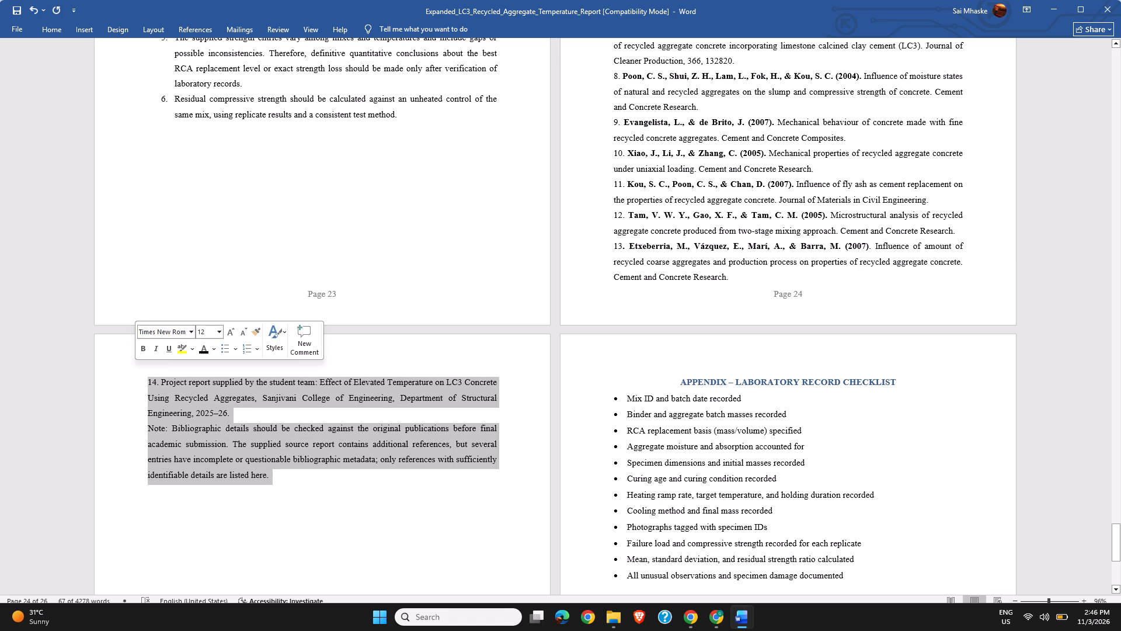
key(BackSpace)
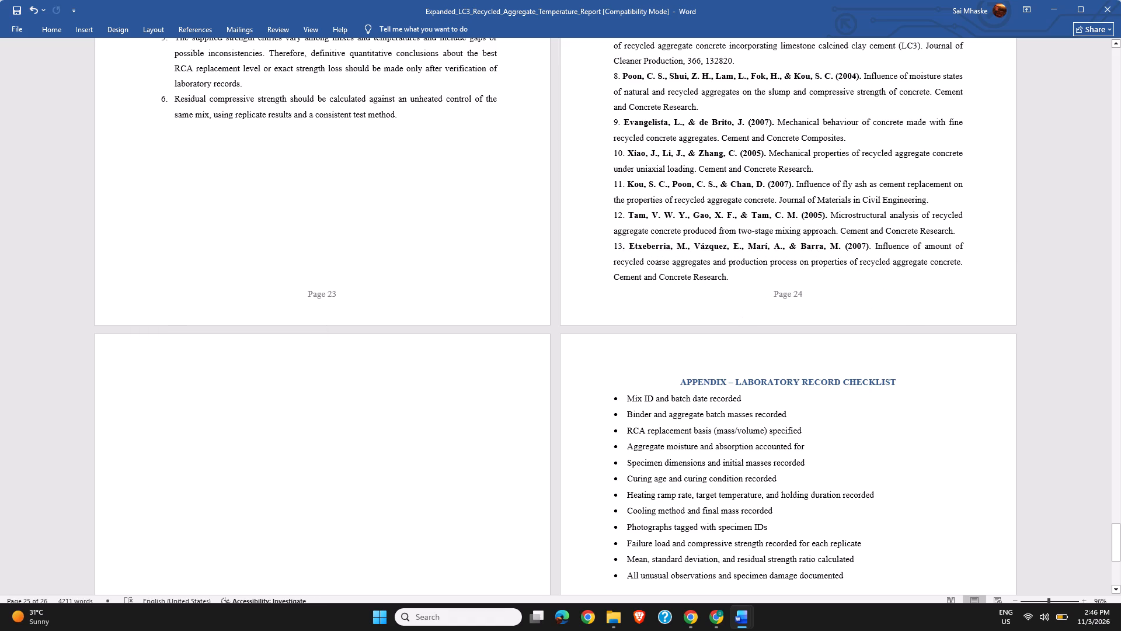
Delete the Appendix – Laboratory Record Checklist heading and its entire bulleted list on page 26.
drag(669, 374, 948, 588)
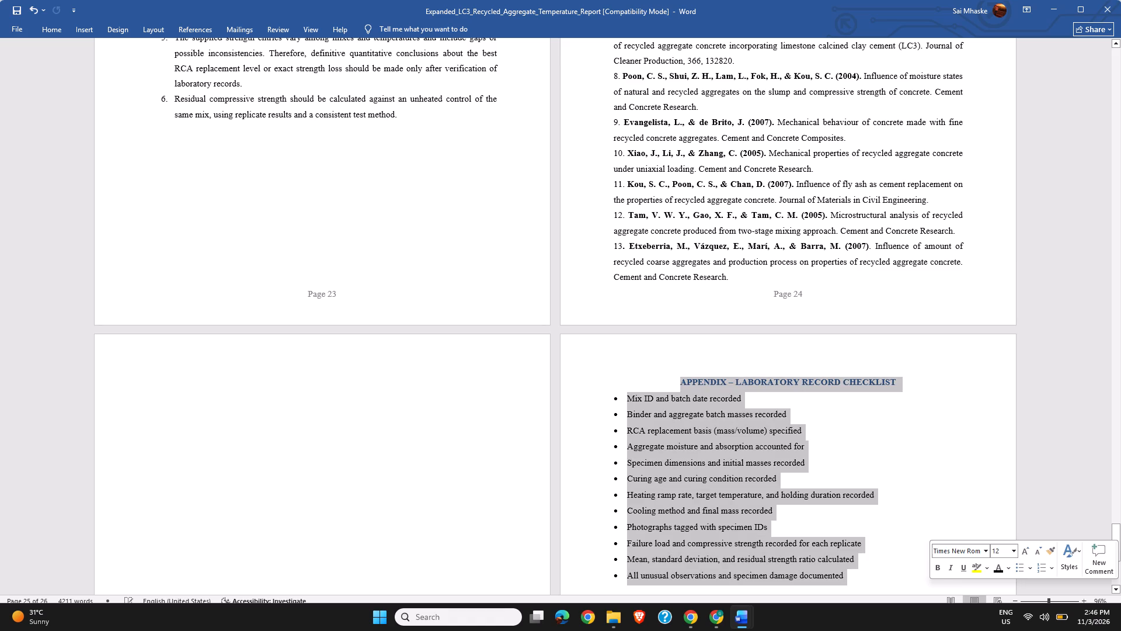
key(BackSpace)
click(948, 588)
key(BackSpace)
key(BackSpace)
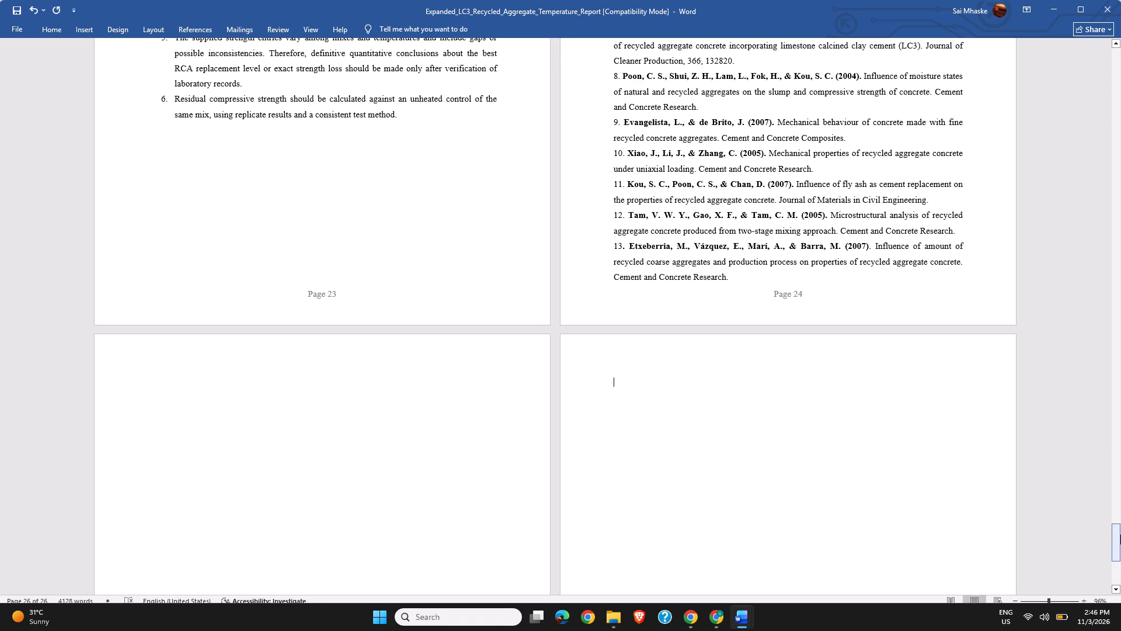
Remove one of the two blank pages left at the end of the report.
drag(1120, 535, 1120, 581)
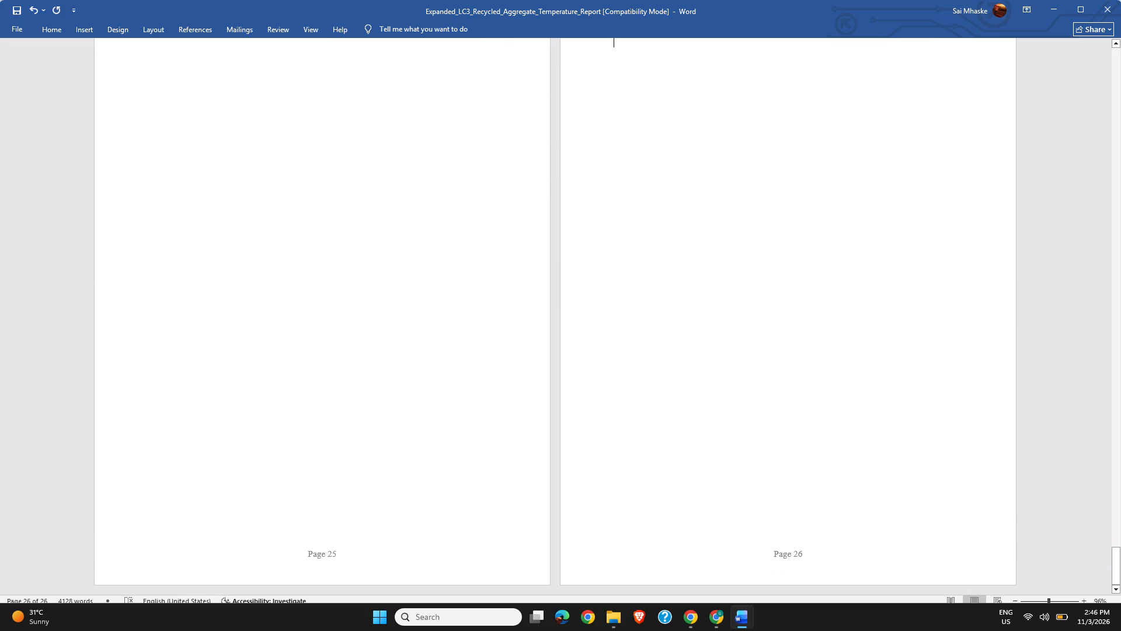
right_click(392, 391)
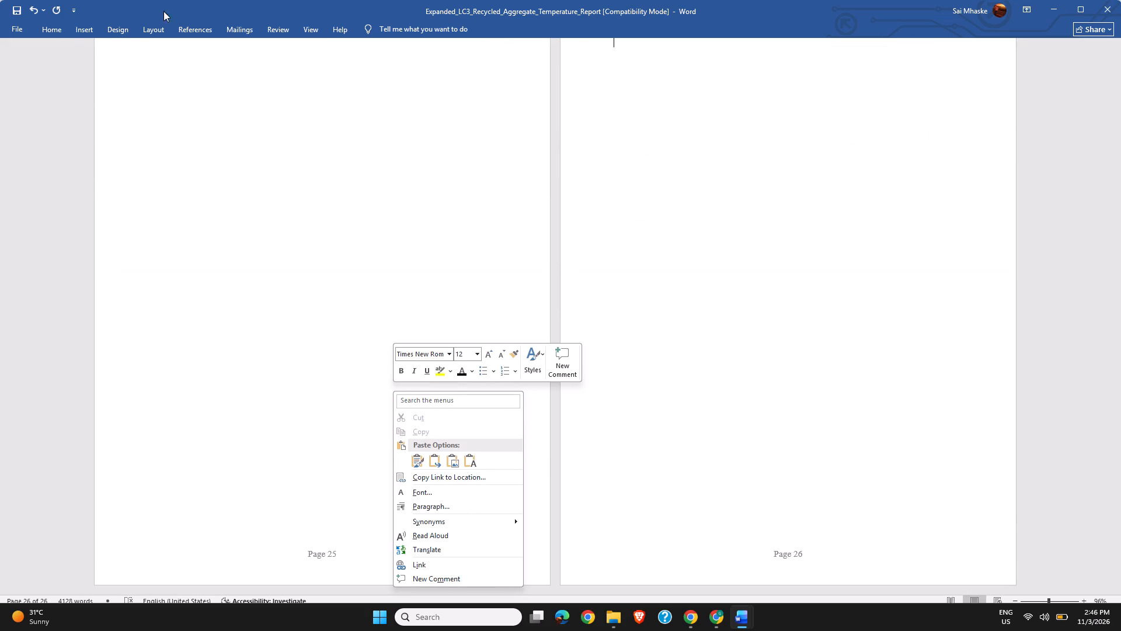
click(151, 26)
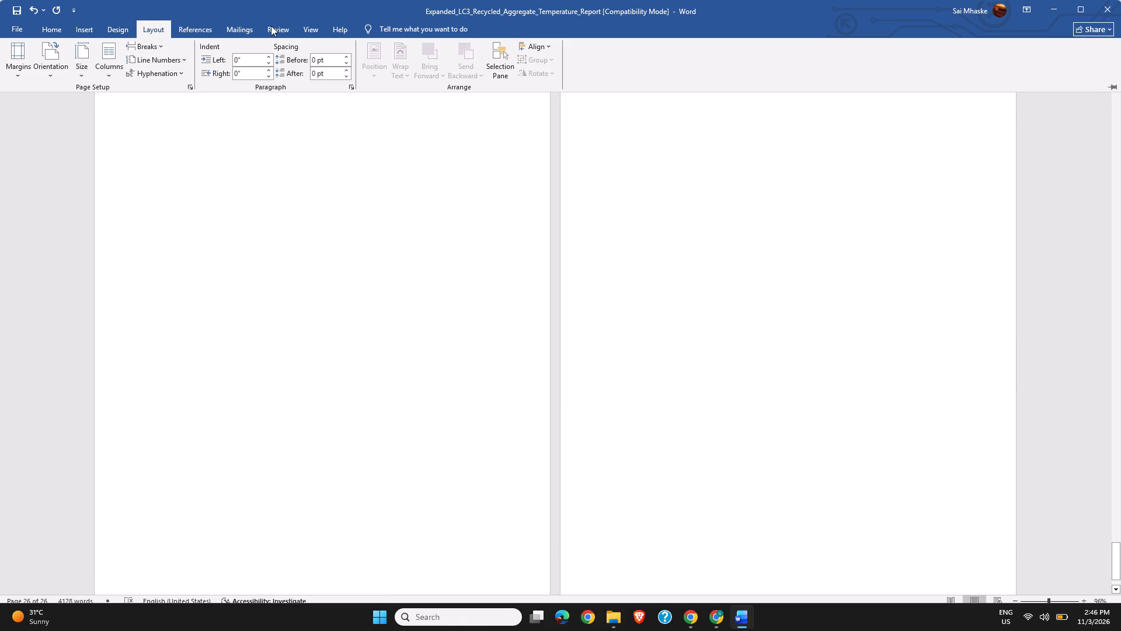
right_click(495, 150)
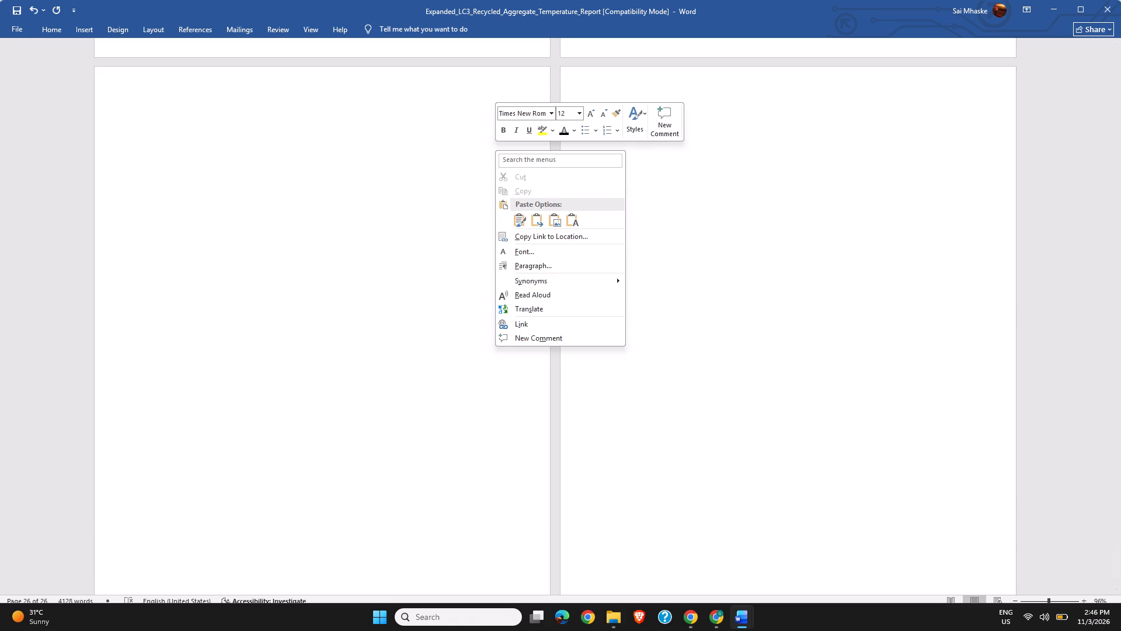
key(Delete)
click(412, 220)
double_click(412, 220)
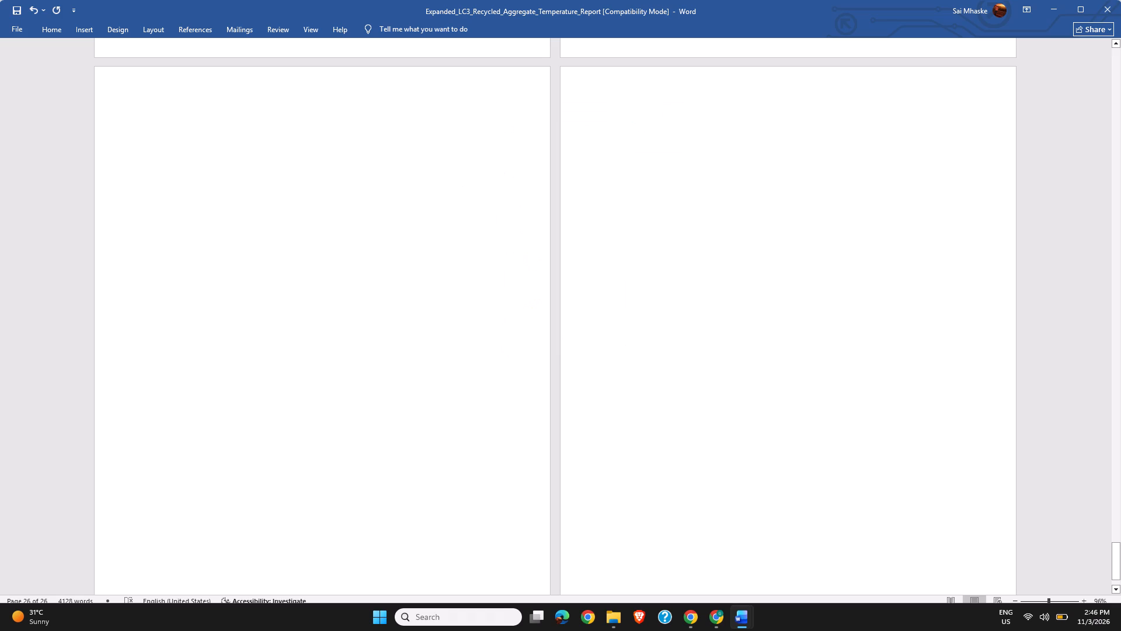
key(Delete)
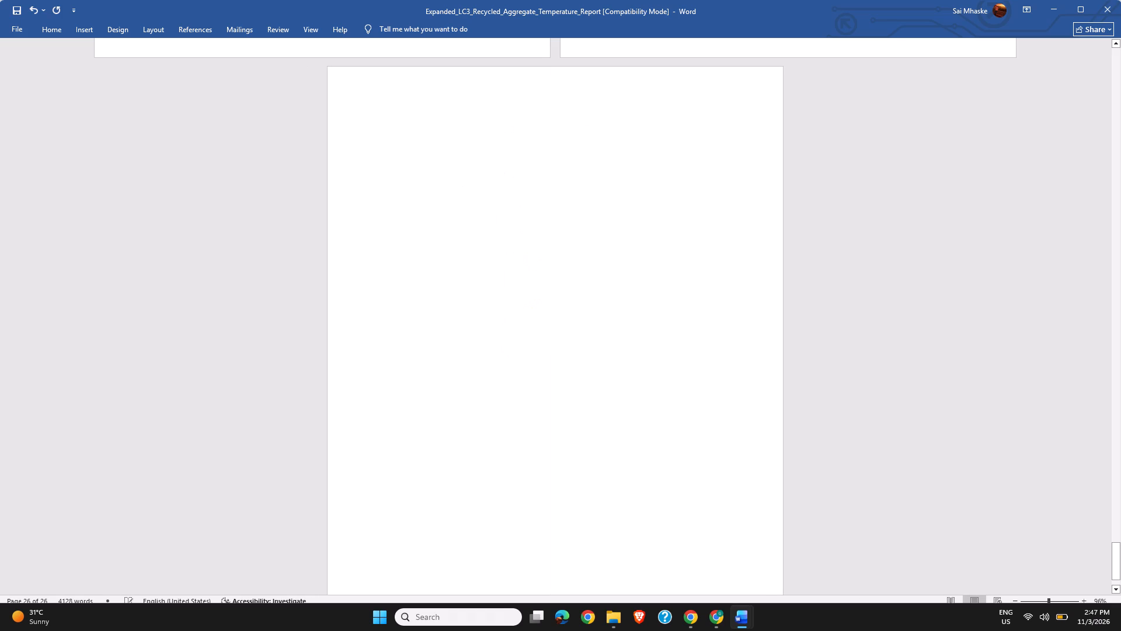
key(Delete)
Remove the remaining blank space and page break after reference 13 so the report ends on page 24.
double_click(412, 220)
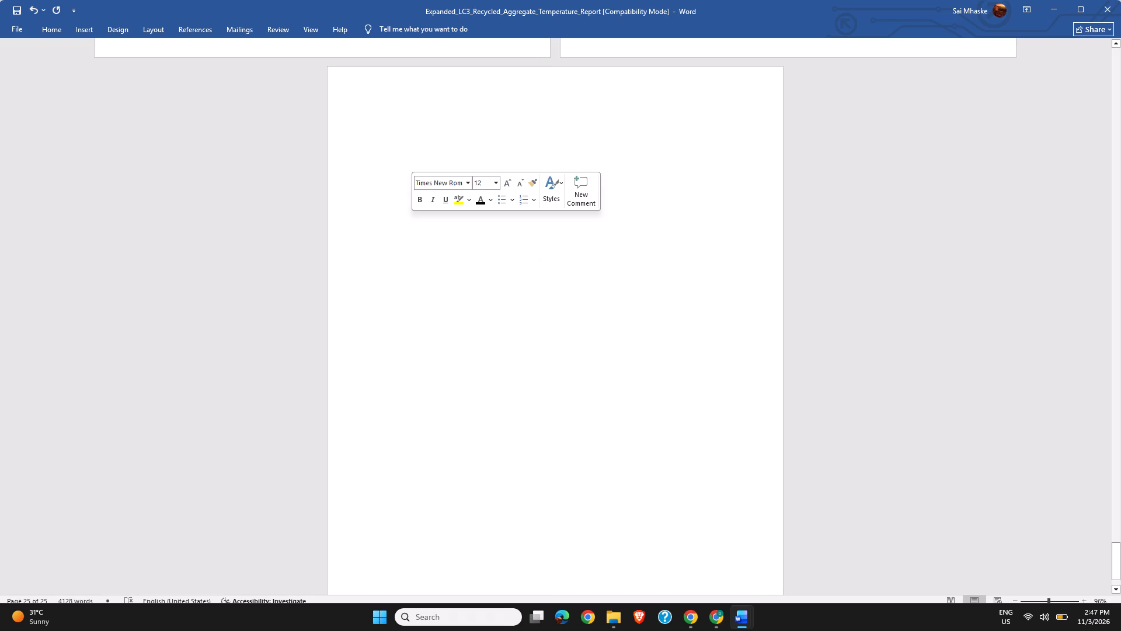
key(Delete)
key(Delete)
key(Delete)
click(412, 220)
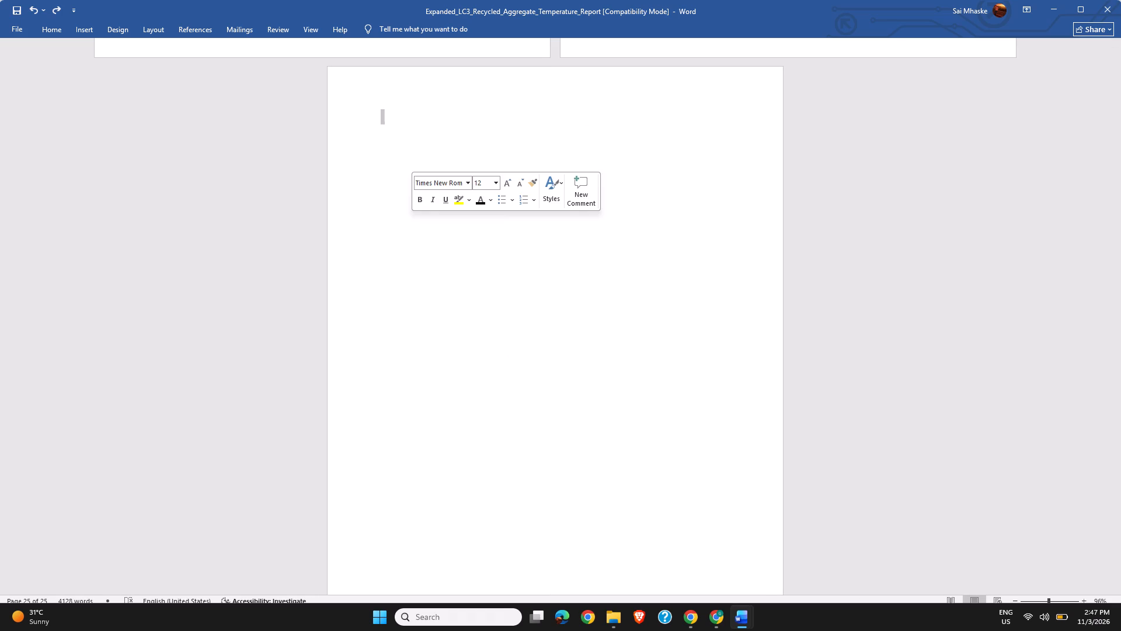
key(Delete)
key(Delete)
key(Delete)
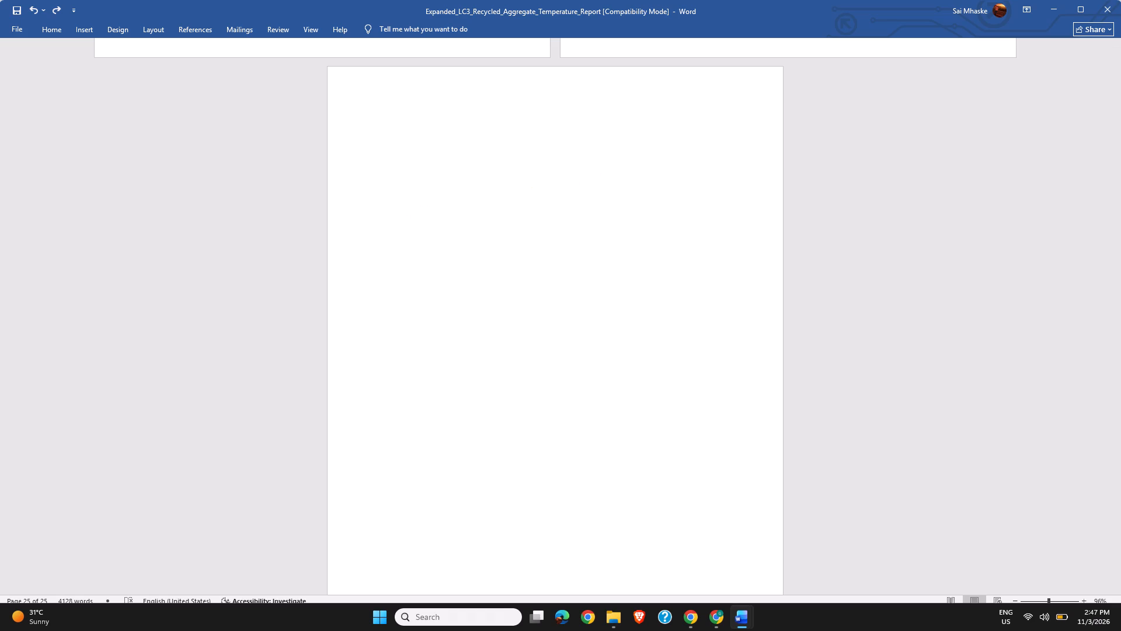
click(412, 220)
key(Delete)
key(backslash)
key(BackSpace)
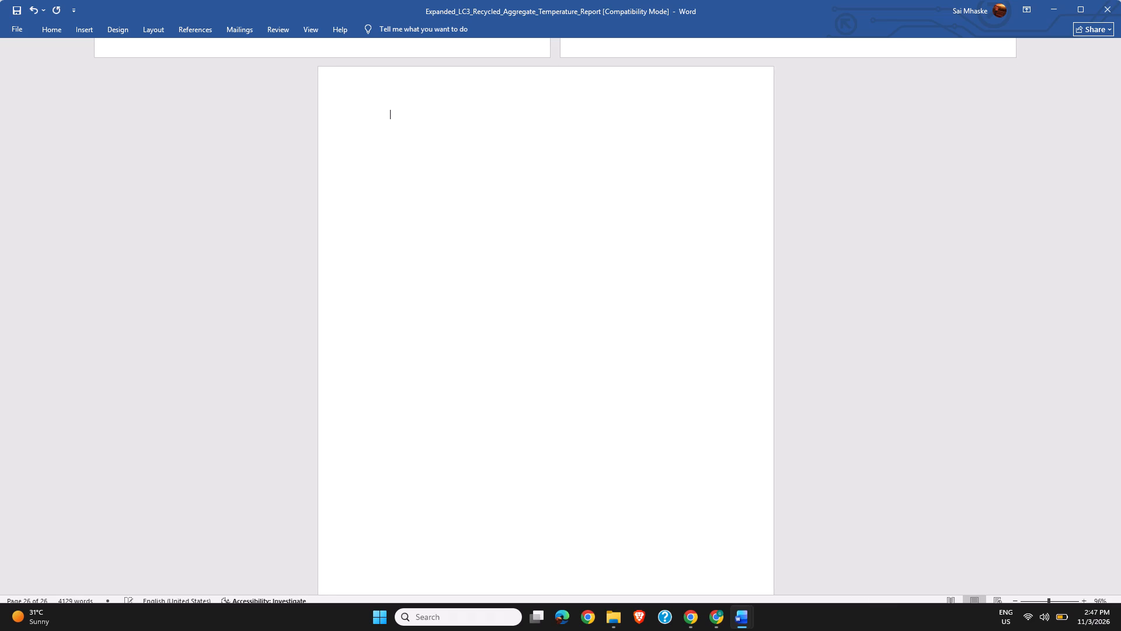
key(BackSpace)
key(BackSpace)
key(BackSpace)
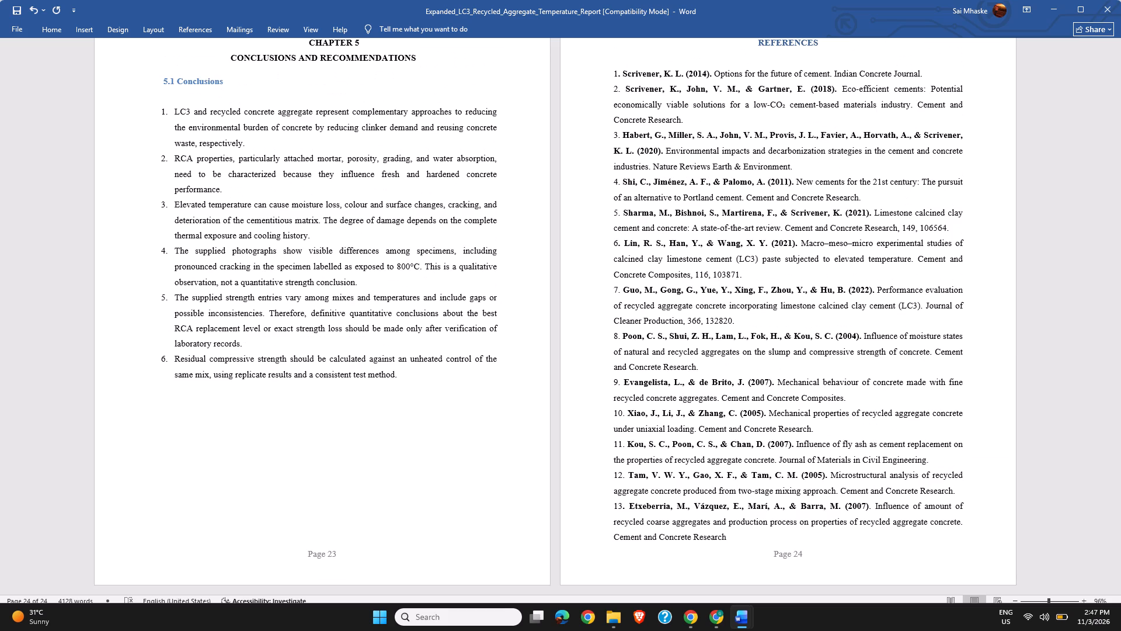
scroll(932, 22, down, 1)
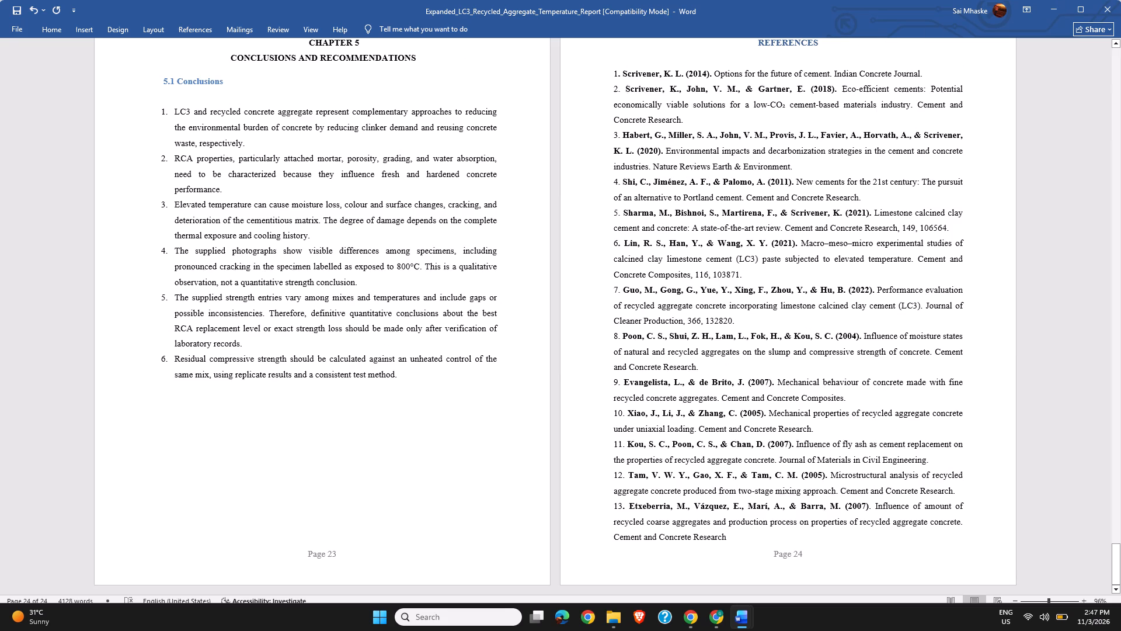
scroll(1038, 449, right, 1)
Format references 1 to 13 on page 24 as an automatic numbered list in the 1., 2., 3. style.
scroll(1018, 422, right, 1)
scroll(1018, 529, right, 1)
drag(611, 75, 879, 544)
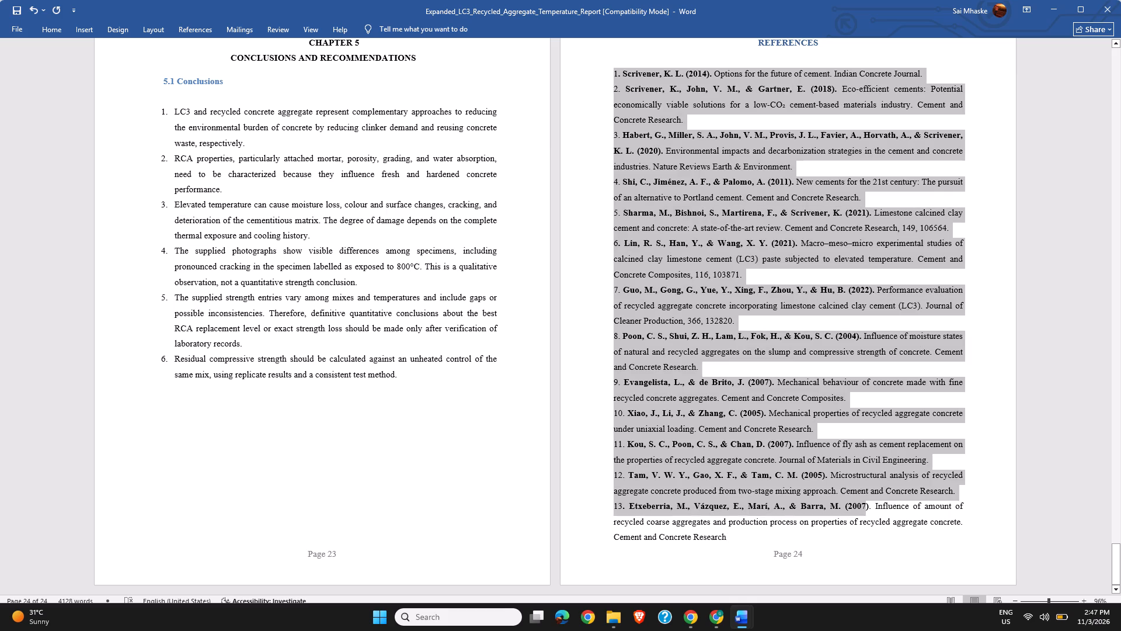
drag(879, 544, 932, 561)
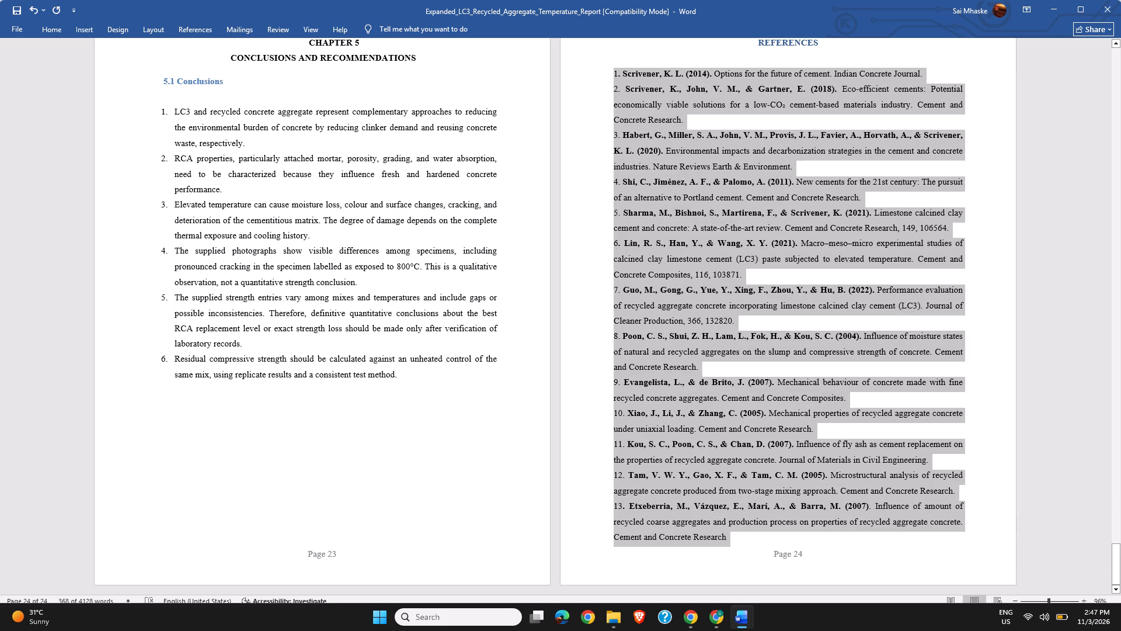
click(57, 25)
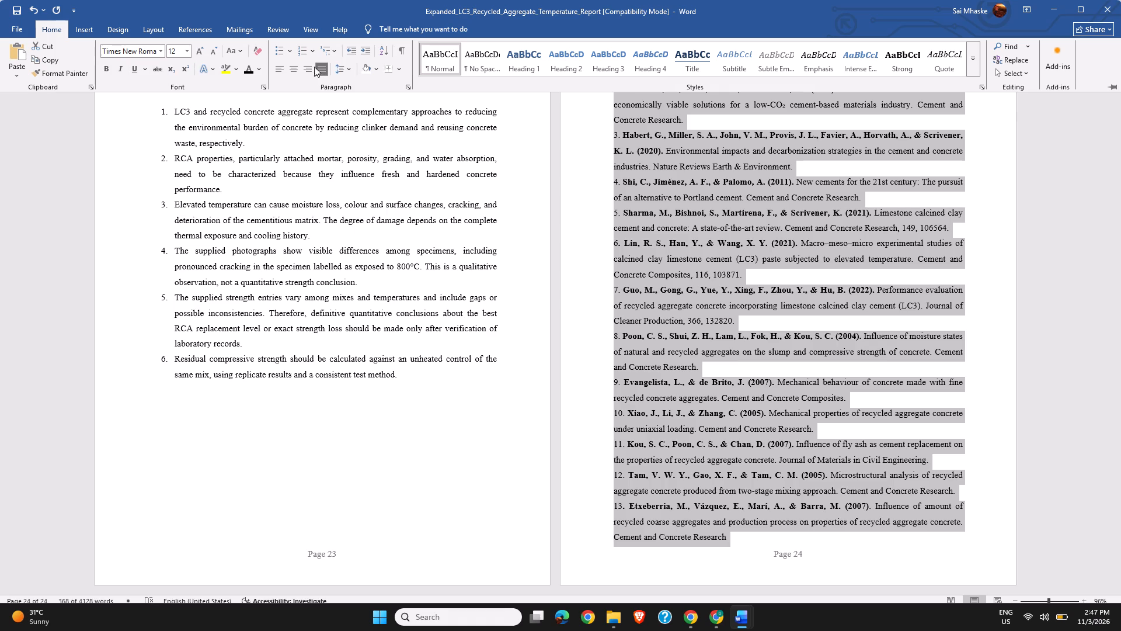
click(309, 51)
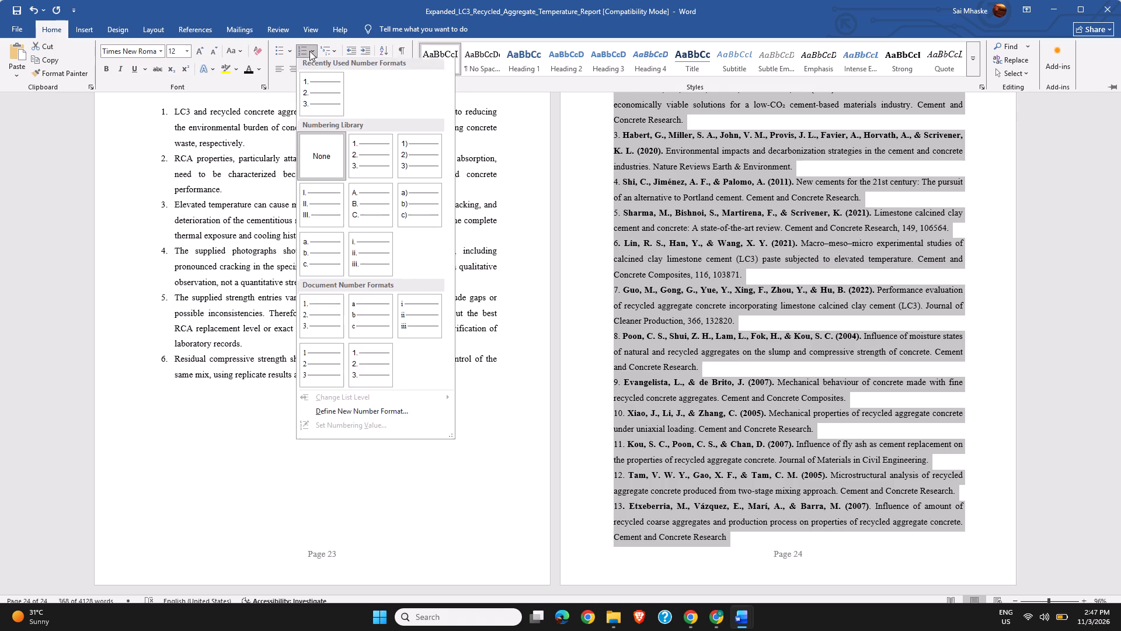
click(318, 158)
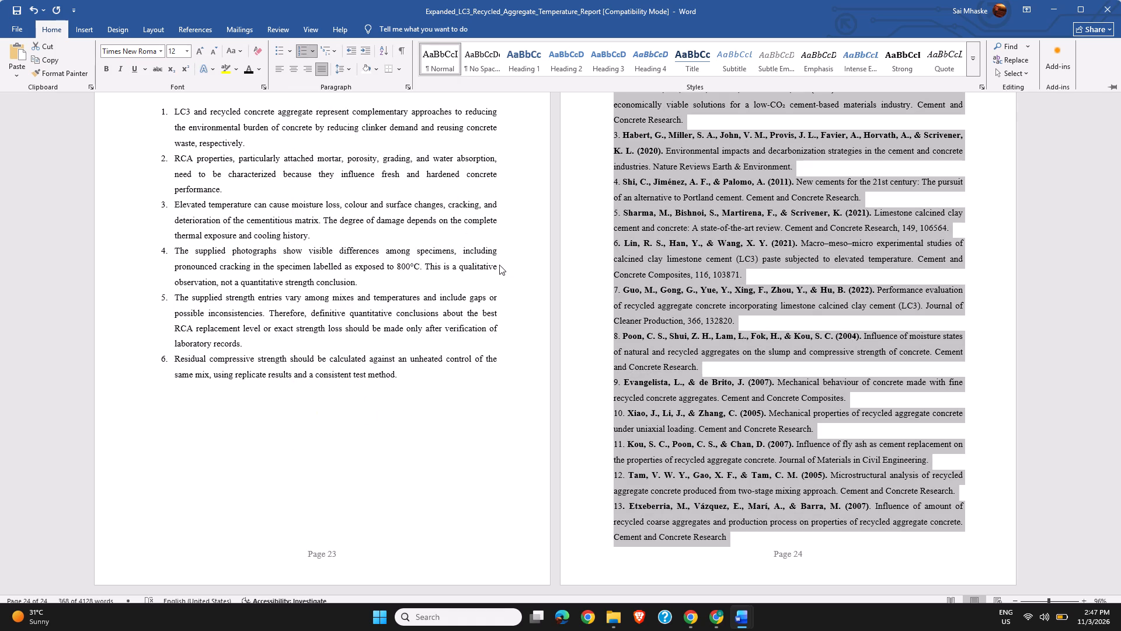
click(568, 241)
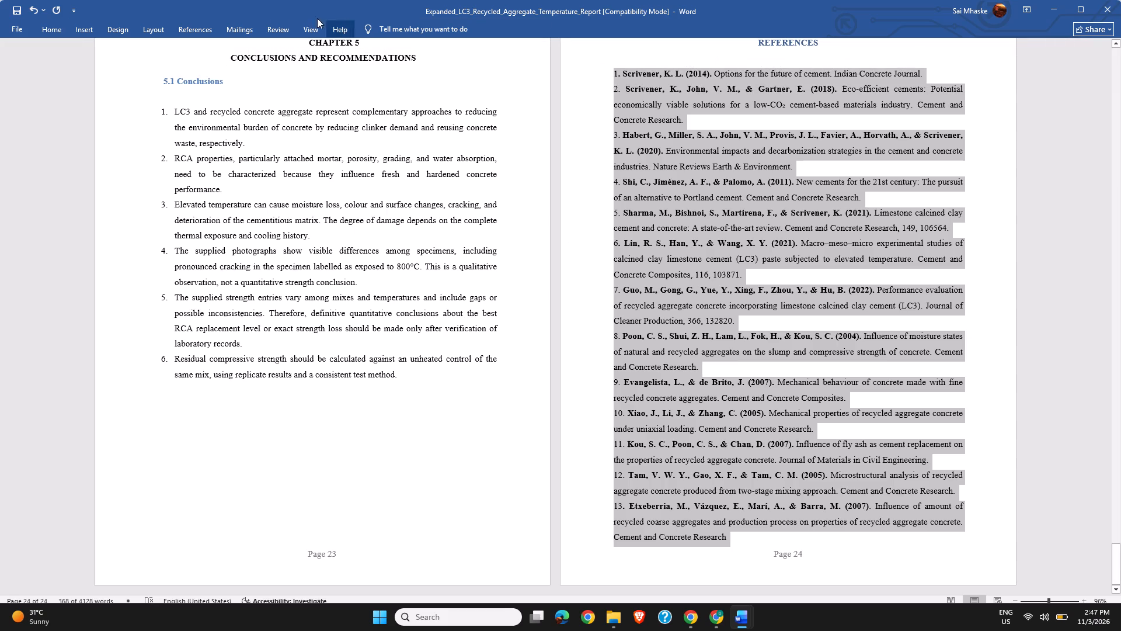
click(58, 28)
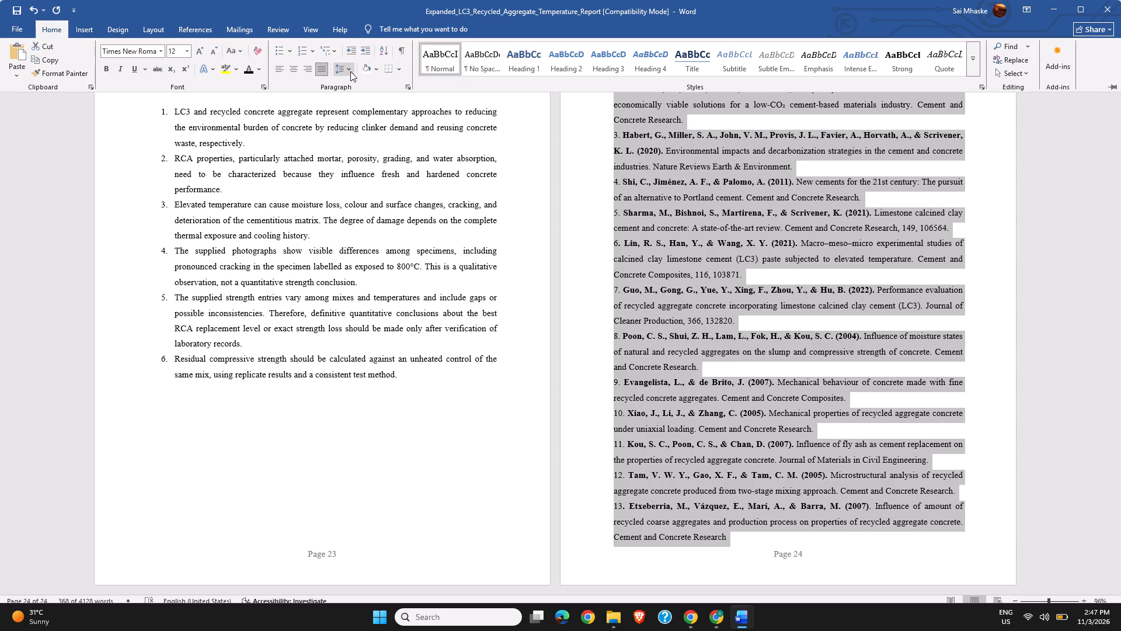
click(337, 56)
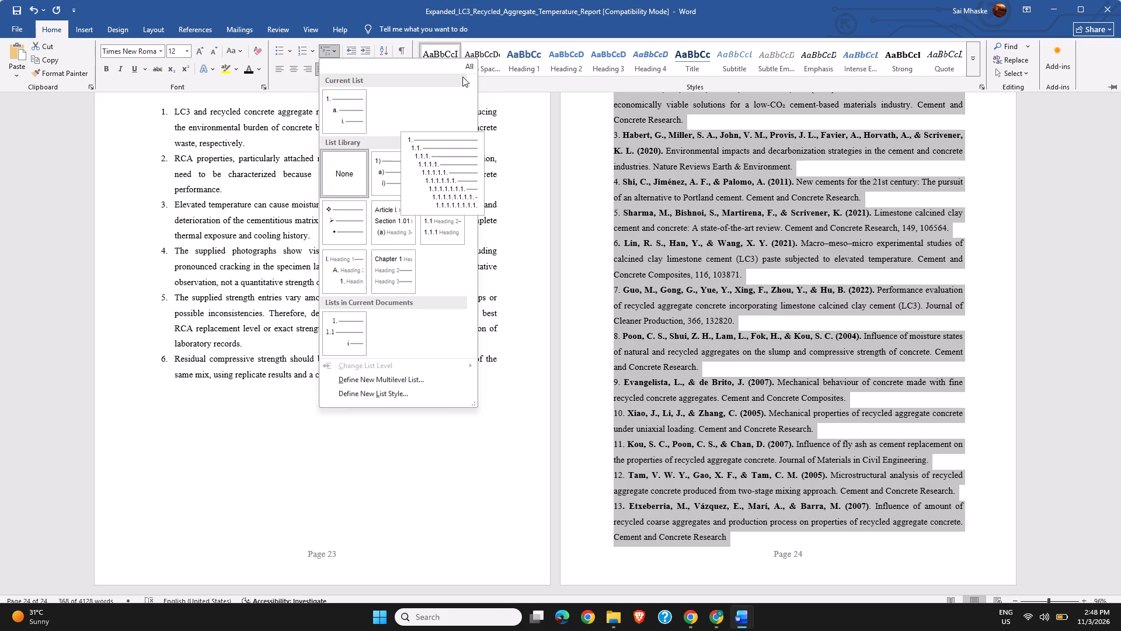
click(313, 48)
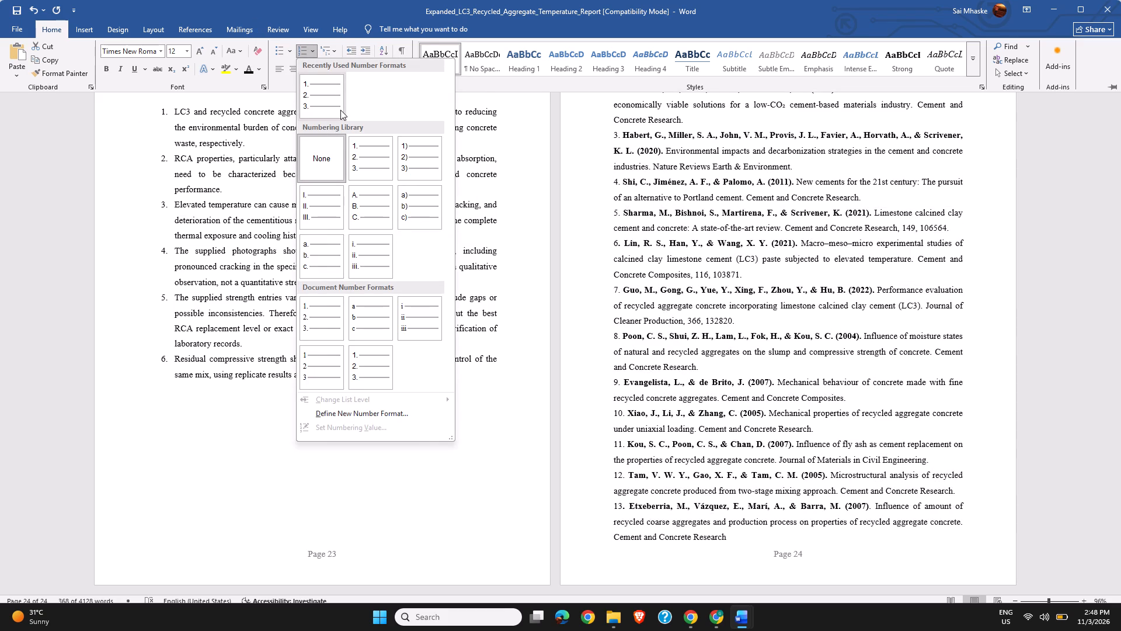
click(332, 108)
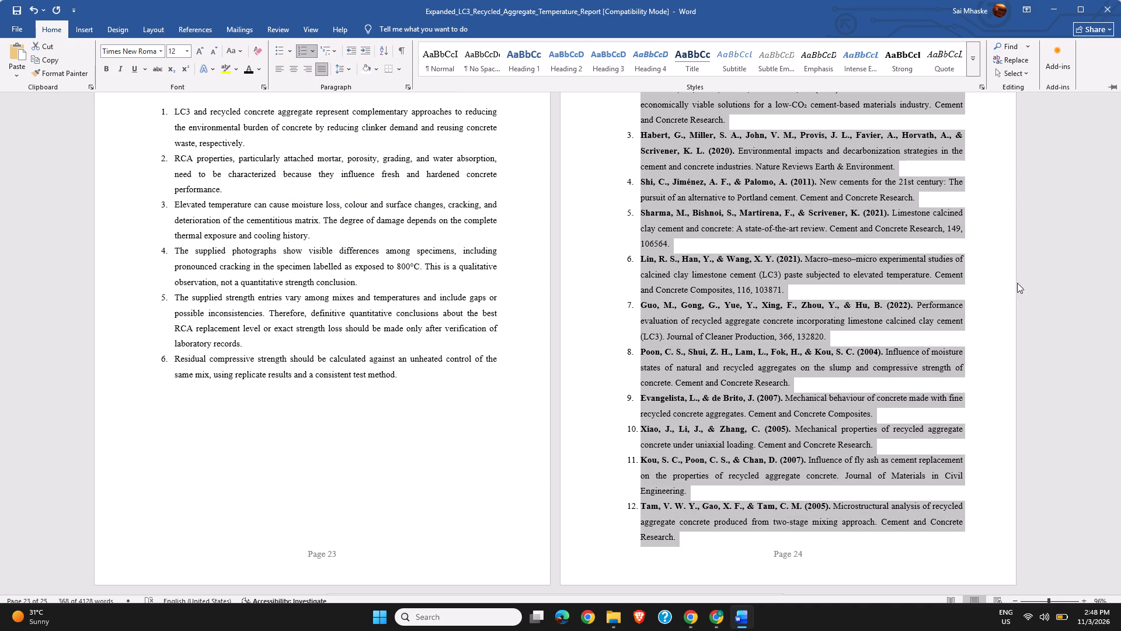
click(1054, 285)
click(1054, 285)
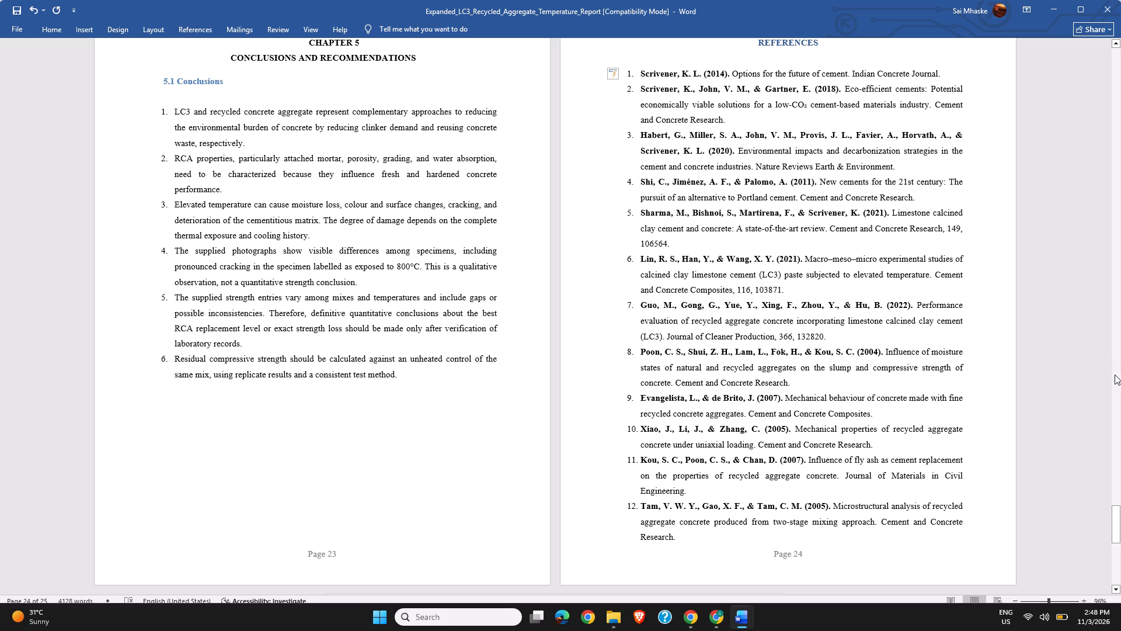
Review the report's layout from the Abstract through Chapters 1 to 5 to the end of the References.
drag(1114, 535, 1113, 422)
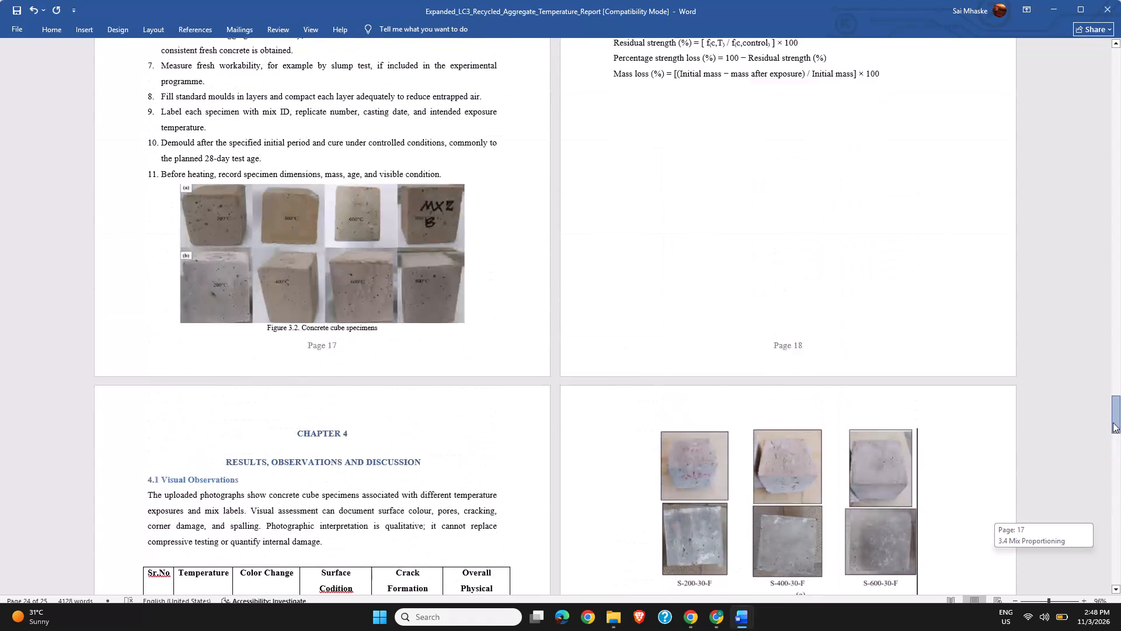
drag(1113, 422, 1114, 283)
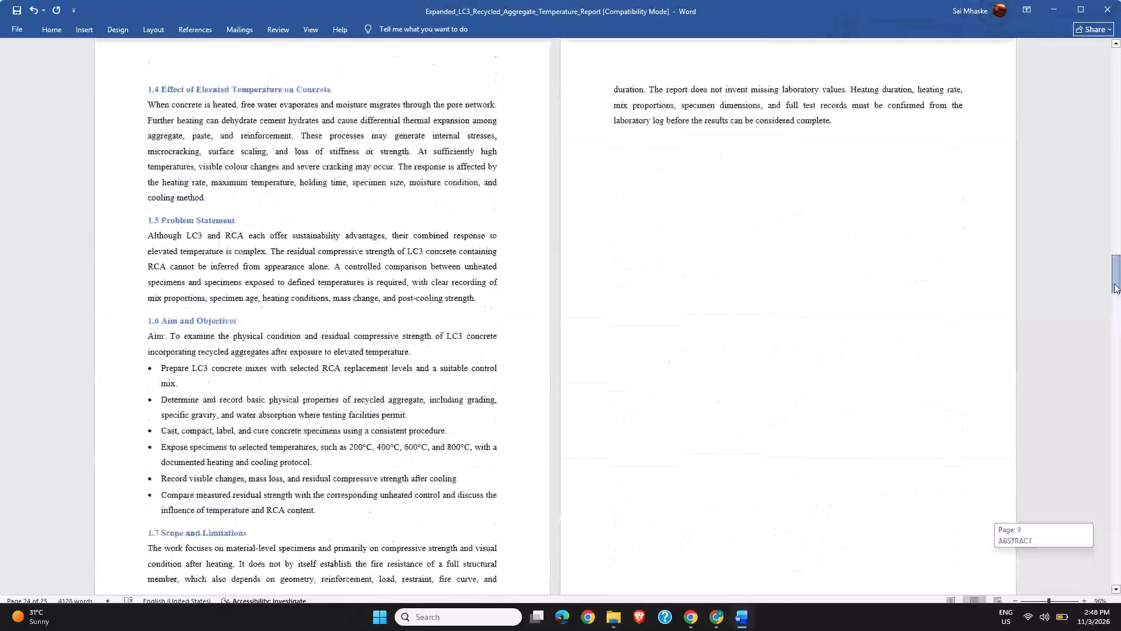
drag(1114, 283, 1120, 243)
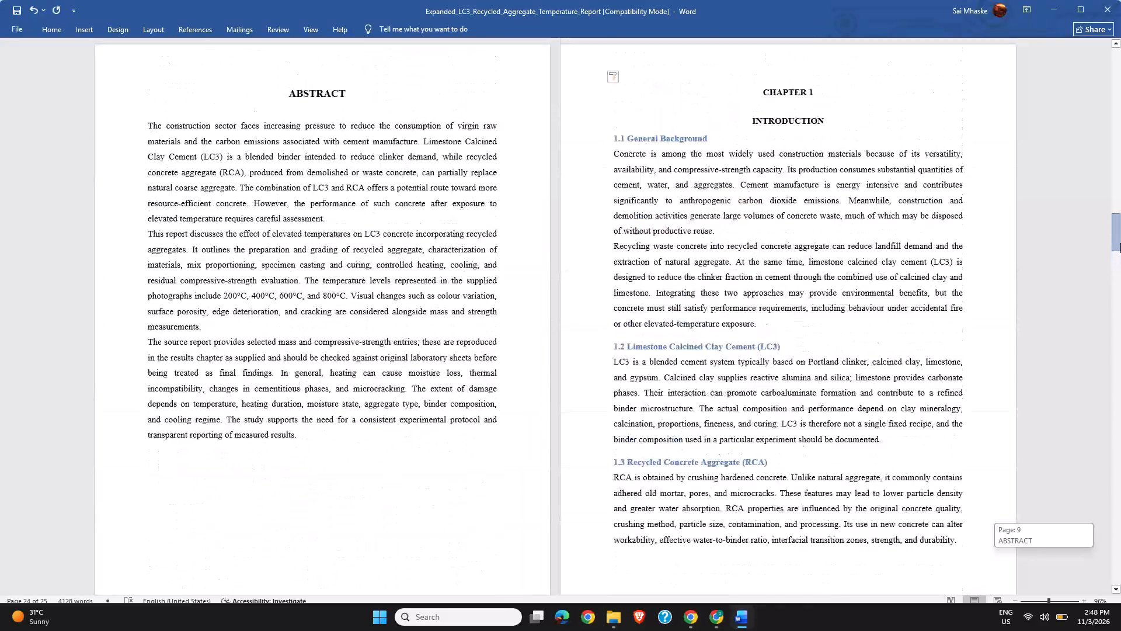
drag(1120, 243, 1120, 352)
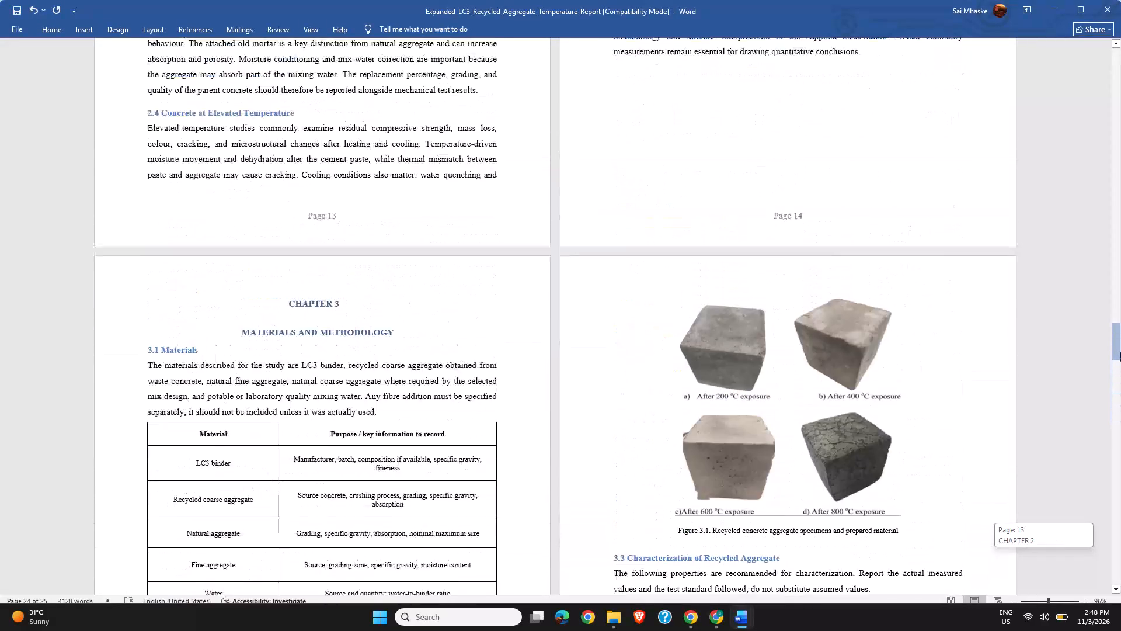
drag(1120, 352, 1120, 310)
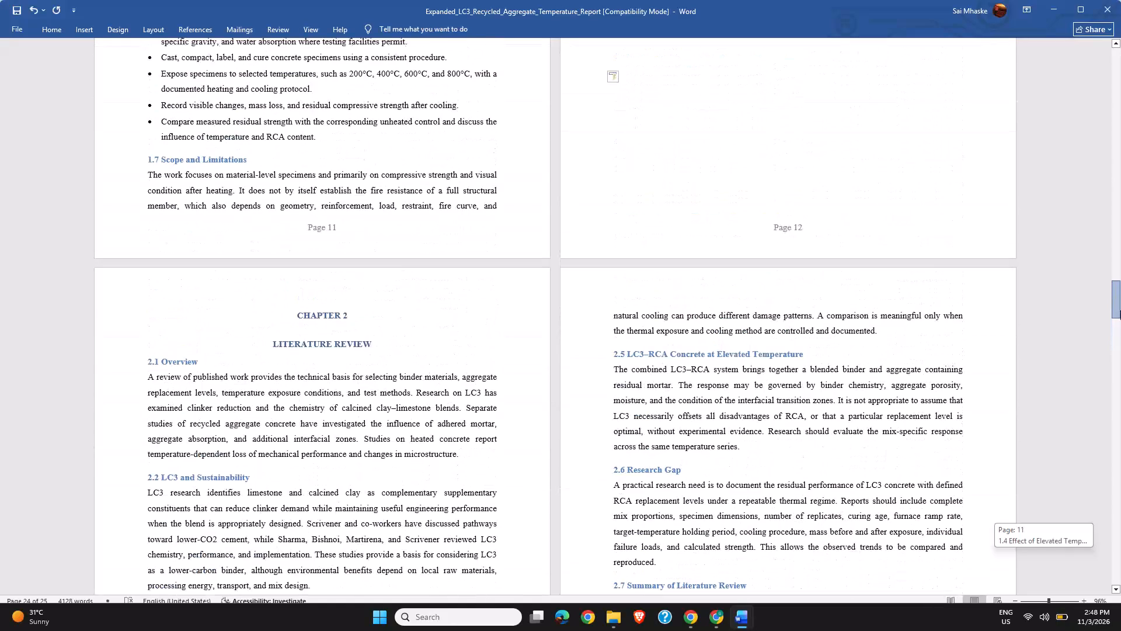
drag(1120, 310, 1120, 350)
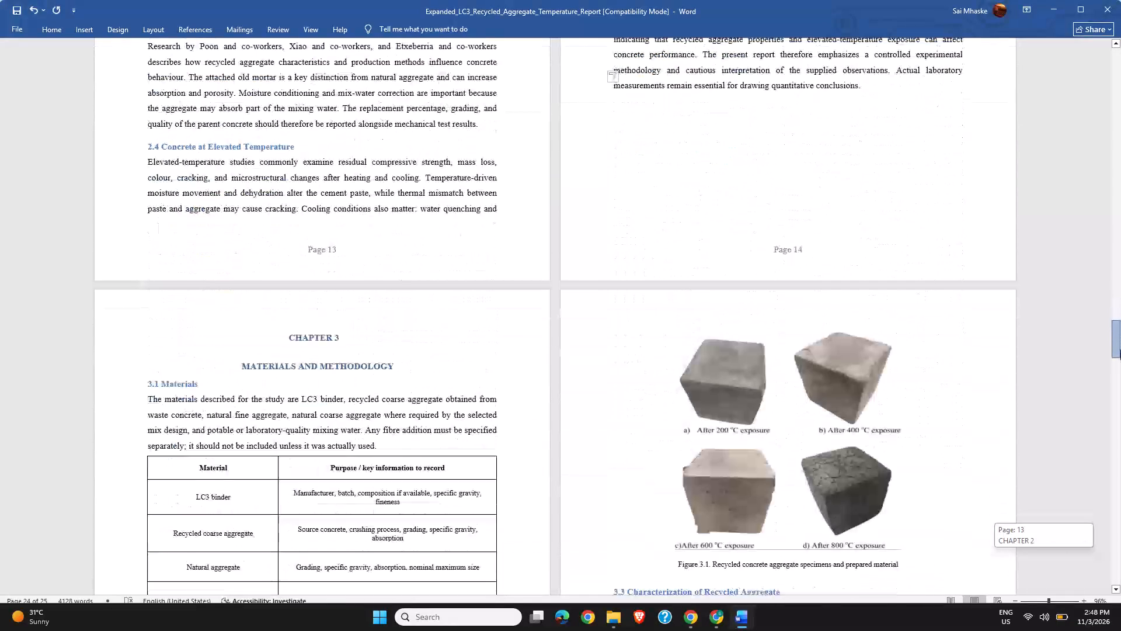
drag(1120, 350, 1120, 439)
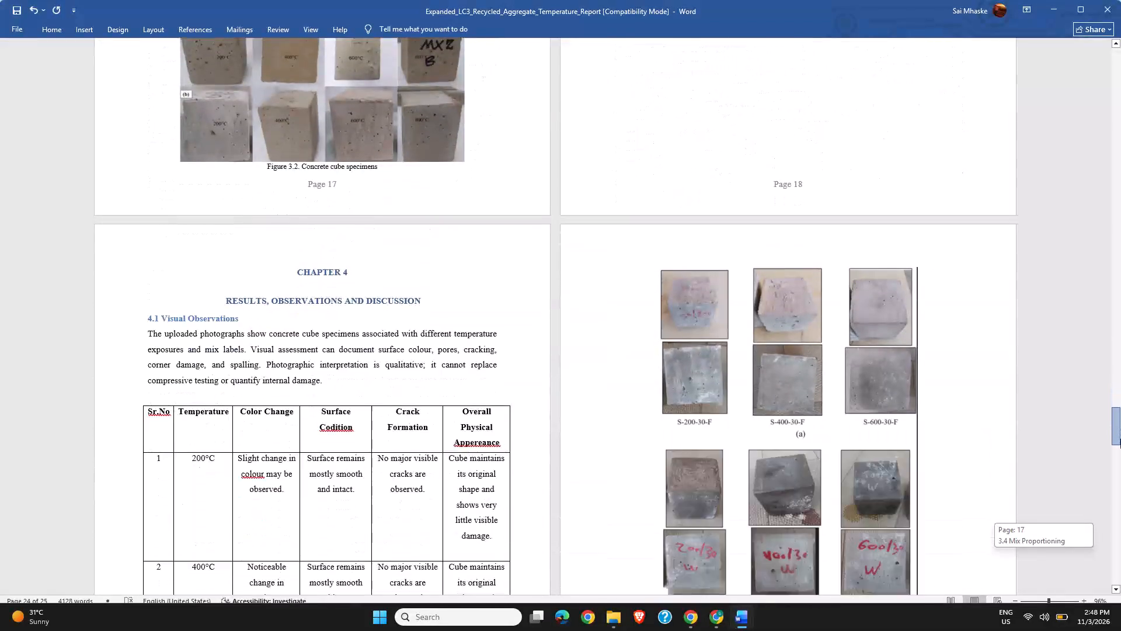
drag(1120, 439, 1120, 435)
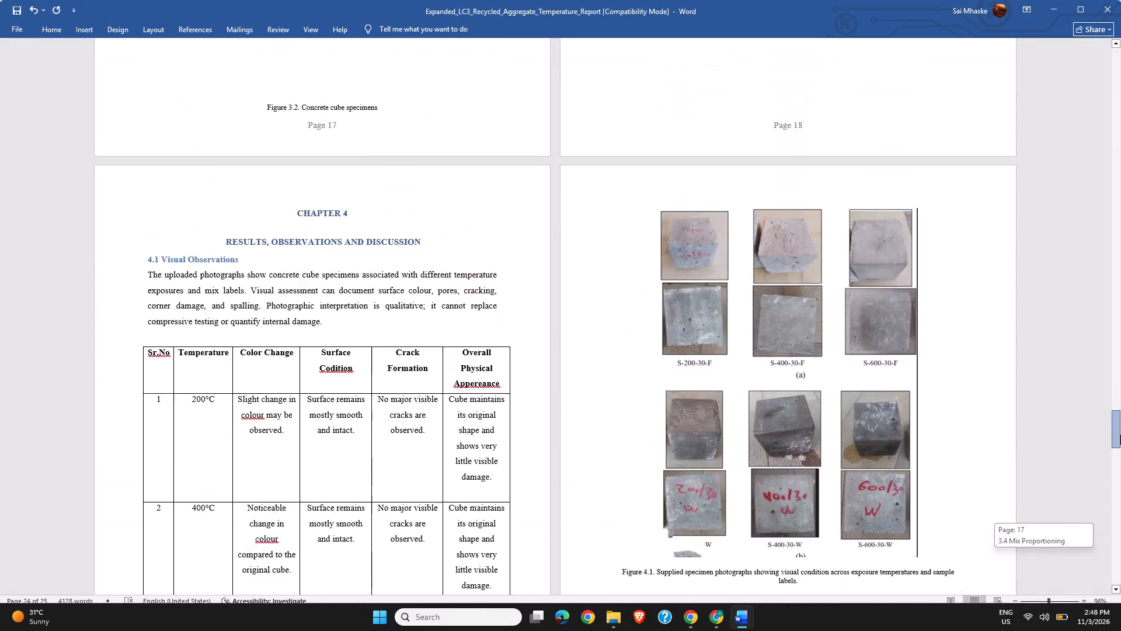
drag(1120, 435, 1120, 282)
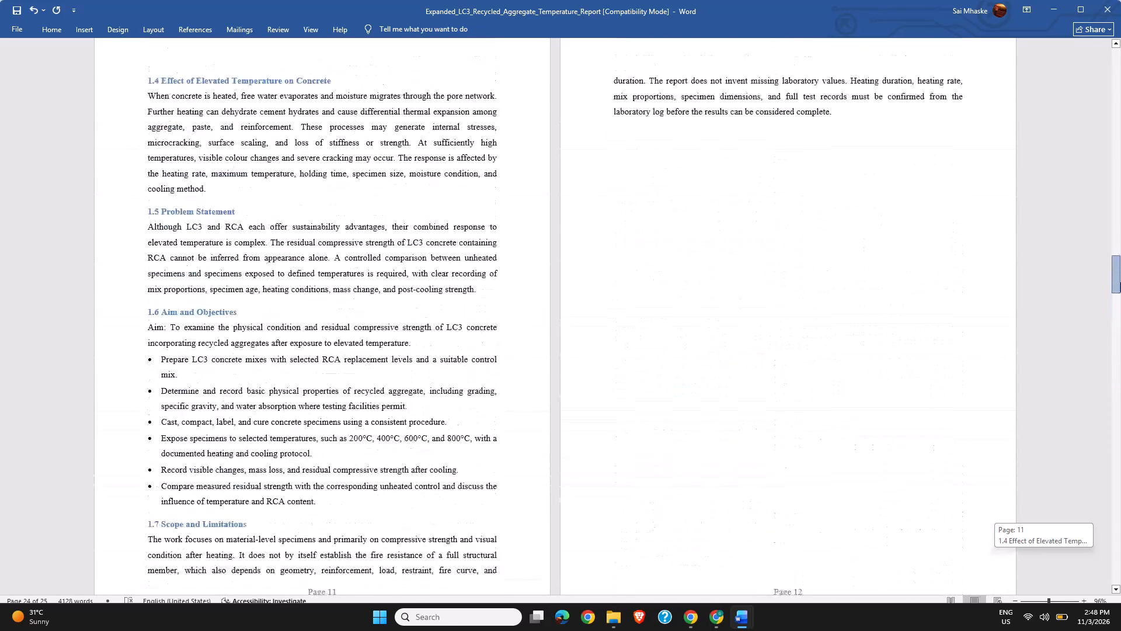
drag(1120, 282, 1120, 246)
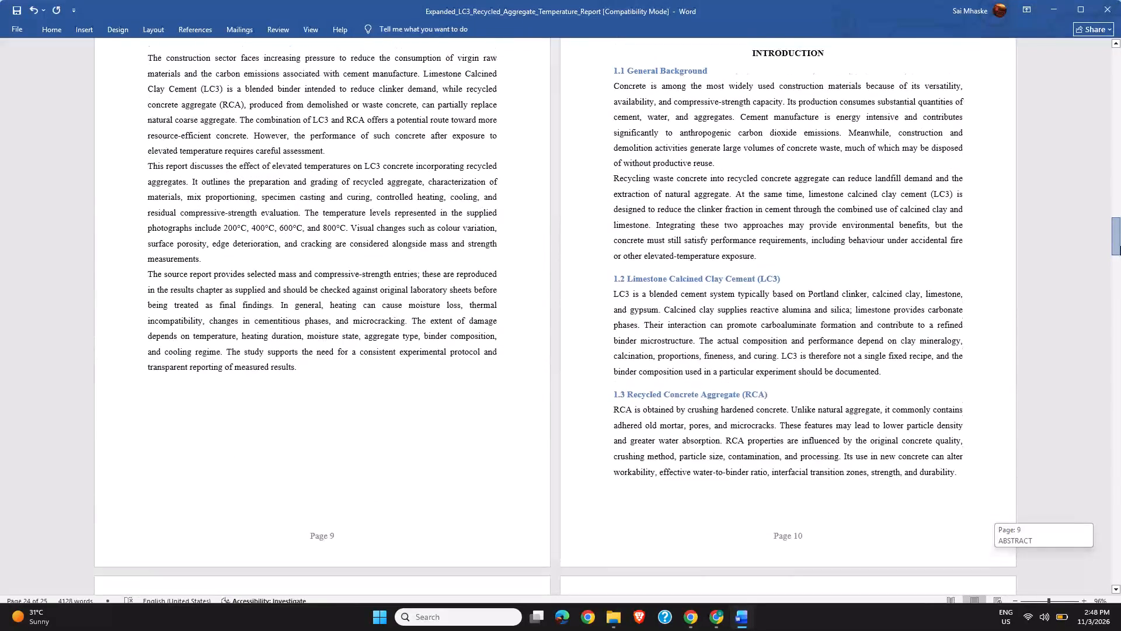
drag(1120, 246, 1118, 272)
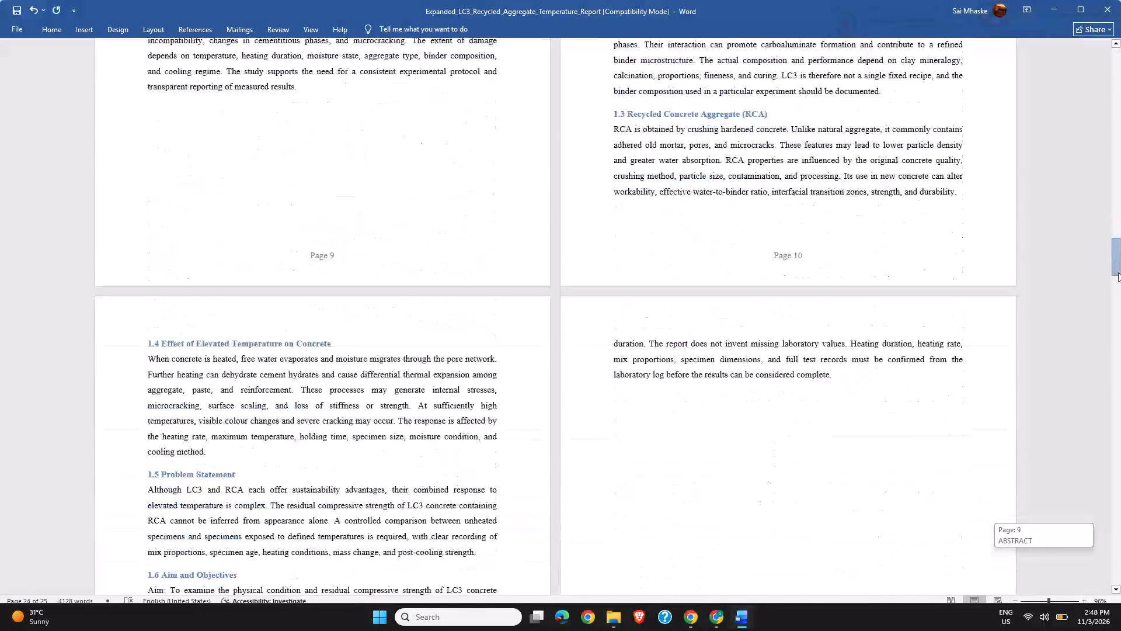
drag(1118, 272, 1117, 342)
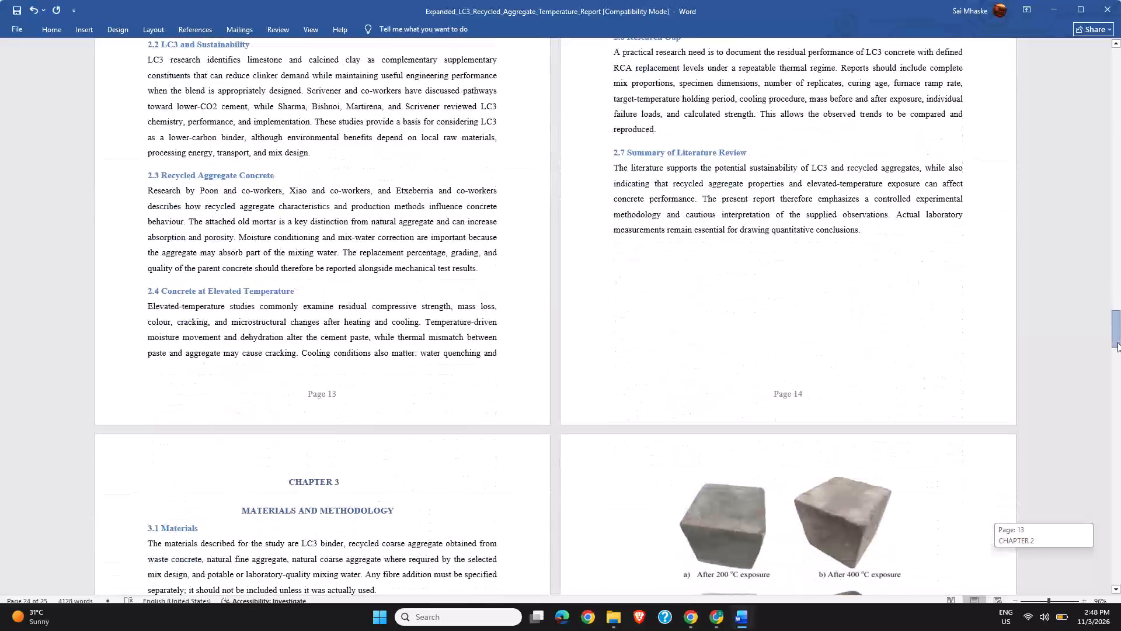
drag(1117, 342, 1120, 387)
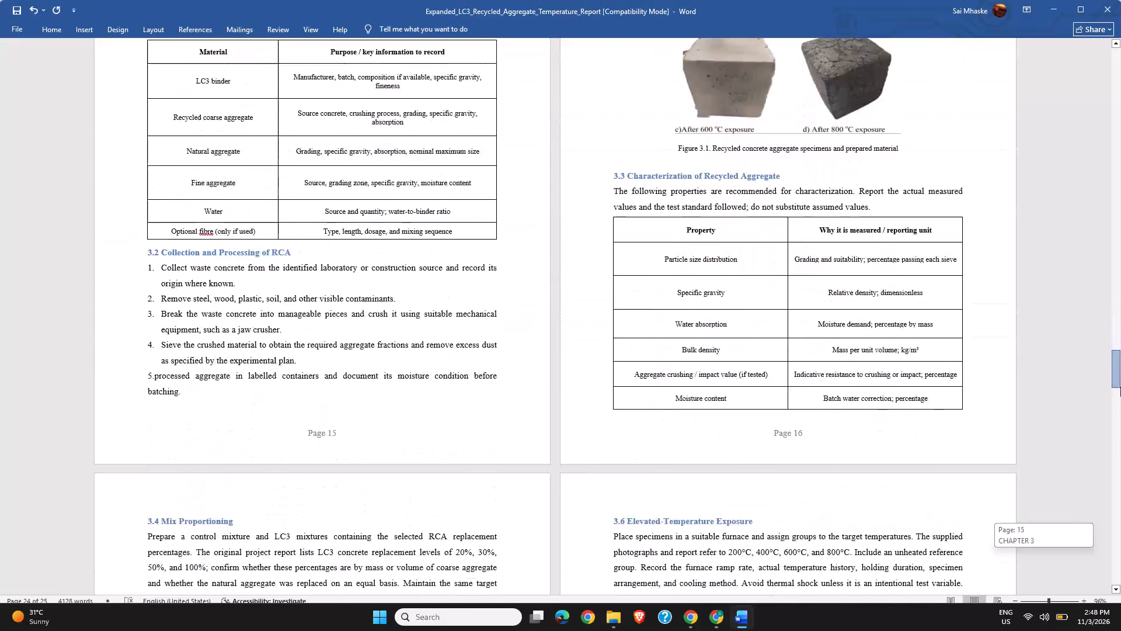
drag(1120, 387, 1120, 443)
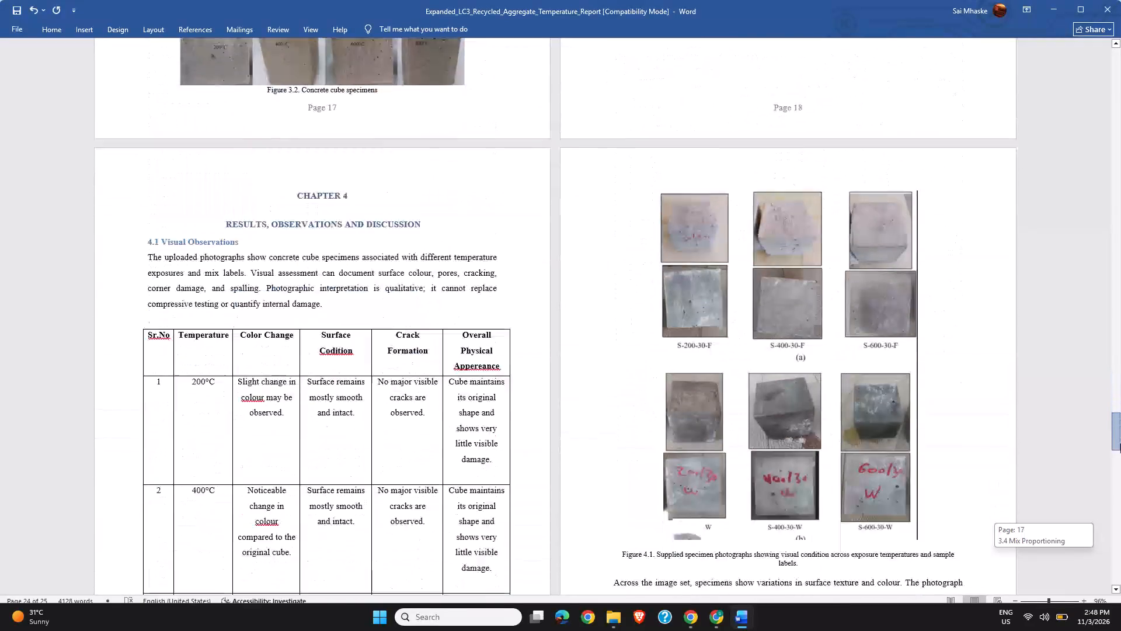
drag(1120, 443, 1114, 514)
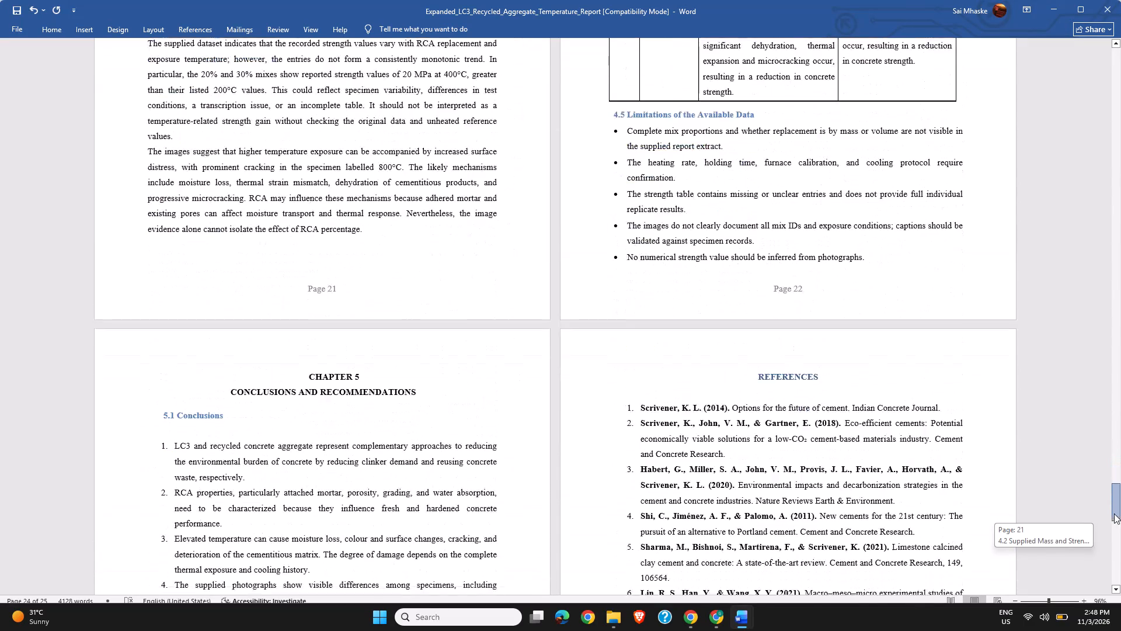
drag(1114, 514, 1081, 591)
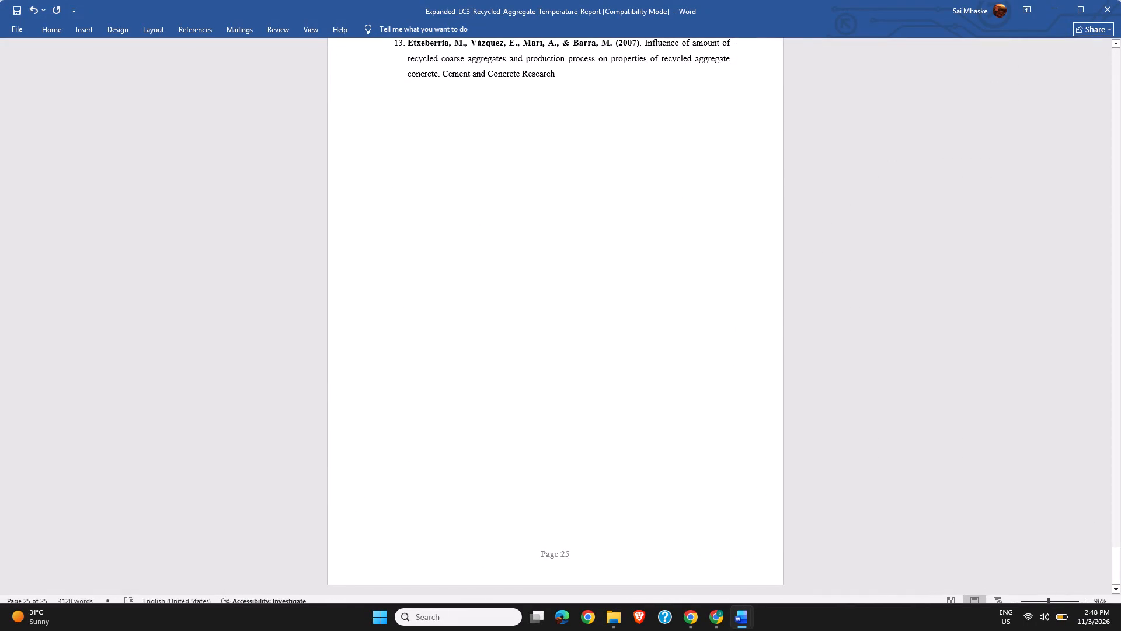
Review the report's pages from the references back to the front matter, comparing the figure and table lists with the chapters.
ctrl+scroll(392, 190, up, 10)
ctrl+scroll(392, 190, down, 13)
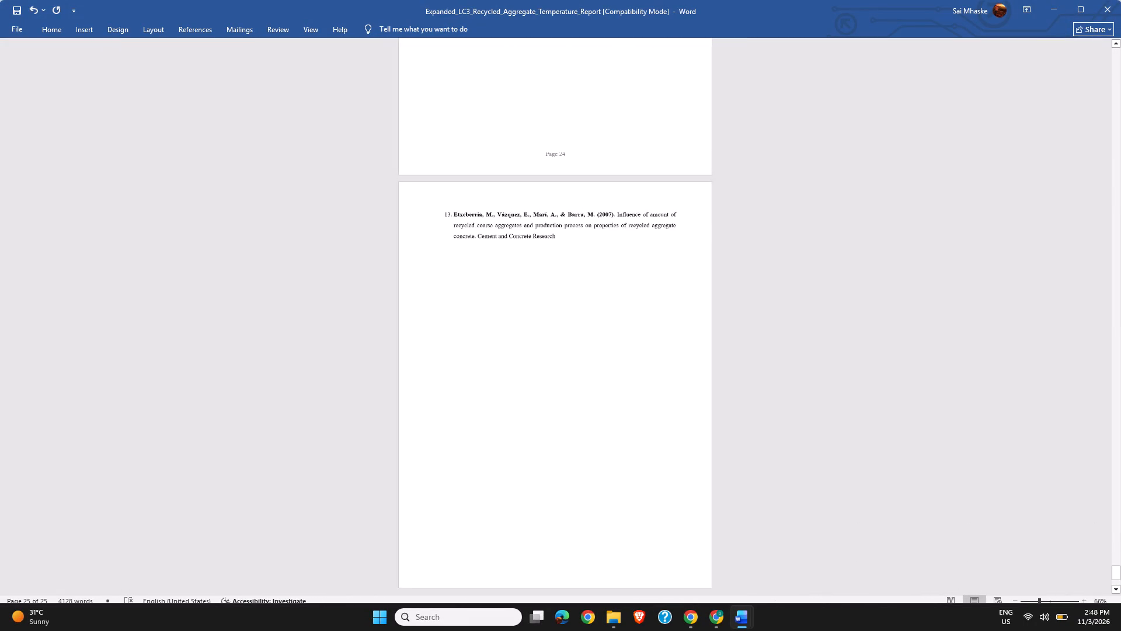
ctrl+scroll(392, 190, down, 9)
ctrl+scroll(392, 190, up, 3)
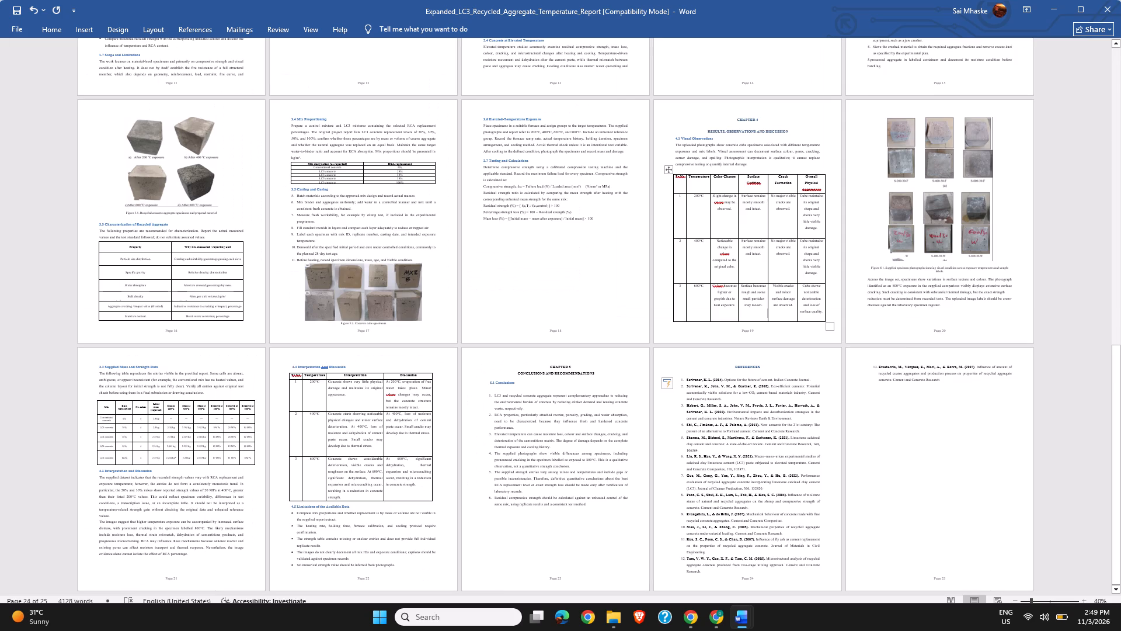
click(1045, 294)
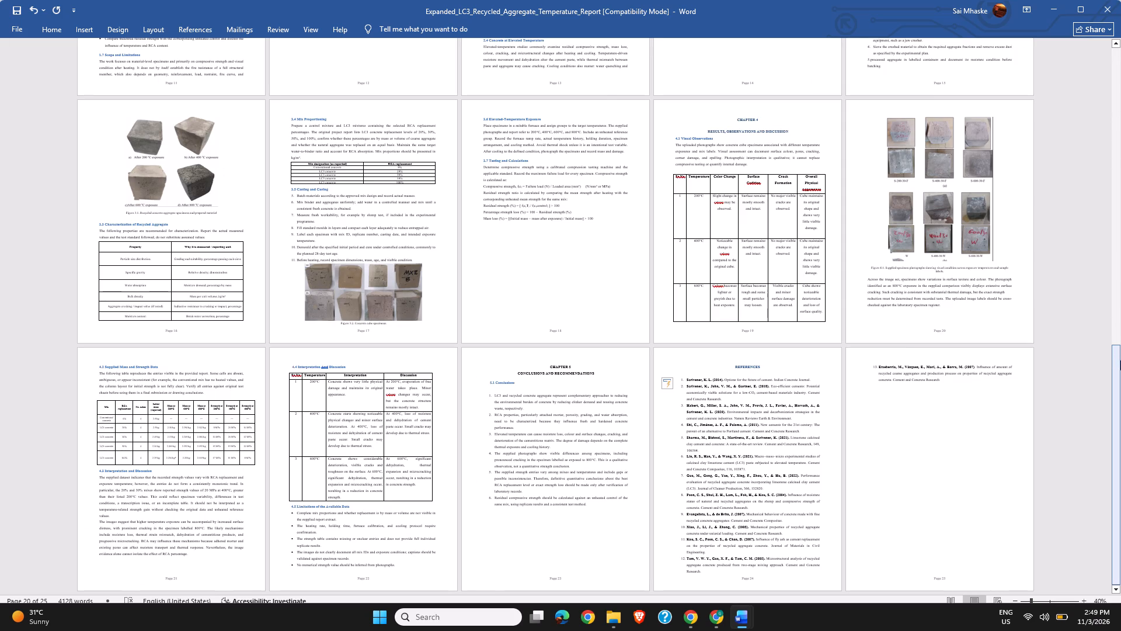
drag(1120, 360, 1120, 200)
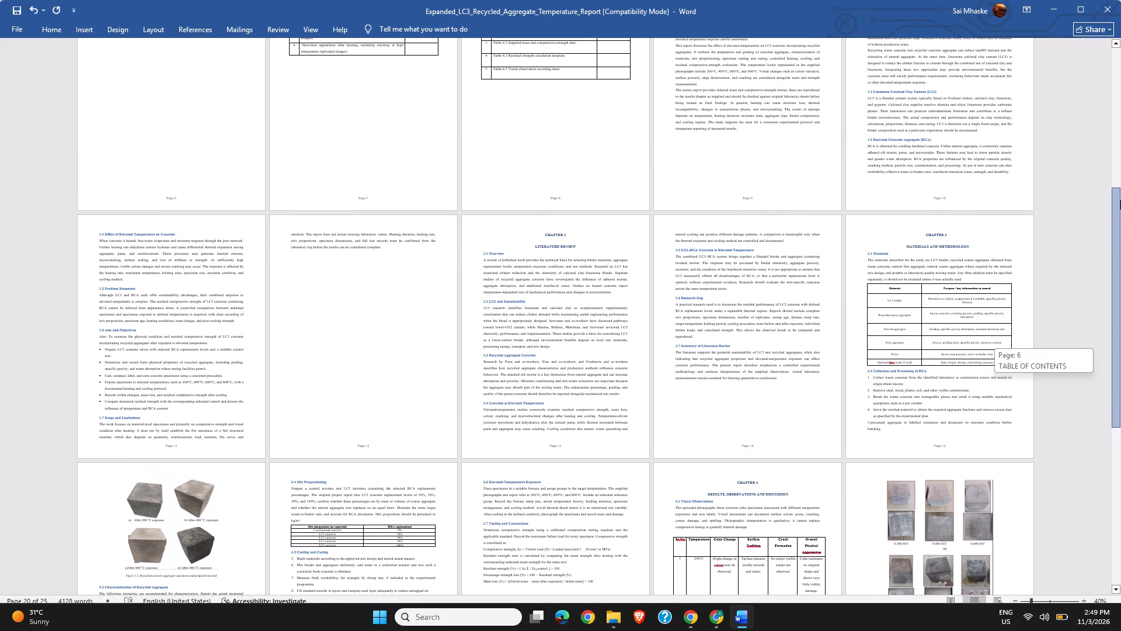
drag(1120, 200, 1120, 201)
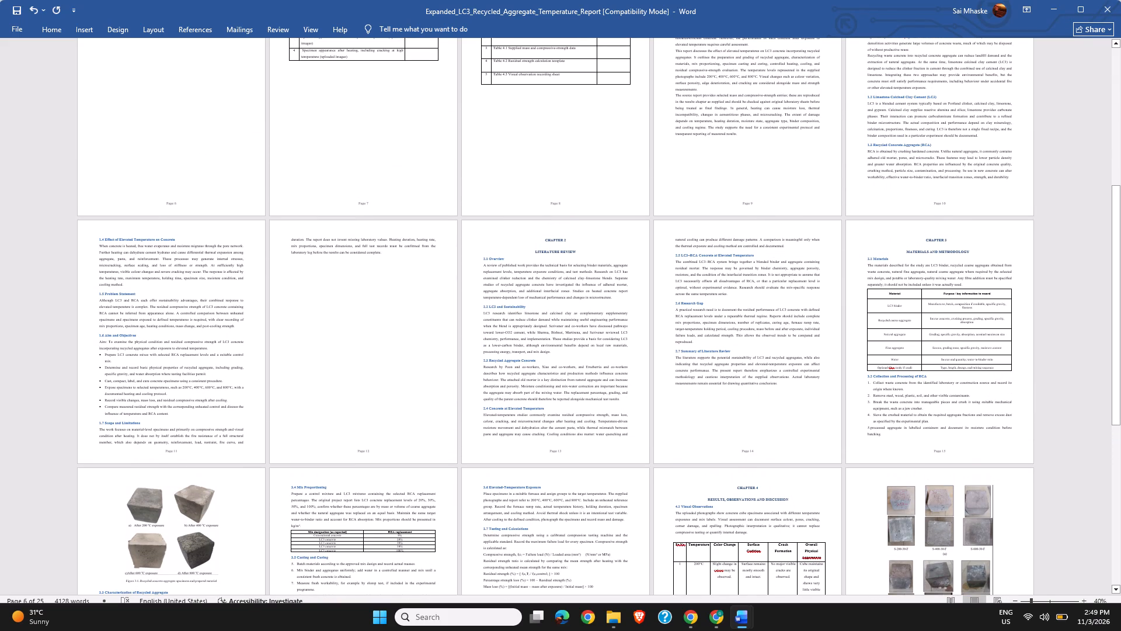
ctrl+scroll(156, 411, up, 4)
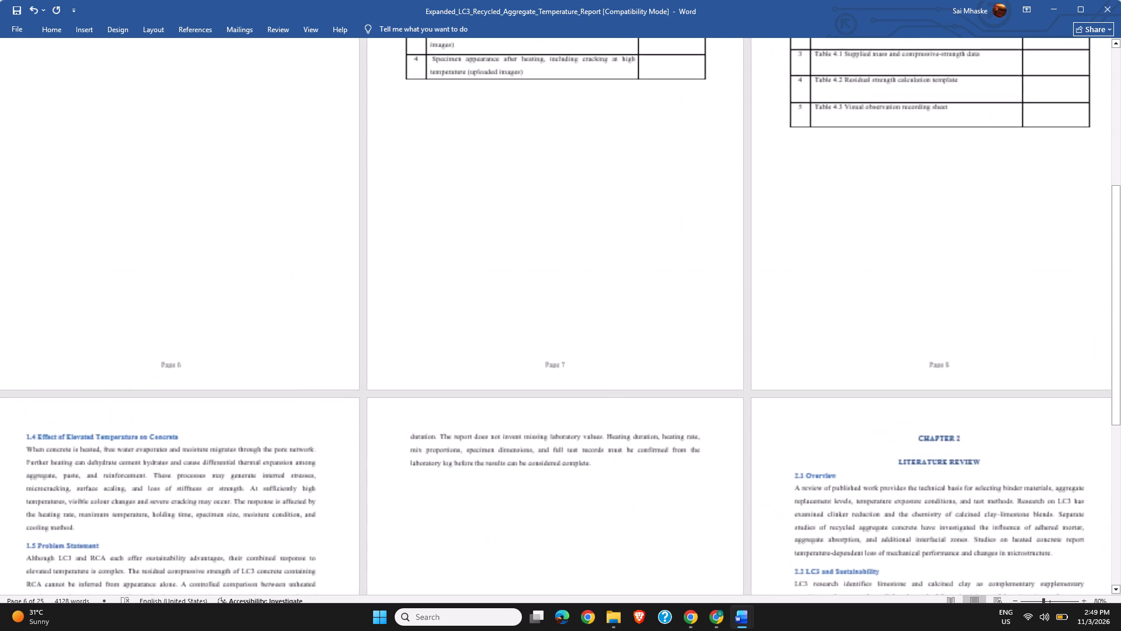
ctrl+scroll(156, 411, down, 1)
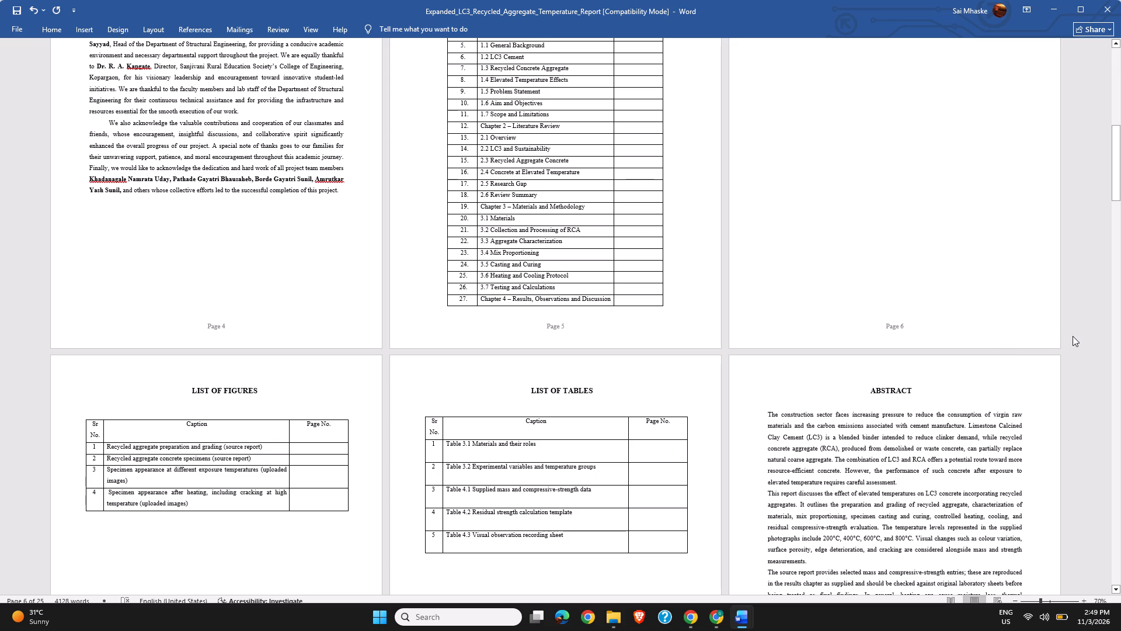
drag(1115, 193, 1115, 217)
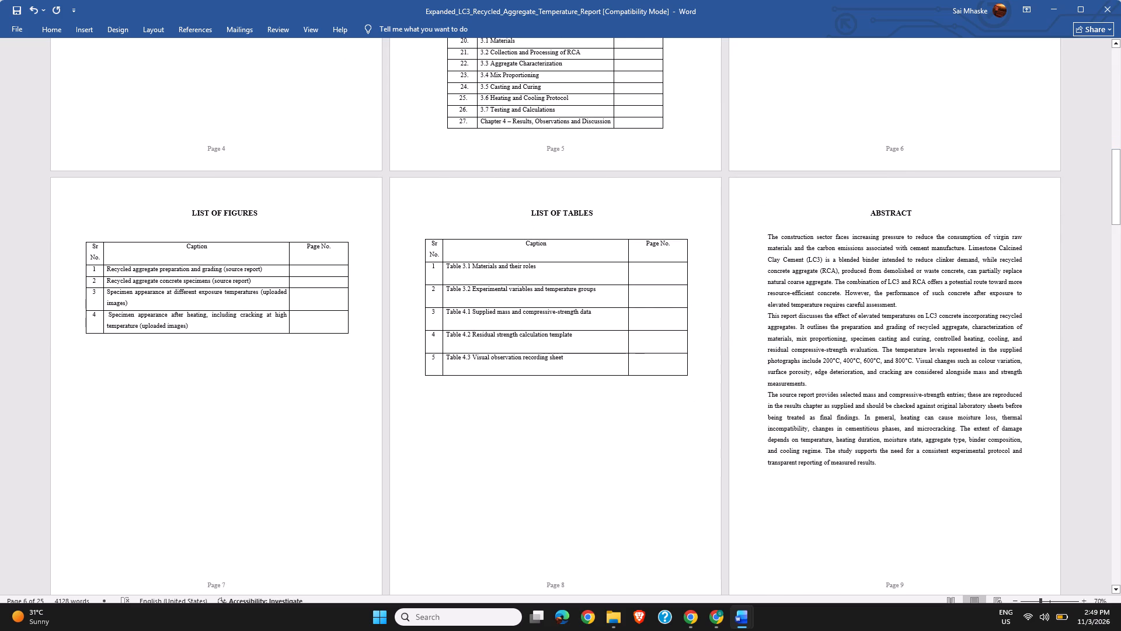
ctrl+scroll(685, 403, up, 1)
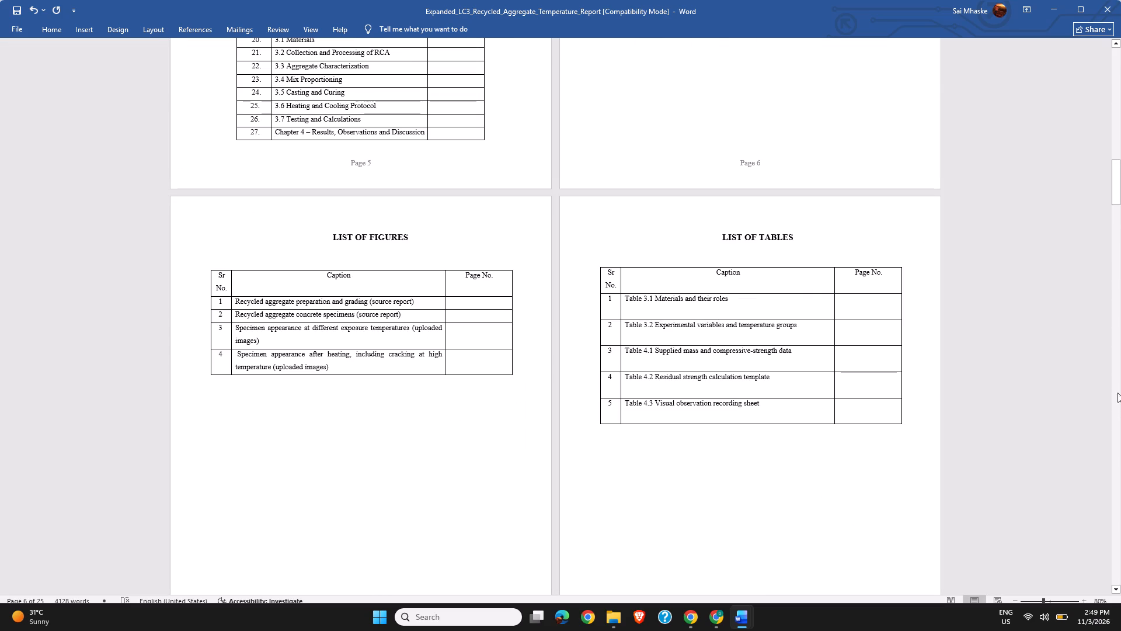
drag(1114, 201, 1116, 131)
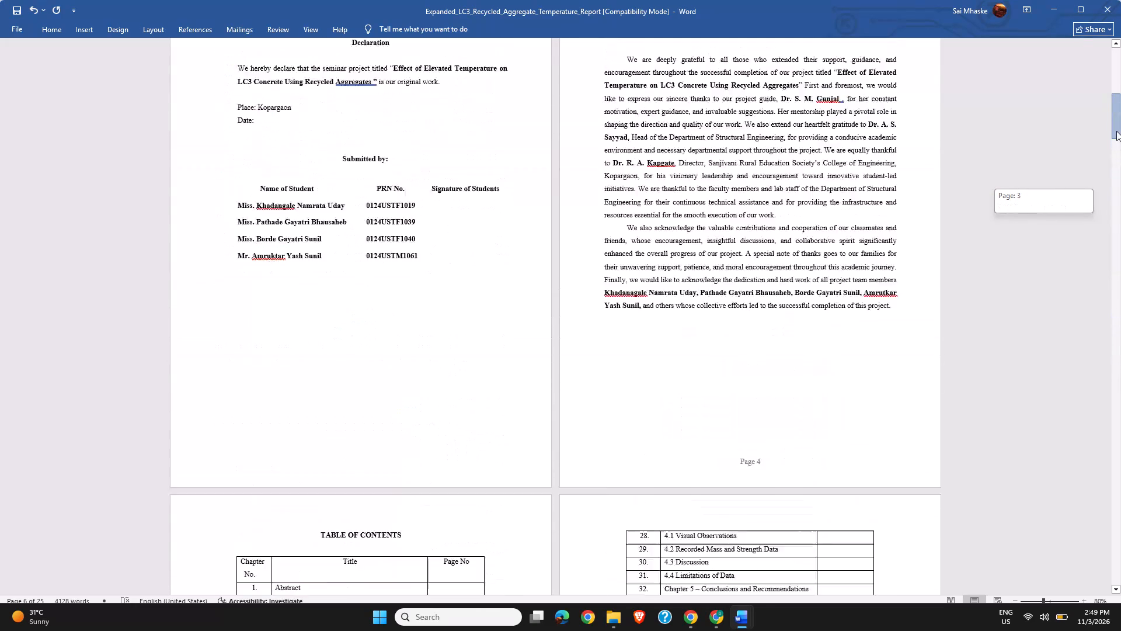
drag(1116, 131, 1120, 327)
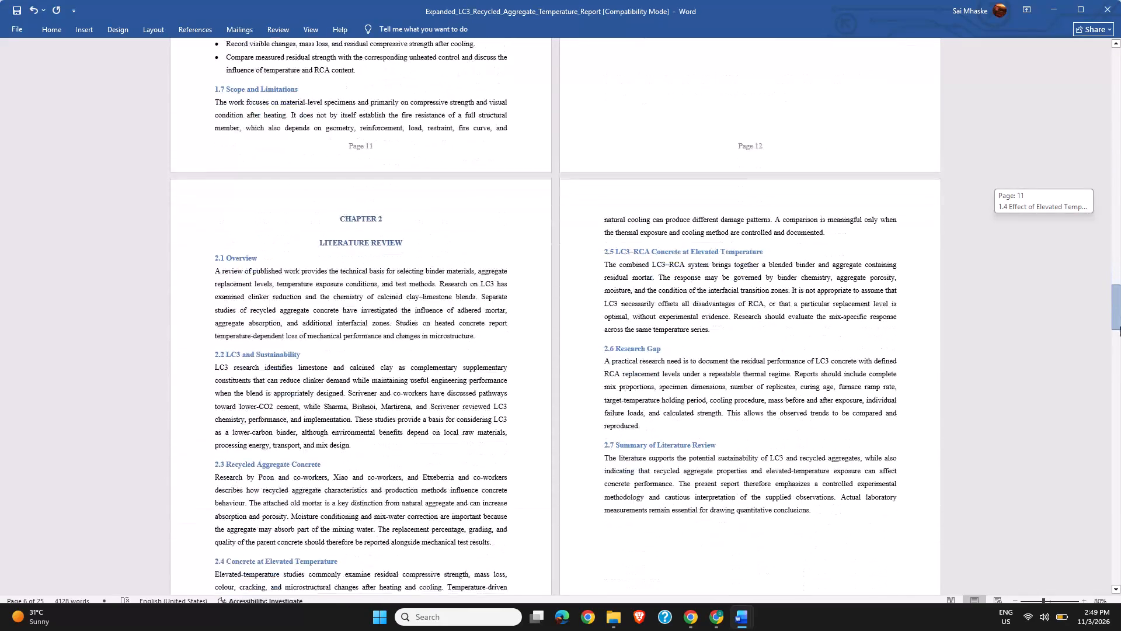
drag(1120, 327, 1120, 382)
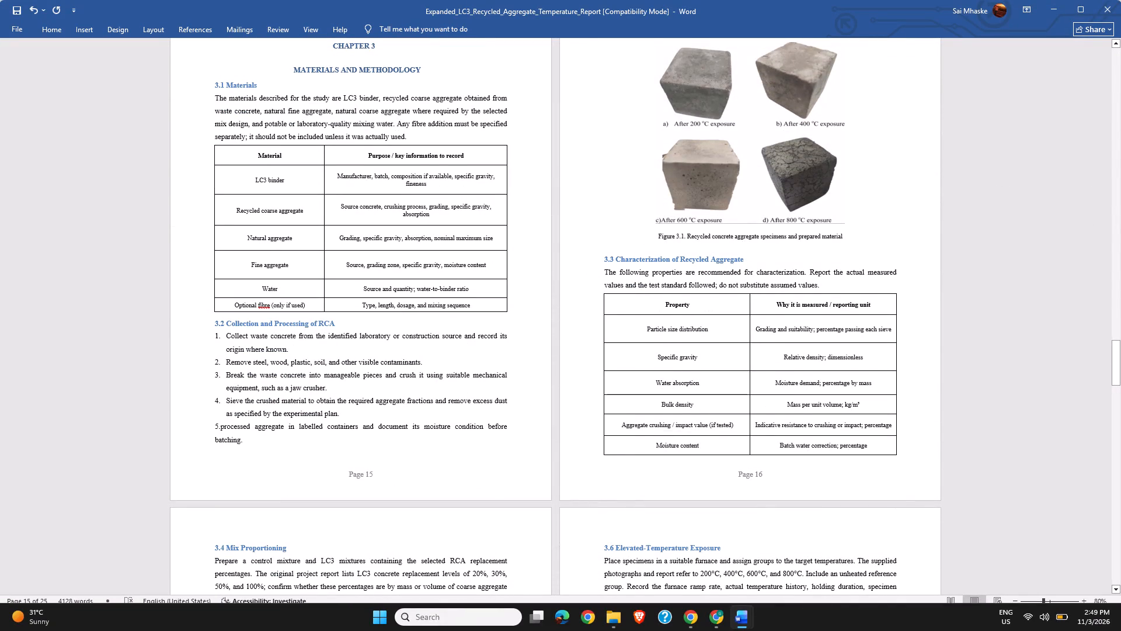
Copy the caption "3.1 Materials and their roles" from the List of Tables onto a new line below the materials table in Chapter 3.
drag(1116, 353, 1120, 254)
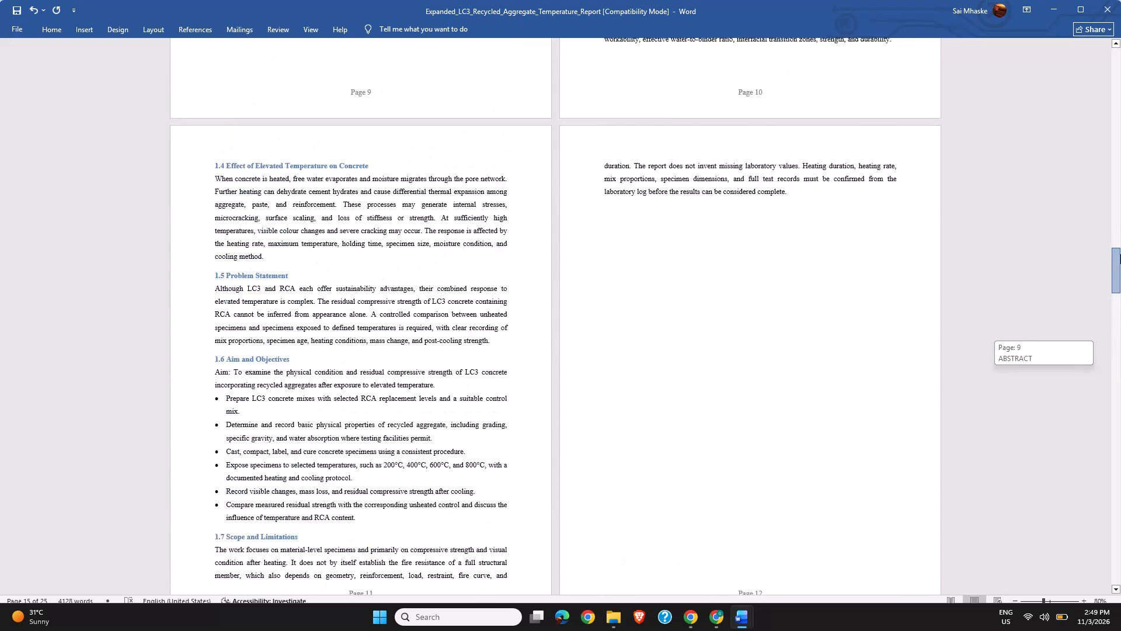
drag(1120, 254, 1110, 177)
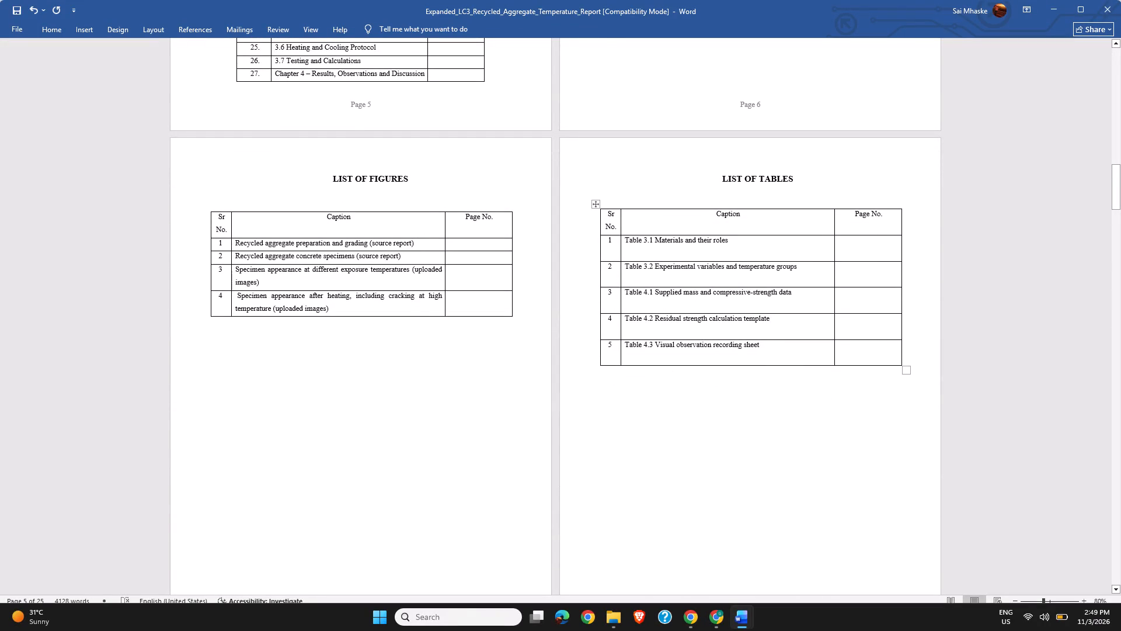
drag(731, 241, 650, 245)
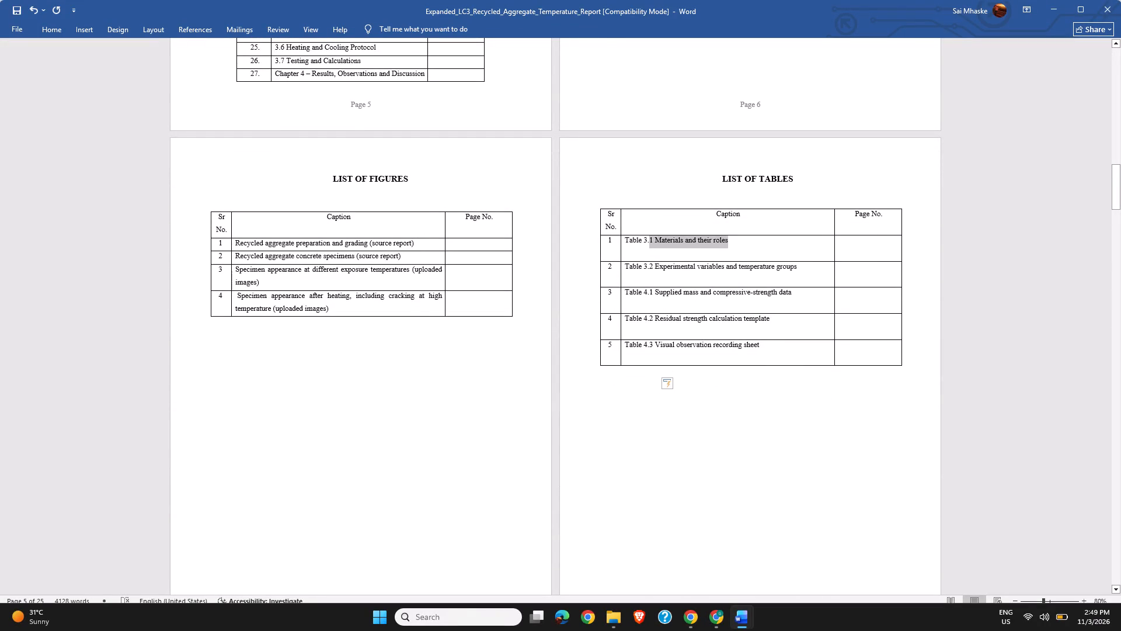
drag(650, 245, 645, 245)
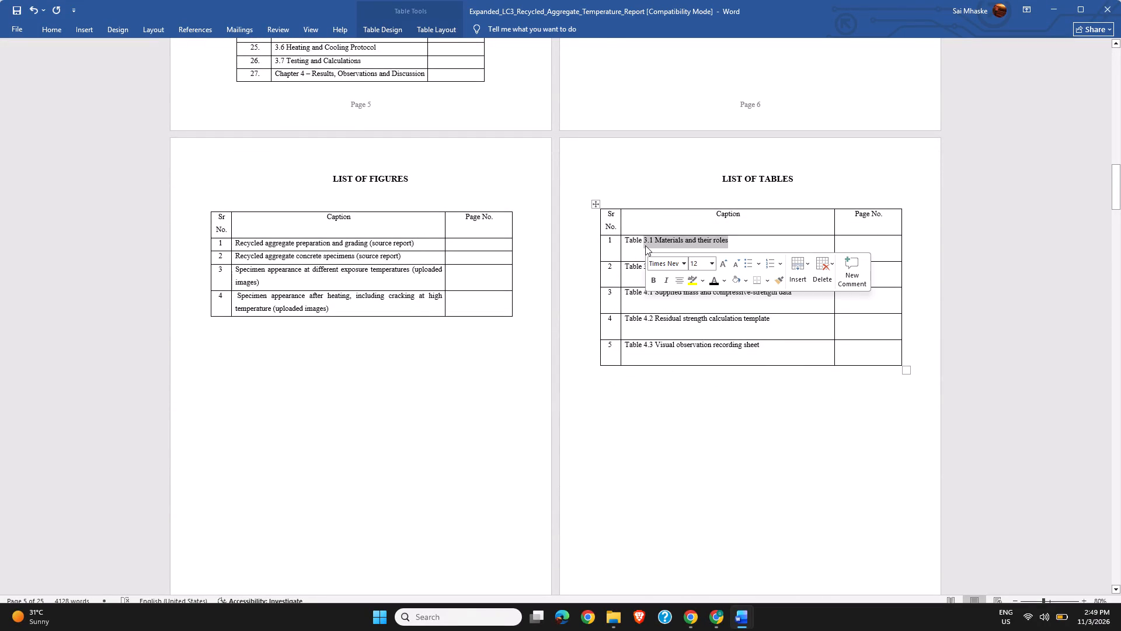
key(ctrl+c)
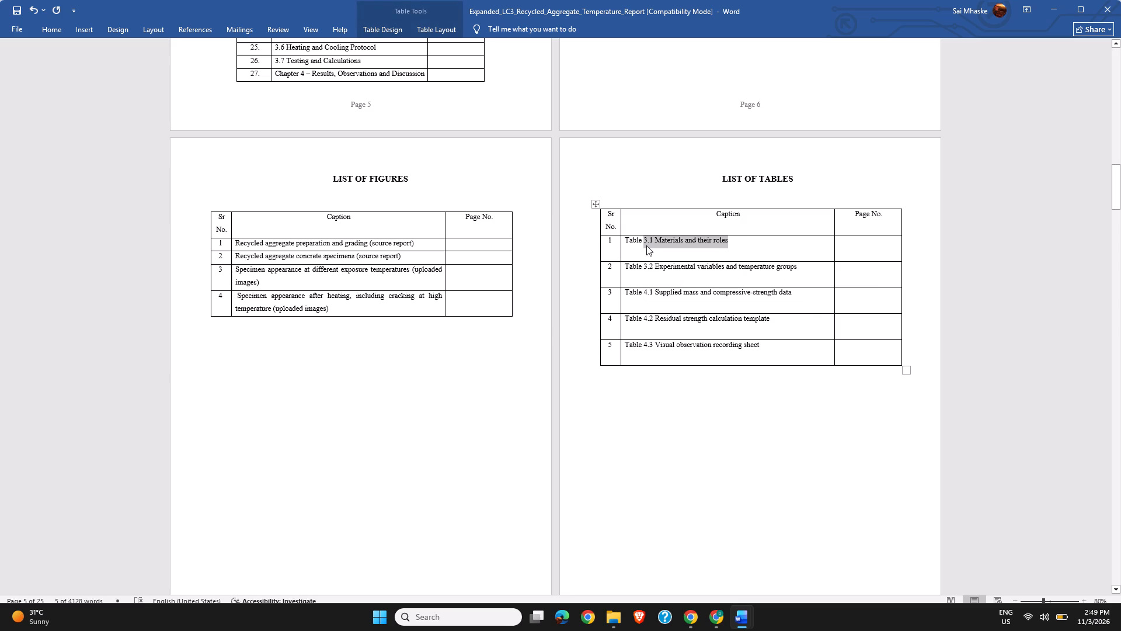
click(1116, 212)
drag(1116, 212, 1120, 330)
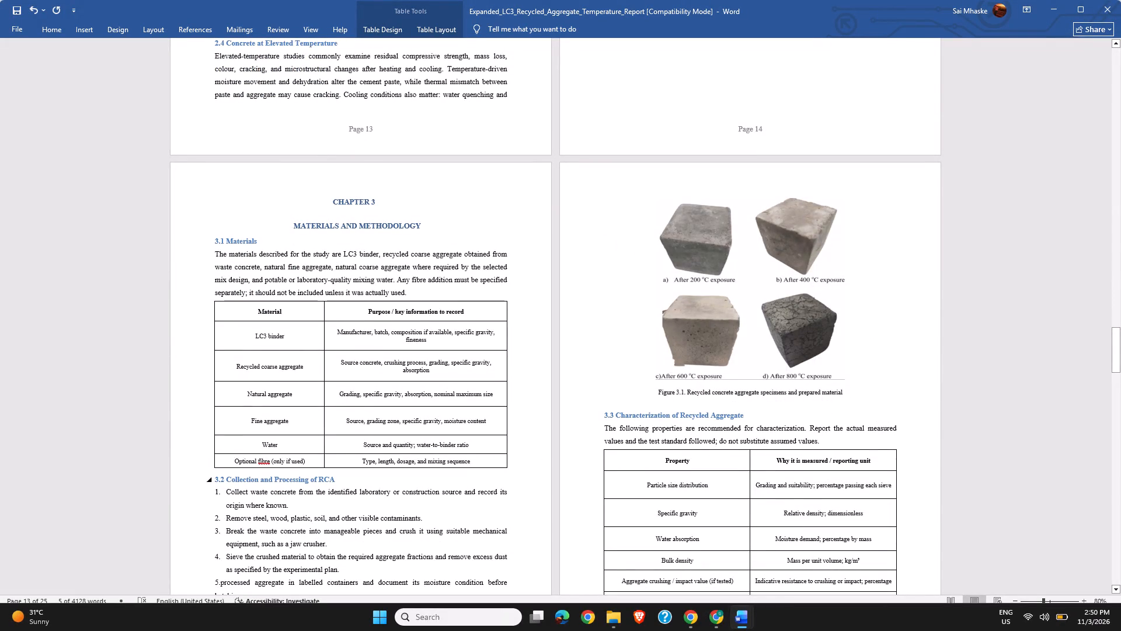
click(311, 472)
click(311, 472)
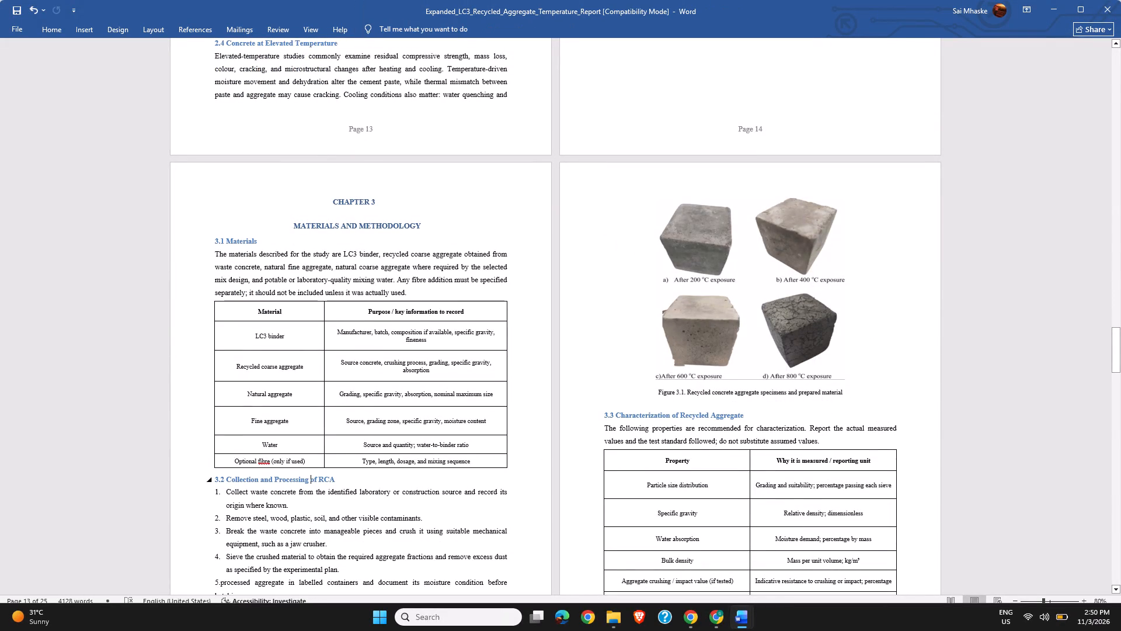
click(515, 462)
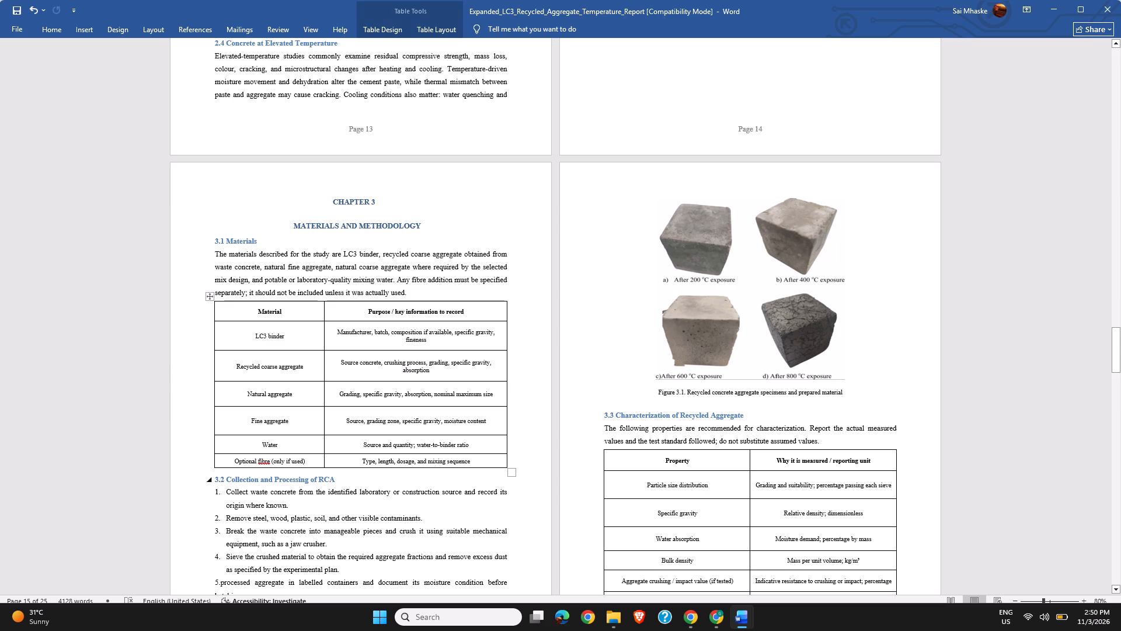
click(216, 481)
key(Return)
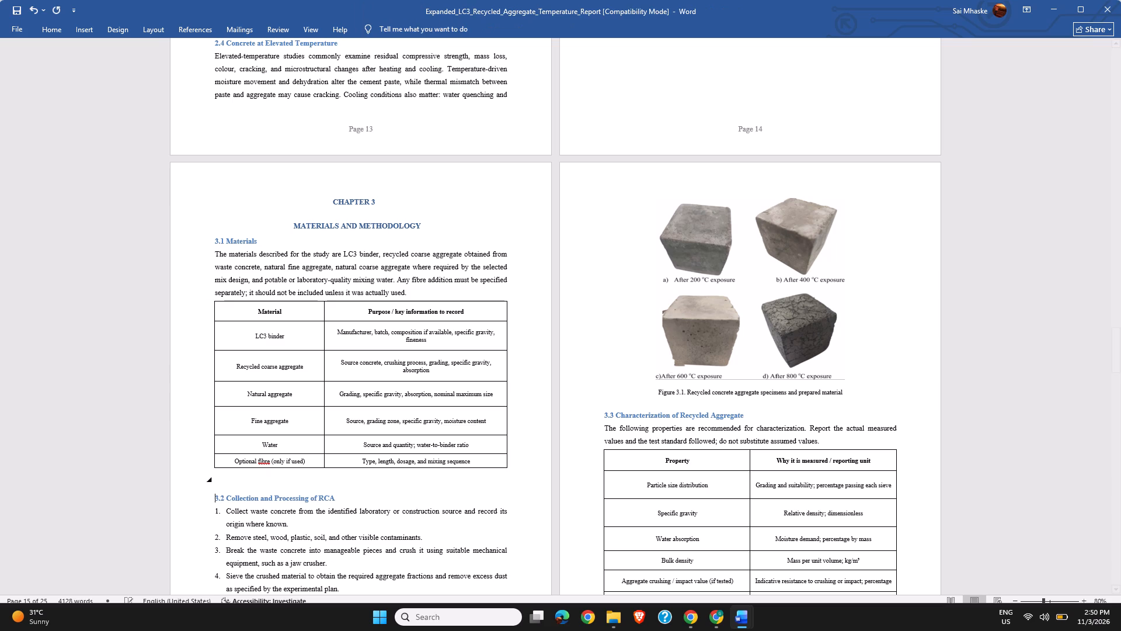
click(311, 484)
key(ctrl+v)
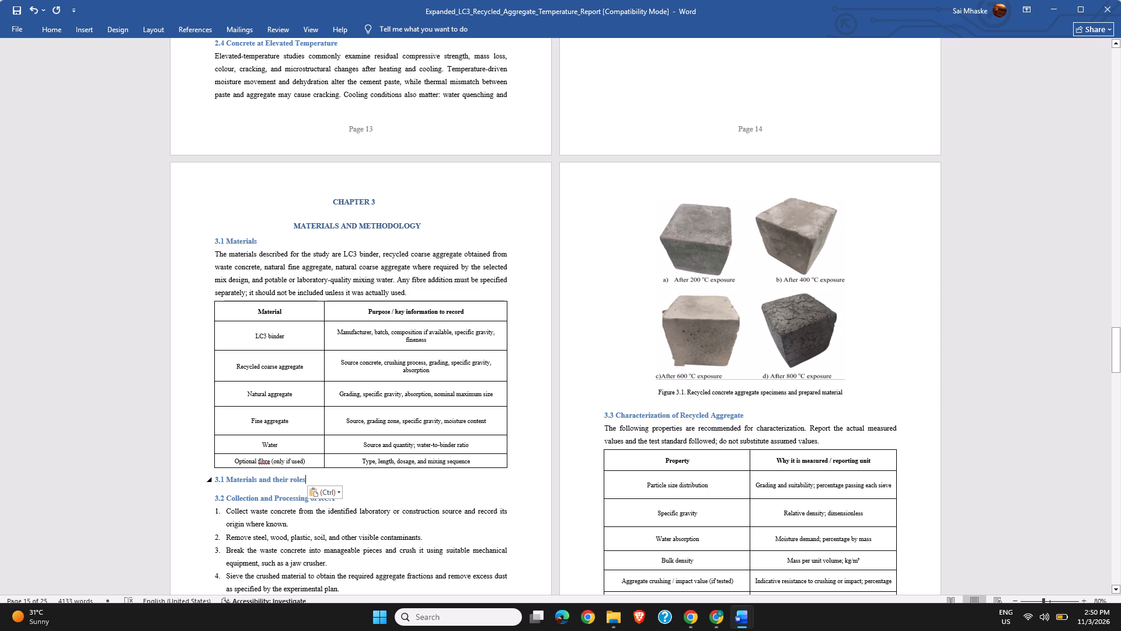
key(space)
key(space)
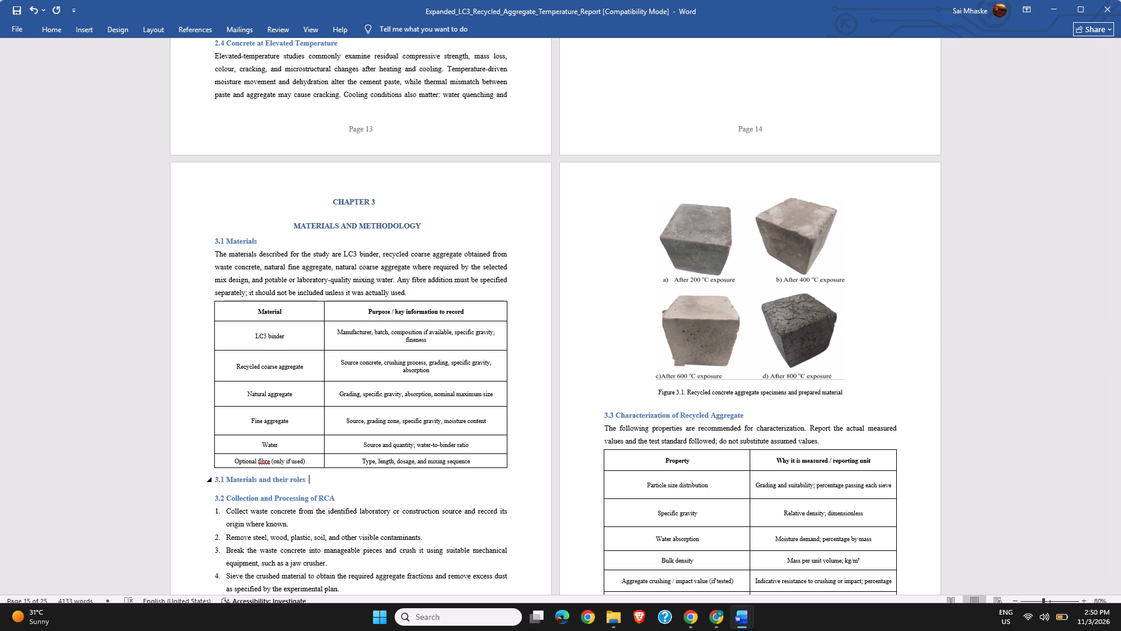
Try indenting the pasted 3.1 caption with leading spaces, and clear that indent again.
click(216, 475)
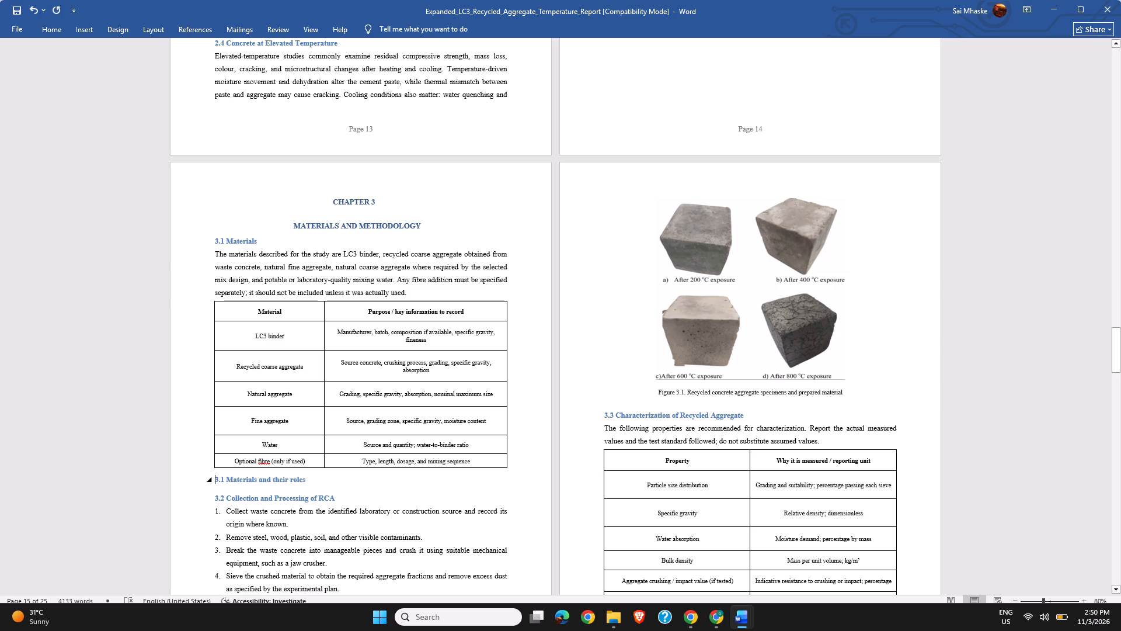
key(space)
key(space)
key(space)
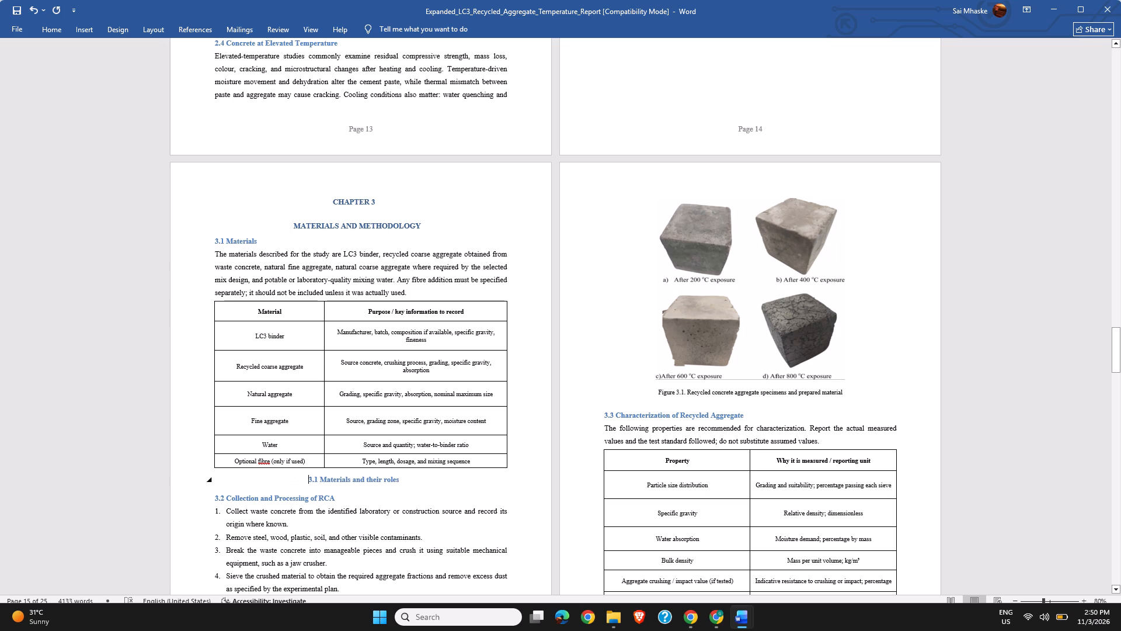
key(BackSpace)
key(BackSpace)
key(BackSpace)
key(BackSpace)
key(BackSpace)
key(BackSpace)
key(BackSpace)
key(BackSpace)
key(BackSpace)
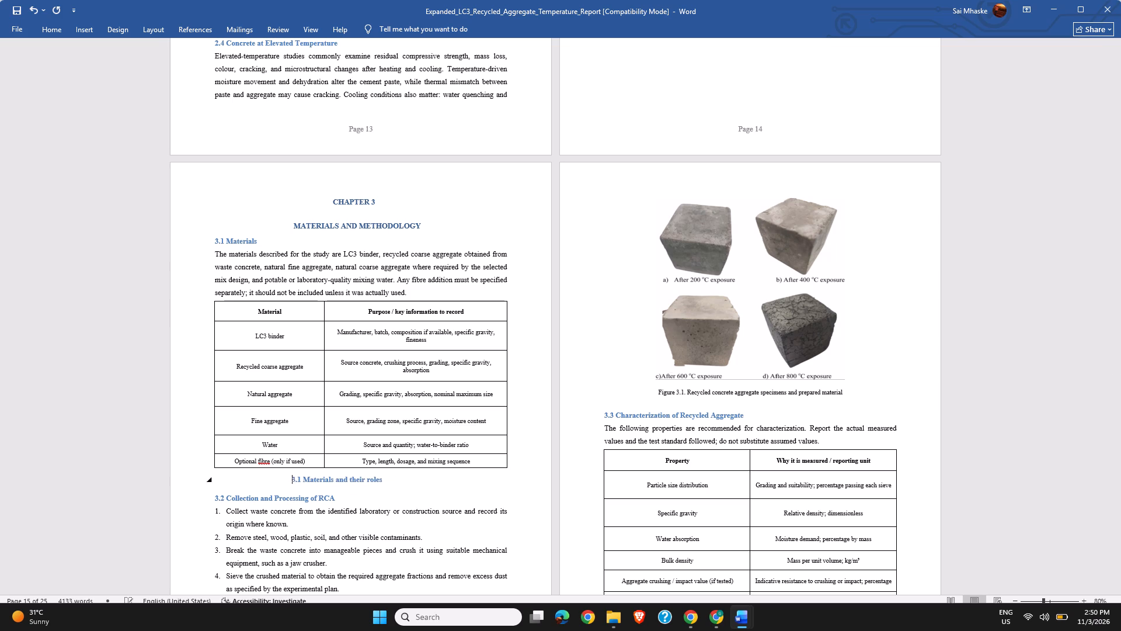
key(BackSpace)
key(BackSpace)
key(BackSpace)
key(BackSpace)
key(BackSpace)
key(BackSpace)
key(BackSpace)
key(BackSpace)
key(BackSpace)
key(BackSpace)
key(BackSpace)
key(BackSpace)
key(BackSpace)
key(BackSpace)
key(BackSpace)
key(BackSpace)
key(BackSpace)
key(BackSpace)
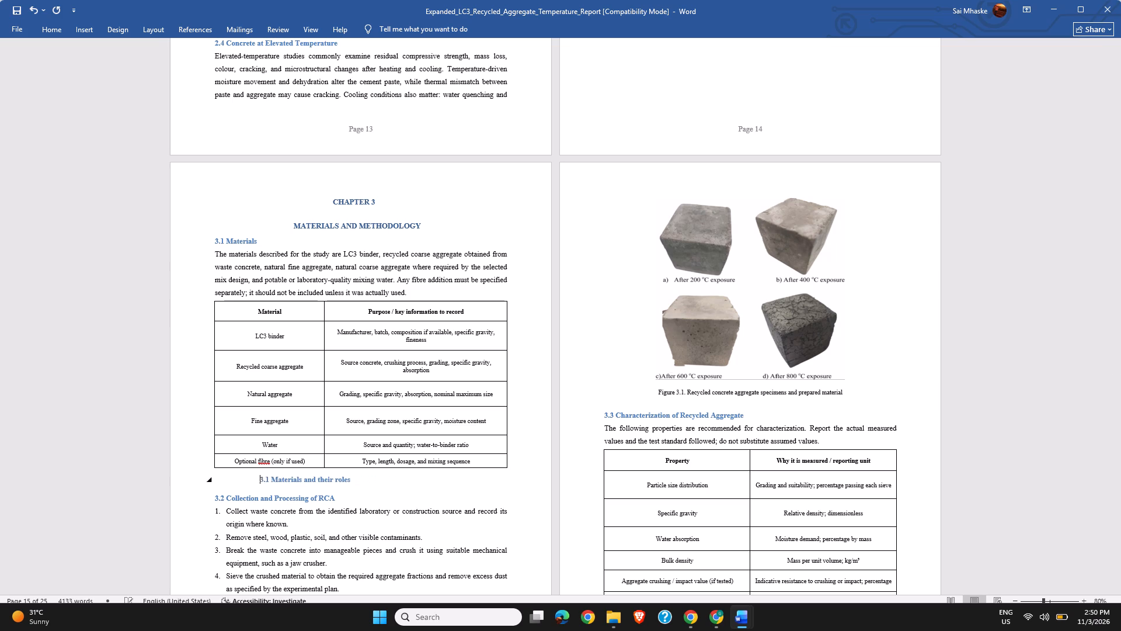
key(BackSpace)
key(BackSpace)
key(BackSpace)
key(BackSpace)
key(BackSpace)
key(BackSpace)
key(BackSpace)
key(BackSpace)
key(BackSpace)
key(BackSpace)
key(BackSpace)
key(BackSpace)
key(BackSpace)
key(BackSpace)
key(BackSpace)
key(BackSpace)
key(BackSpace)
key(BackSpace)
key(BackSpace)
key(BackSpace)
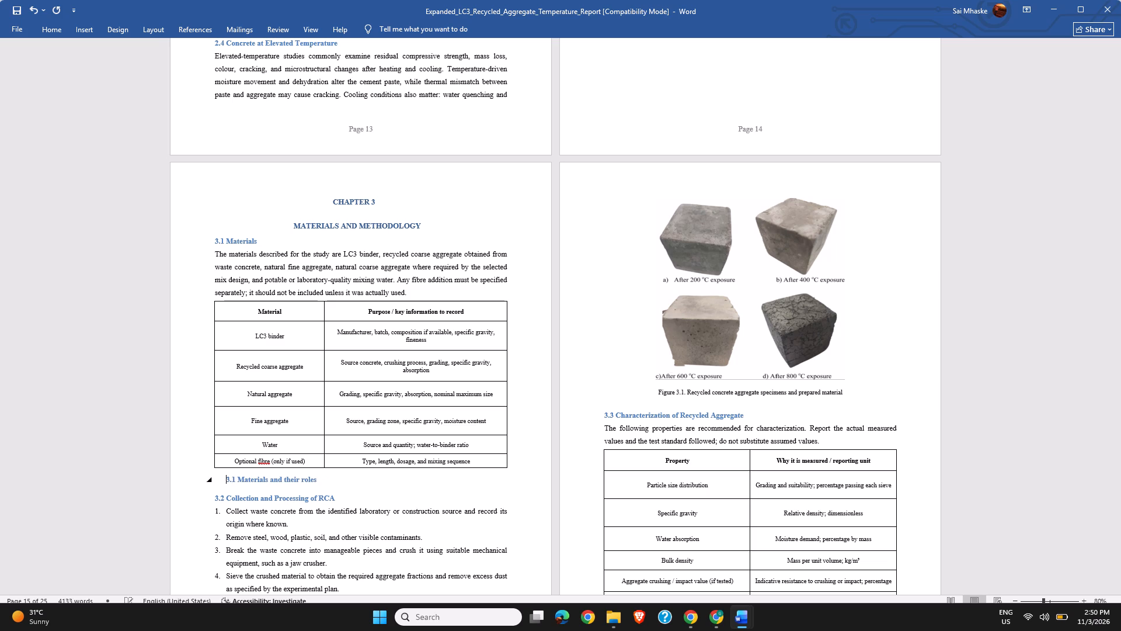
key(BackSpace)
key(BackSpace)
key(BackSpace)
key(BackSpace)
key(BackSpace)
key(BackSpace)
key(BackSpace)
Shift the caption "3.1 Materials and their roles" with leading spaces so it sits centred beneath the materials table.
key(space)
key(space)
key(space)
key(space)
key(space)
key(space)
key(space)
key(space)
key(space)
key(space)
key(space)
key(space)
key(space)
key(space)
key(space)
key(space)
key(space)
key(space)
key(space)
key(space)
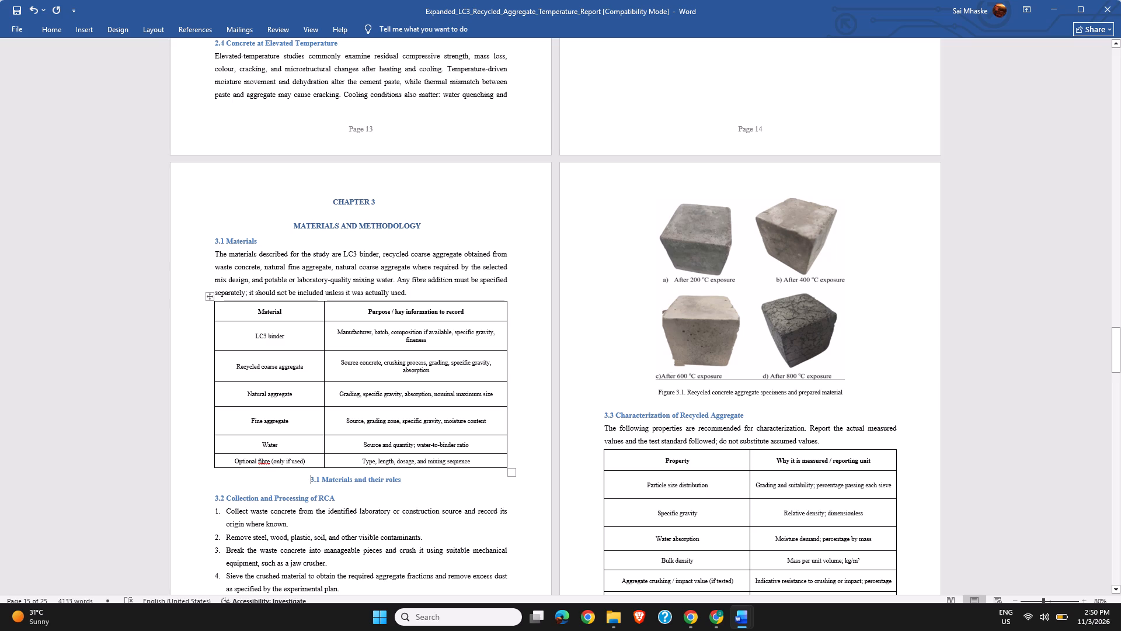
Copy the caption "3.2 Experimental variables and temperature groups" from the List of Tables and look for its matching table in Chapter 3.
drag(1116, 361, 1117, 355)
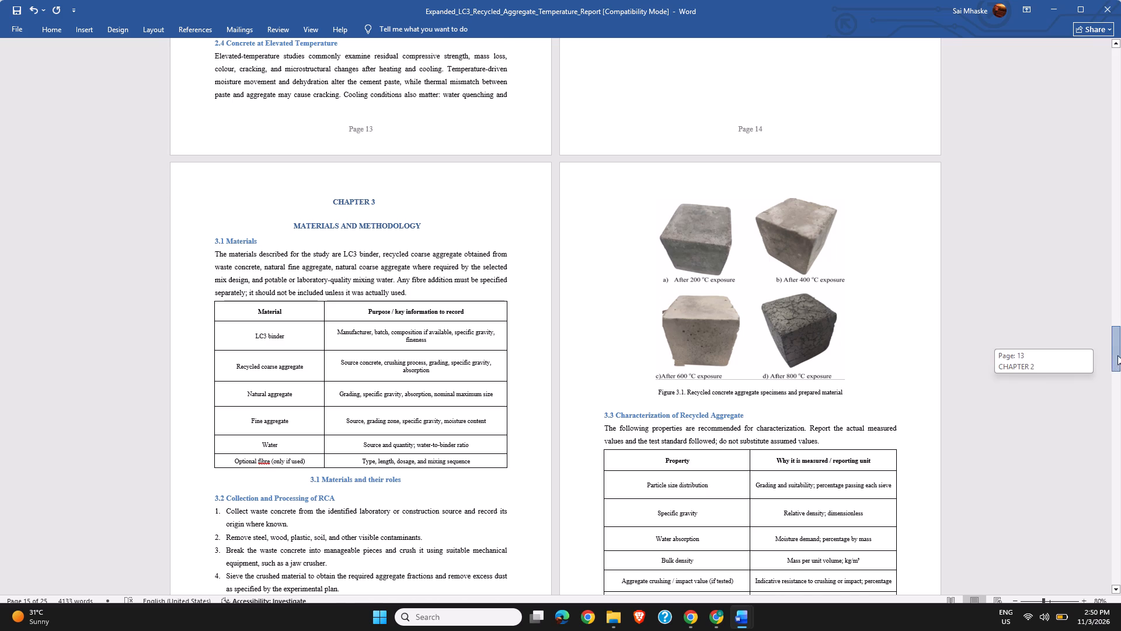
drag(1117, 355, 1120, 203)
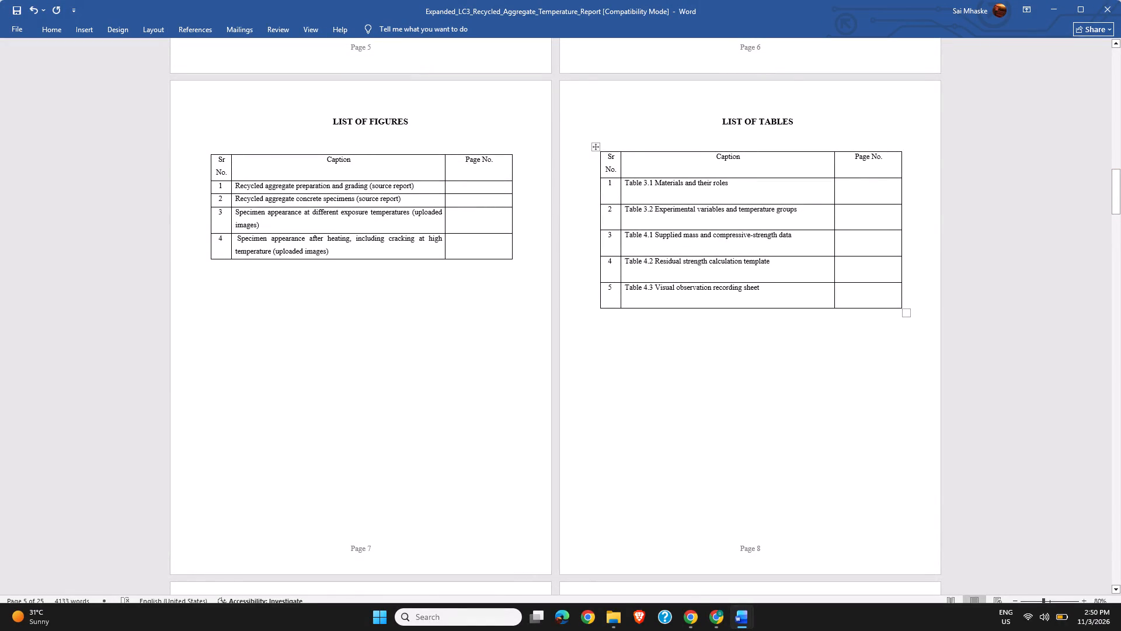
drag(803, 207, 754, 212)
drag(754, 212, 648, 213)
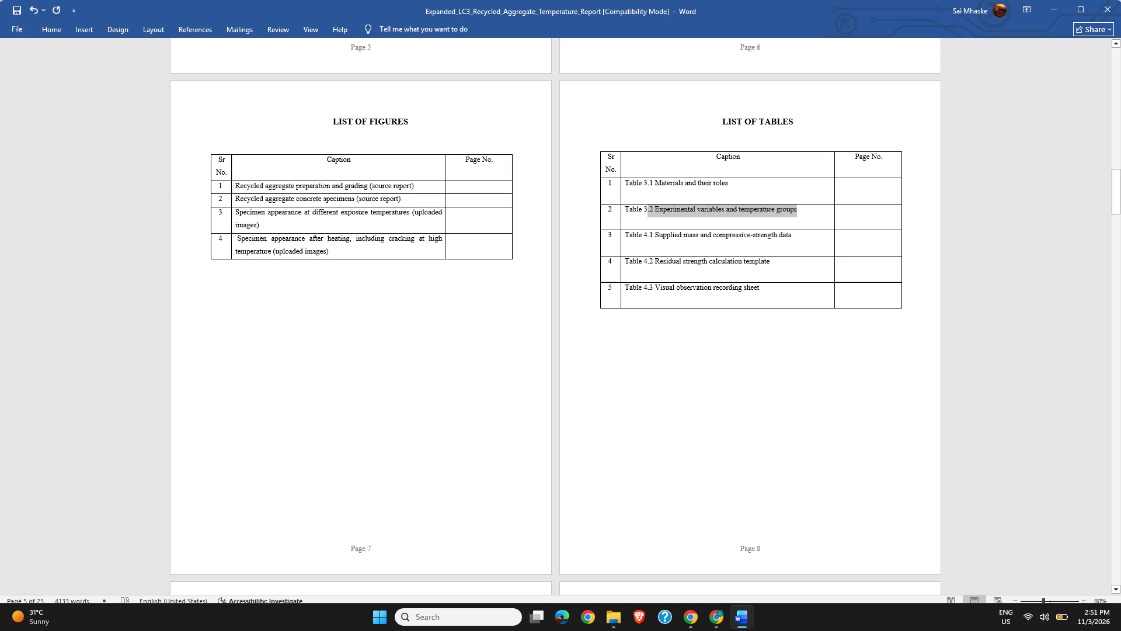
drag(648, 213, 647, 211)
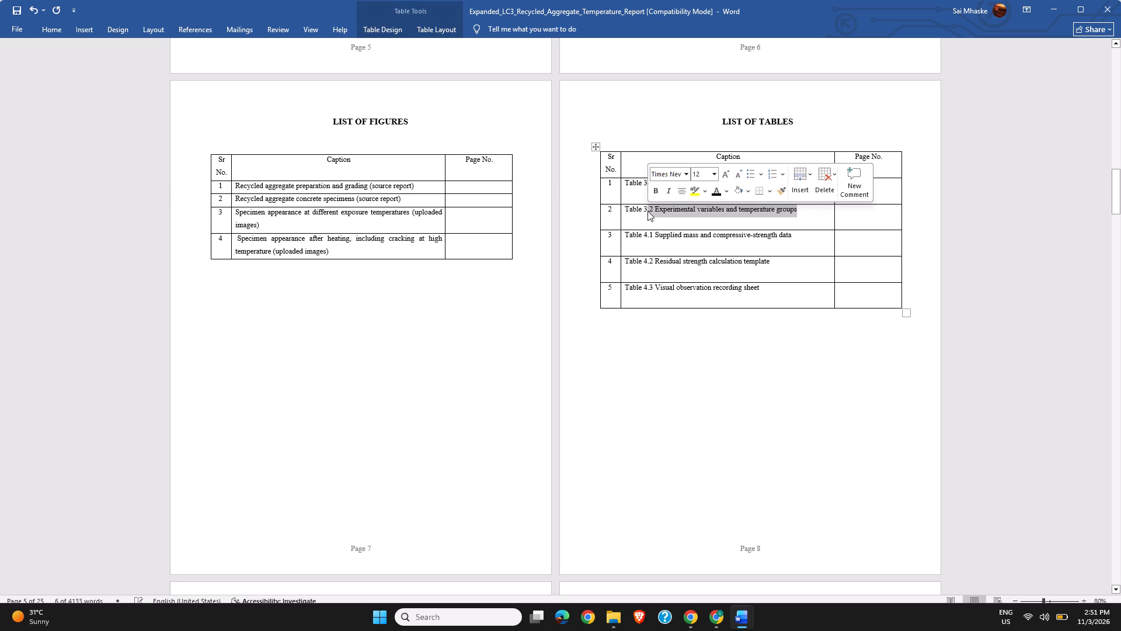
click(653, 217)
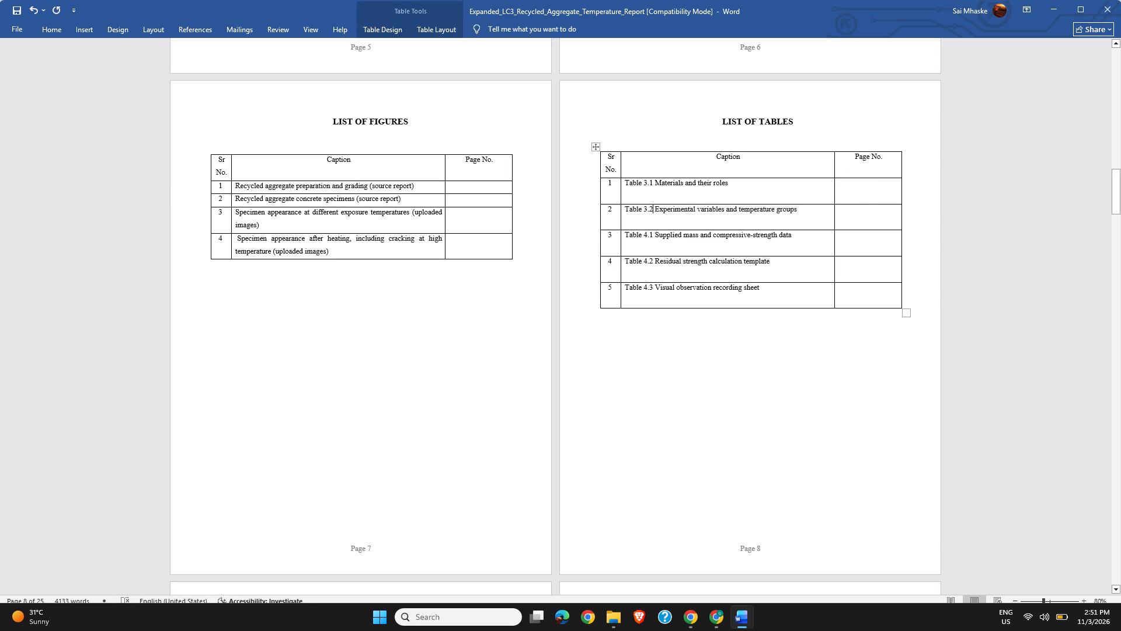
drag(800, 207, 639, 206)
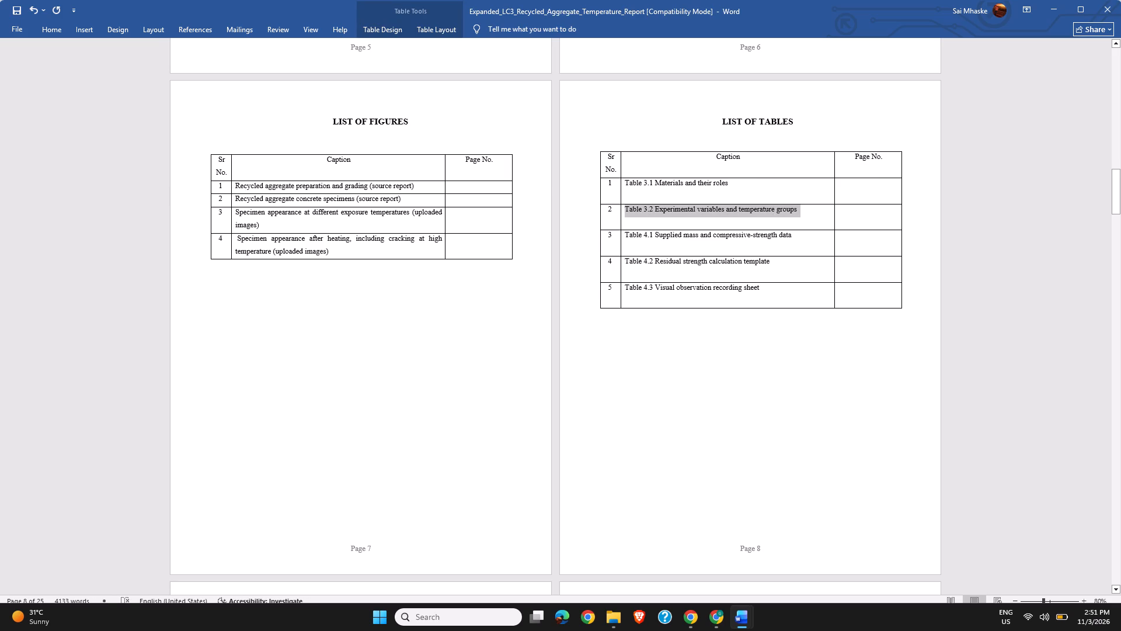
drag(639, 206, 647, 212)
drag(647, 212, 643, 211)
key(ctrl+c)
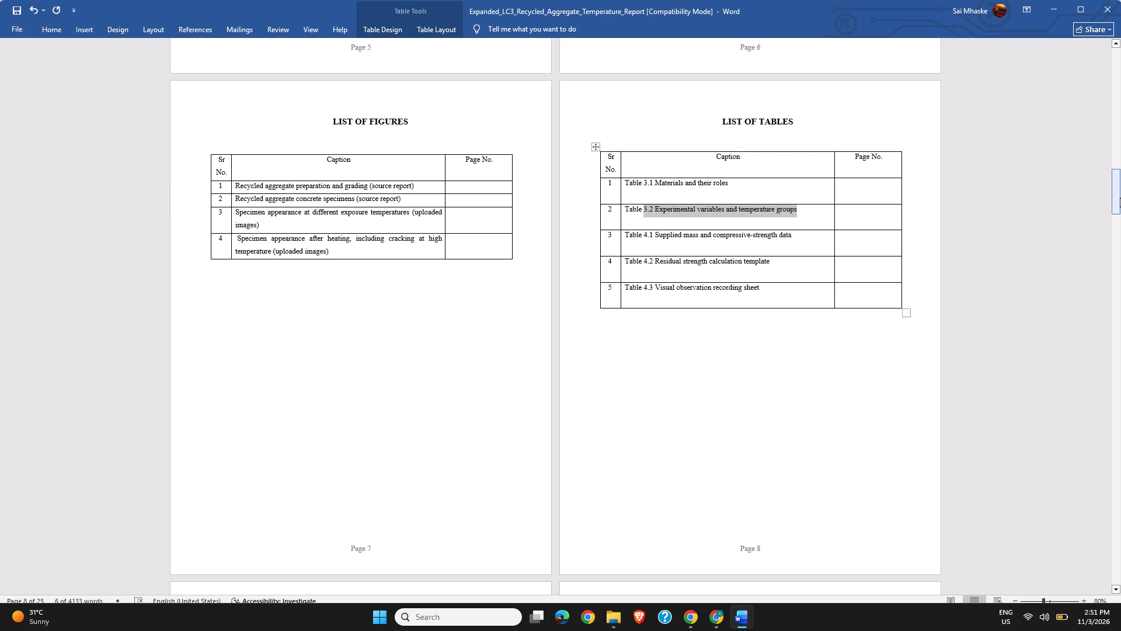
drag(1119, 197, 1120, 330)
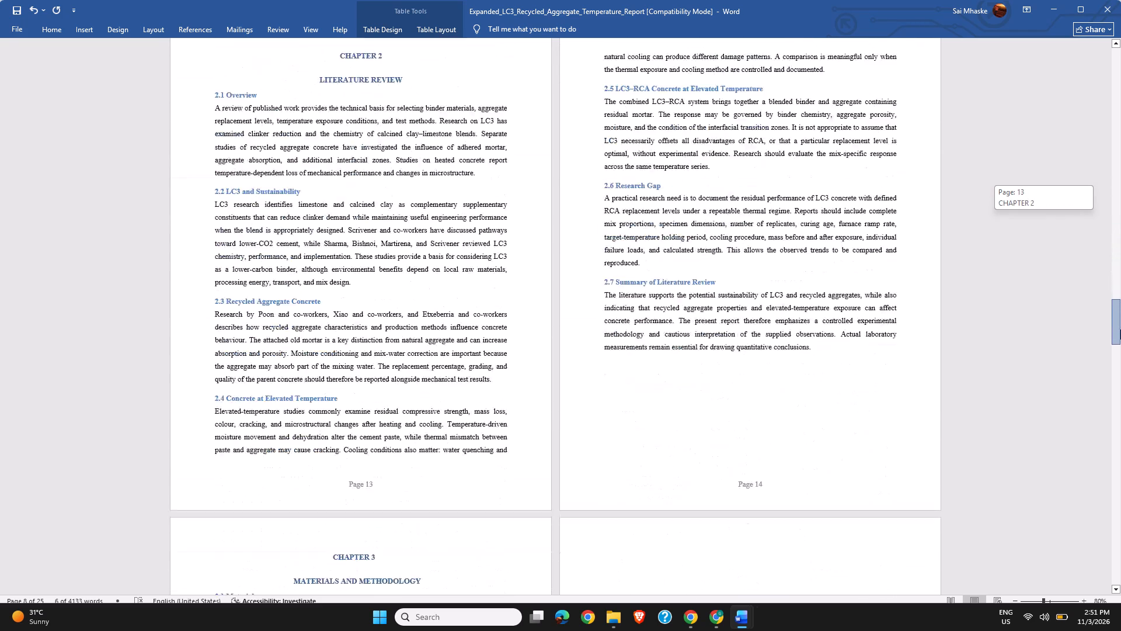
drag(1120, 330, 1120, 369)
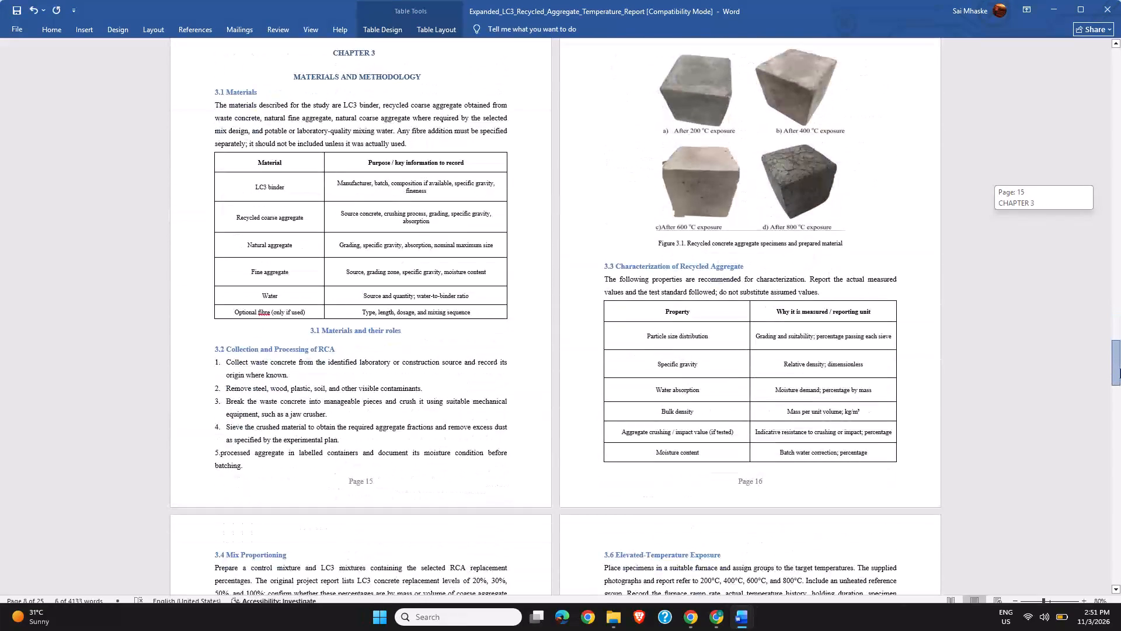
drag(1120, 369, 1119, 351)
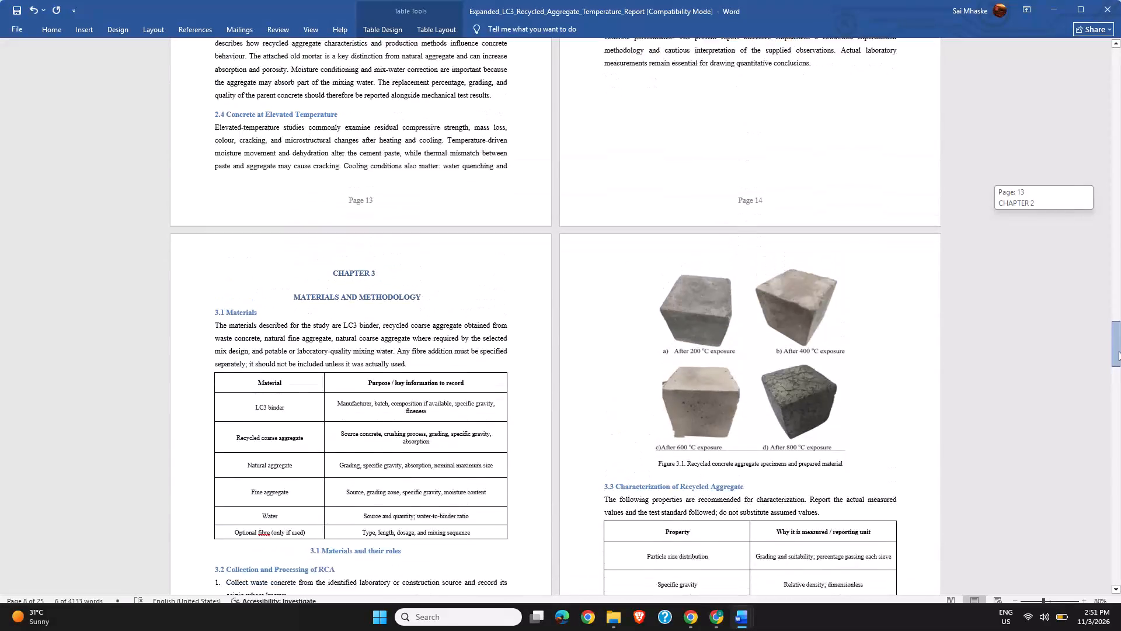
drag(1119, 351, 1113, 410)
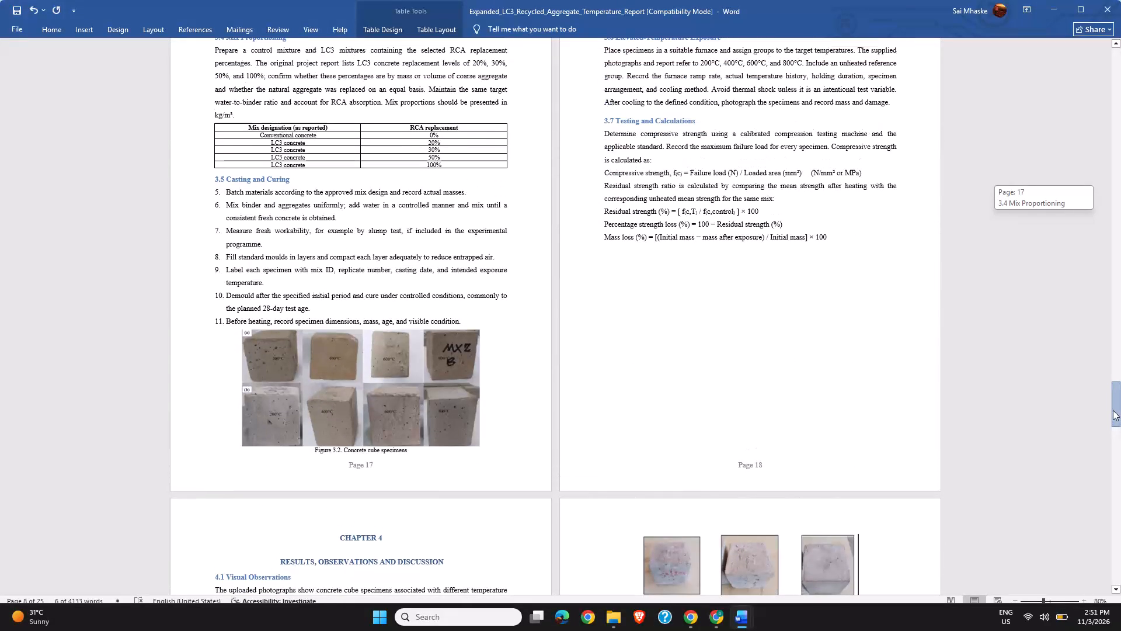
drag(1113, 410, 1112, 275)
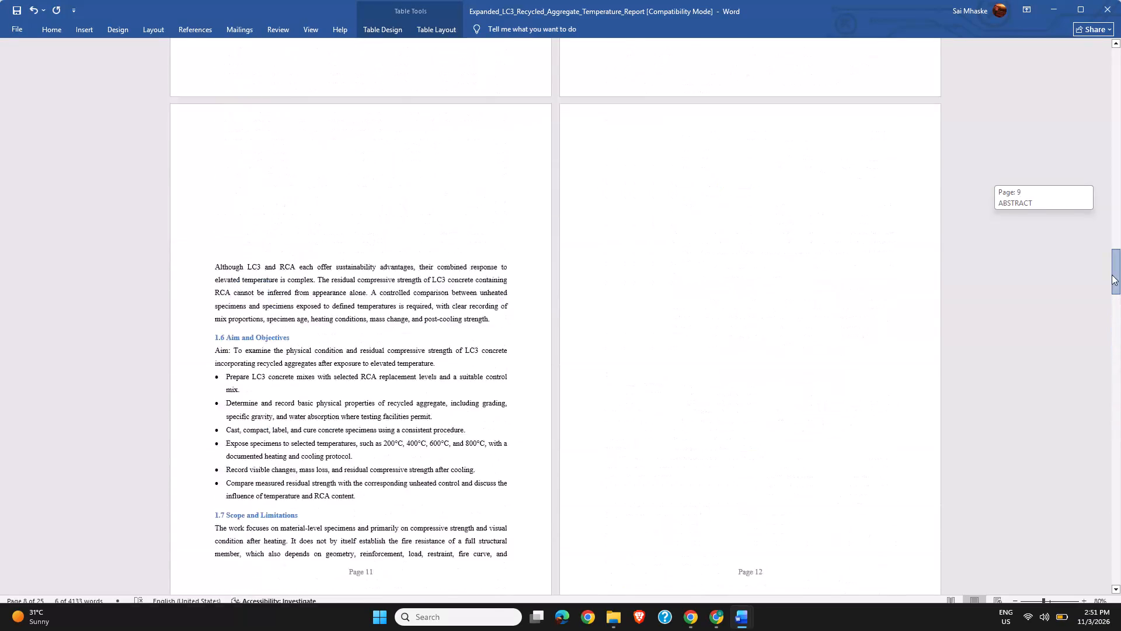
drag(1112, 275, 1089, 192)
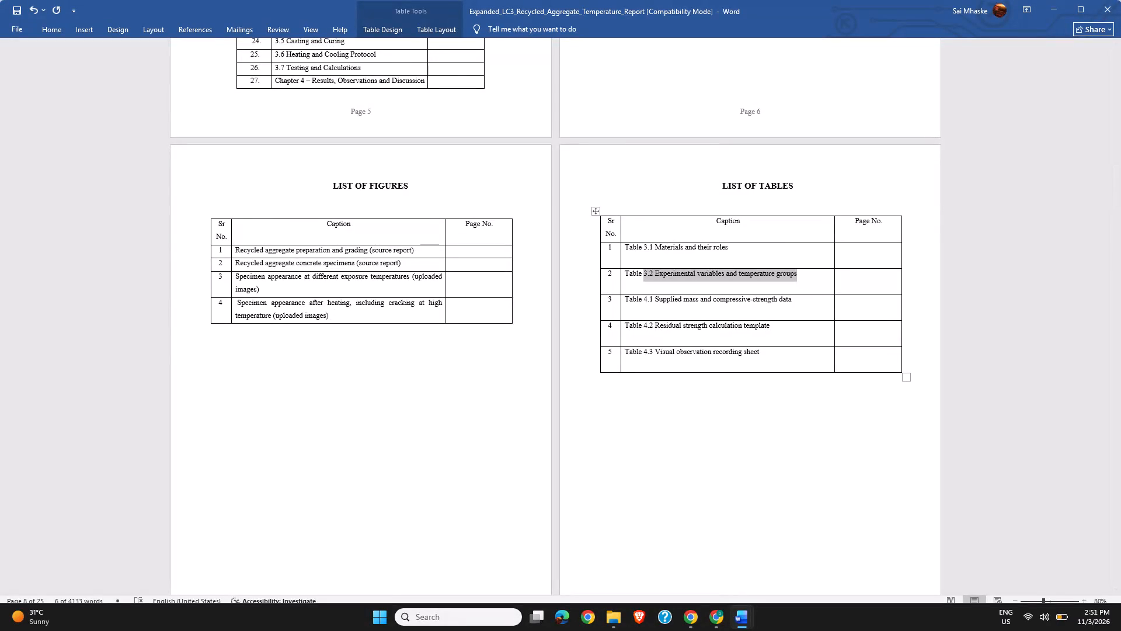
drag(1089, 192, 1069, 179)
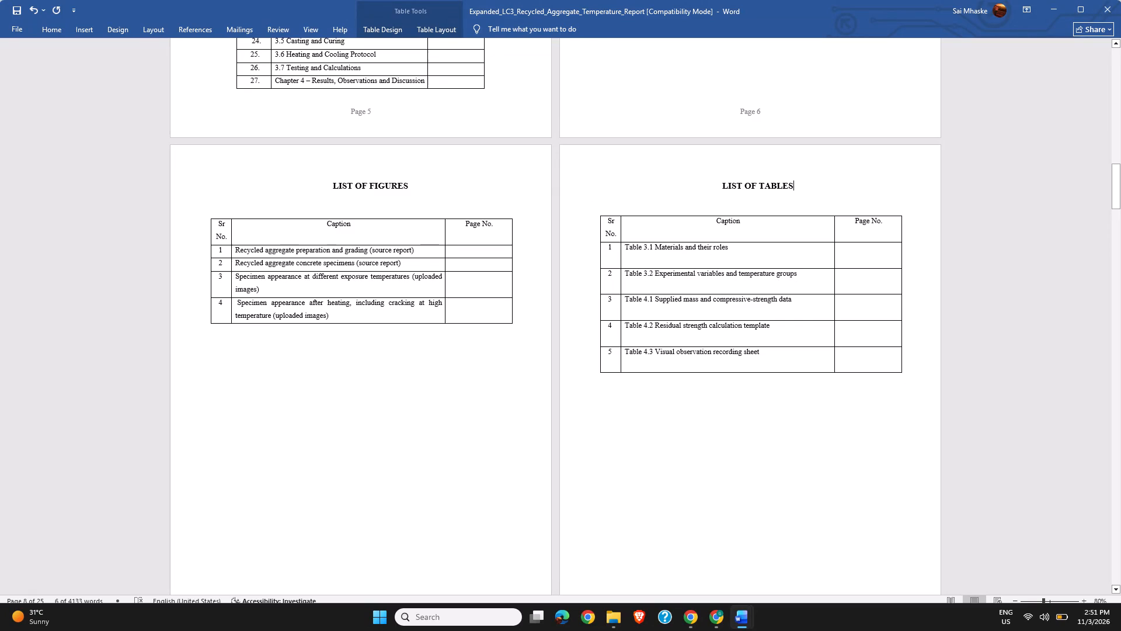
Compare the entries in the List of Tables with the tables and section headings in Chapters 3 and 4.
drag(1069, 179, 1120, 169)
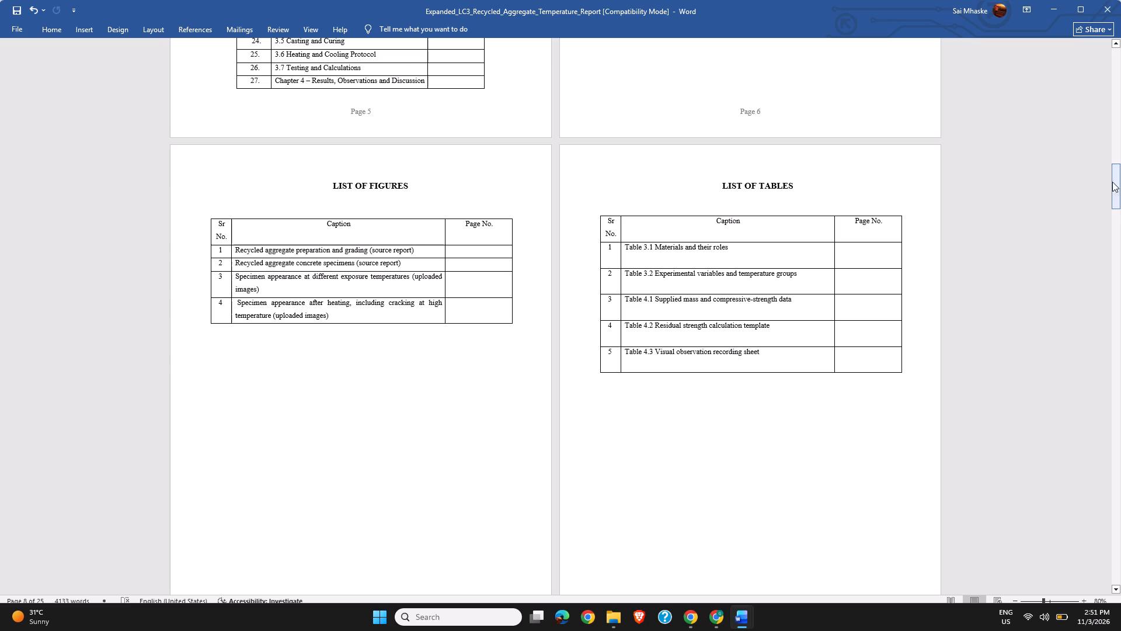
drag(1113, 181, 1113, 186)
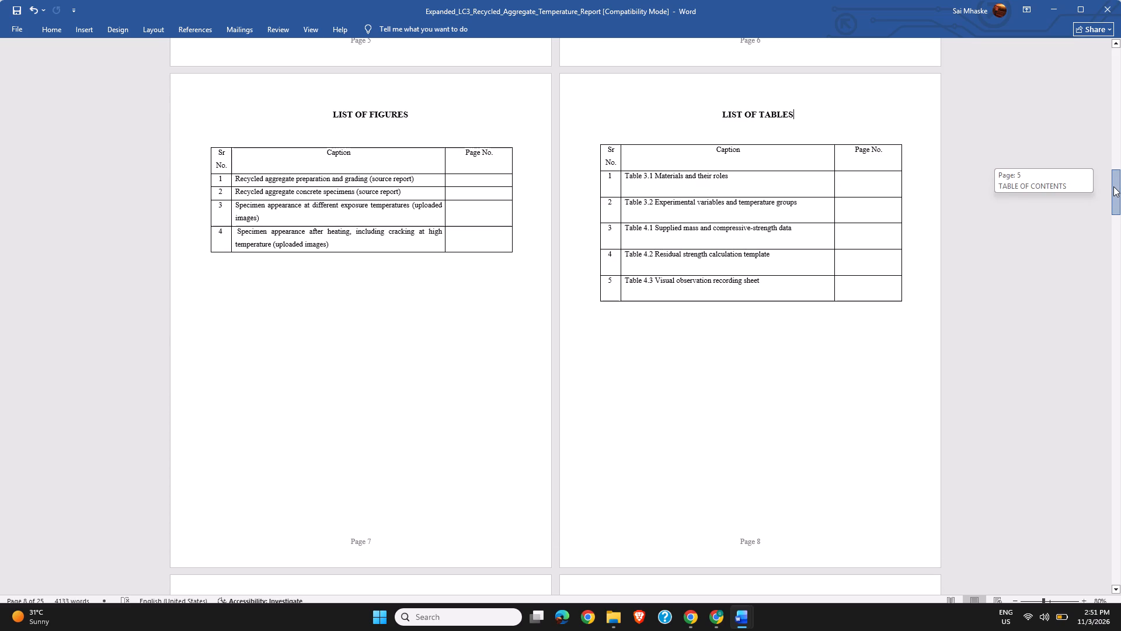
drag(1113, 186, 1113, 189)
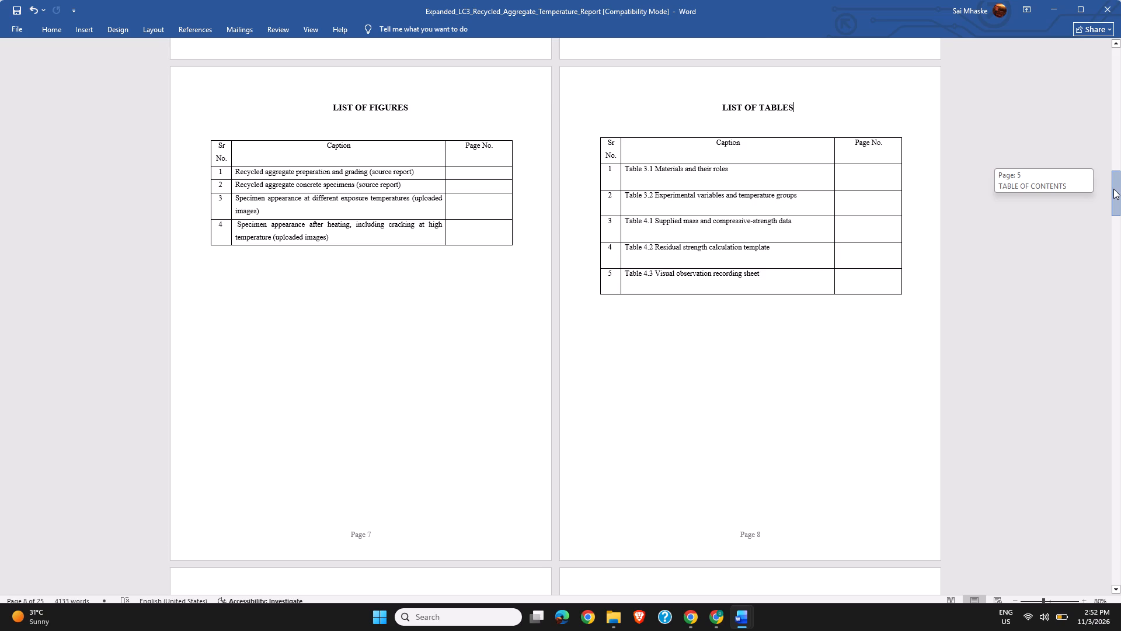
drag(1113, 189, 1111, 273)
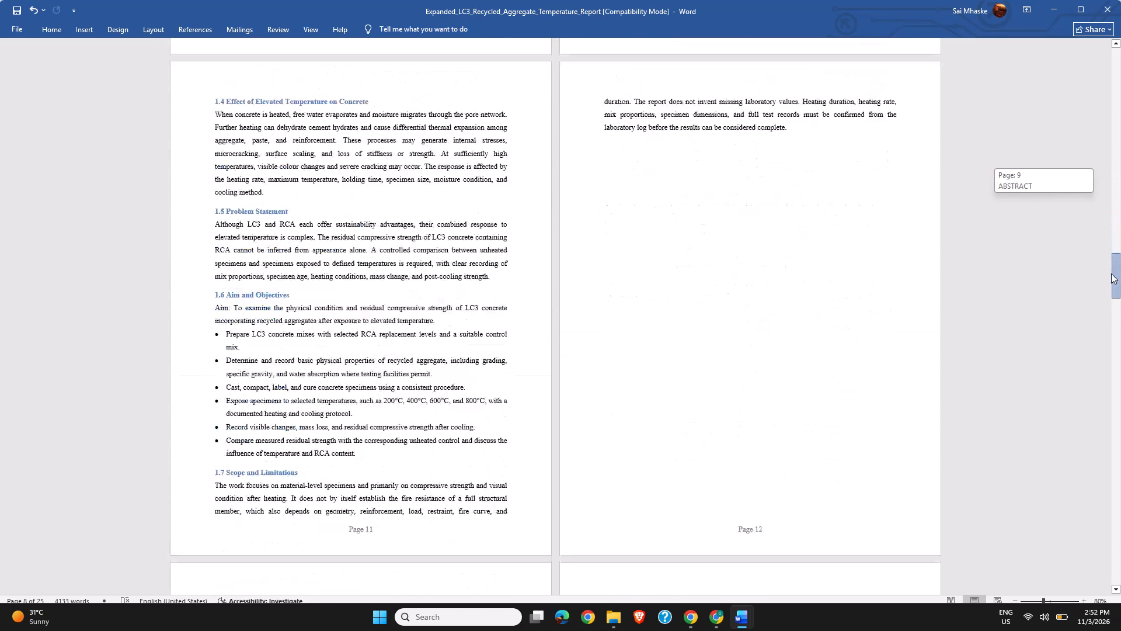
drag(1111, 273, 1099, 348)
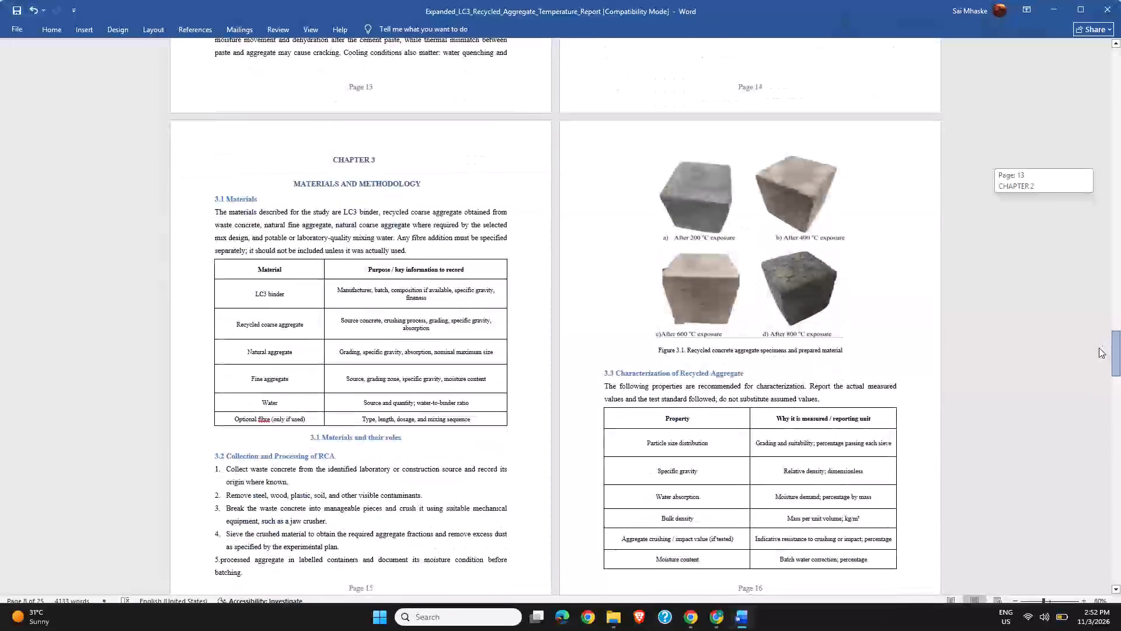
drag(1099, 348, 1089, 404)
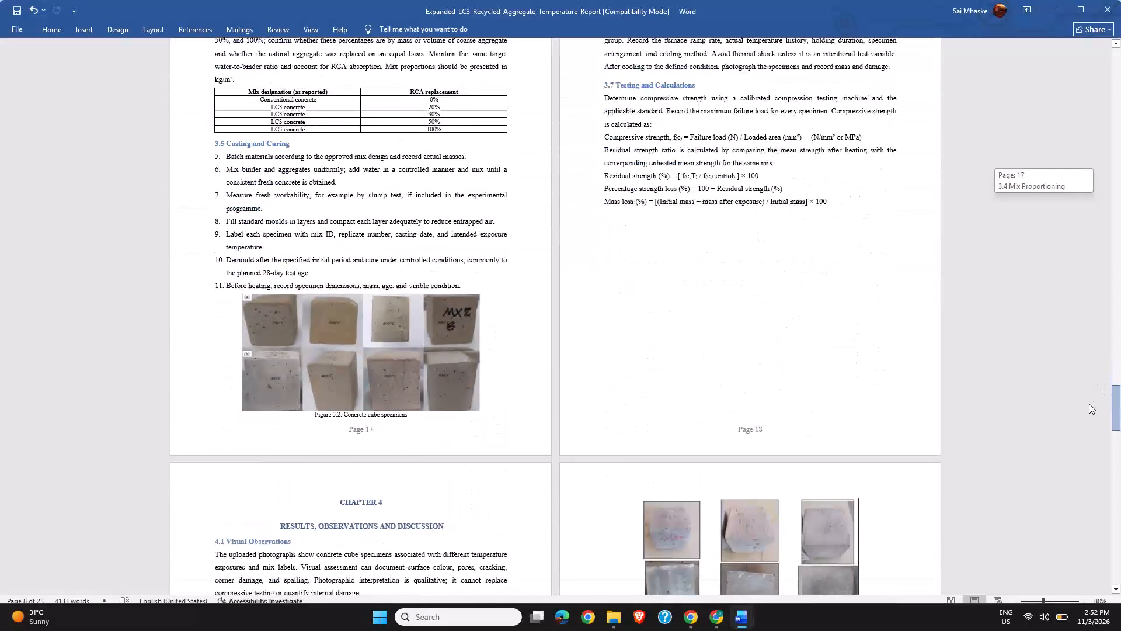
drag(1089, 404, 1086, 411)
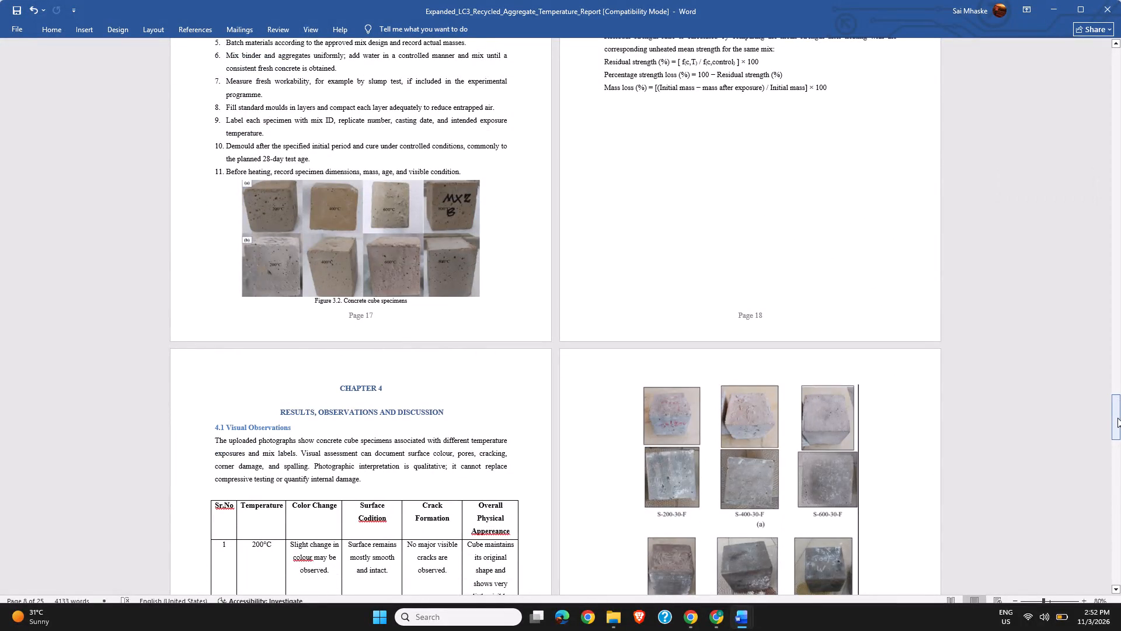
drag(1117, 418, 1105, 469)
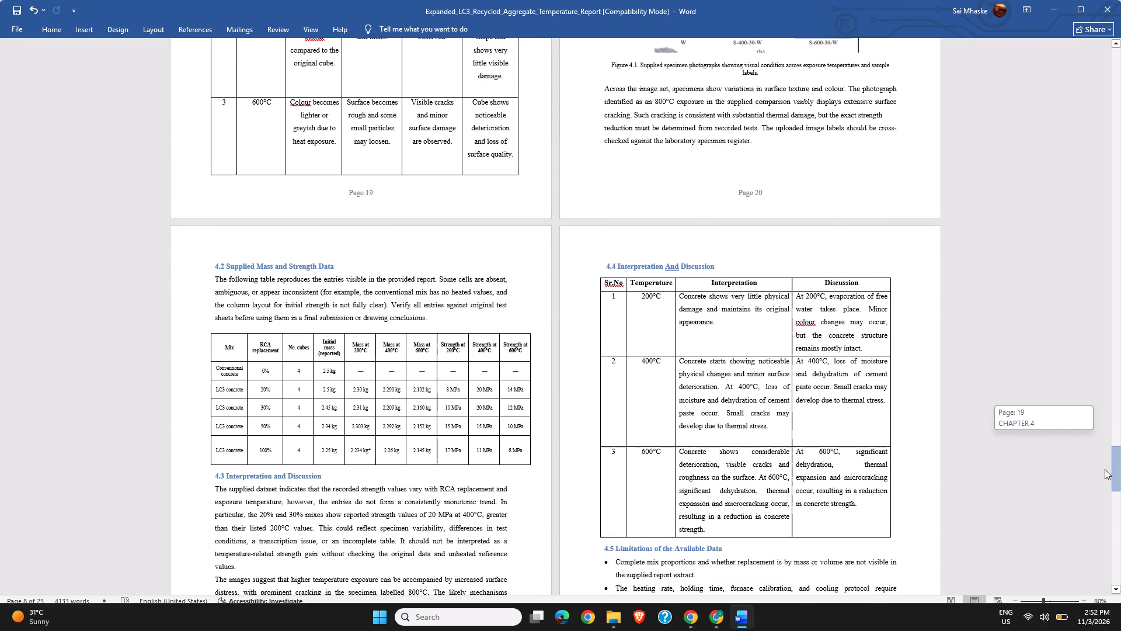
drag(1105, 469, 1101, 495)
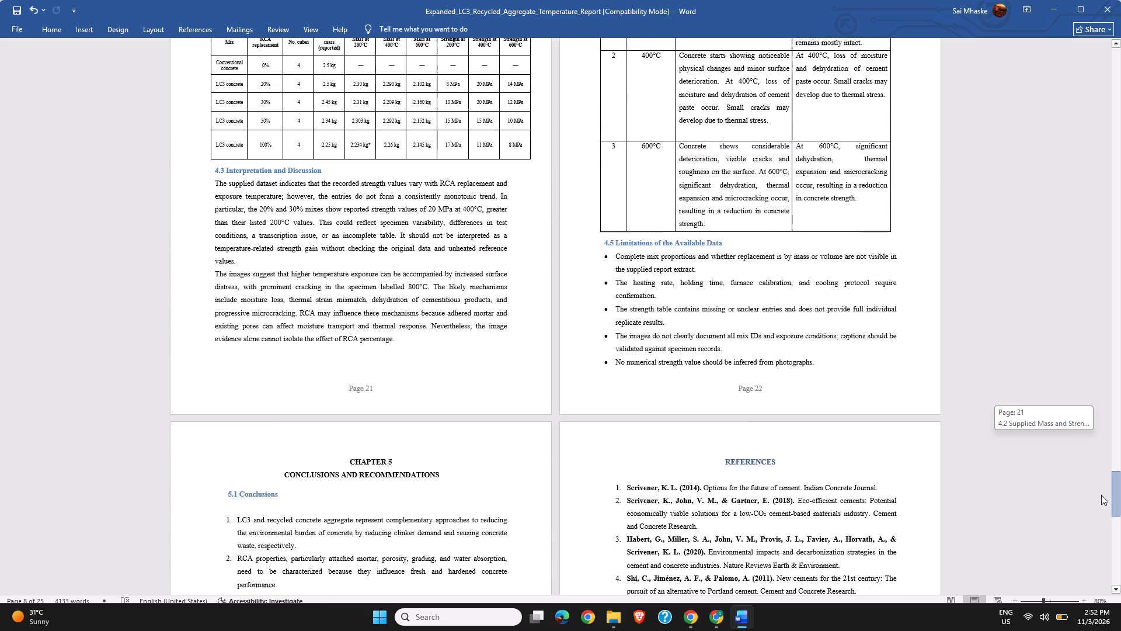
drag(1101, 495, 1104, 454)
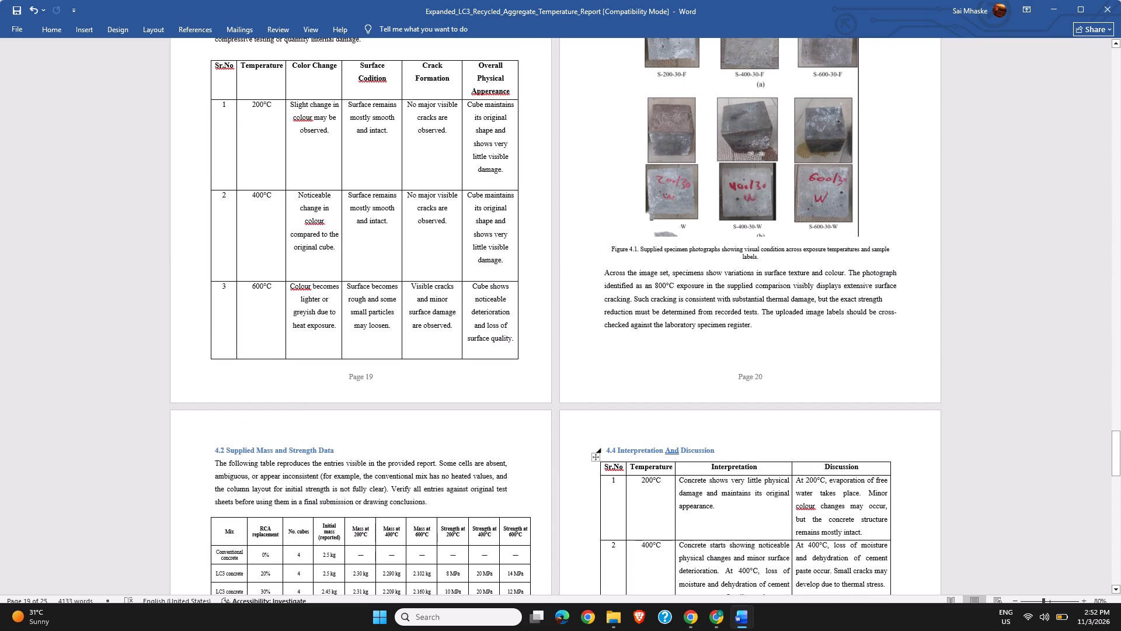
Copy the section heading "4.4 Interpretation And Discussion" from Chapter 4.
drag(715, 452, 544, 457)
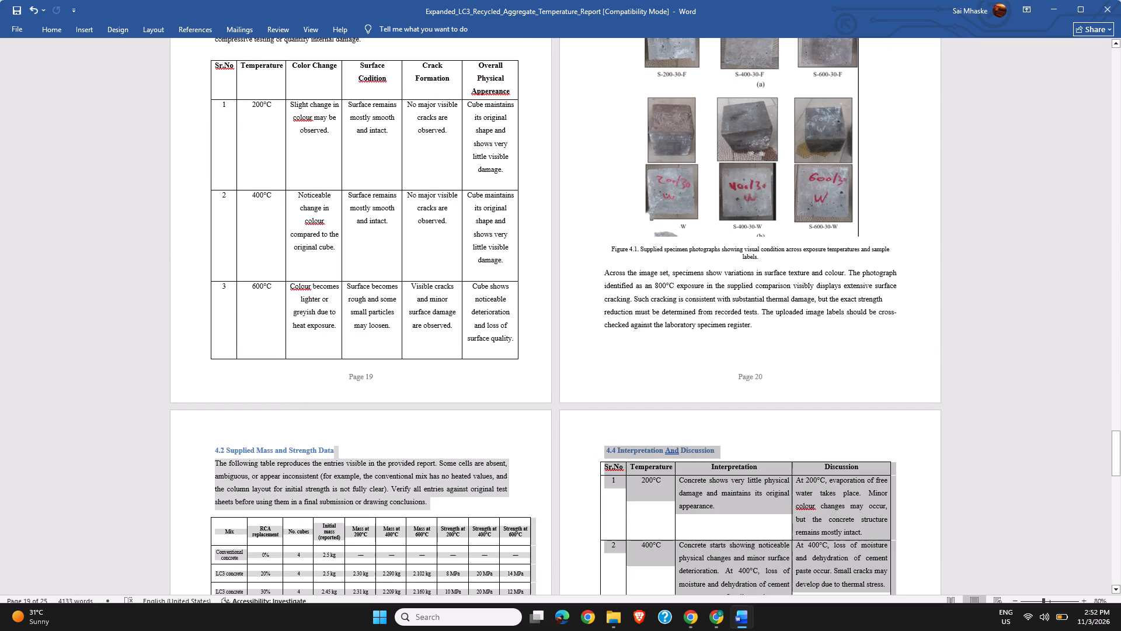
drag(544, 457, 583, 435)
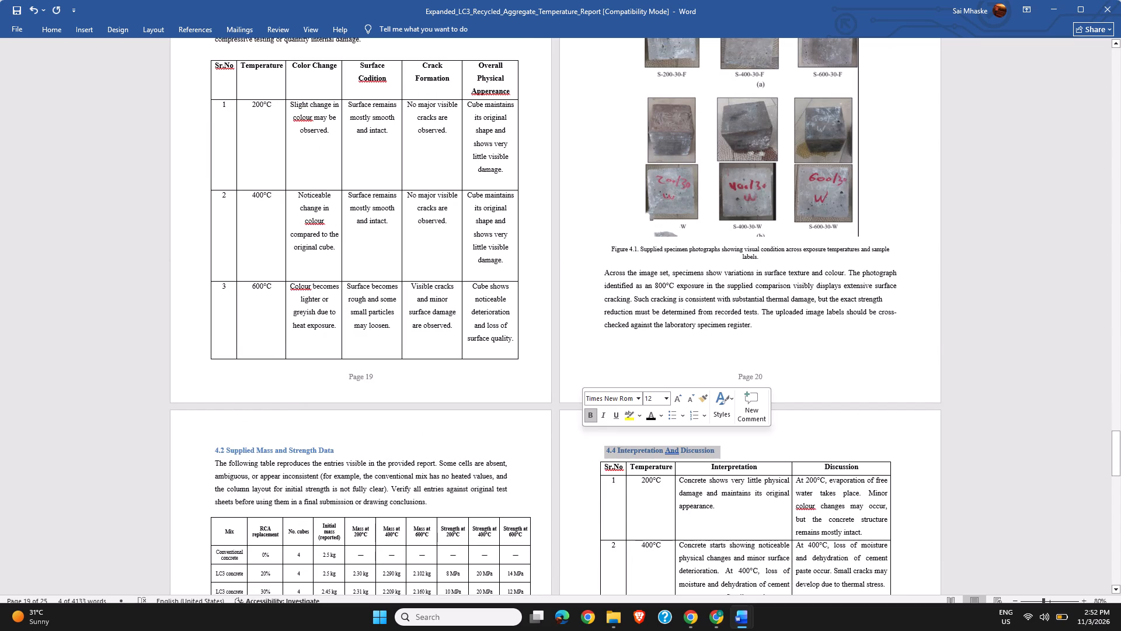
key(ctrl+c)
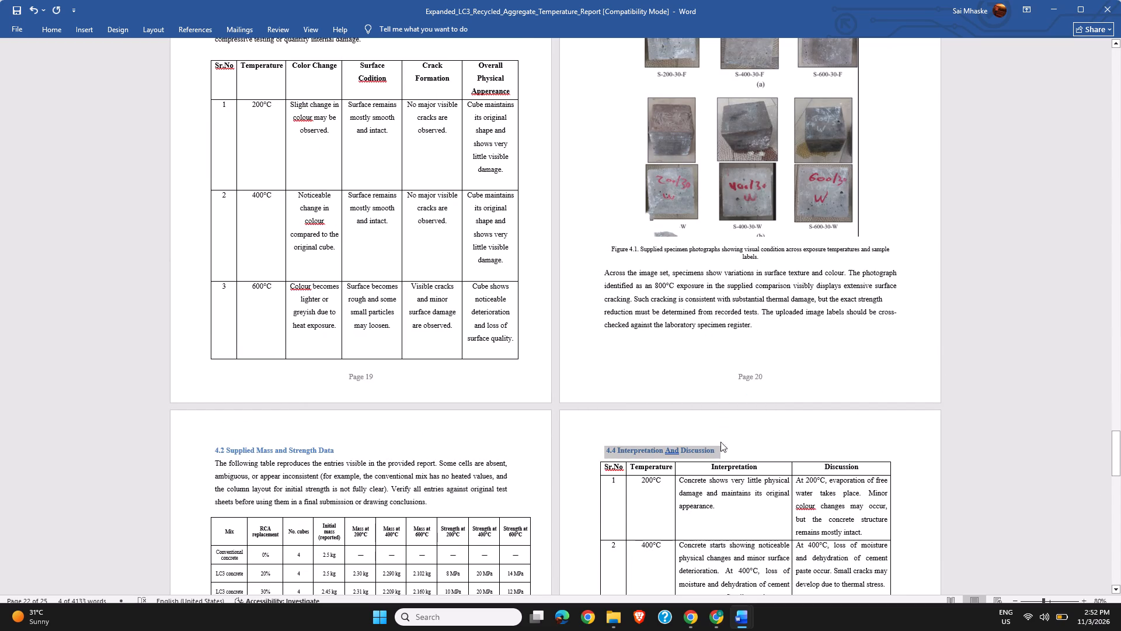
Insert an empty row below entry 5, "Table 4.3 Visual observation recording sheet", in the List of Tables.
drag(1119, 468, 1120, 359)
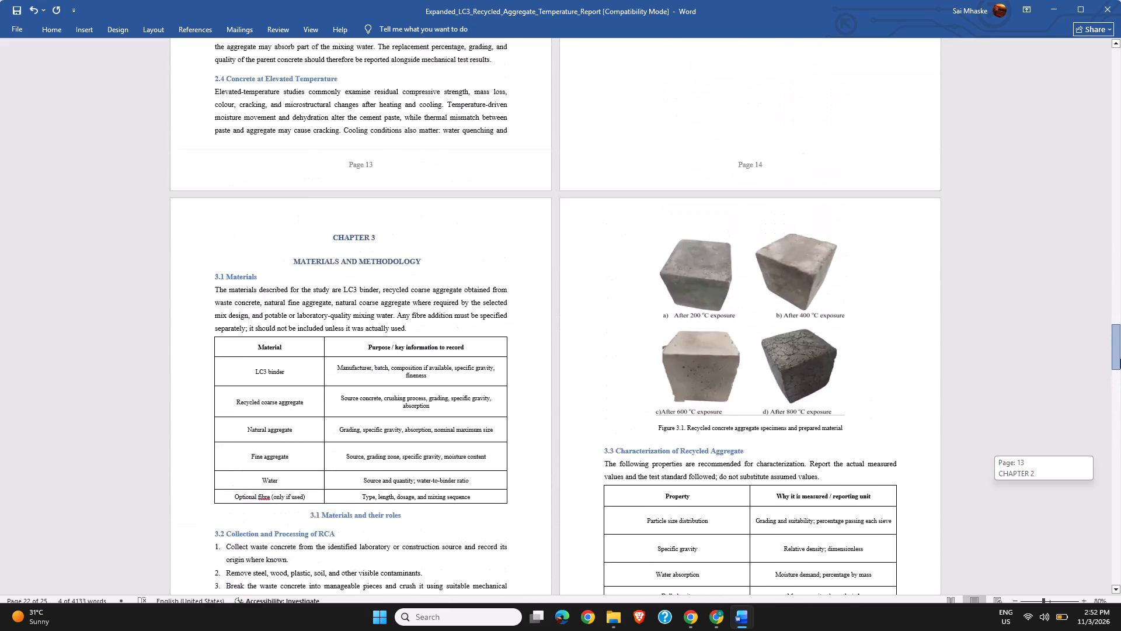
drag(1120, 359, 1106, 122)
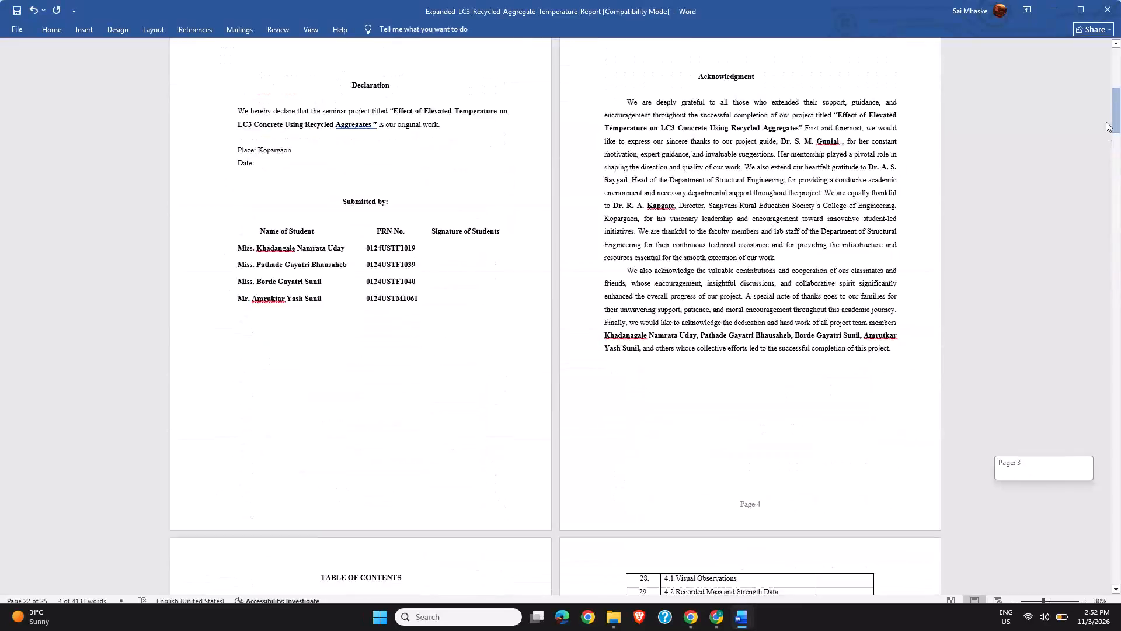
drag(1106, 122, 1080, 153)
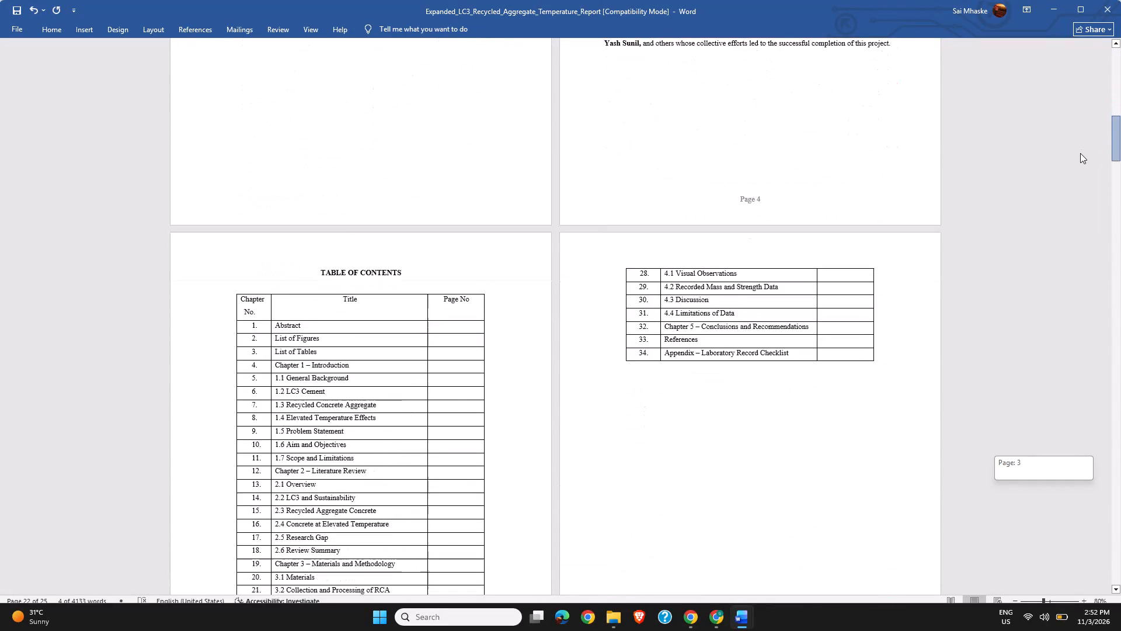
drag(1080, 153, 1066, 218)
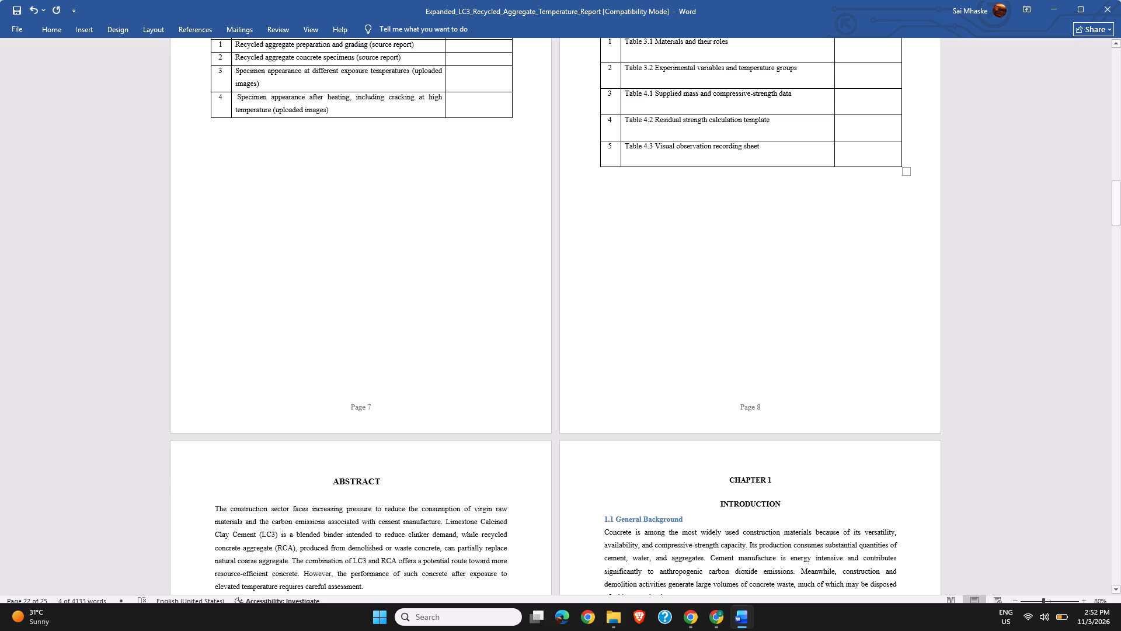
click(615, 164)
click(615, 164)
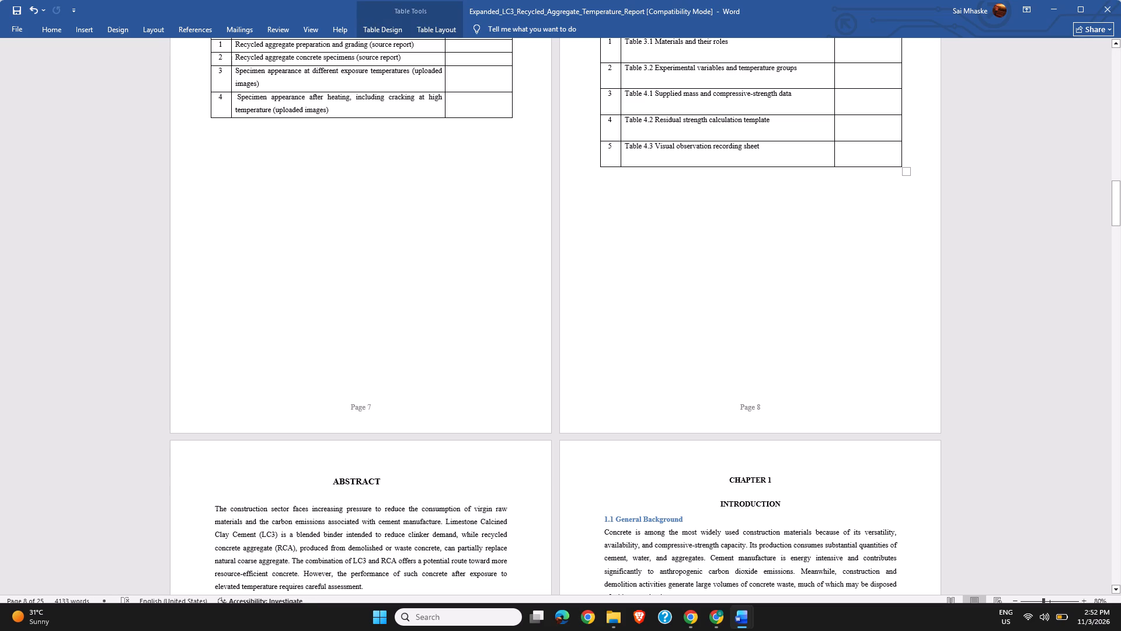
click(603, 157)
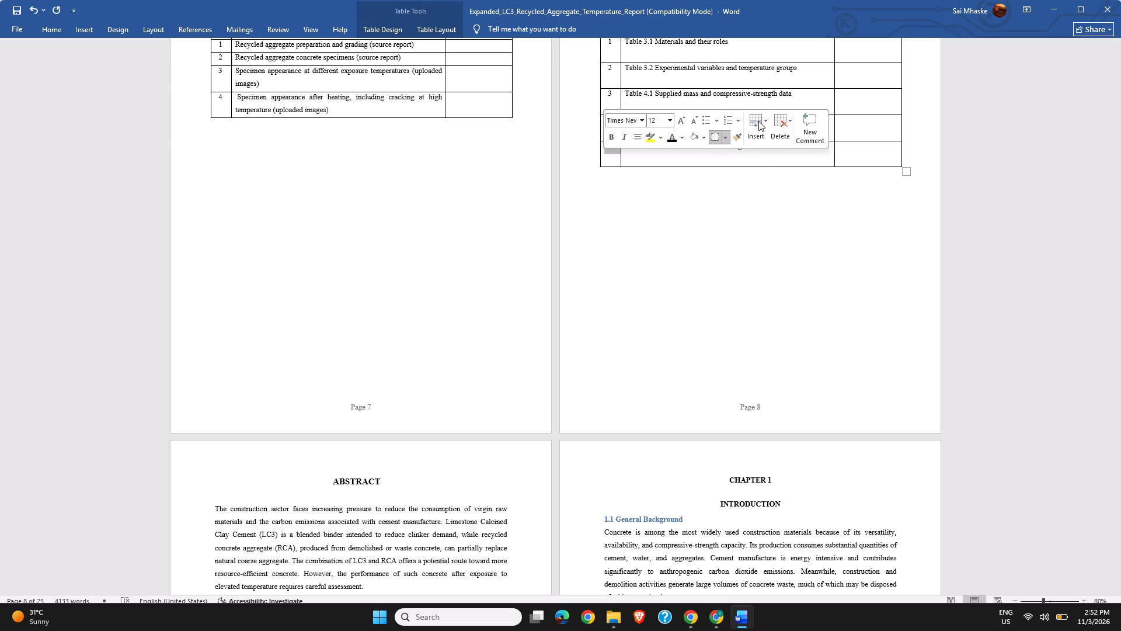
click(758, 121)
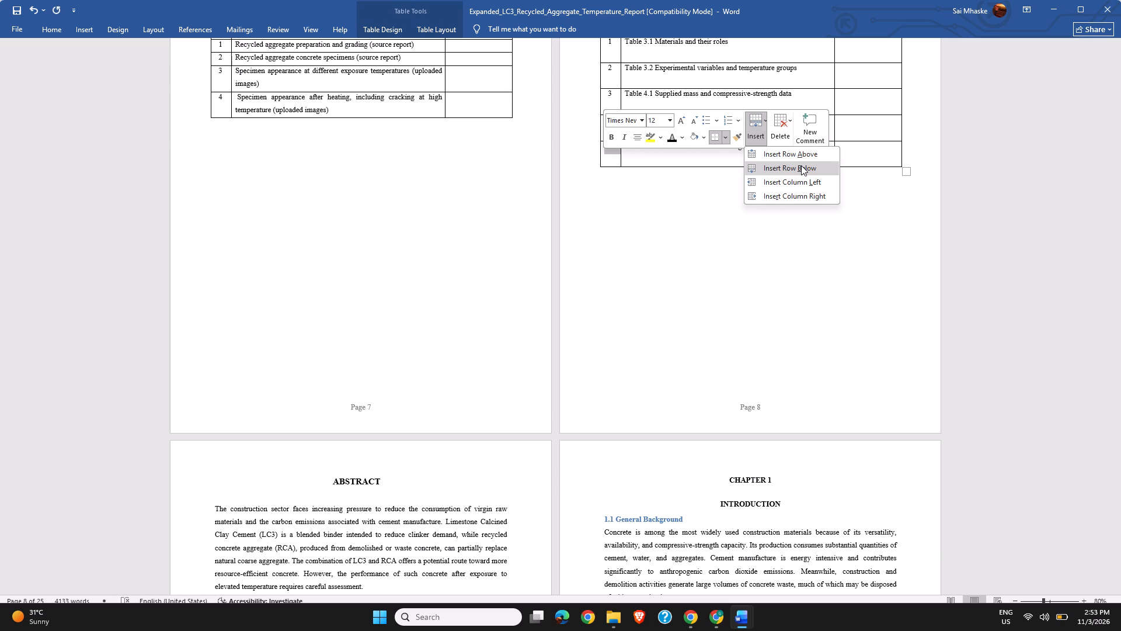
click(801, 165)
Paste the copied heading into the new row's title cell and reword it as "Table 4.4 Interpretation And Discussion".
click(784, 172)
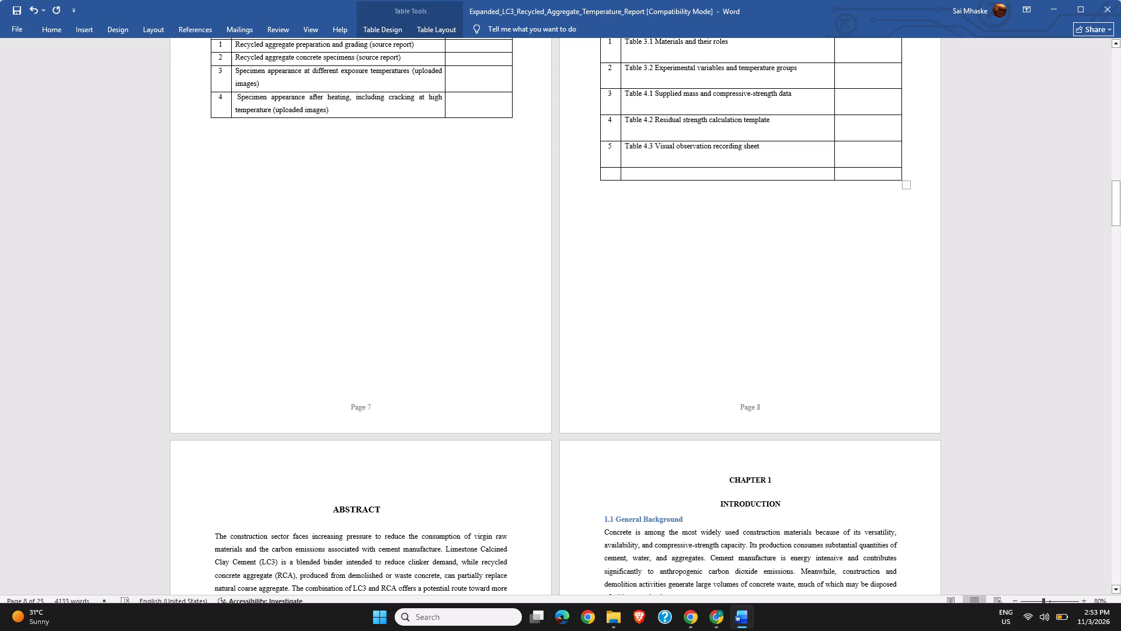
key(ctrl+v)
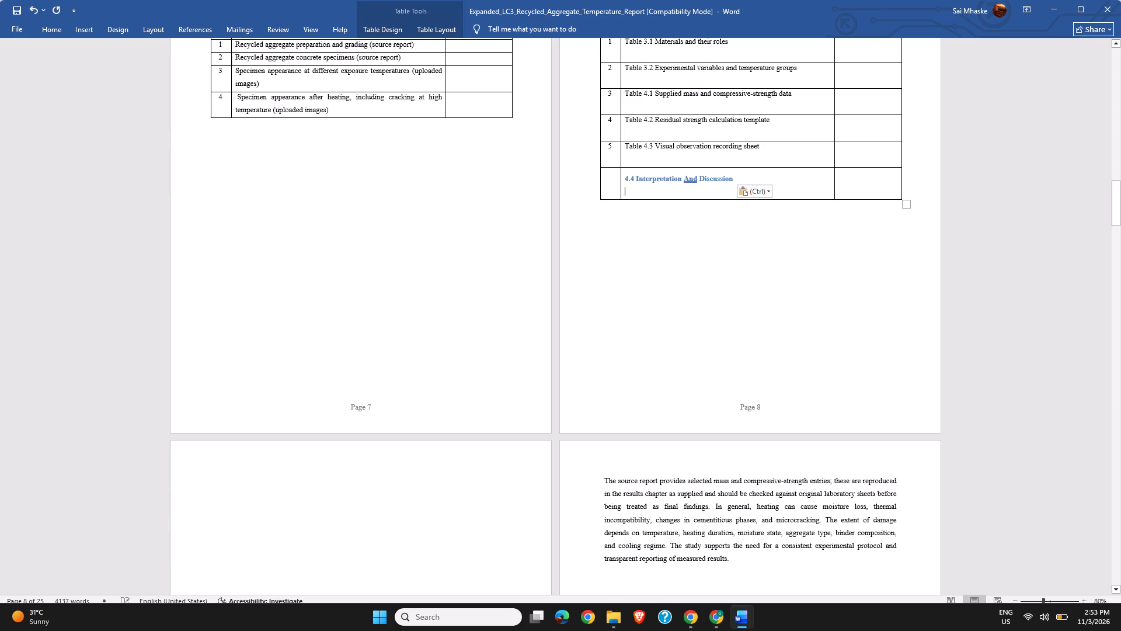
scroll(784, 172, left, 1)
scroll(652, 178, left, 1)
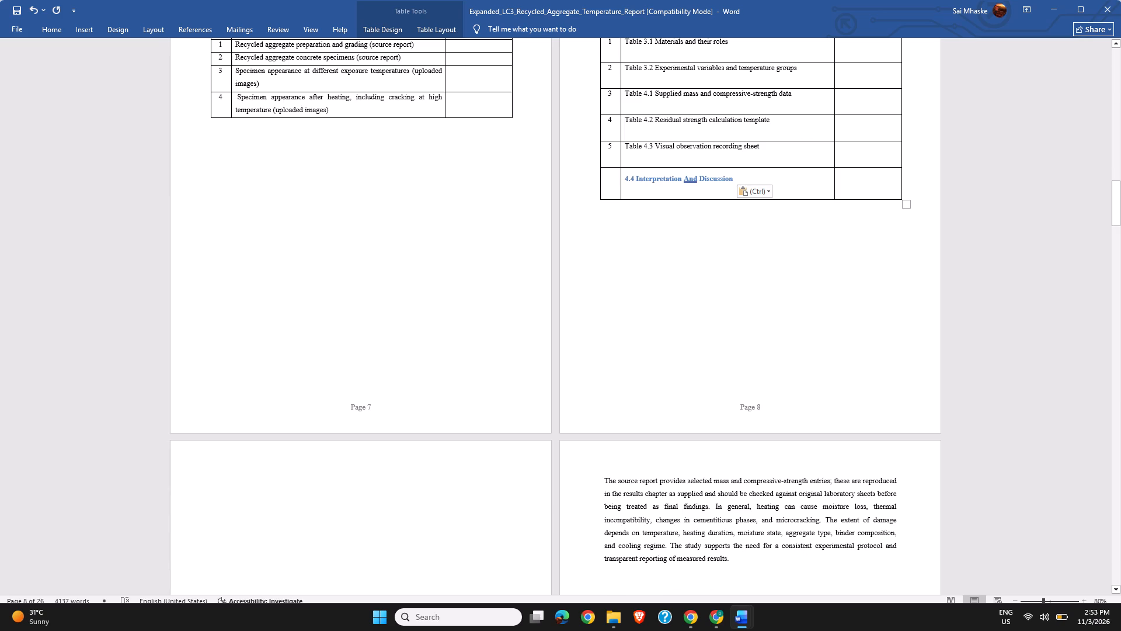
click(636, 176)
key(BackSpace)
key(BackSpace)
key(BackSpace)
key(BackSpace)
text(tab)
text(le)
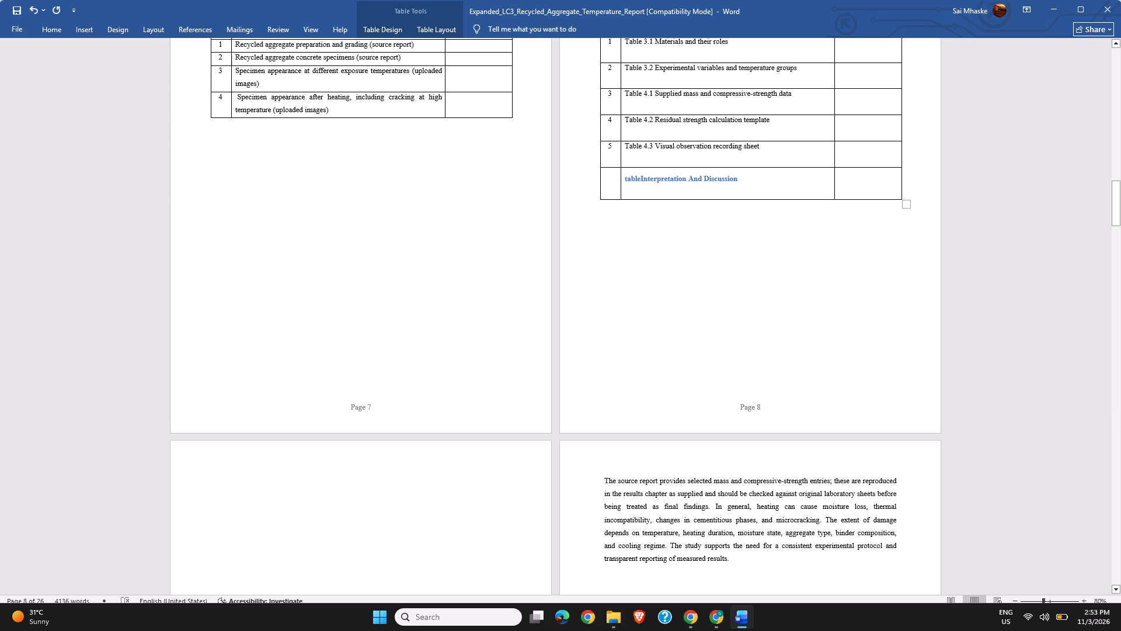
key(space)
text(4.4)
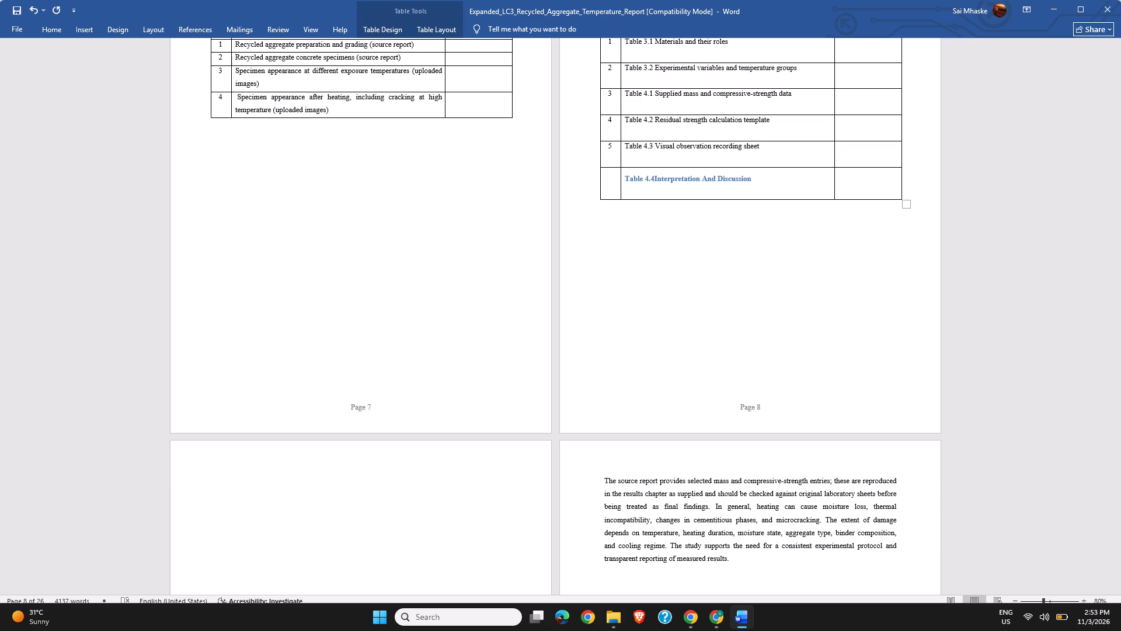
key(space)
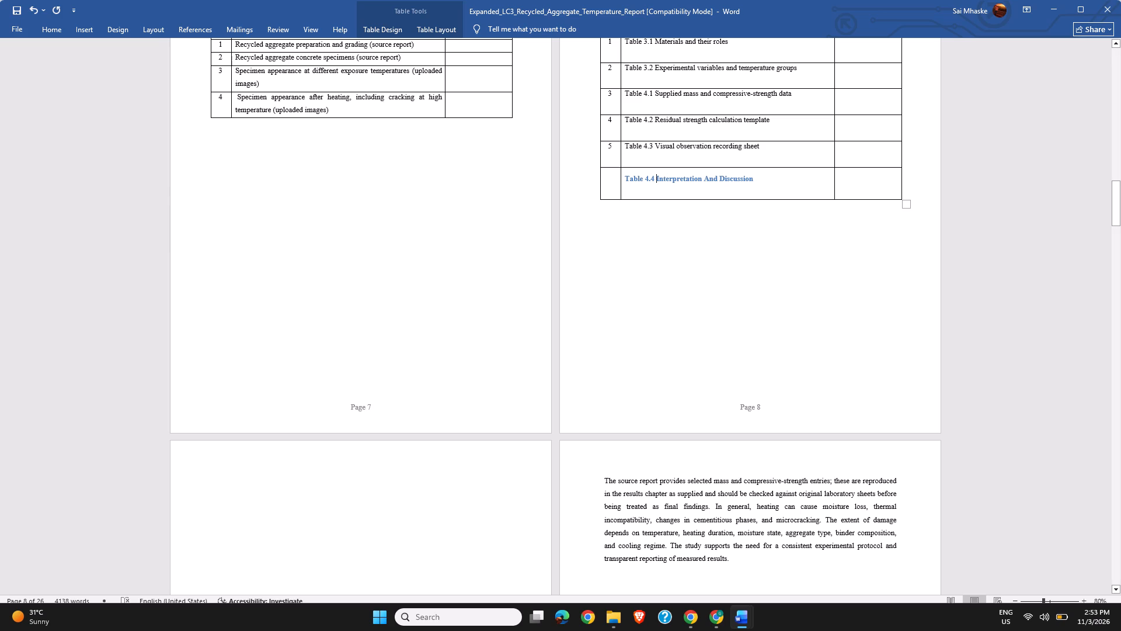
Change the font colour of the "Table 4.4 Interpretation And Discussion" entry to black.
click(754, 179)
drag(754, 179, 645, 179)
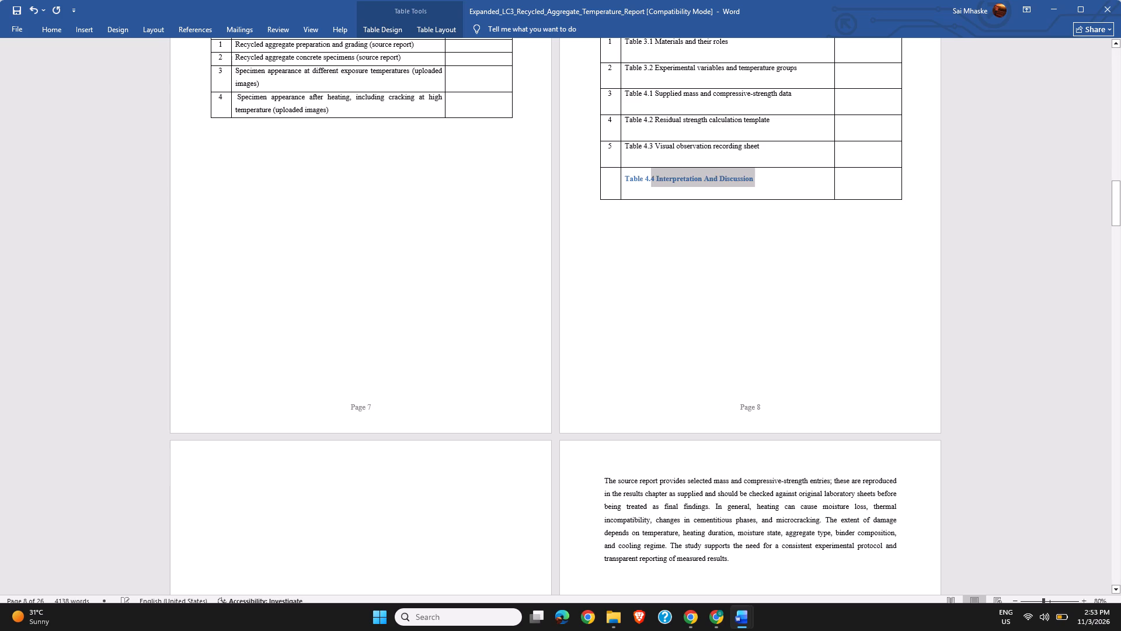
drag(645, 179, 616, 179)
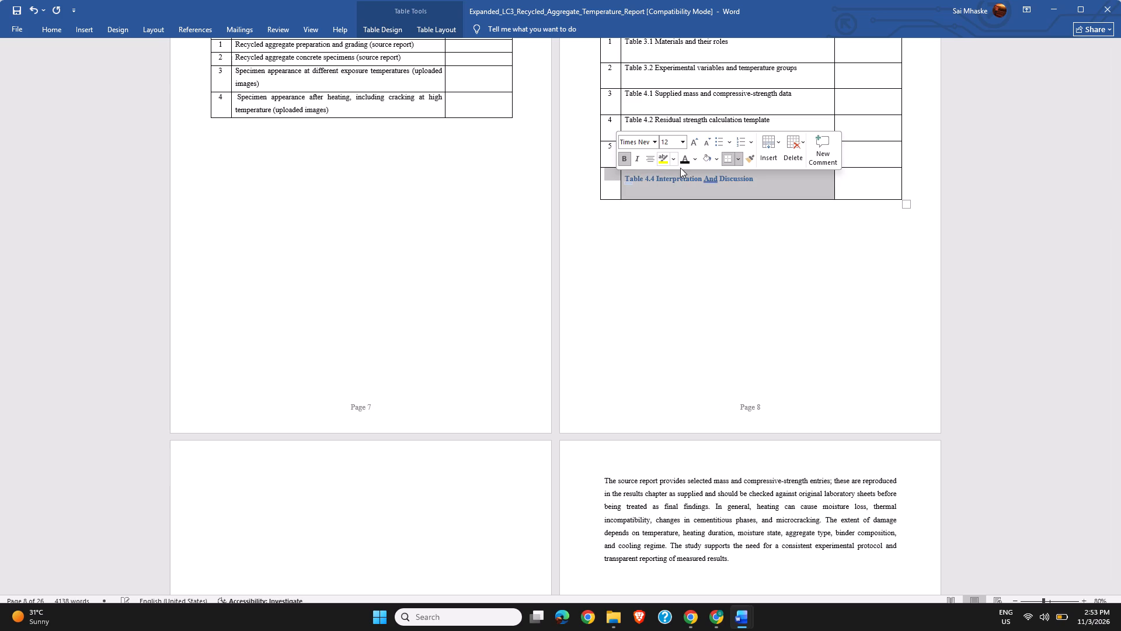
click(684, 158)
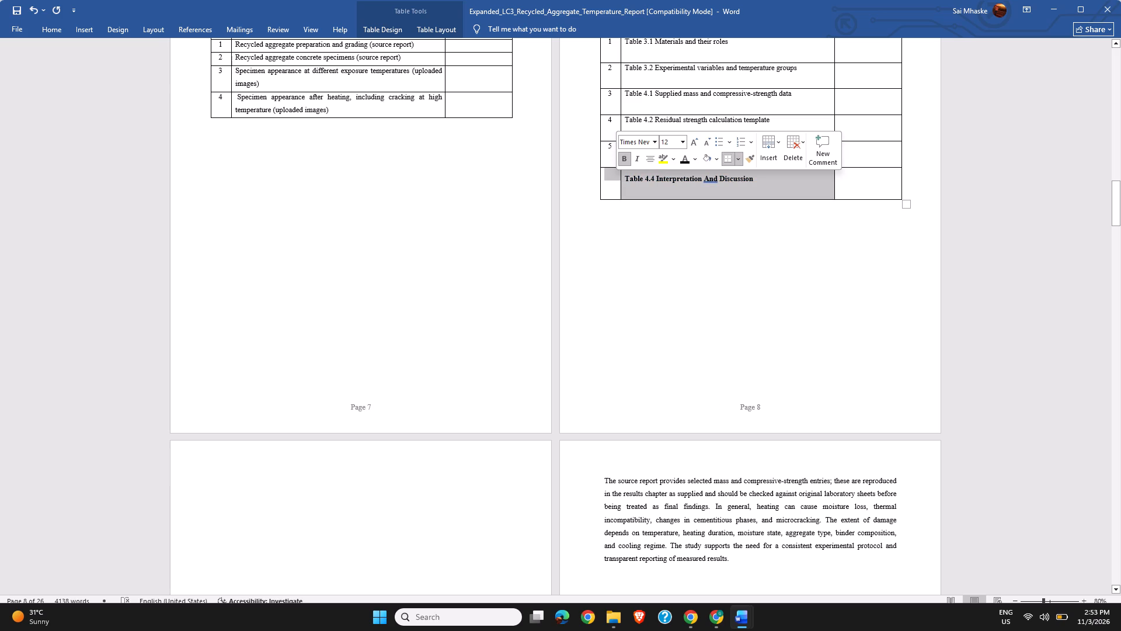
Enter the serial number 6 for the Table 4.4 row in the List of Tables.
click(606, 184)
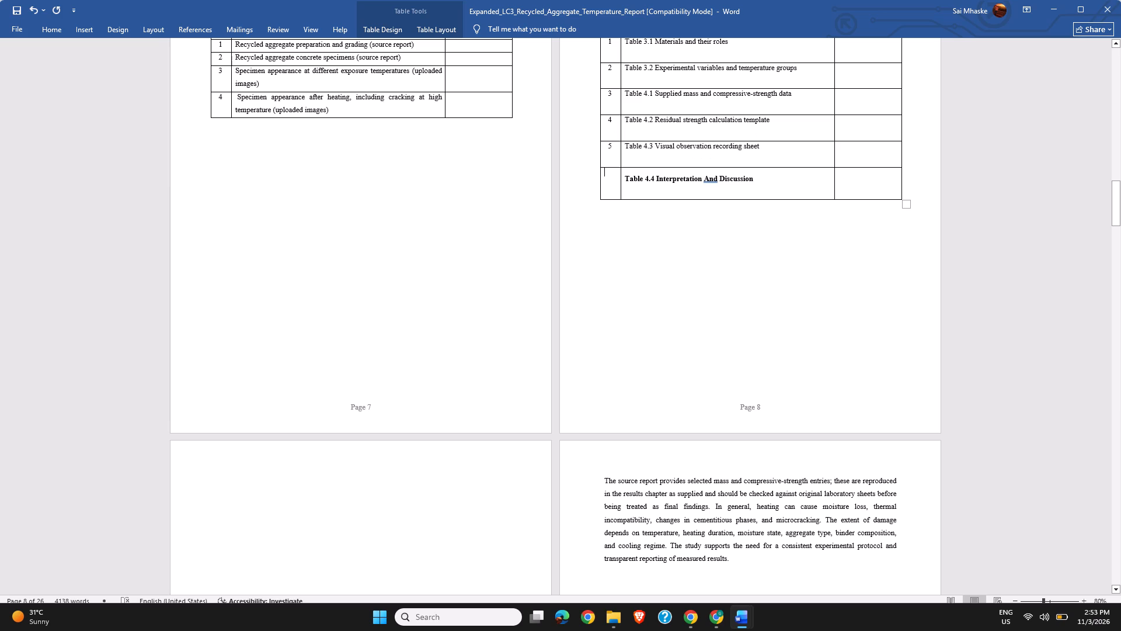
key(6)
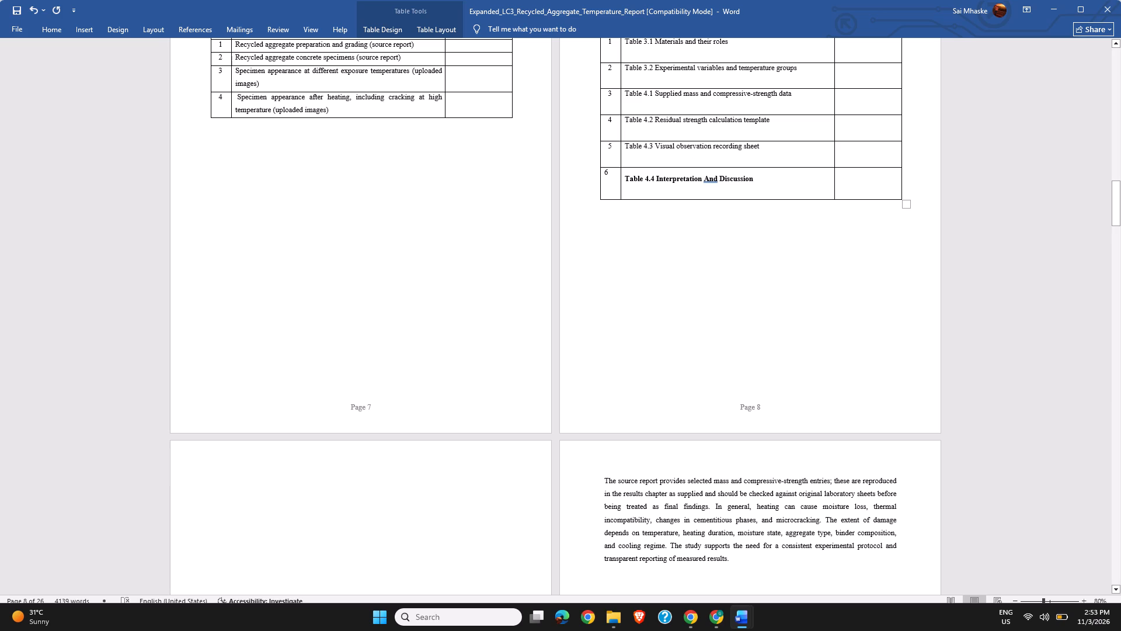
Shift the serial number 6 toward the middle of its cell with leading spaces, keeping it on the first line.
click(608, 170)
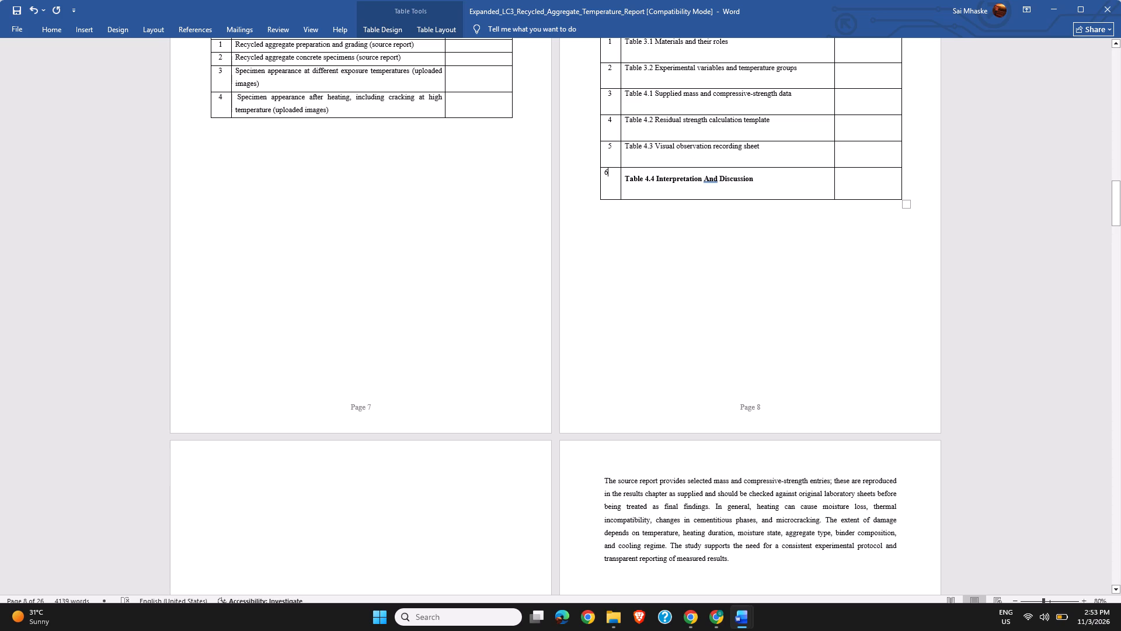
click(603, 170)
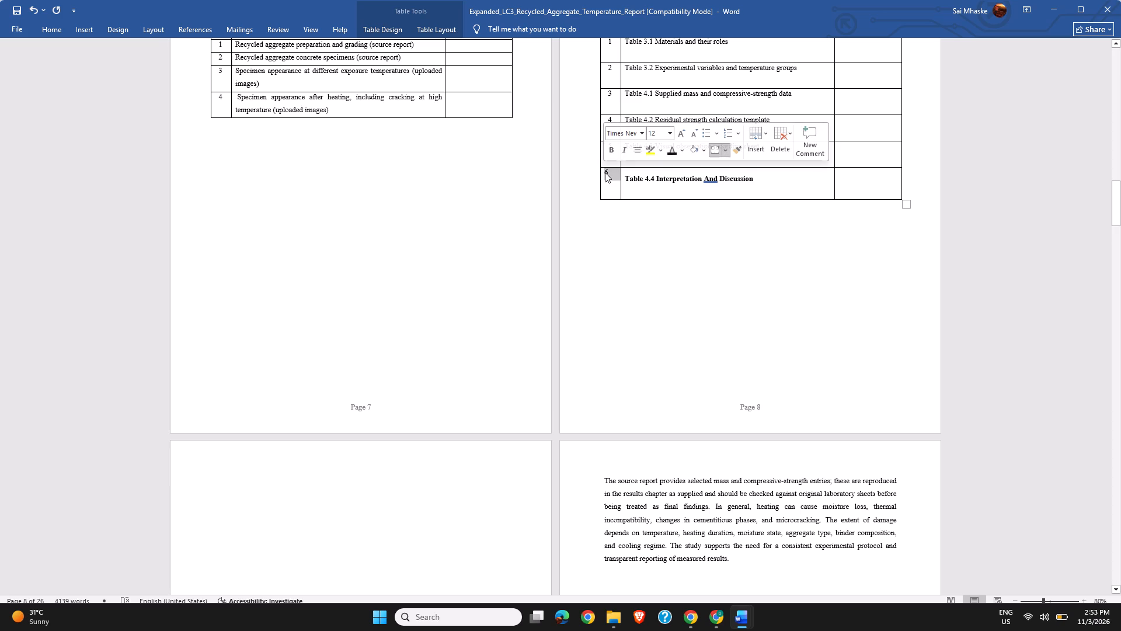
click(605, 172)
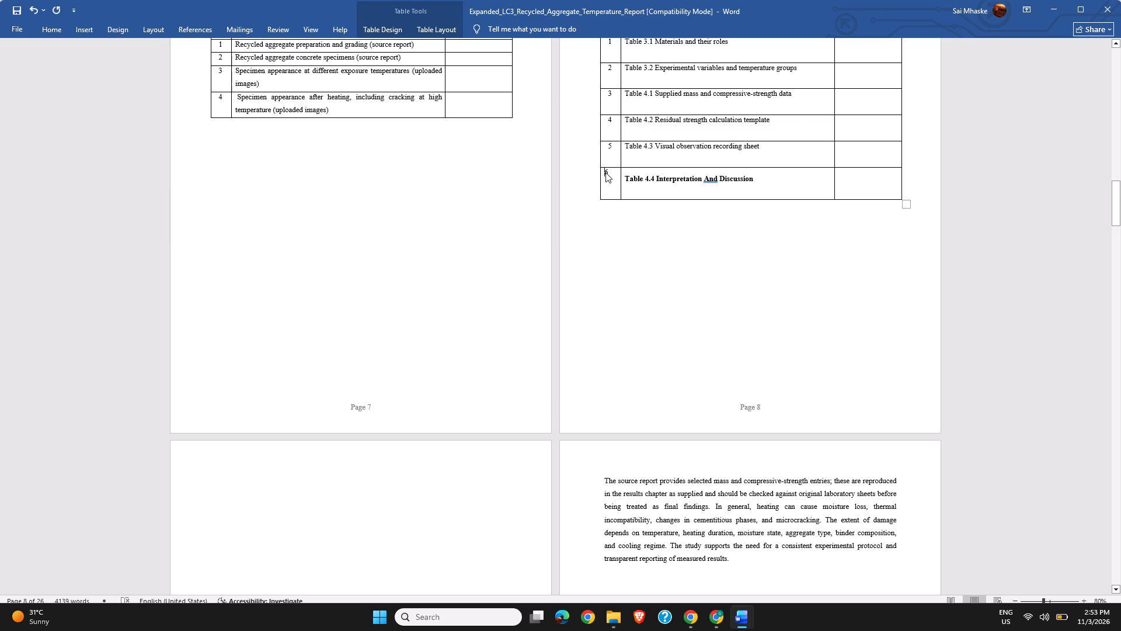
key(Return)
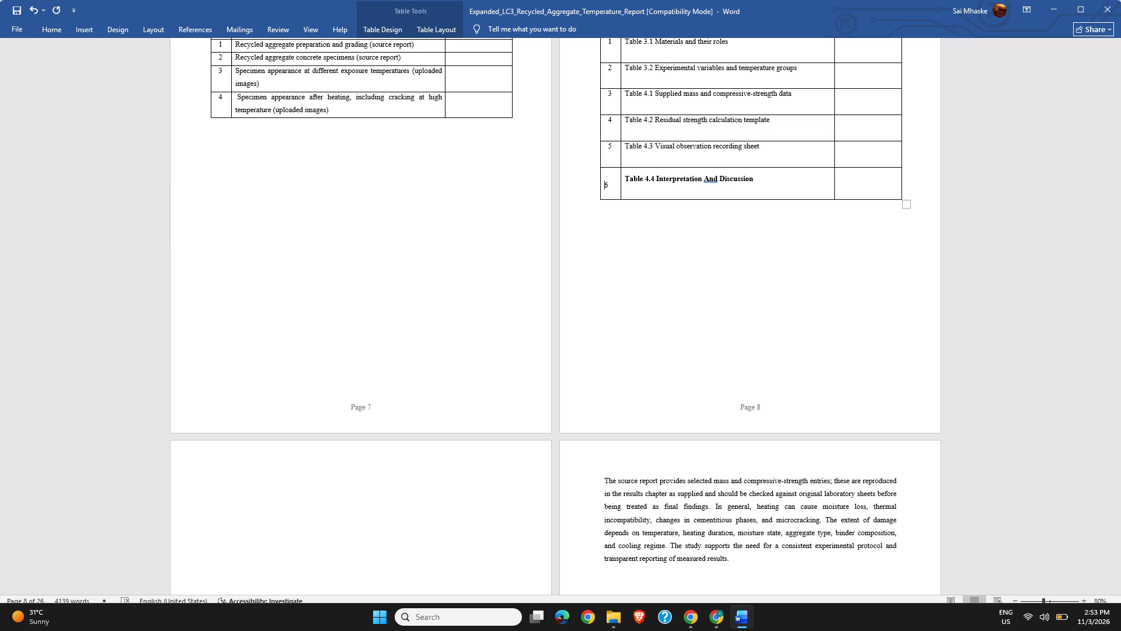
key(BackSpace)
key(space)
key(space)
key(space)
key(space)
key(space)
key(space)
key(space)
key(BackSpace)
key(BackSpace)
key(space)
key(BackSpace)
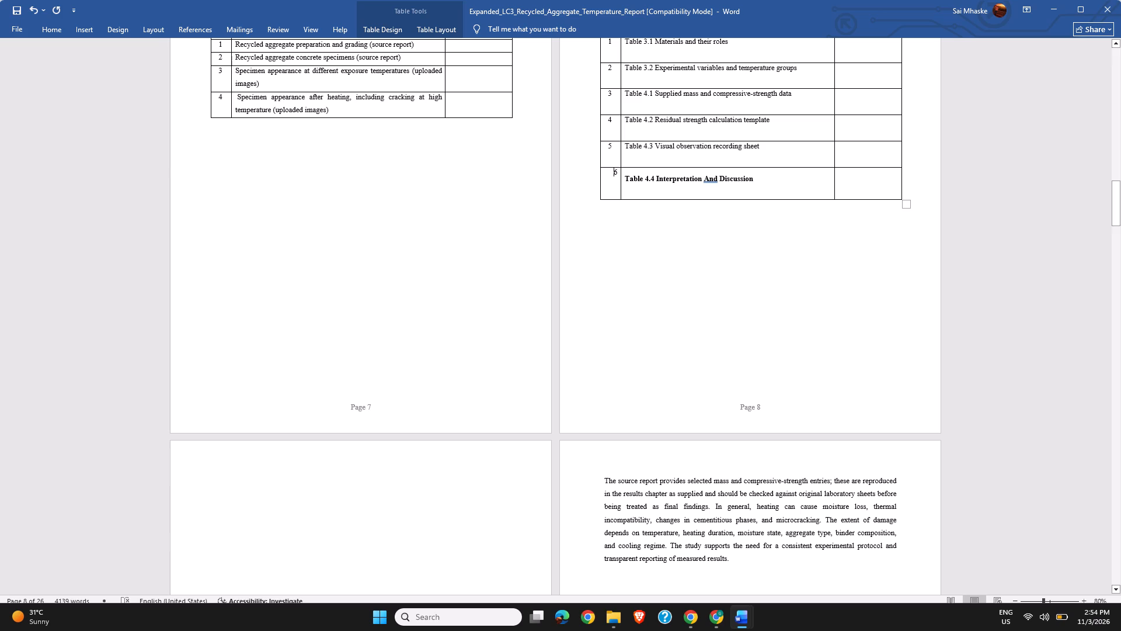
Remove the extra leading spaces before serial number 6 to line it up with the numbers above.
key(BackSpace)
key(BackSpace)
key(BackSpace)
Remove the bold formatting from the "Table 4.4 Interpretation And Discussion" entry in the List of Tables.
click(758, 171)
drag(756, 176, 632, 183)
drag(632, 183, 625, 170)
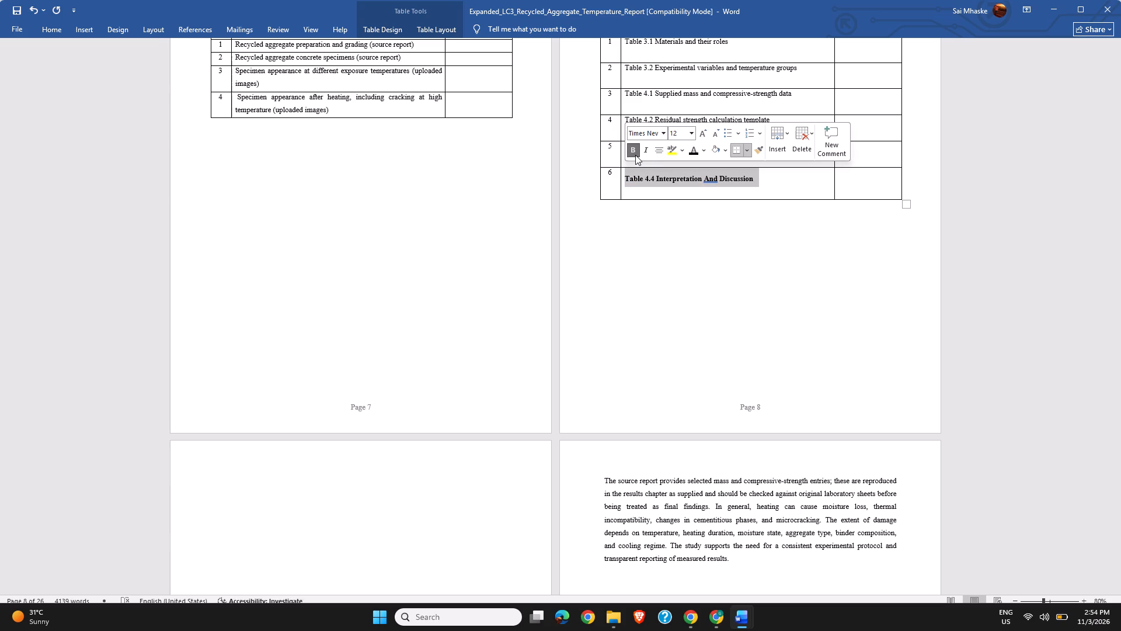
click(635, 155)
click(672, 250)
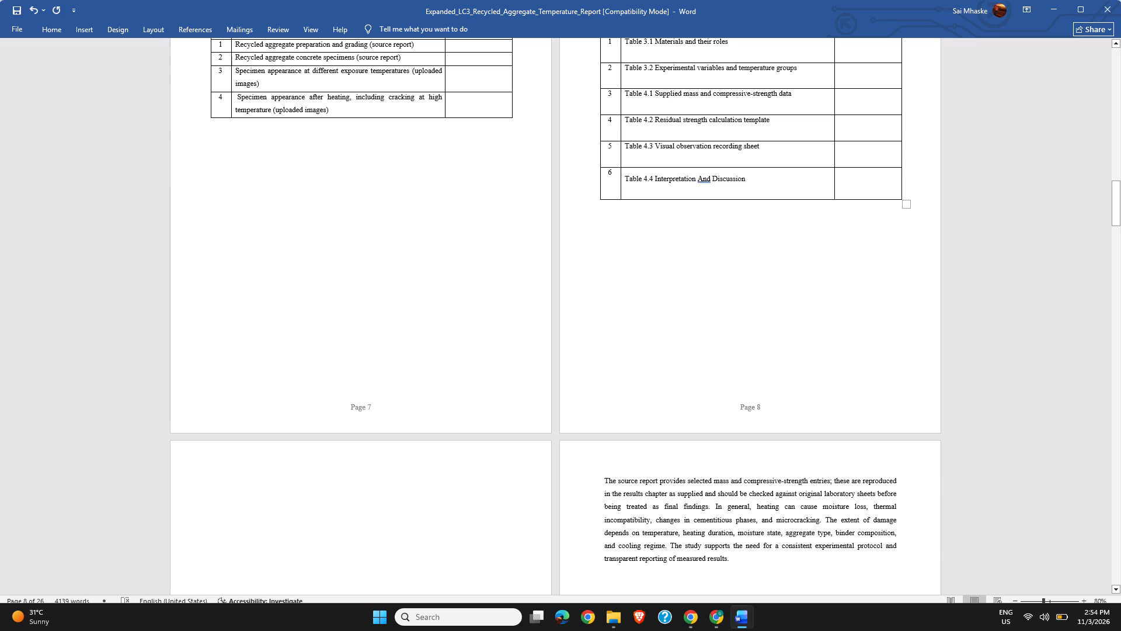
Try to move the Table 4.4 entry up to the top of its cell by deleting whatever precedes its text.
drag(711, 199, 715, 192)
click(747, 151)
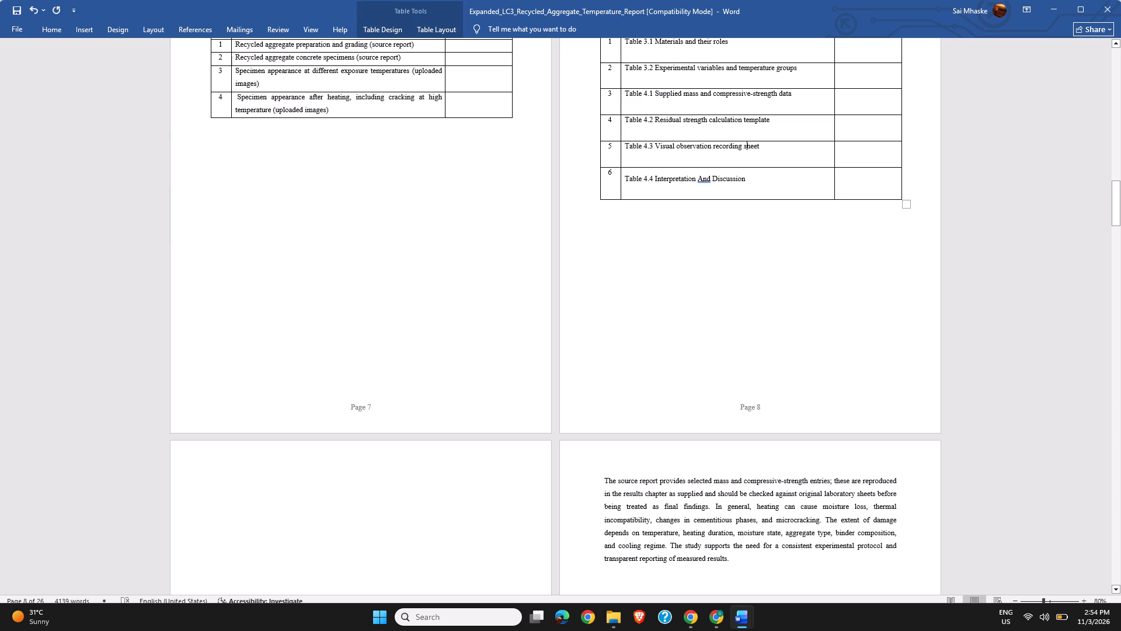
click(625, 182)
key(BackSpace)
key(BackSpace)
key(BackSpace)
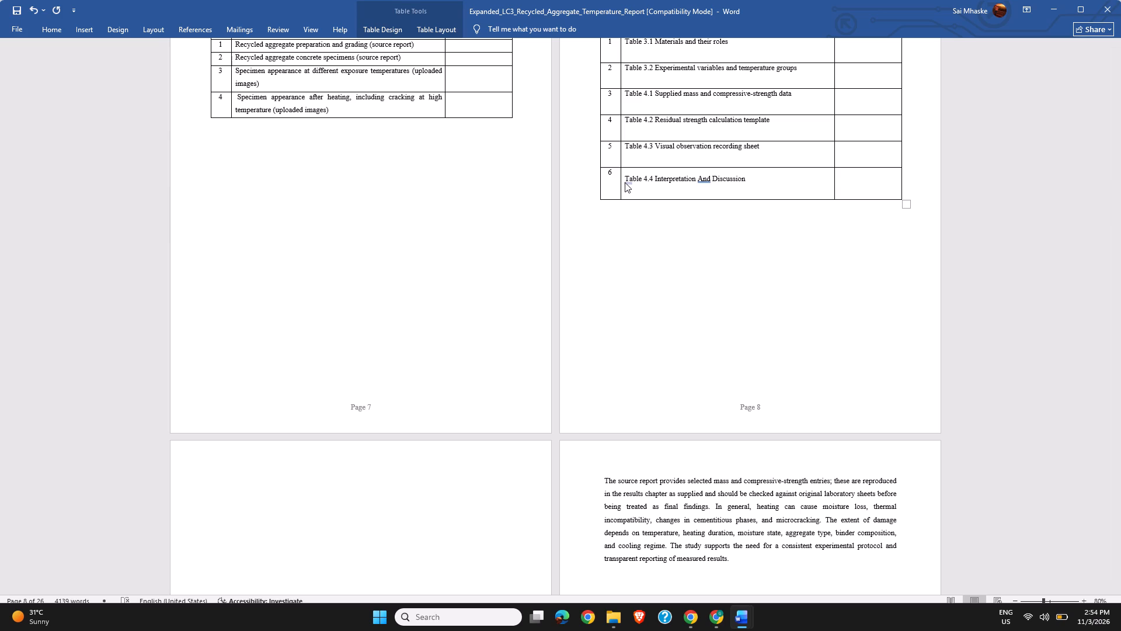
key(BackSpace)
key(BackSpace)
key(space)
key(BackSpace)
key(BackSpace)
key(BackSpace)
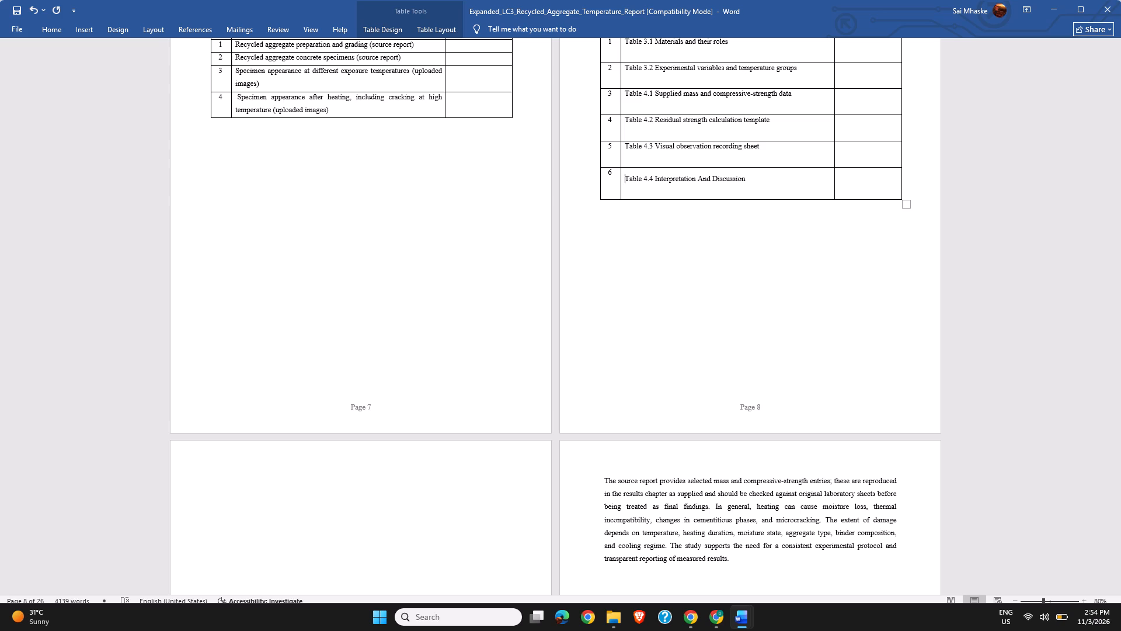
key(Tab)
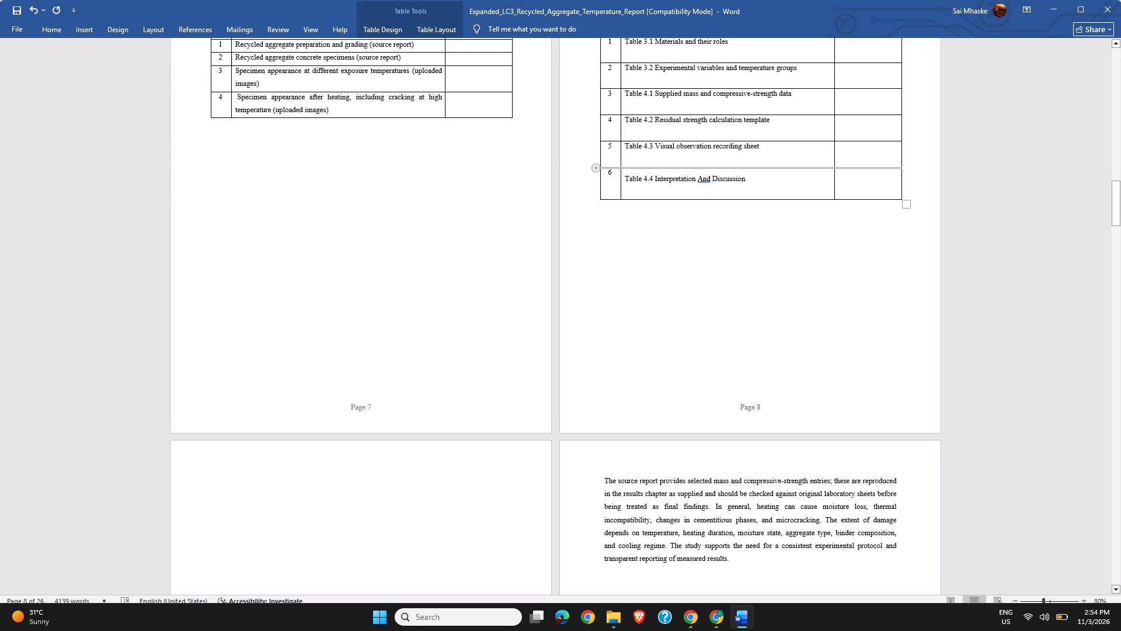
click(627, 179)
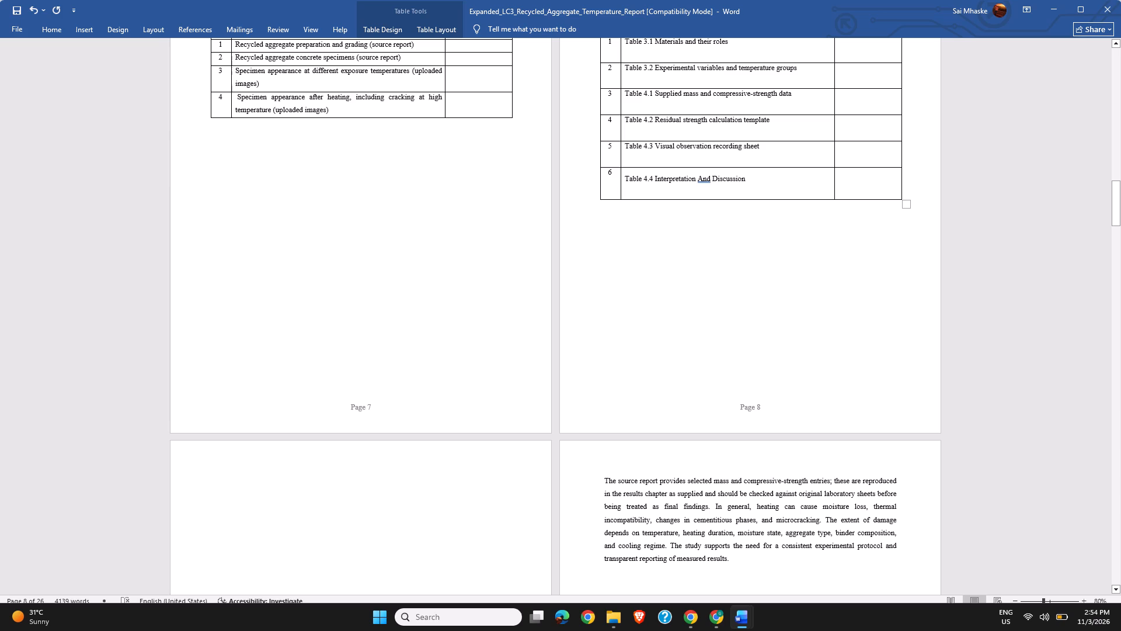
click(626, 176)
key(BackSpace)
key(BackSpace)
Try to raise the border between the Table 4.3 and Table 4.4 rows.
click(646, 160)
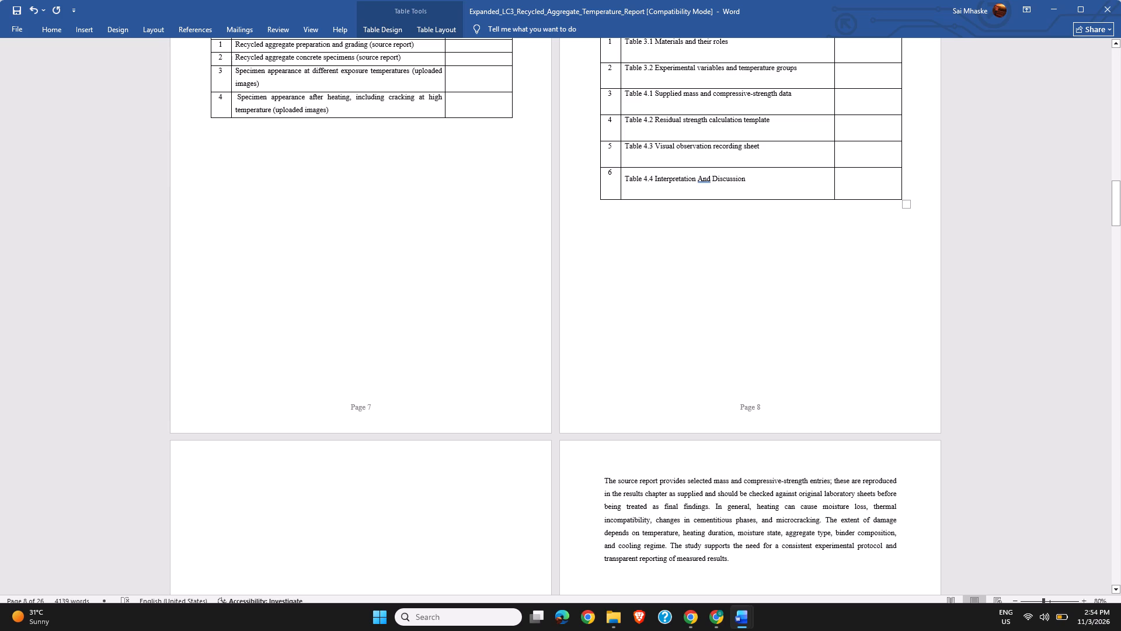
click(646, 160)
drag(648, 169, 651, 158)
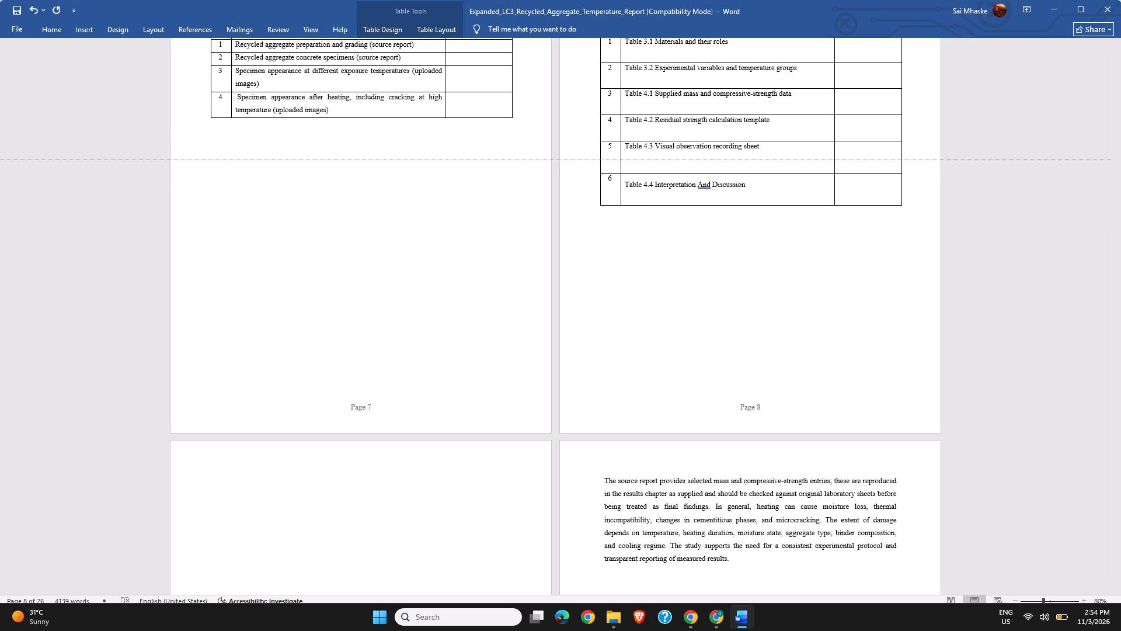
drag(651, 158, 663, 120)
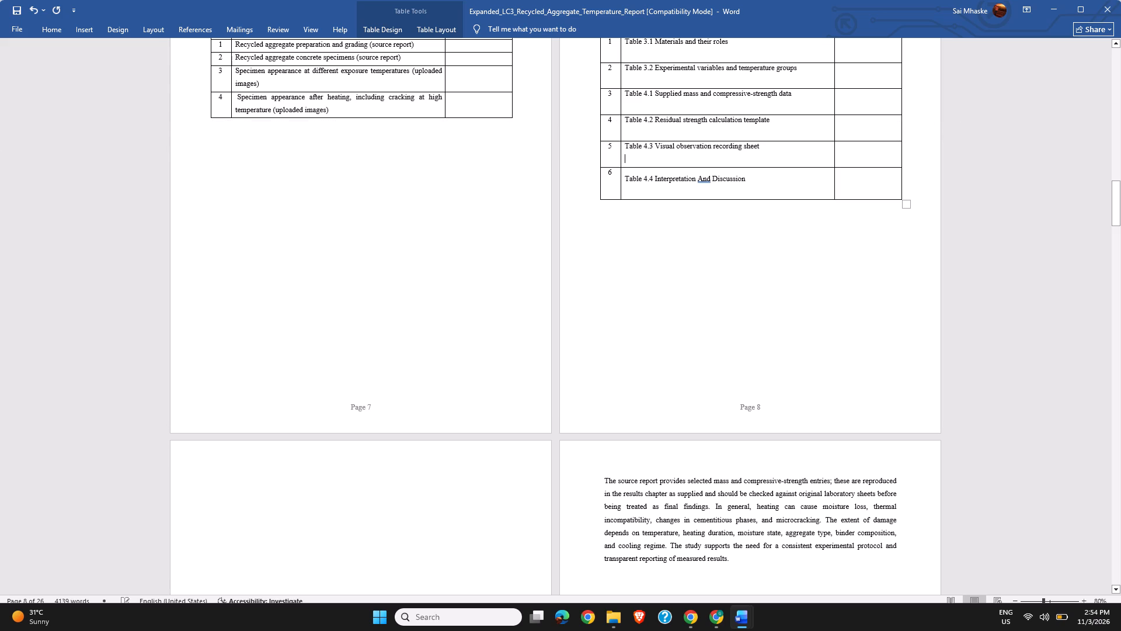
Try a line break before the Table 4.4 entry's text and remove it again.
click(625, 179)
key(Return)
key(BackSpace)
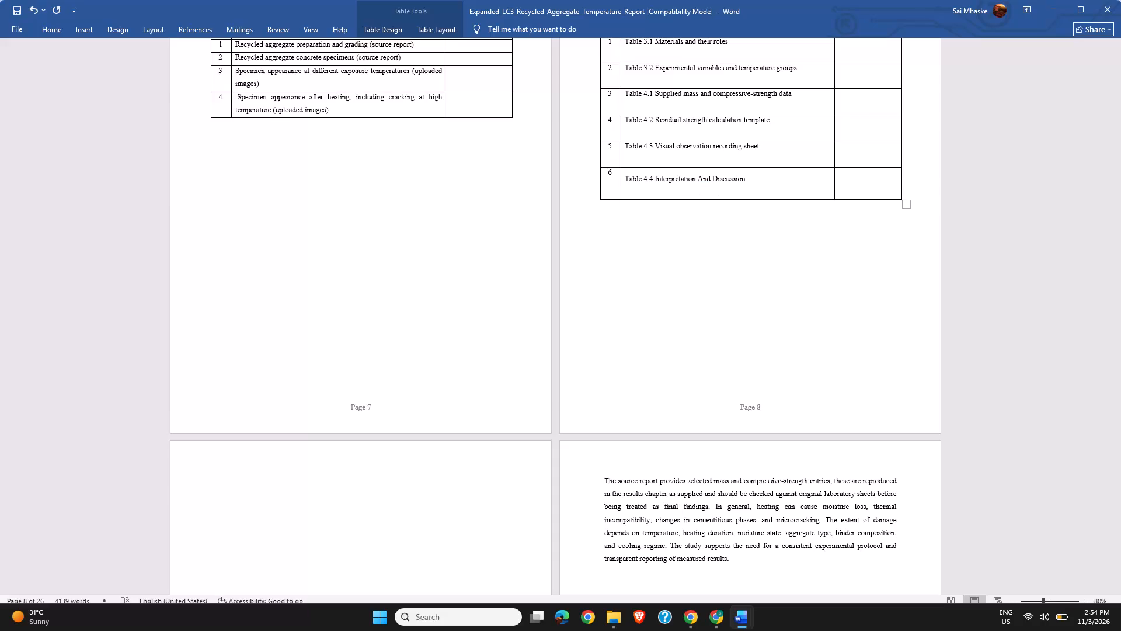
Add an empty row below the Table 4.4 row at the end of the List of Tables.
key(Tab)
key(Tab)
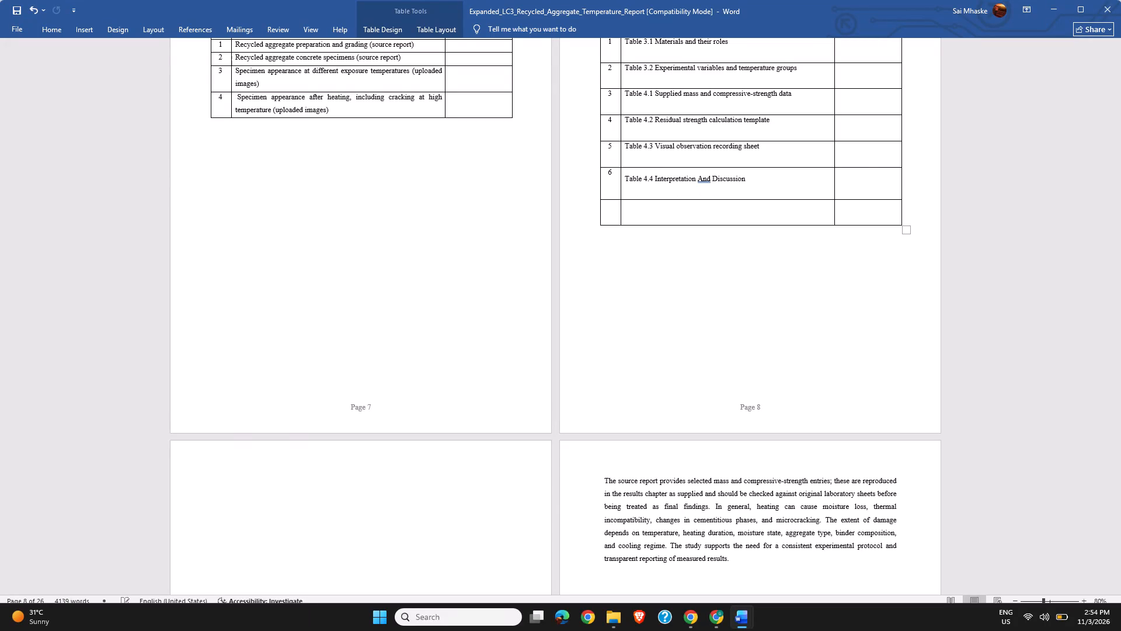
key(BackSpace)
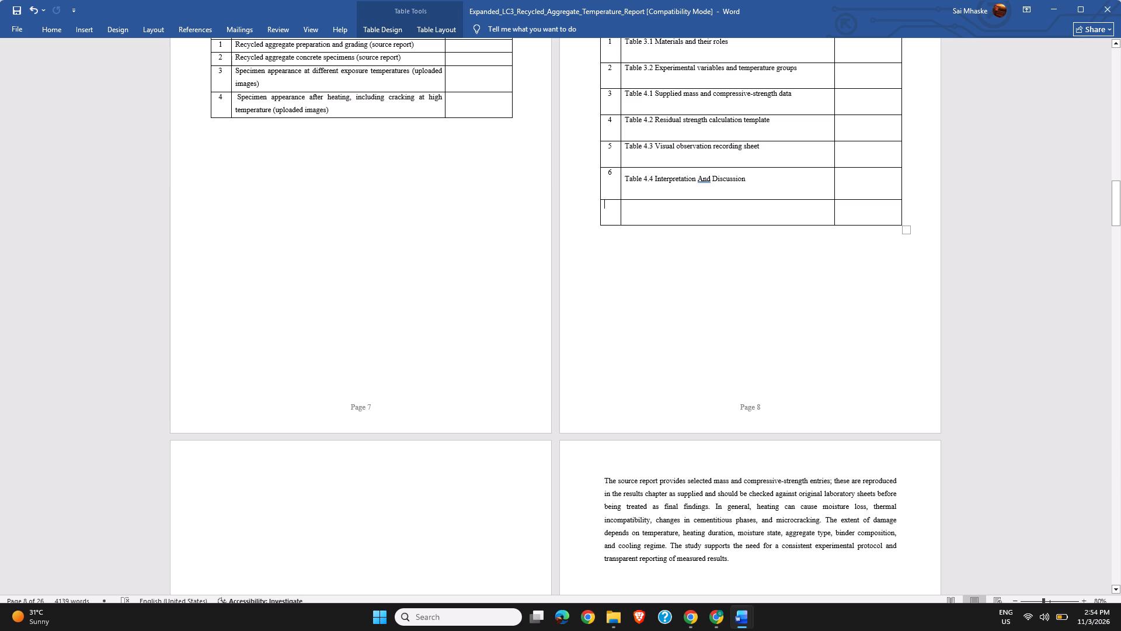
Look through the Chapter 3 pages for the tables and captions to compare with the List of Tables.
drag(1120, 221, 1120, 366)
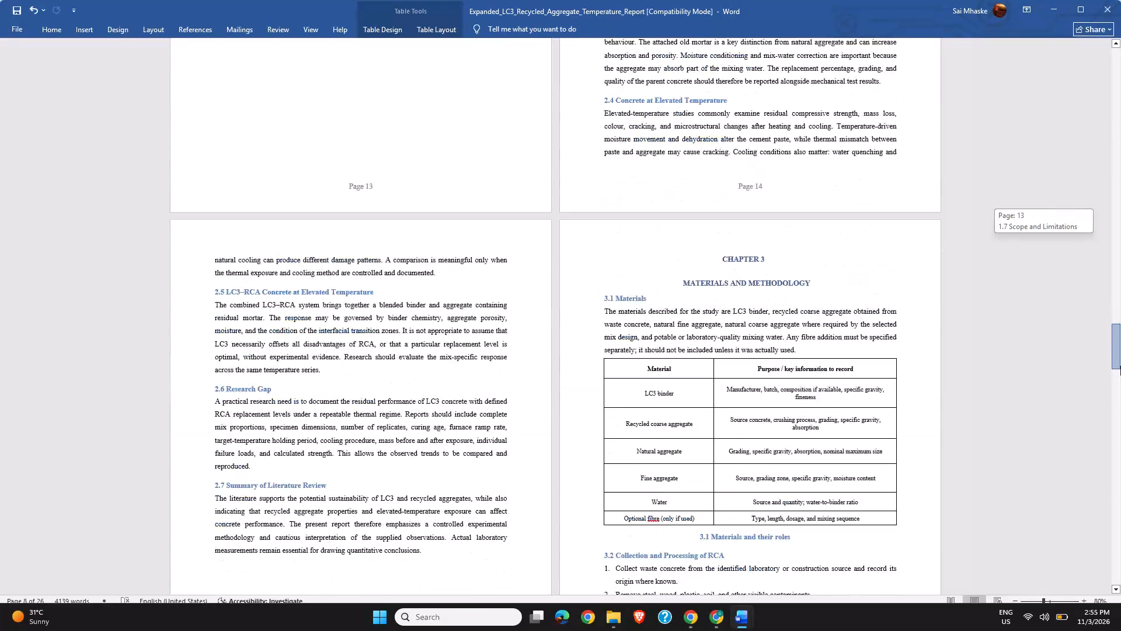
drag(1120, 366, 1113, 412)
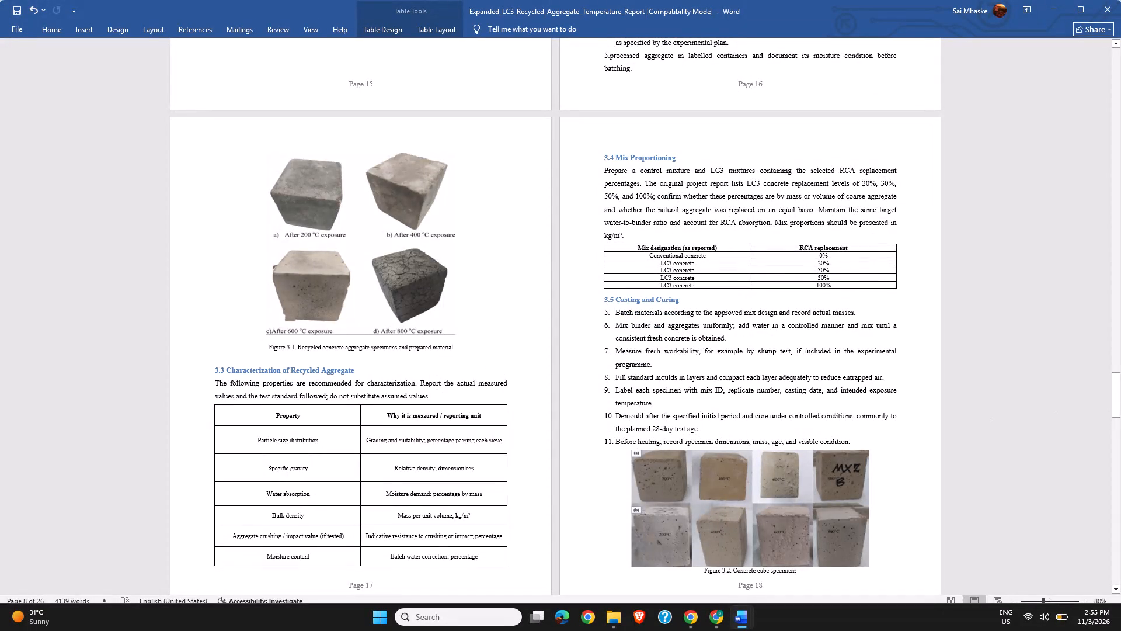